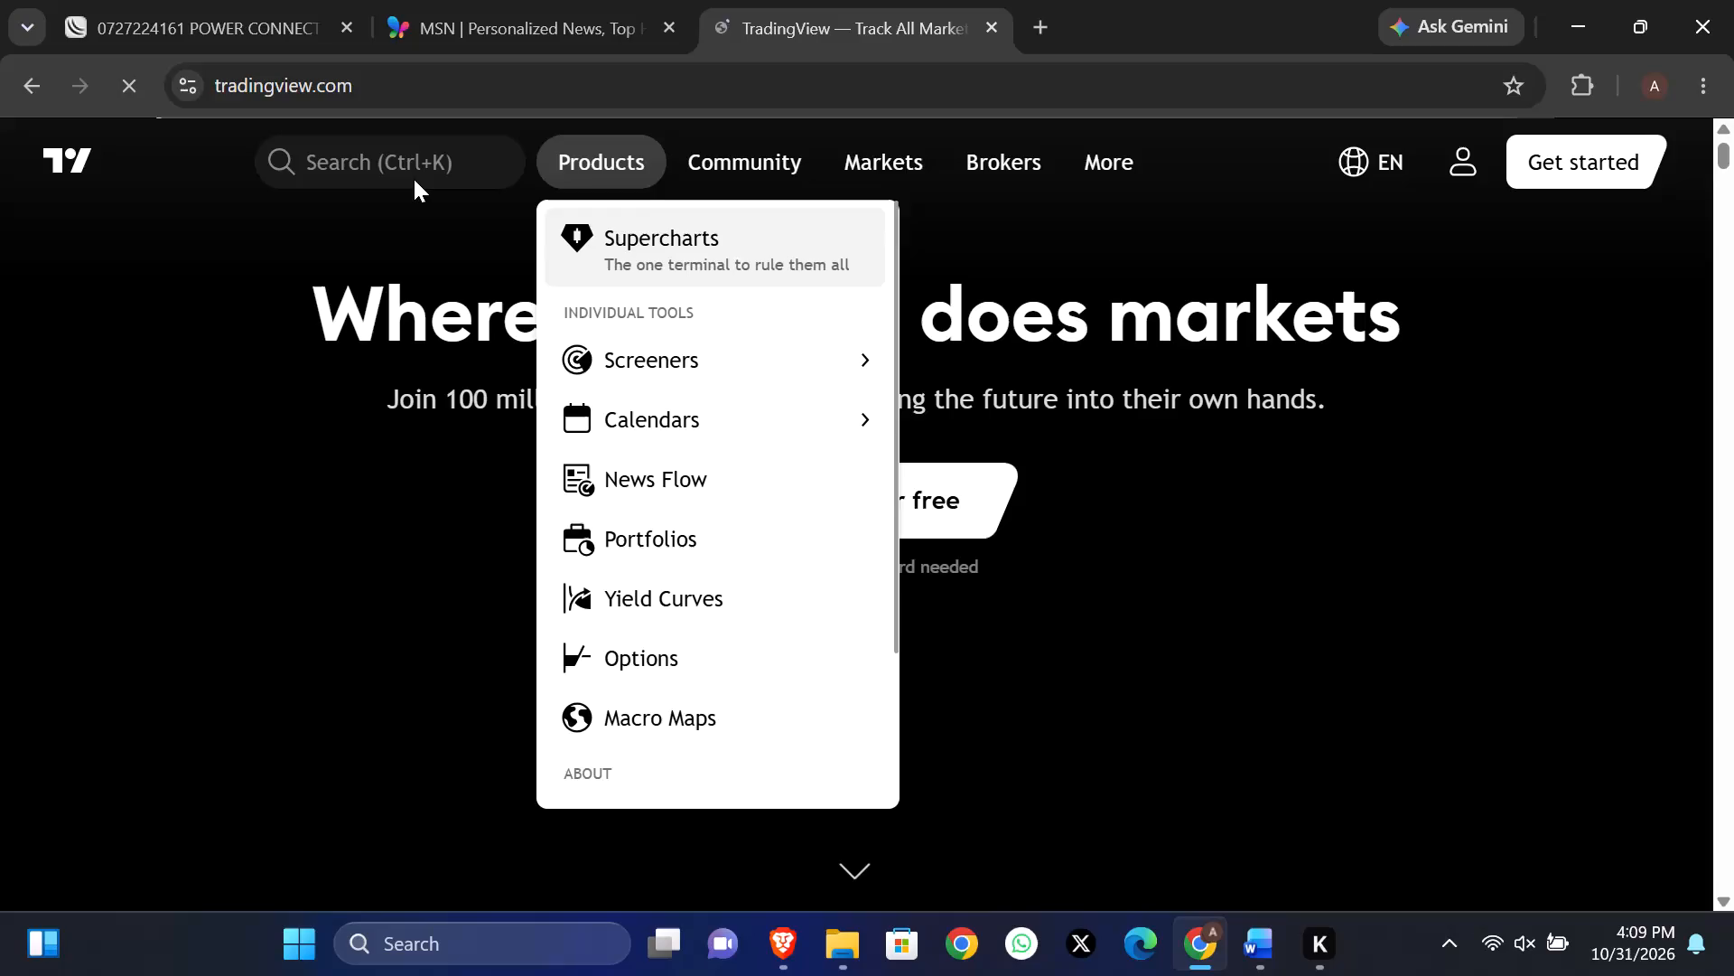
Search the symbols for btc and open the chart of the Binance BTCUSD BTC Futures Contract.
left_click_drag(414, 179, 400, 148)
left_click_drag(400, 148, 314, 164)
left_click(314, 164)
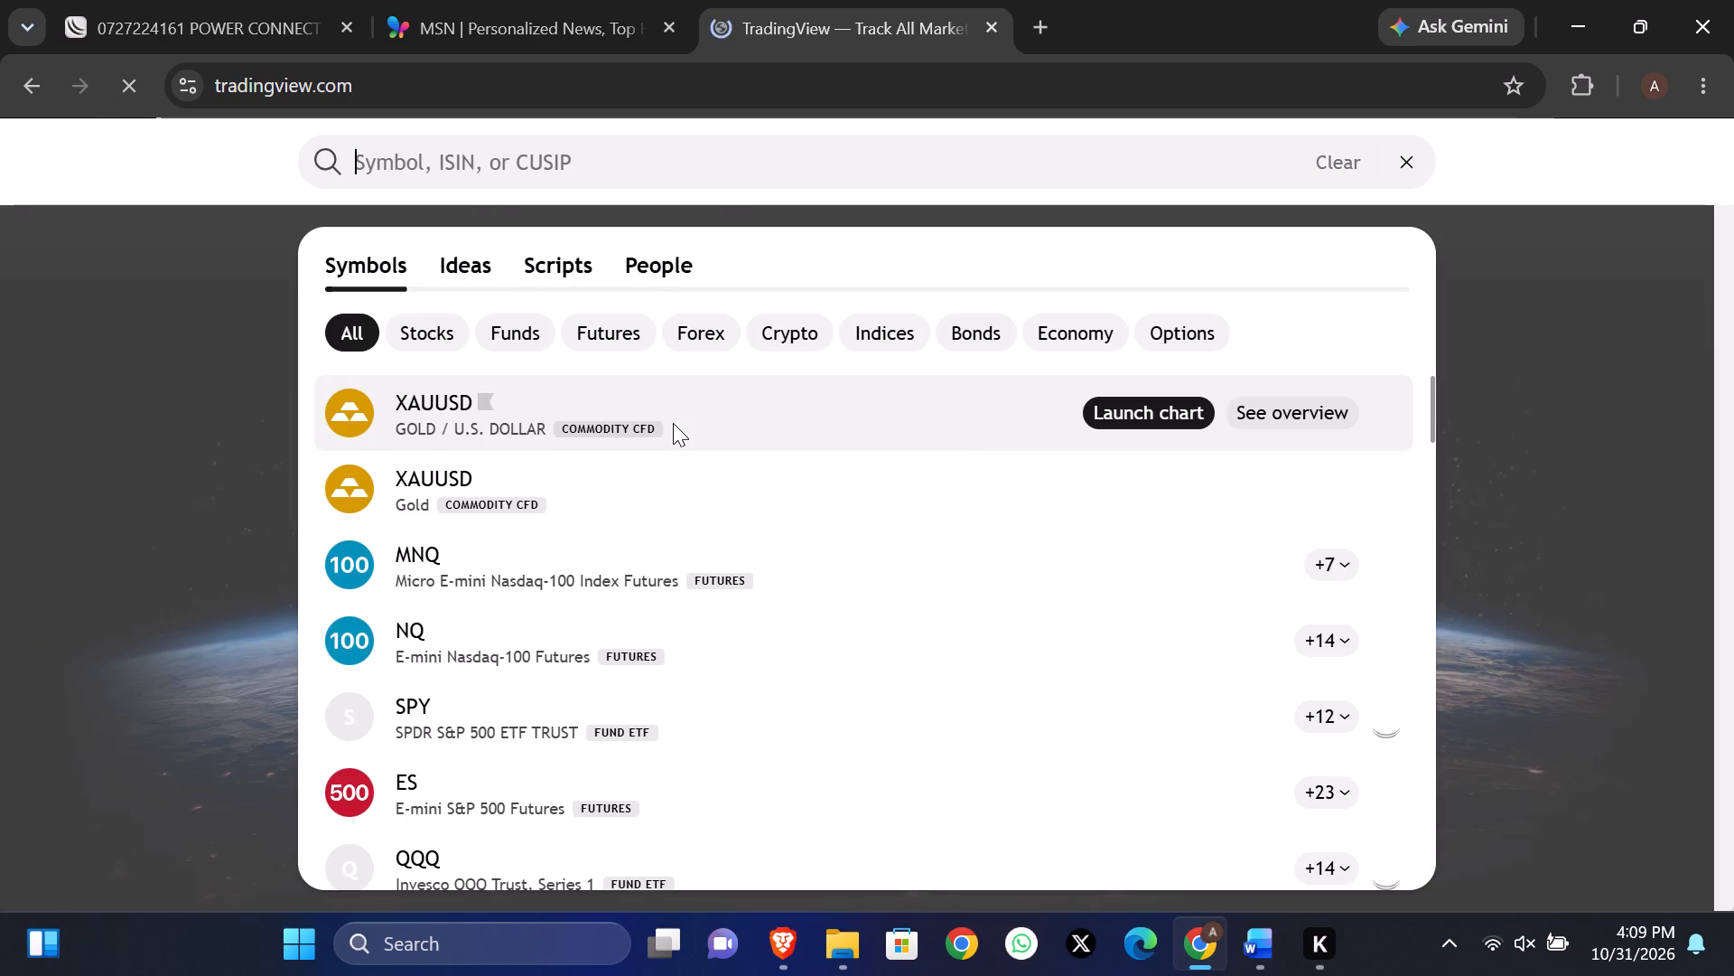
left_click(489, 181)
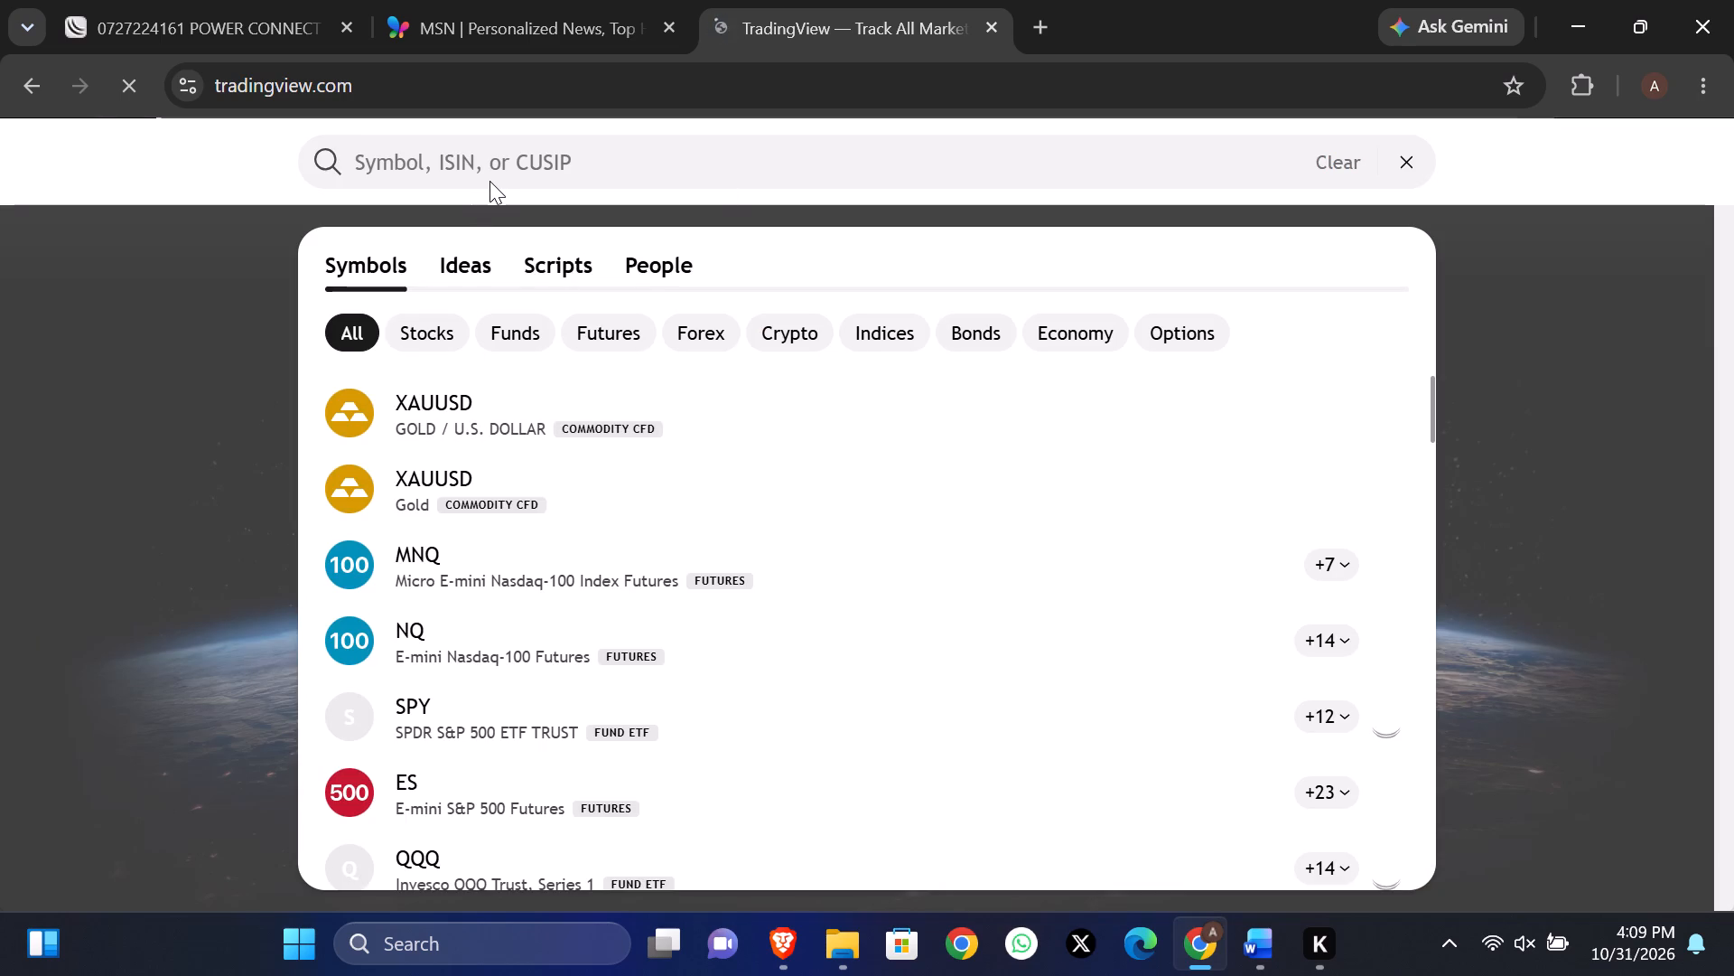
type("btc")
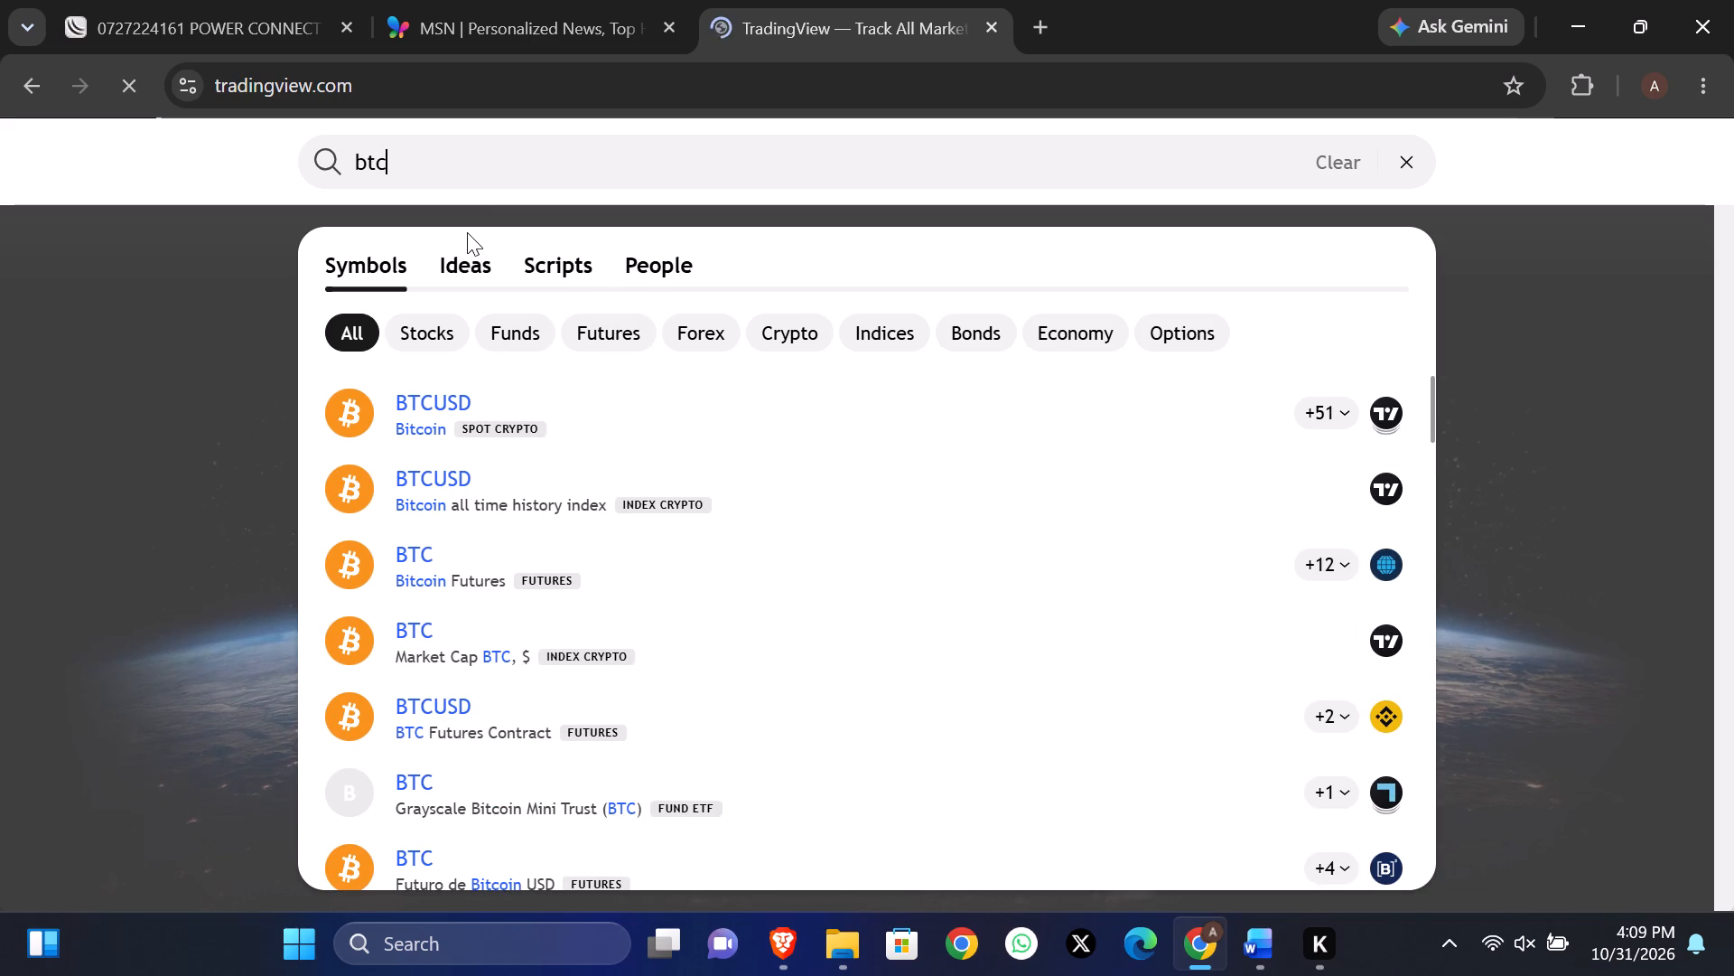
double_click(494, 716)
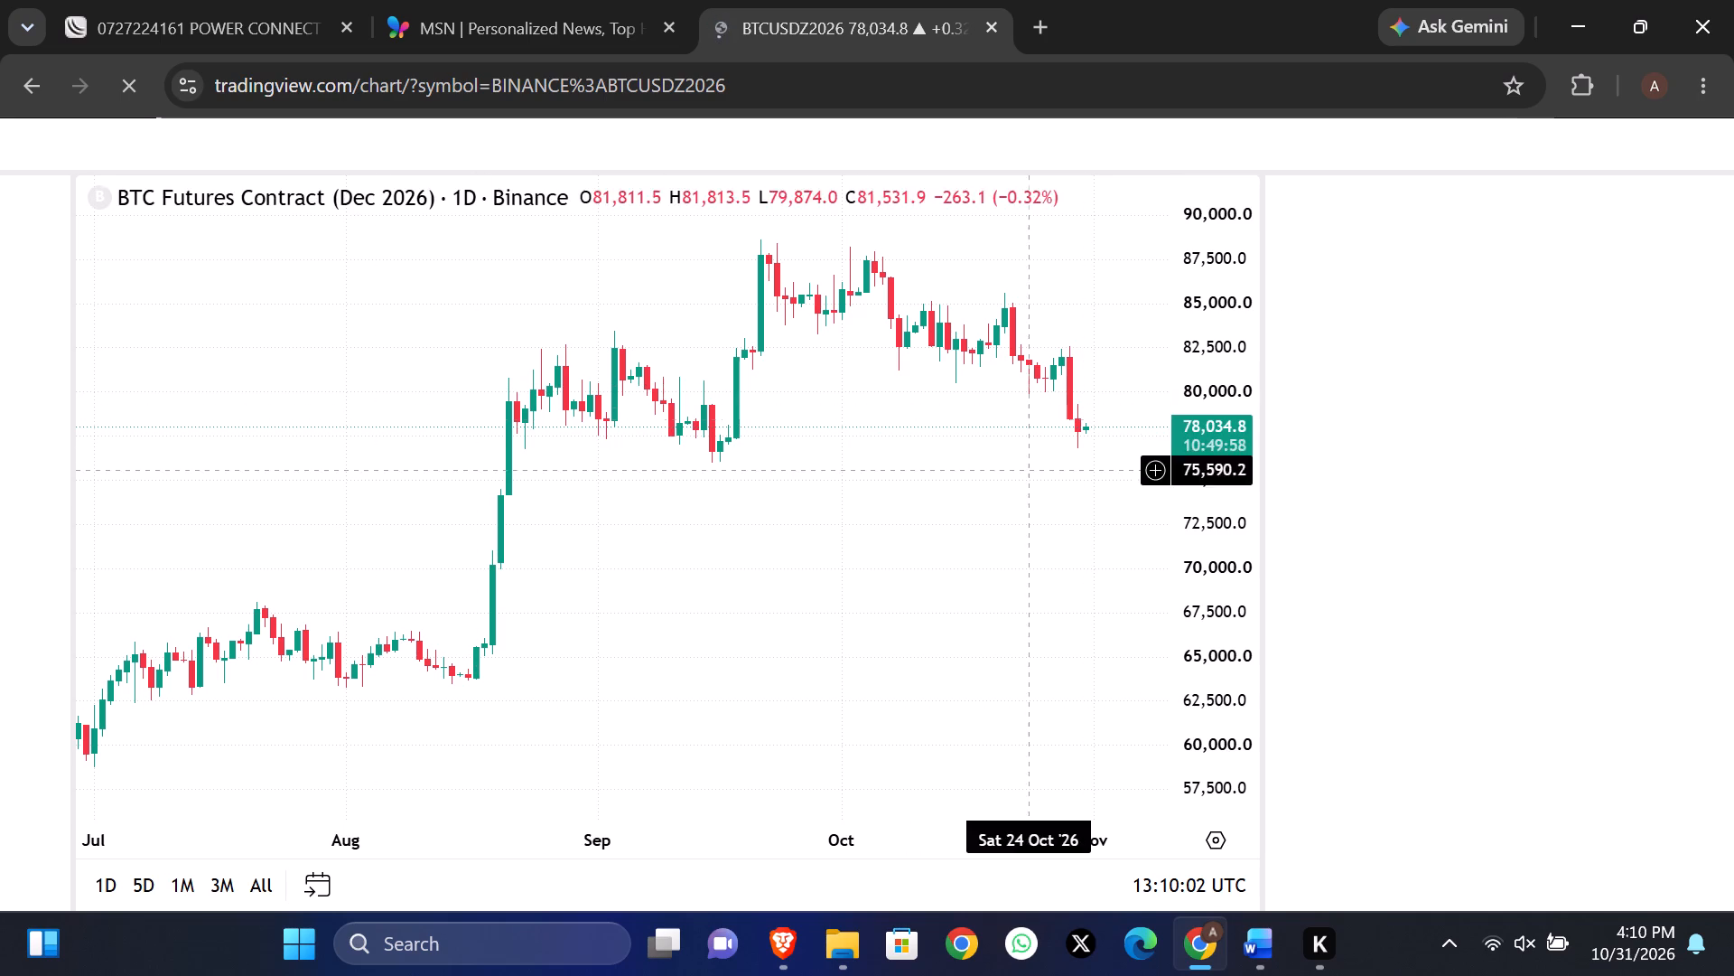
Examine the daily price history of the BTC futures contract at different zoom levels and time ranges.
scroll(1263, 547, "down", 1)
scroll(1263, 547, "right", 1)
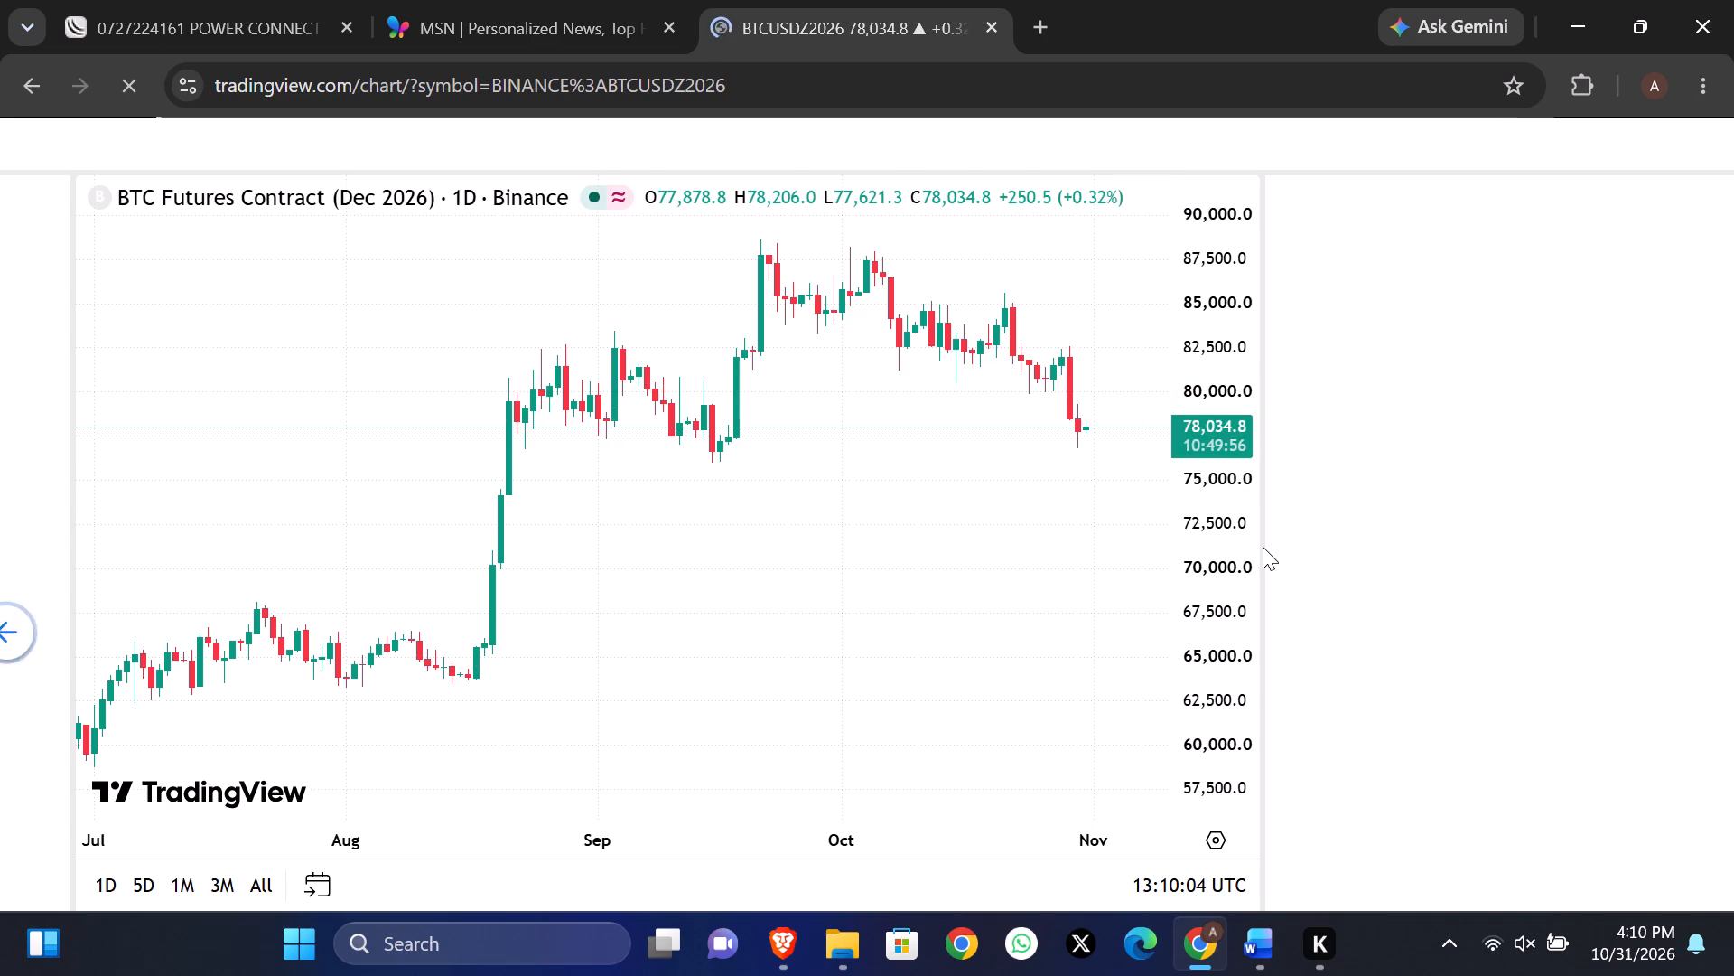
scroll(1263, 547, "up", 2)
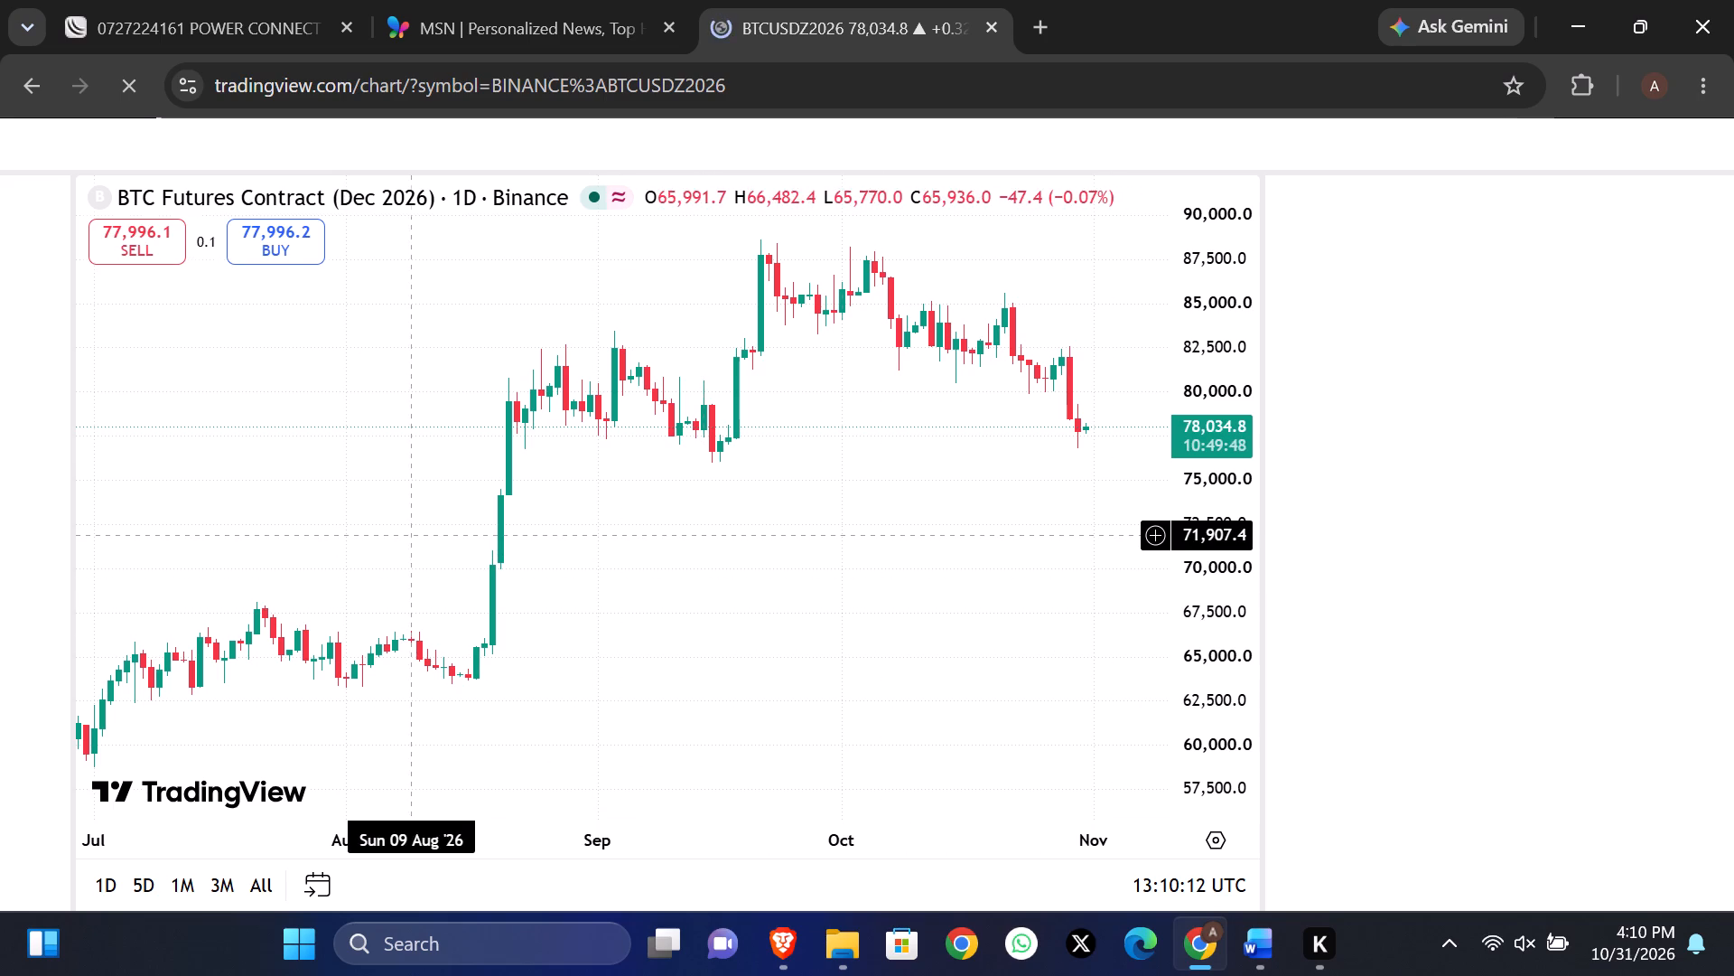
scroll(408, 534, "down", 5)
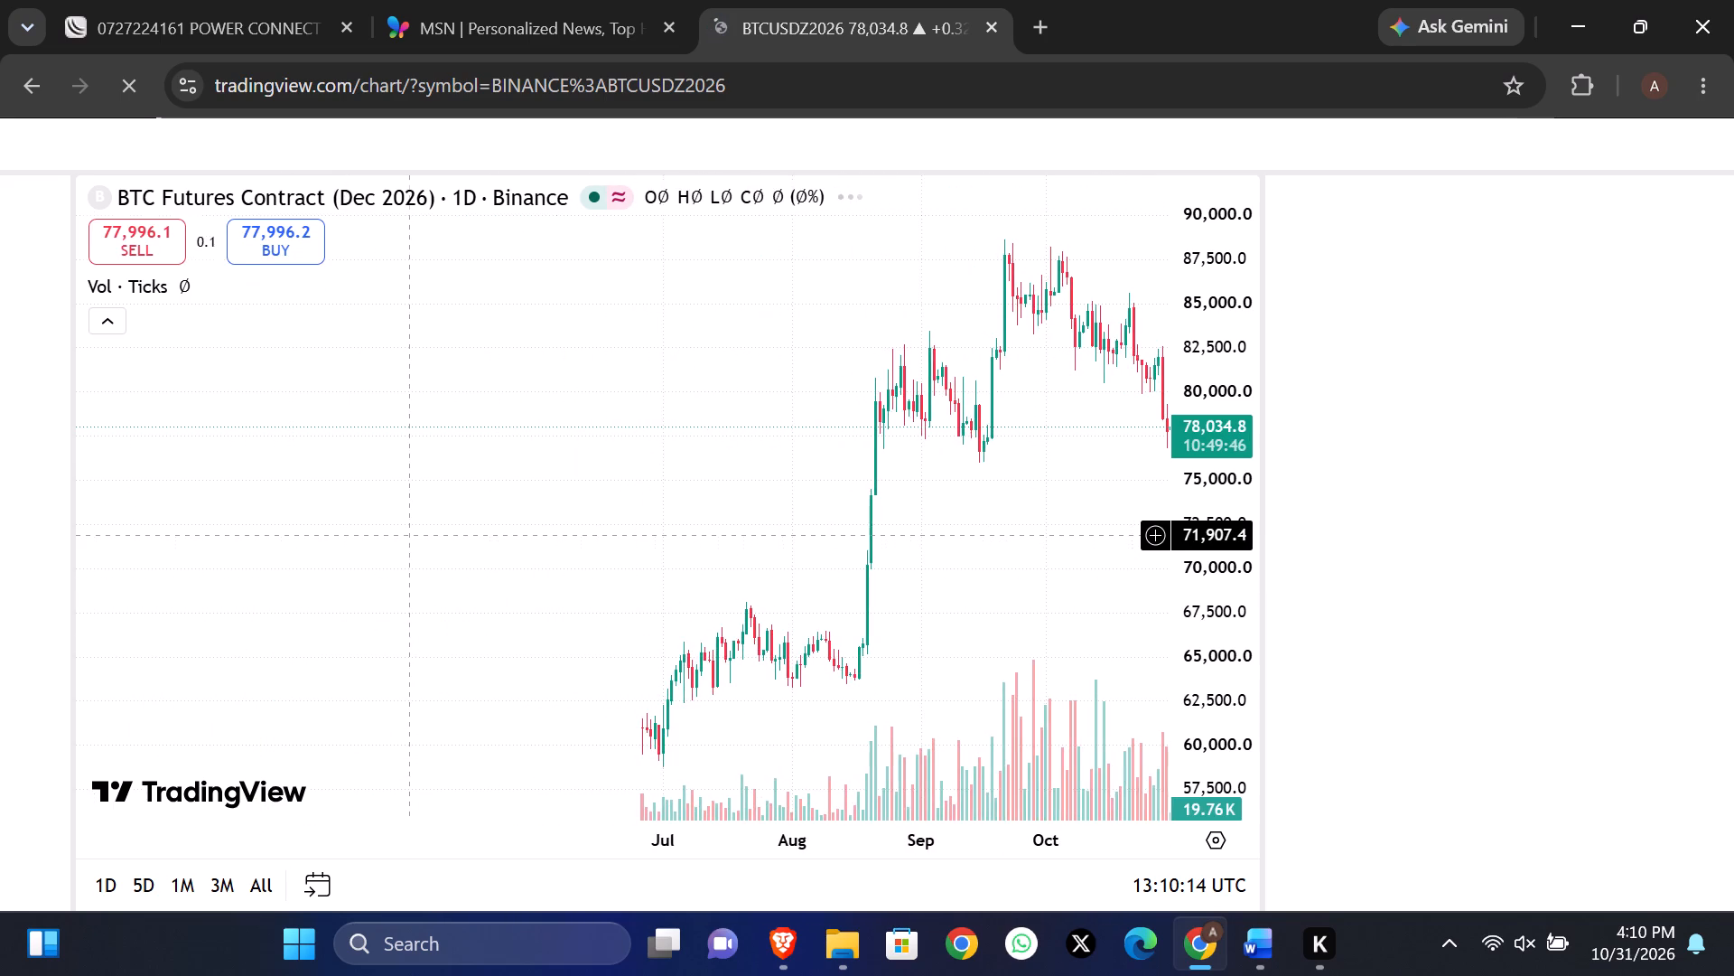
scroll(408, 534, "down", 1)
scroll(408, 534, "up", 1)
scroll(622, 603, "down", 1)
scroll(622, 603, "up", 1)
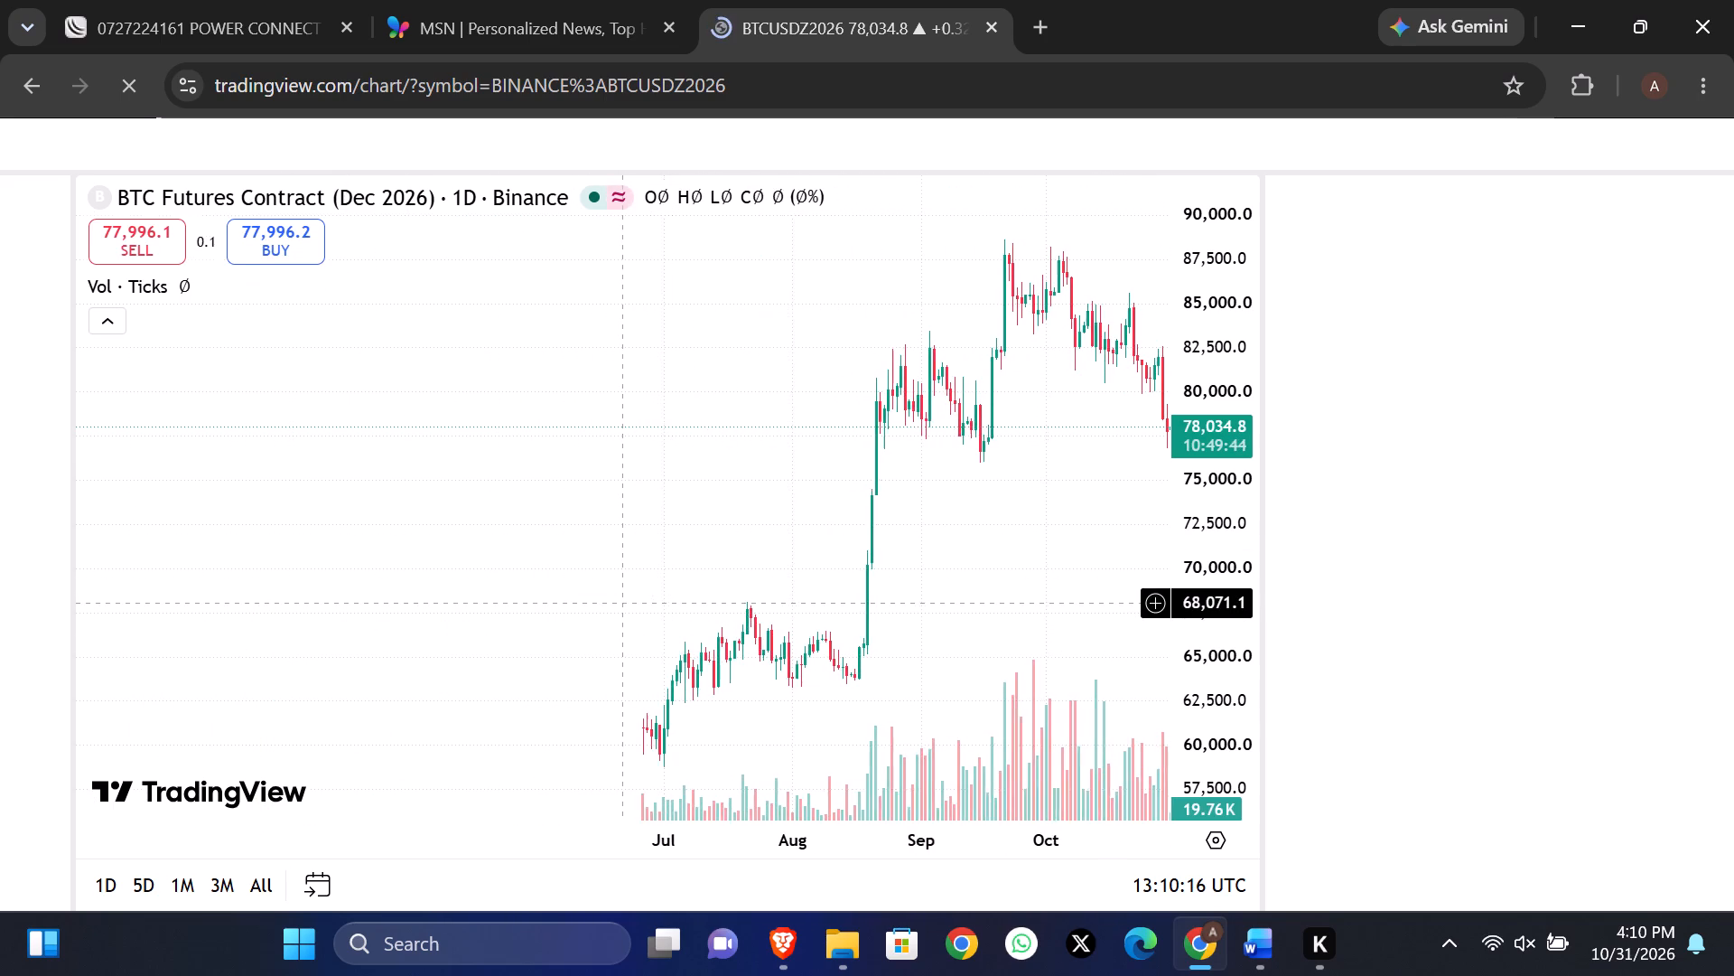
scroll(622, 603, "up", 1)
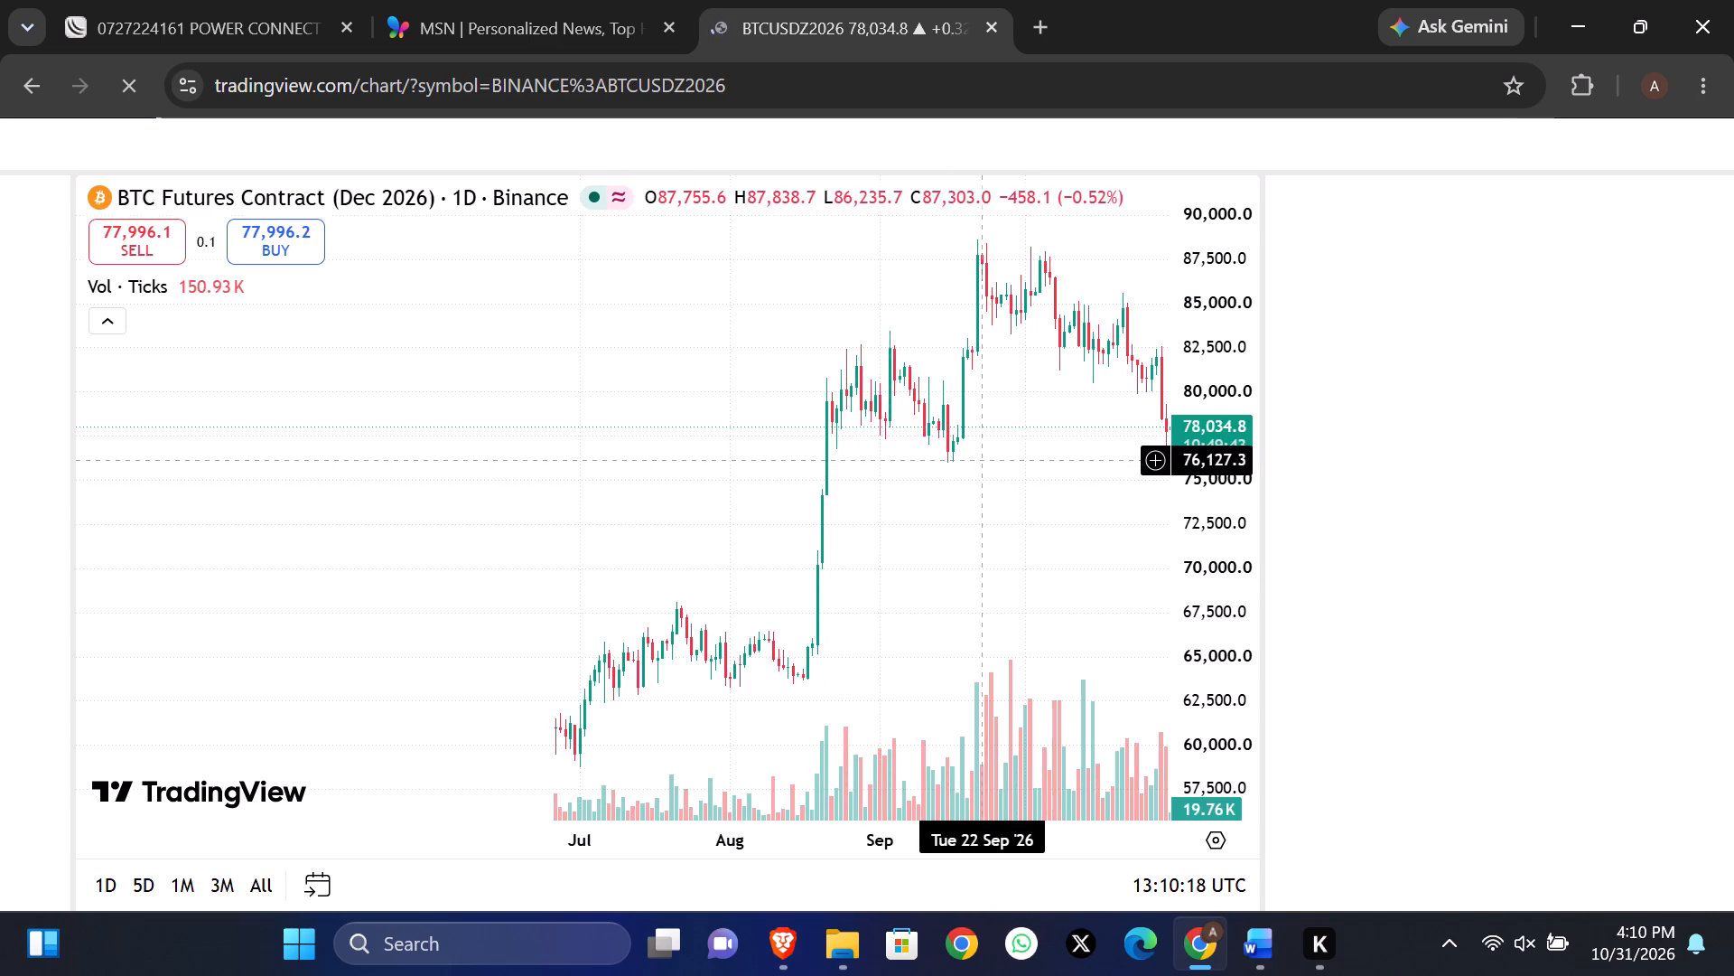
scroll(984, 460, "left", 1)
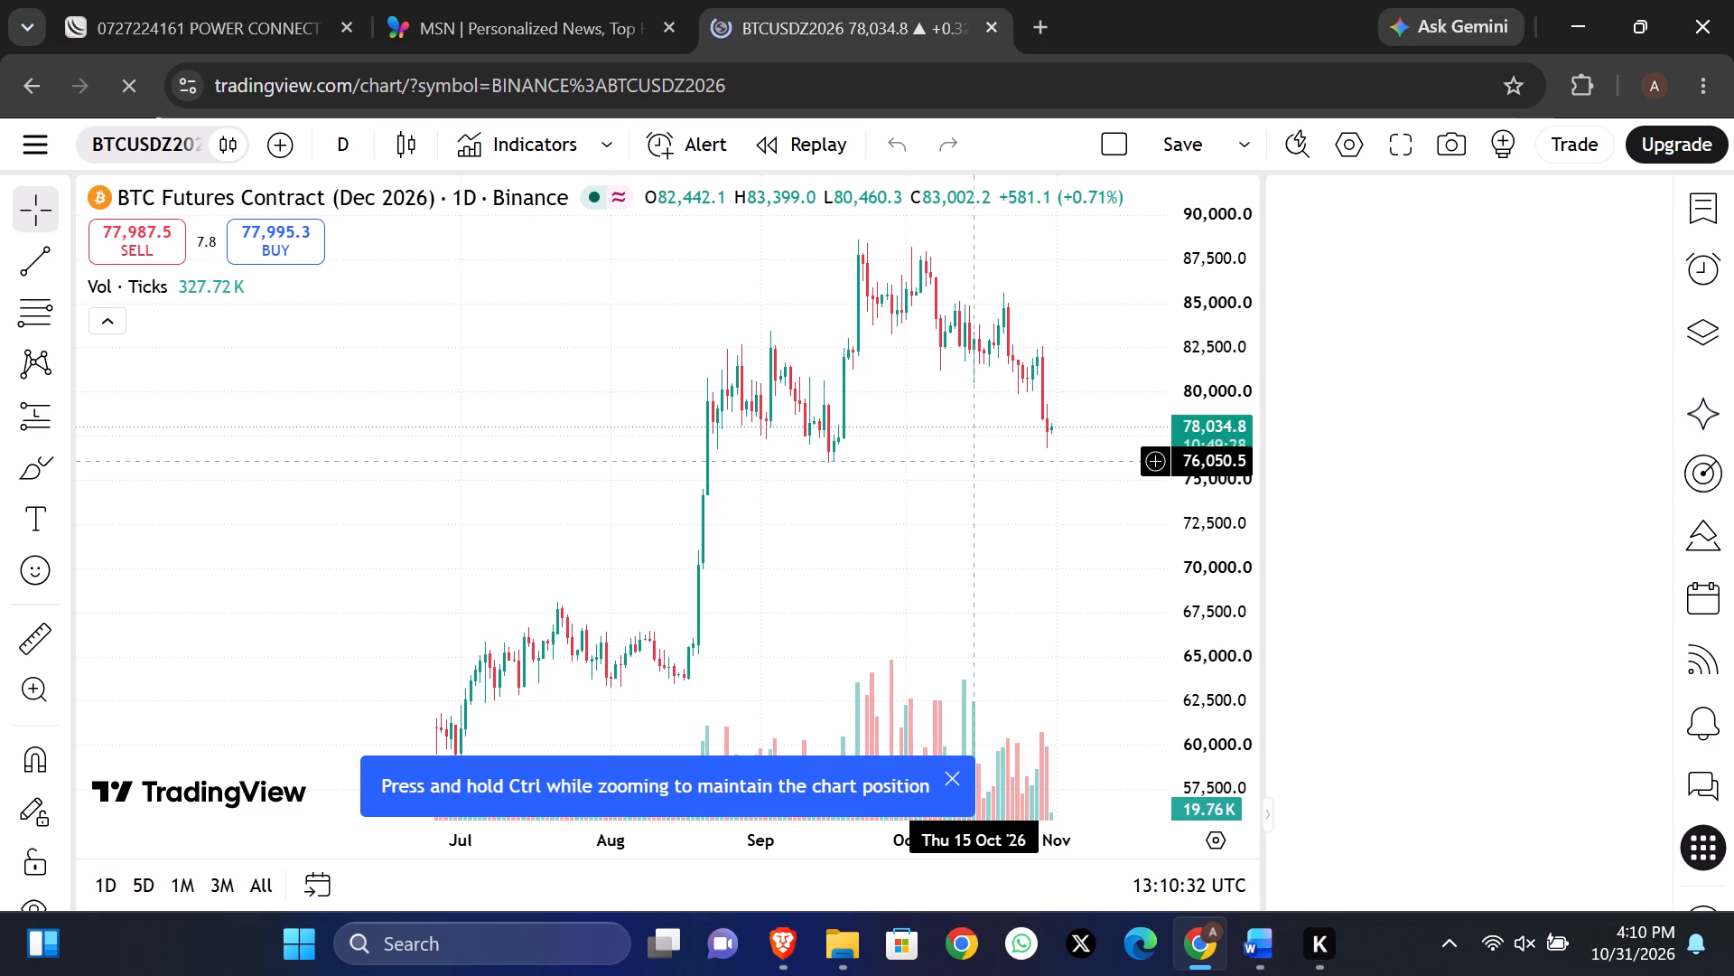
Switch the chart interface to the dark theme and dismiss the hint about detailed chart values.
left_click(44, 158)
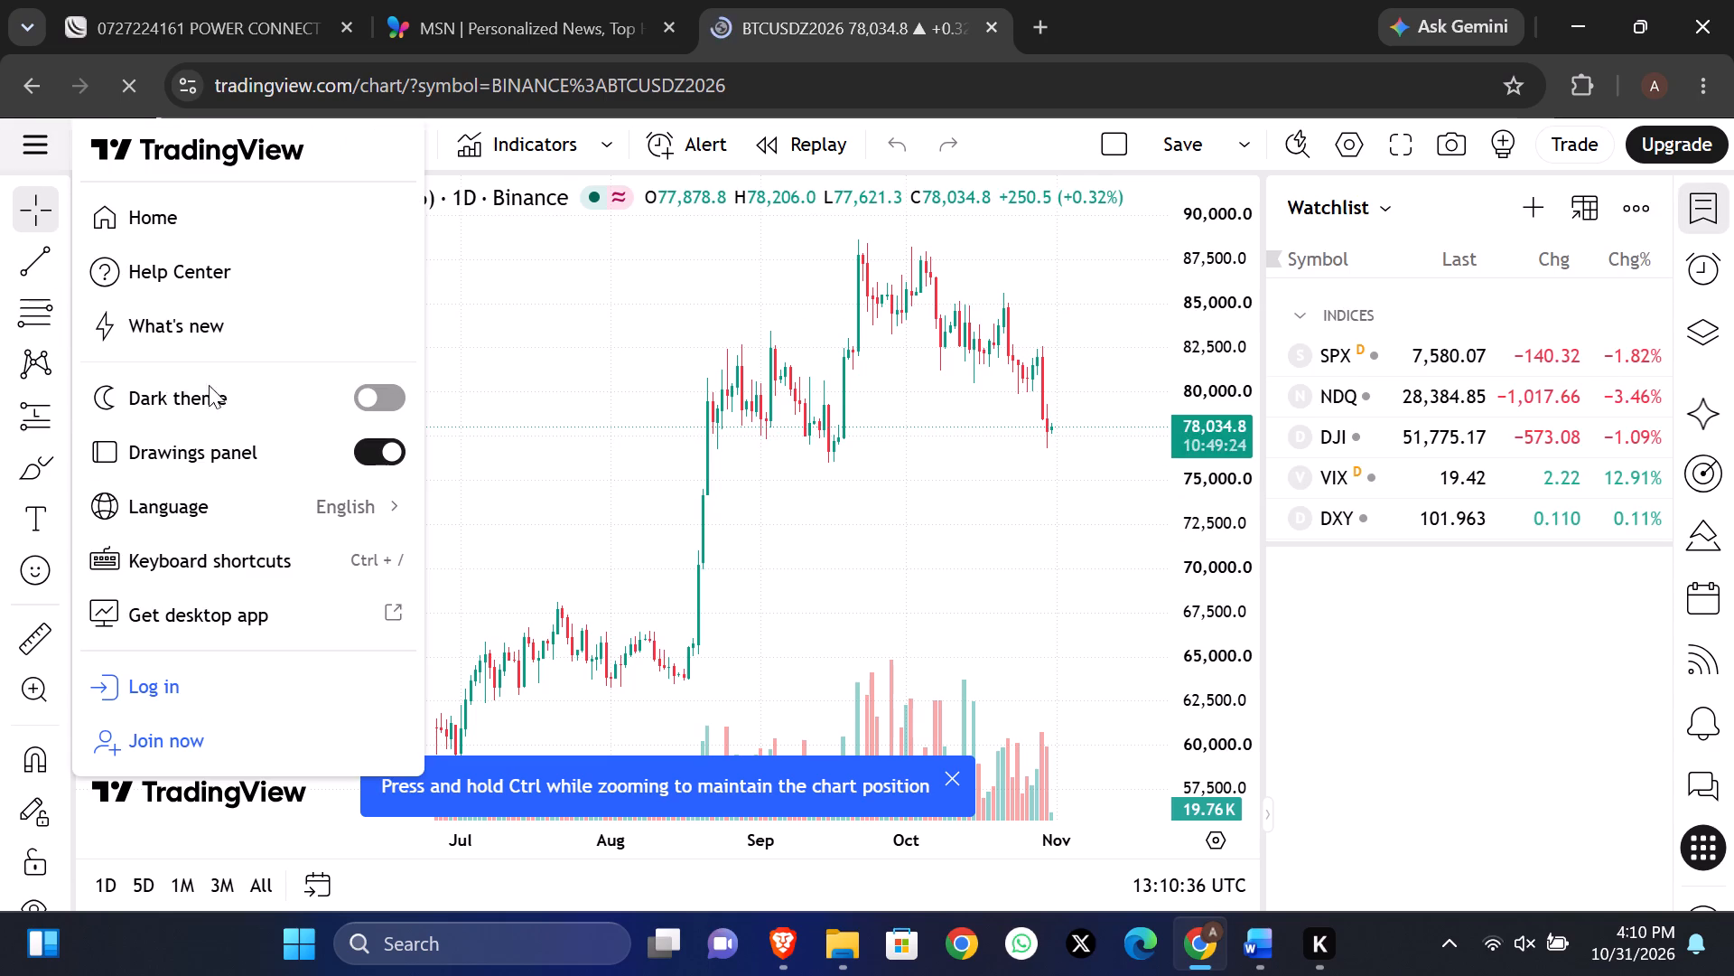
left_click(363, 389)
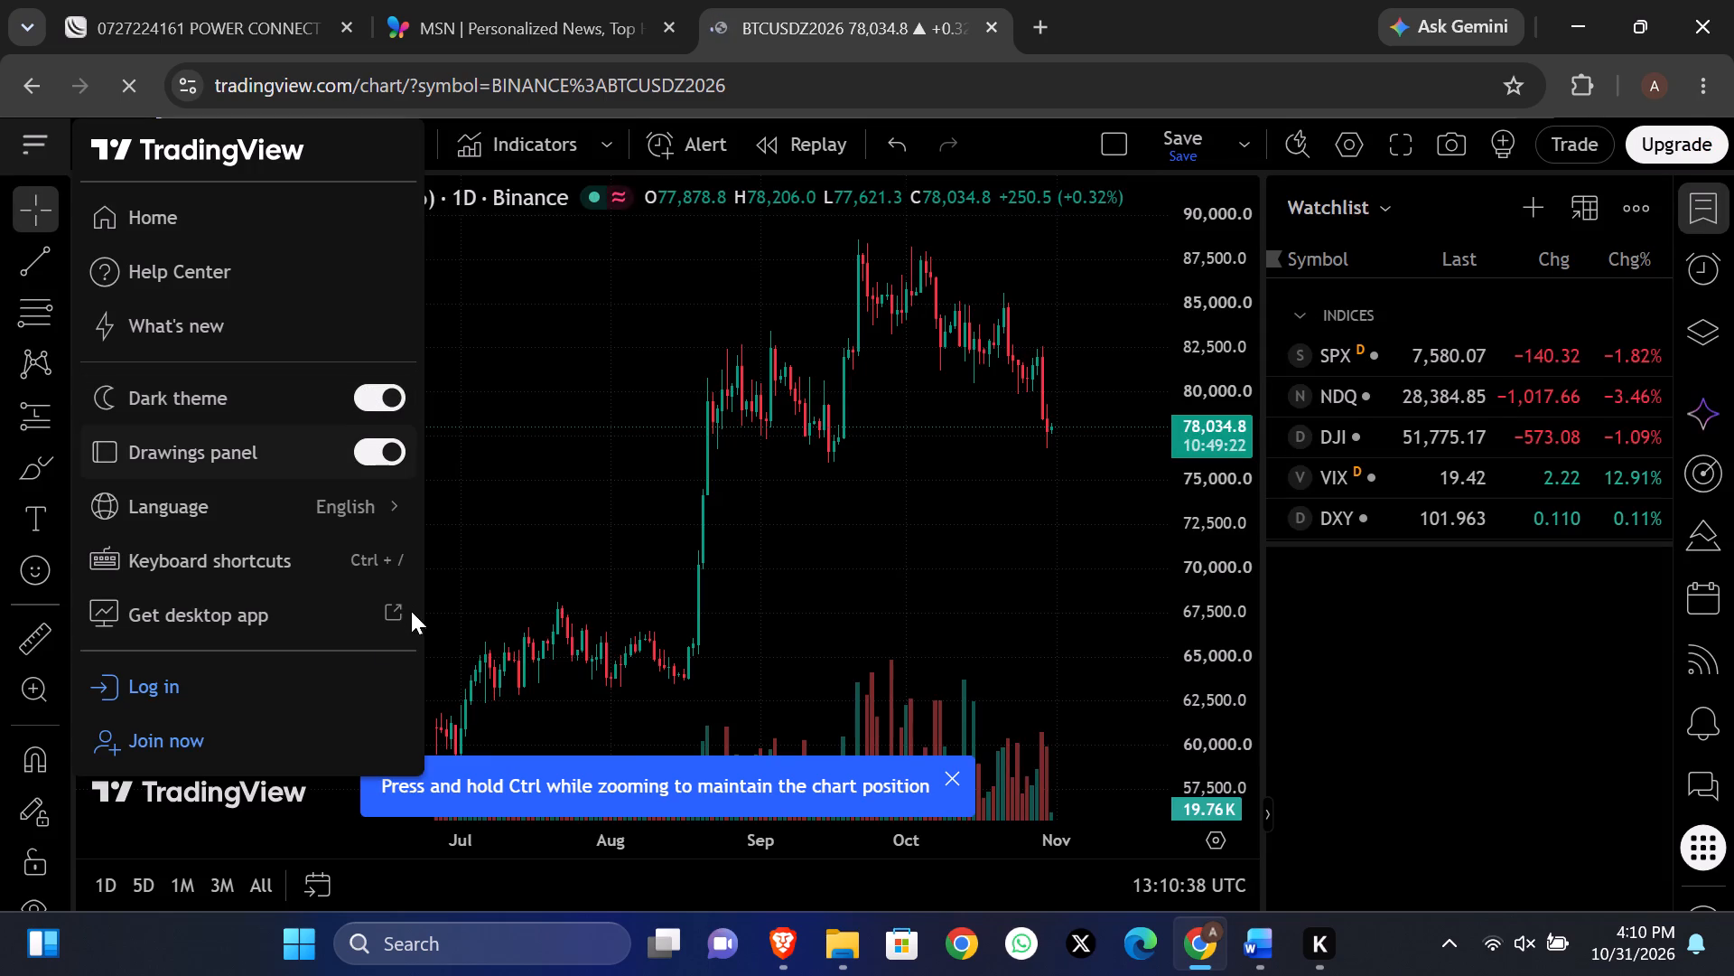
scroll(743, 500, "down", 1)
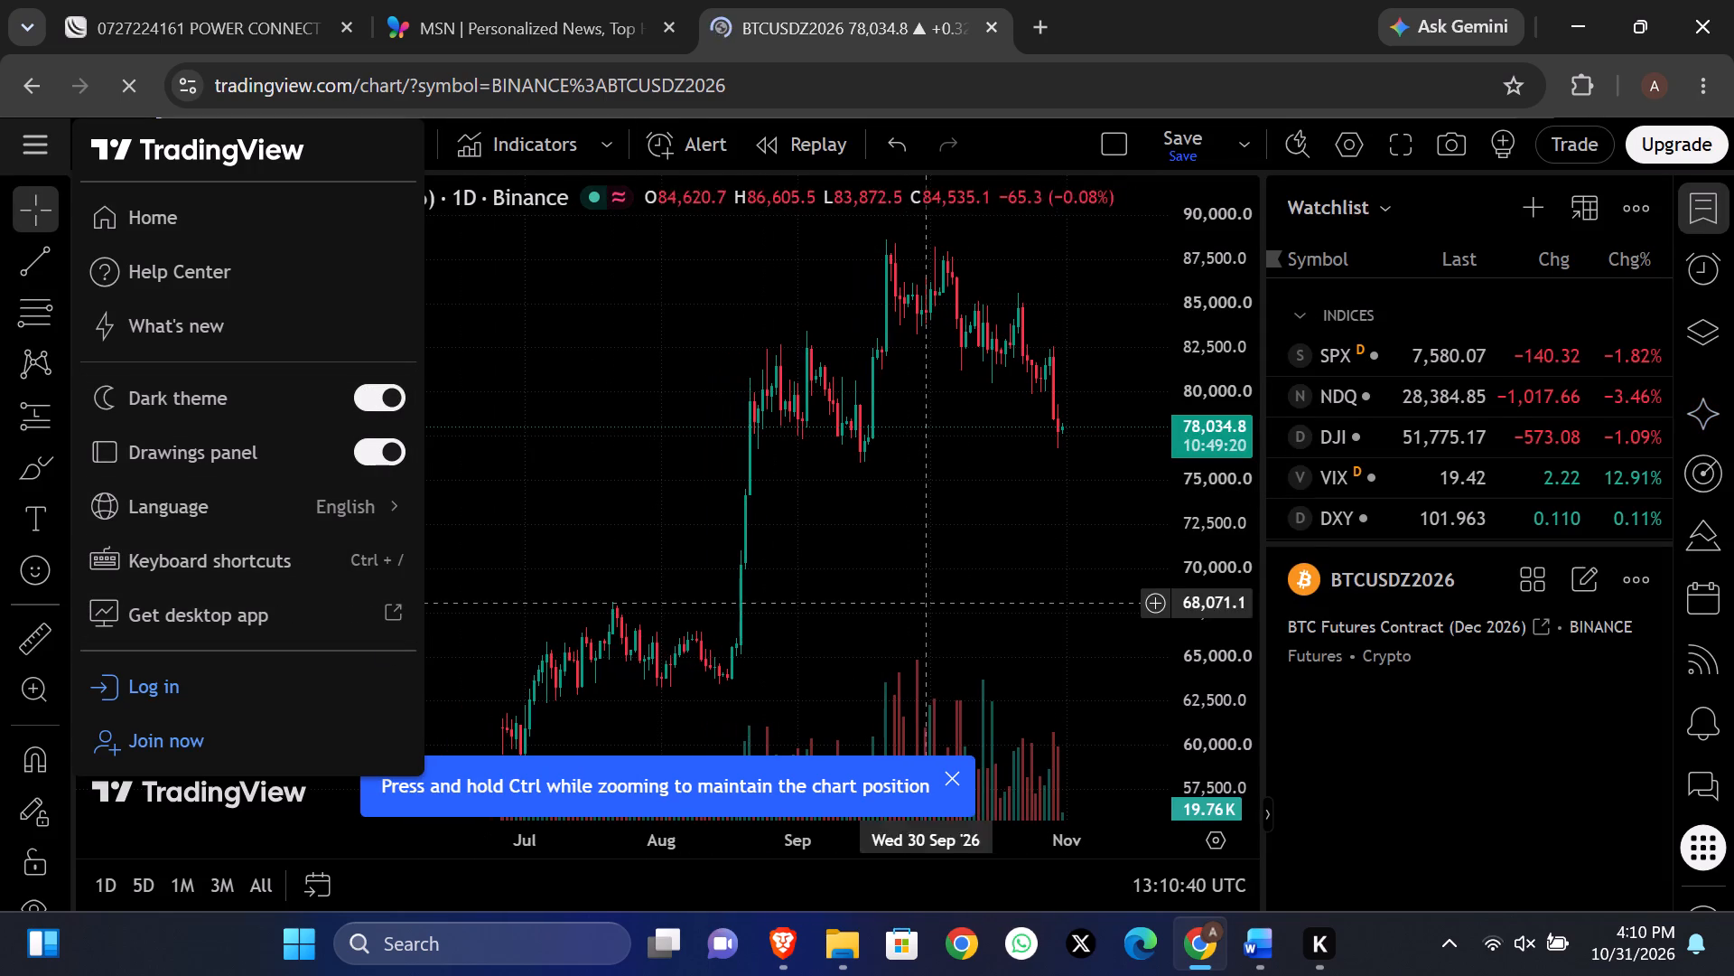
left_click(845, 574)
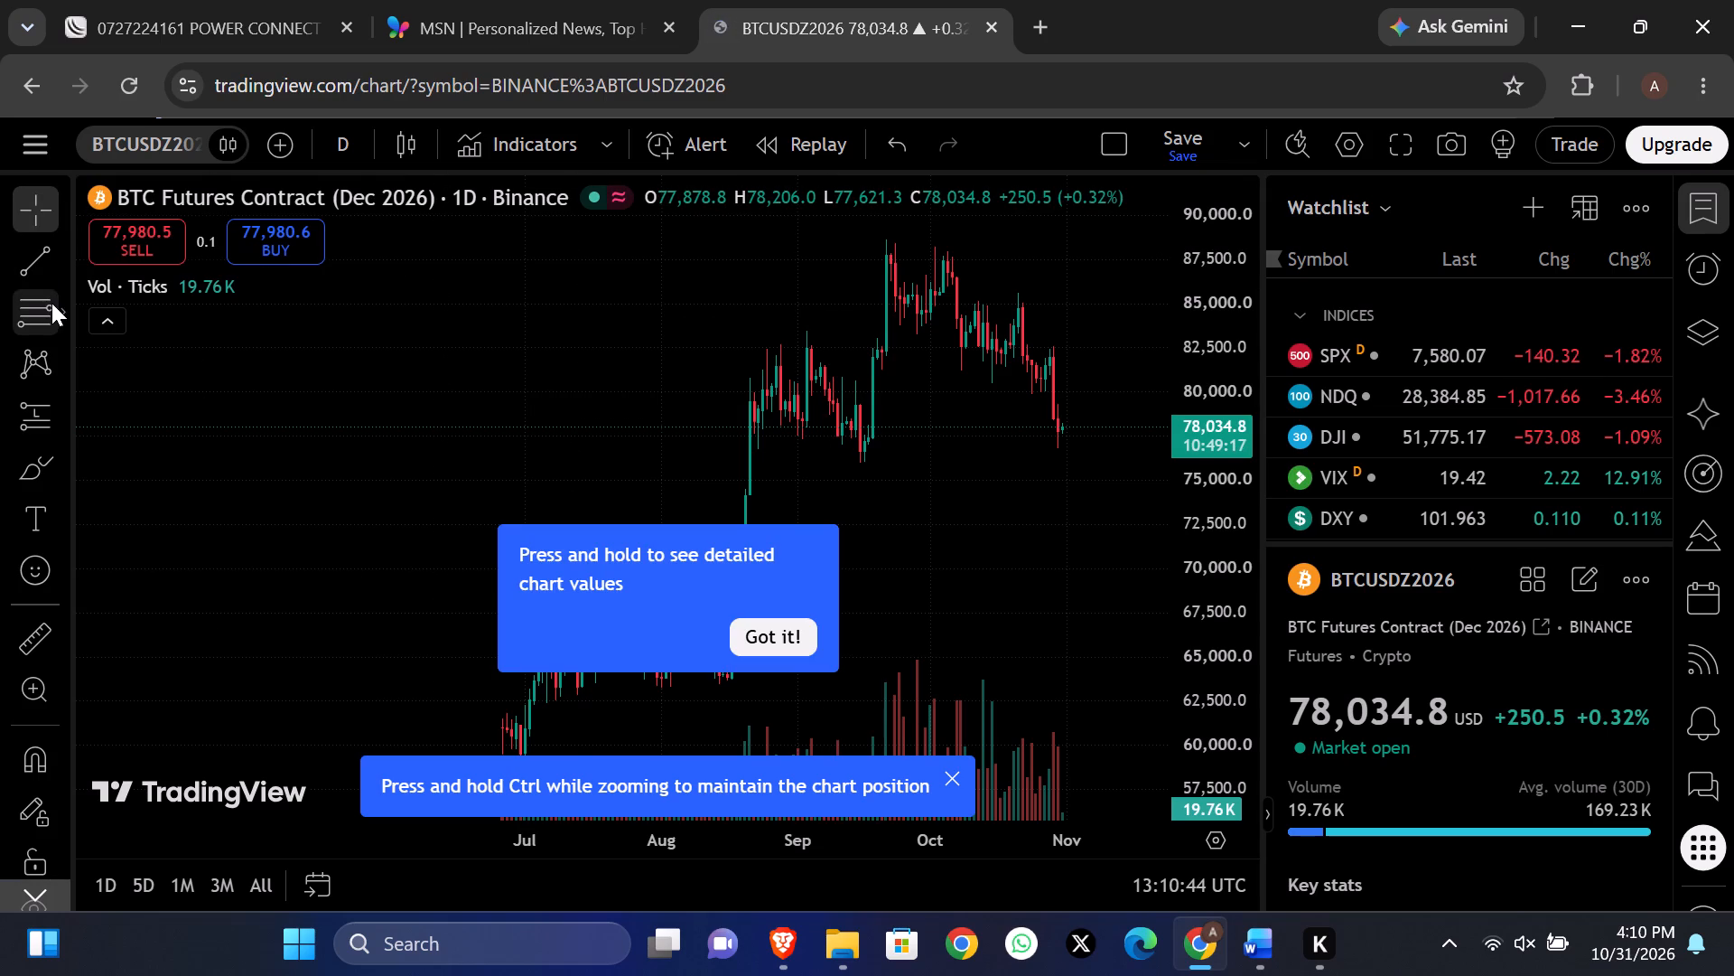
left_click(732, 626)
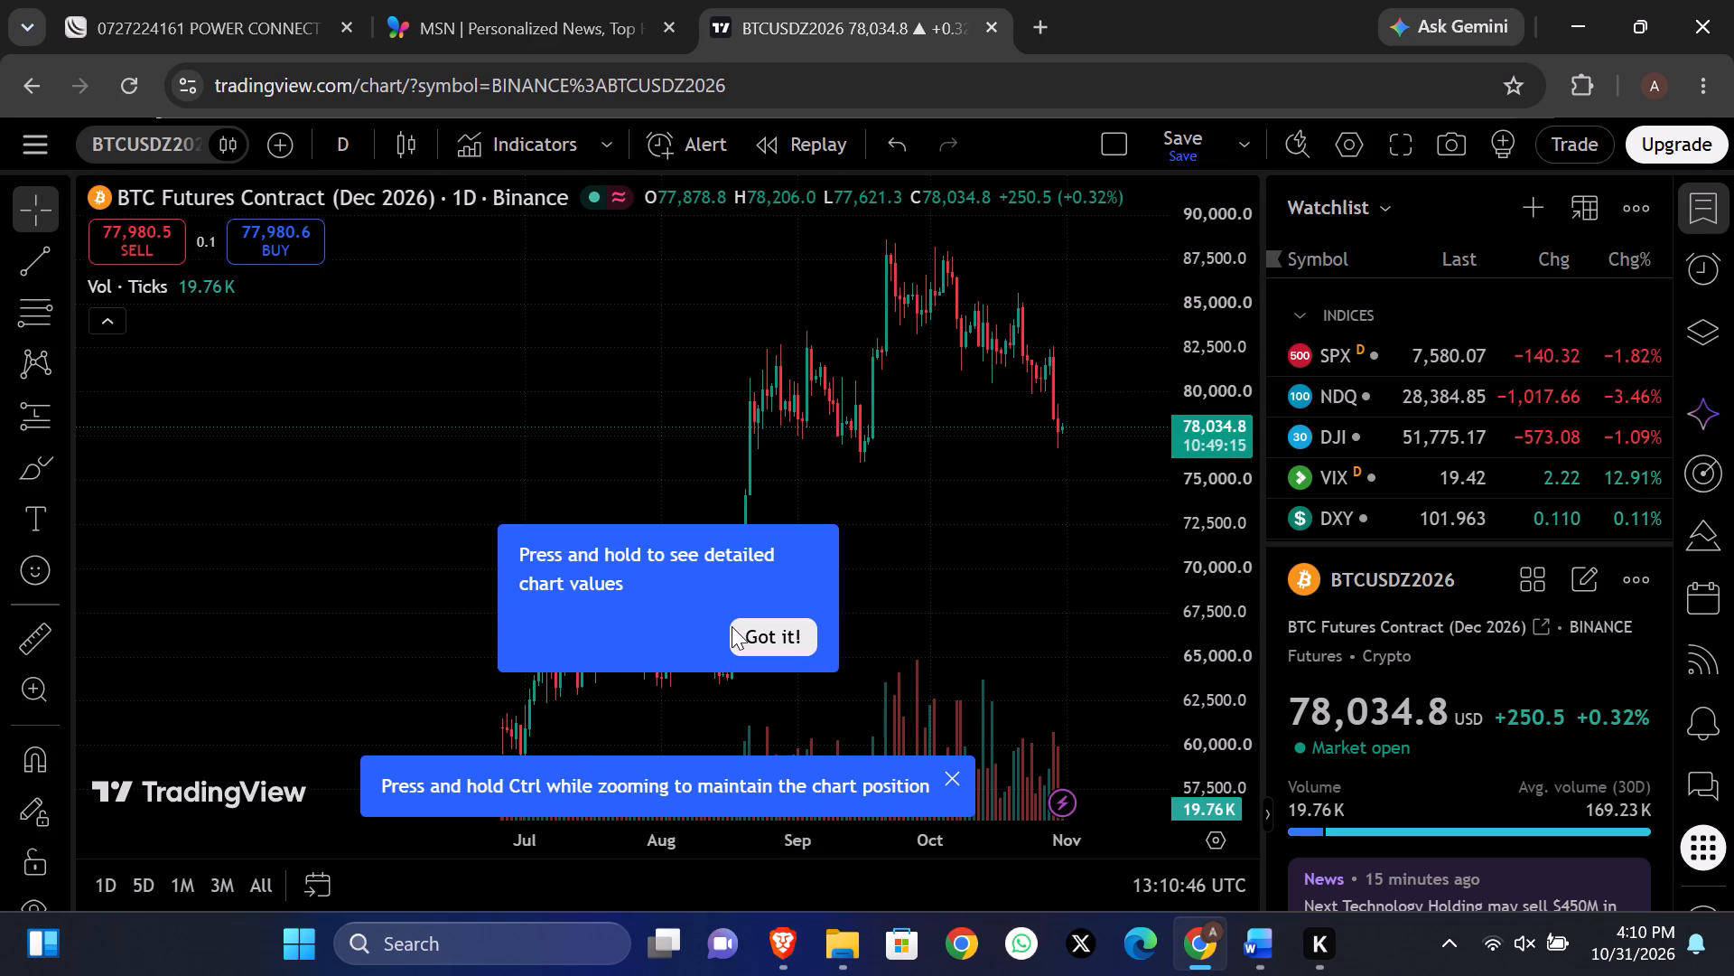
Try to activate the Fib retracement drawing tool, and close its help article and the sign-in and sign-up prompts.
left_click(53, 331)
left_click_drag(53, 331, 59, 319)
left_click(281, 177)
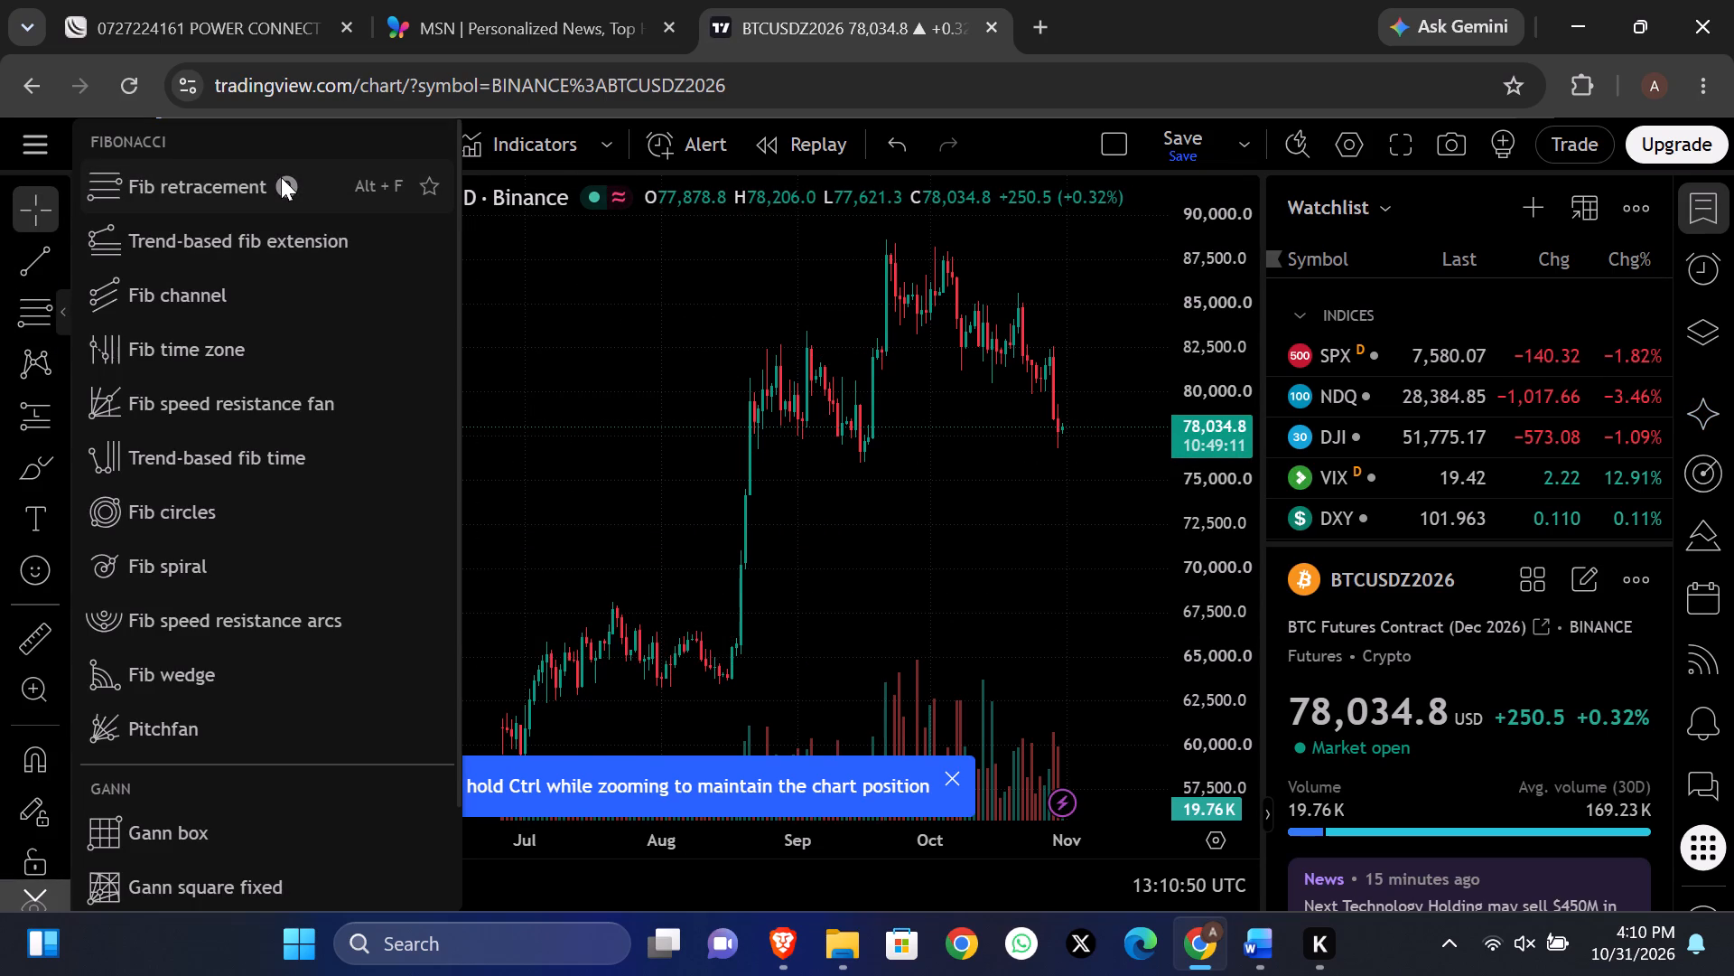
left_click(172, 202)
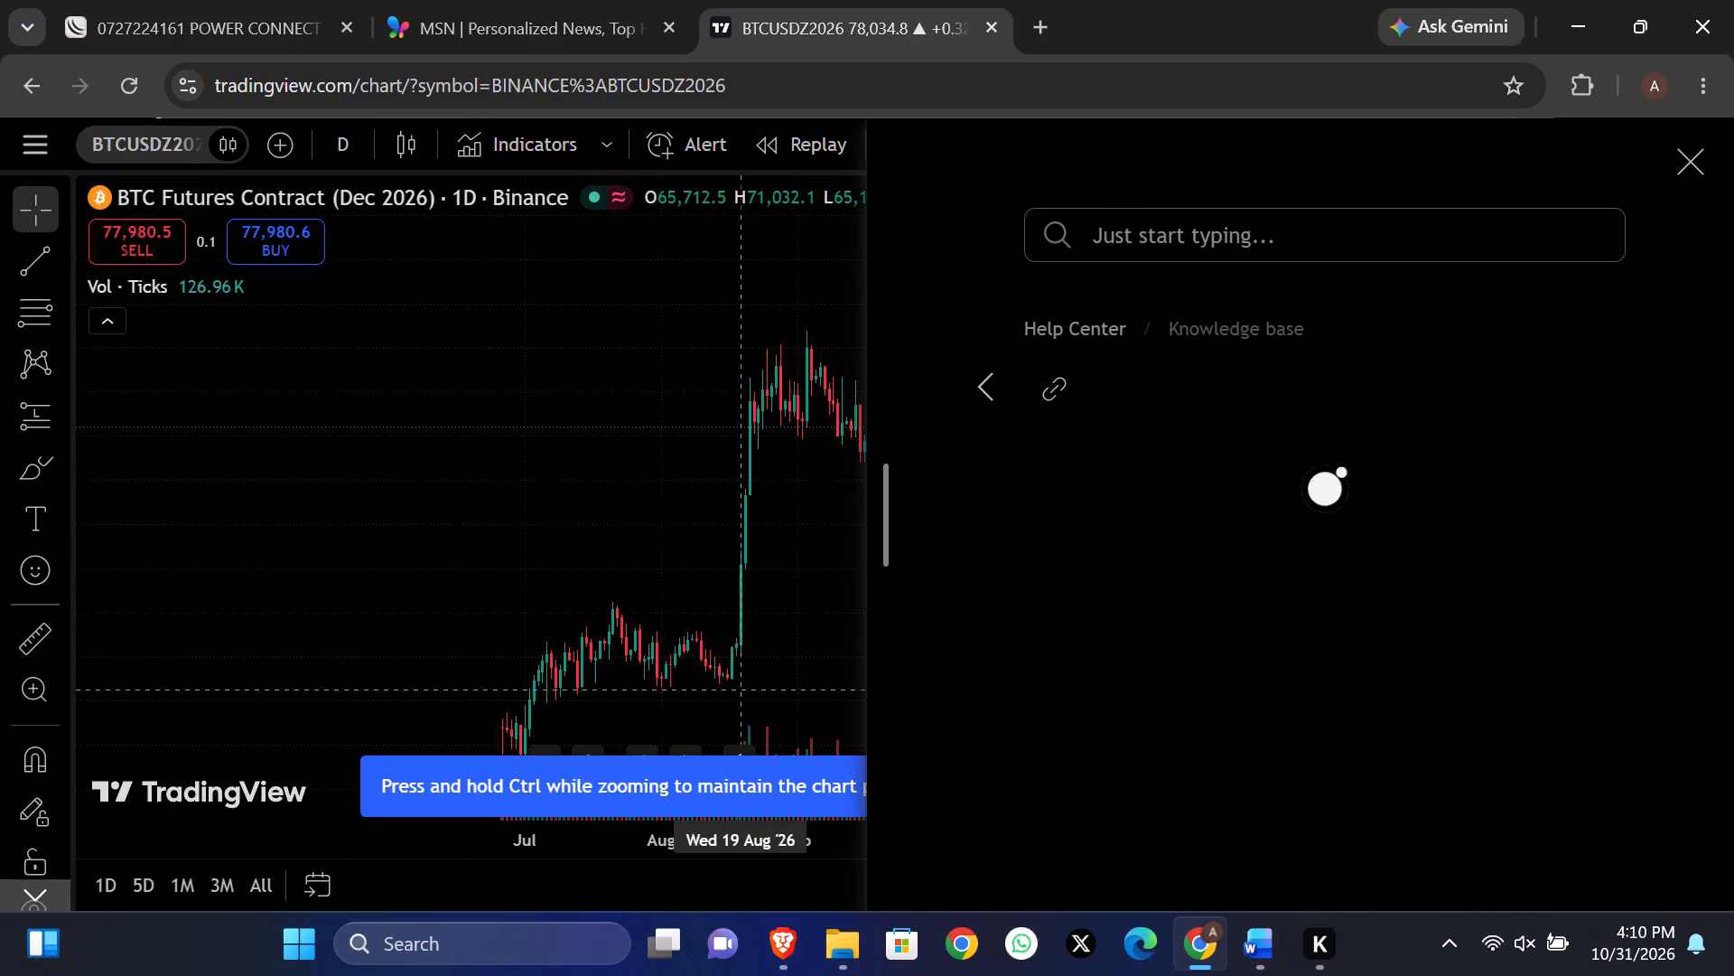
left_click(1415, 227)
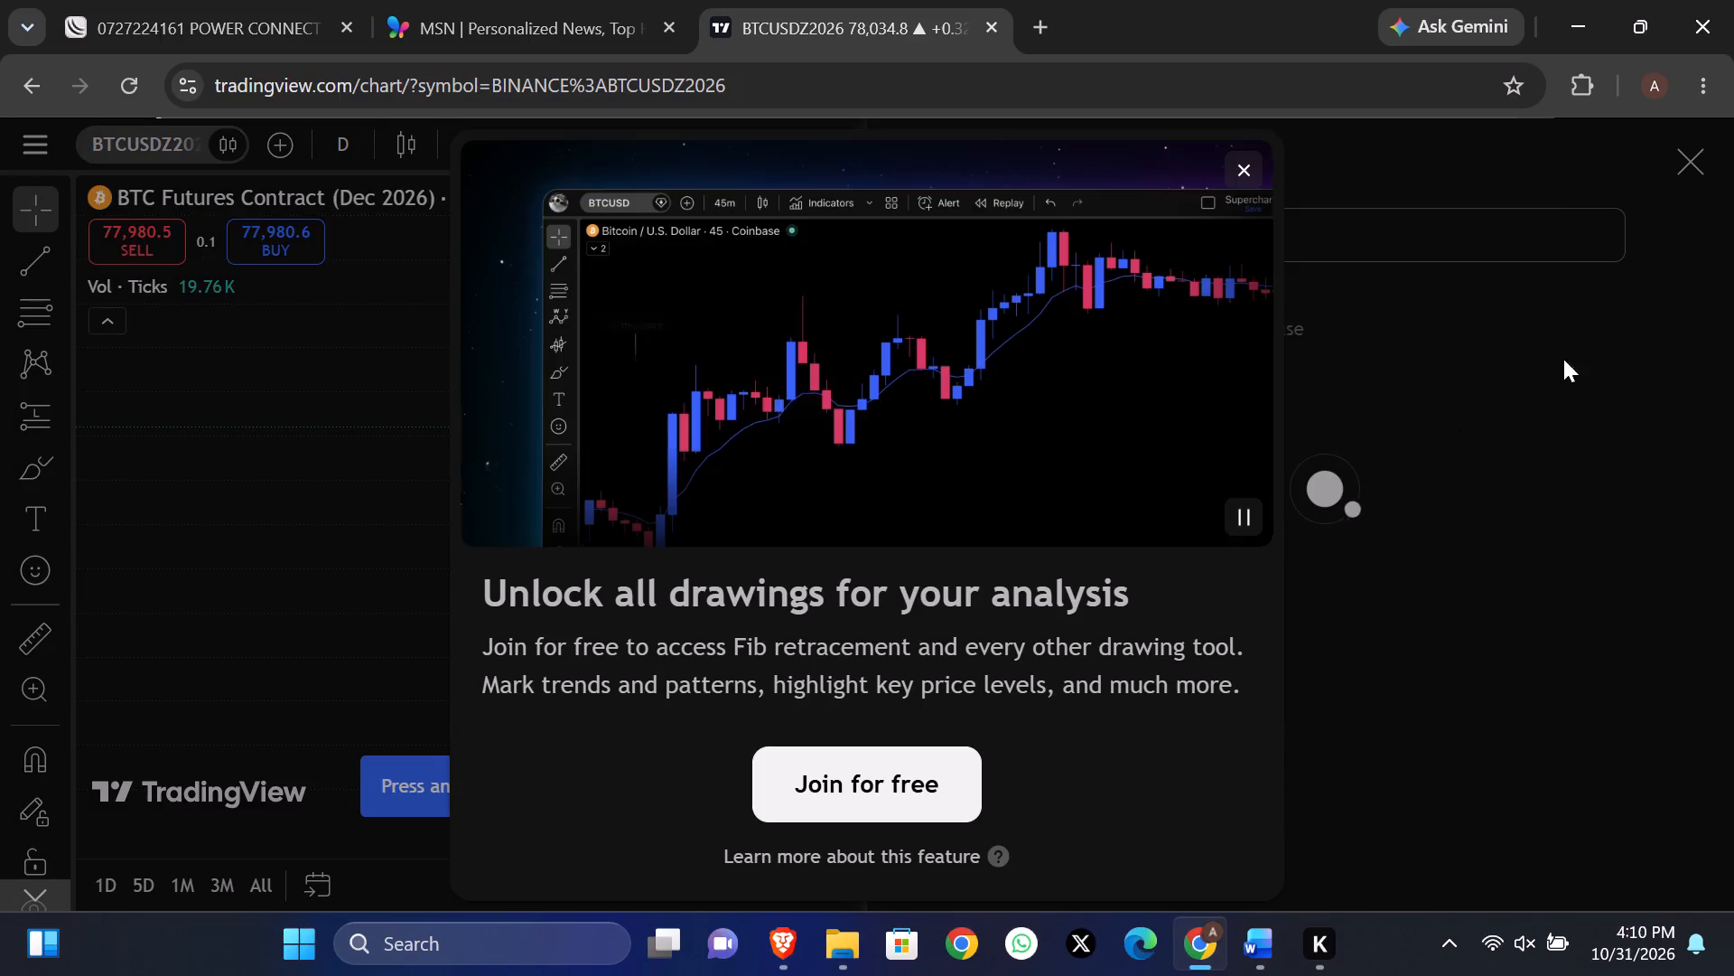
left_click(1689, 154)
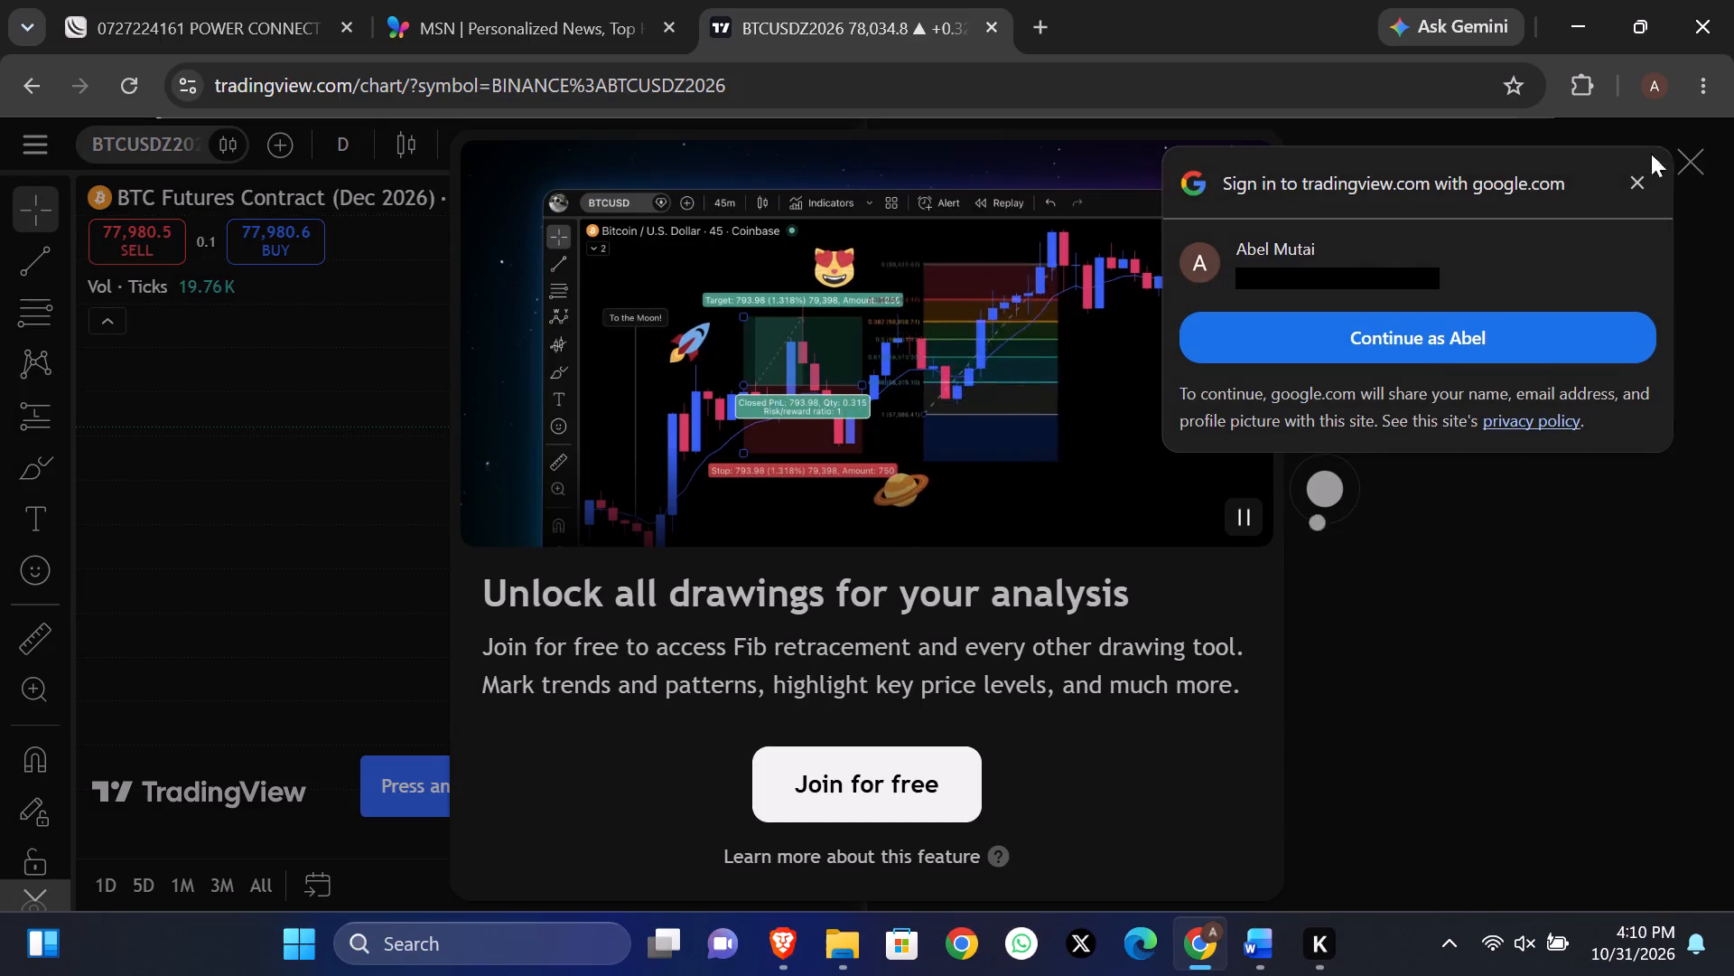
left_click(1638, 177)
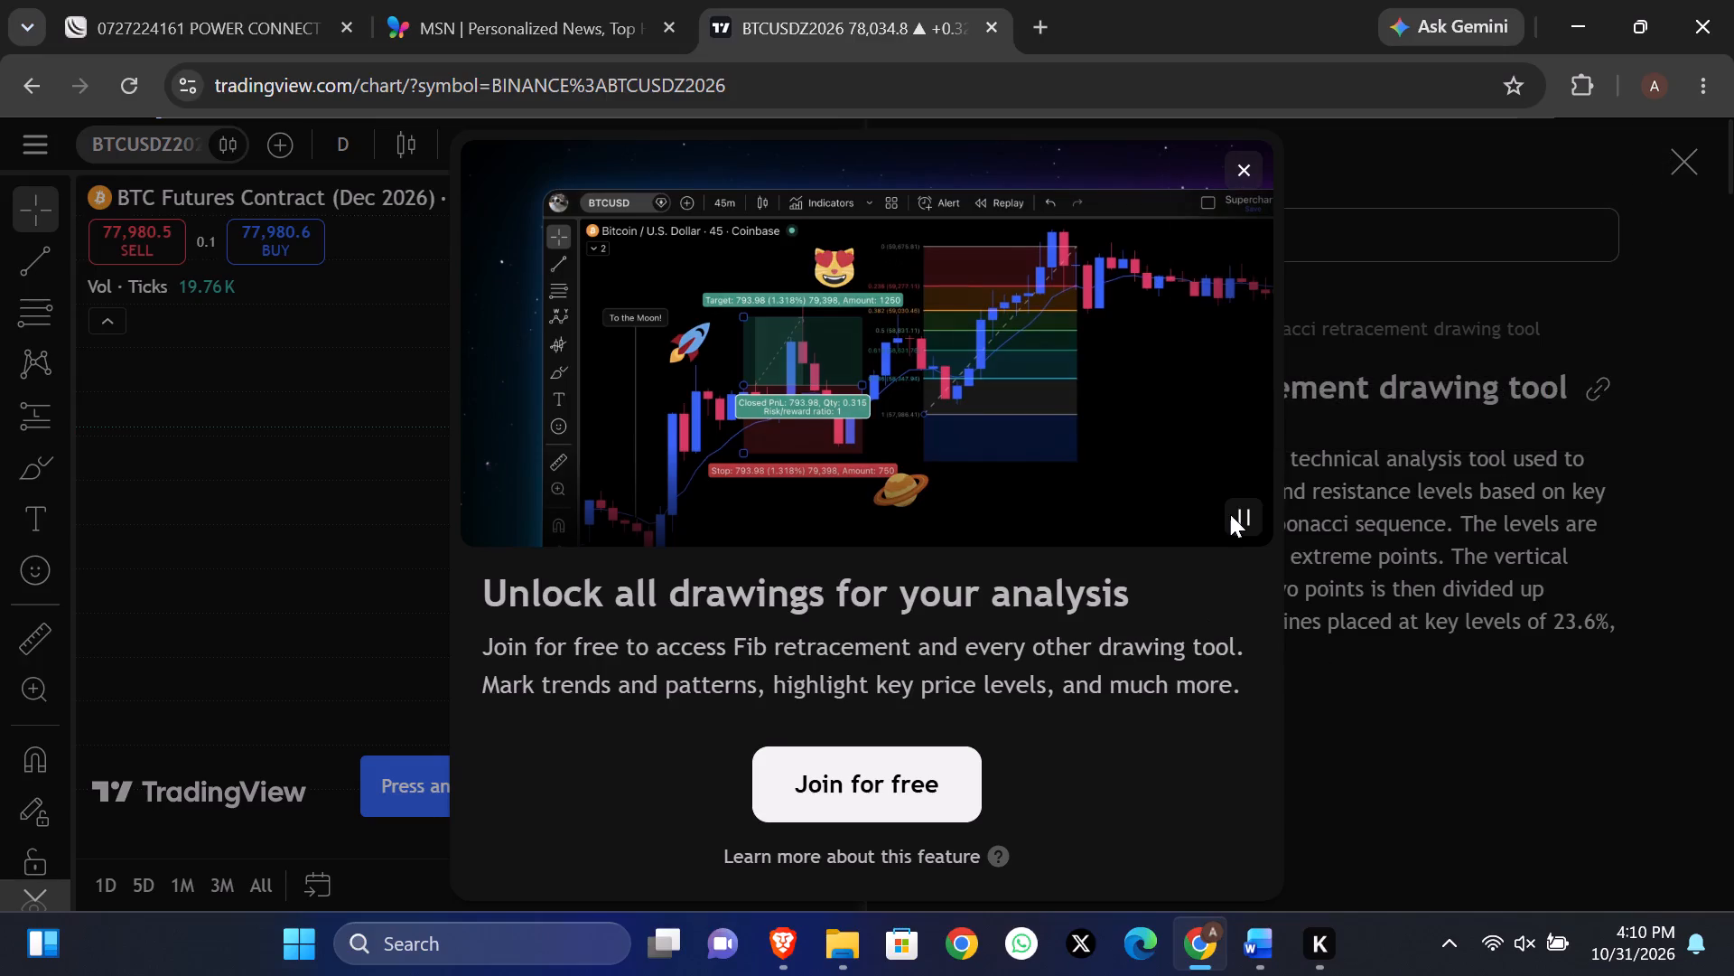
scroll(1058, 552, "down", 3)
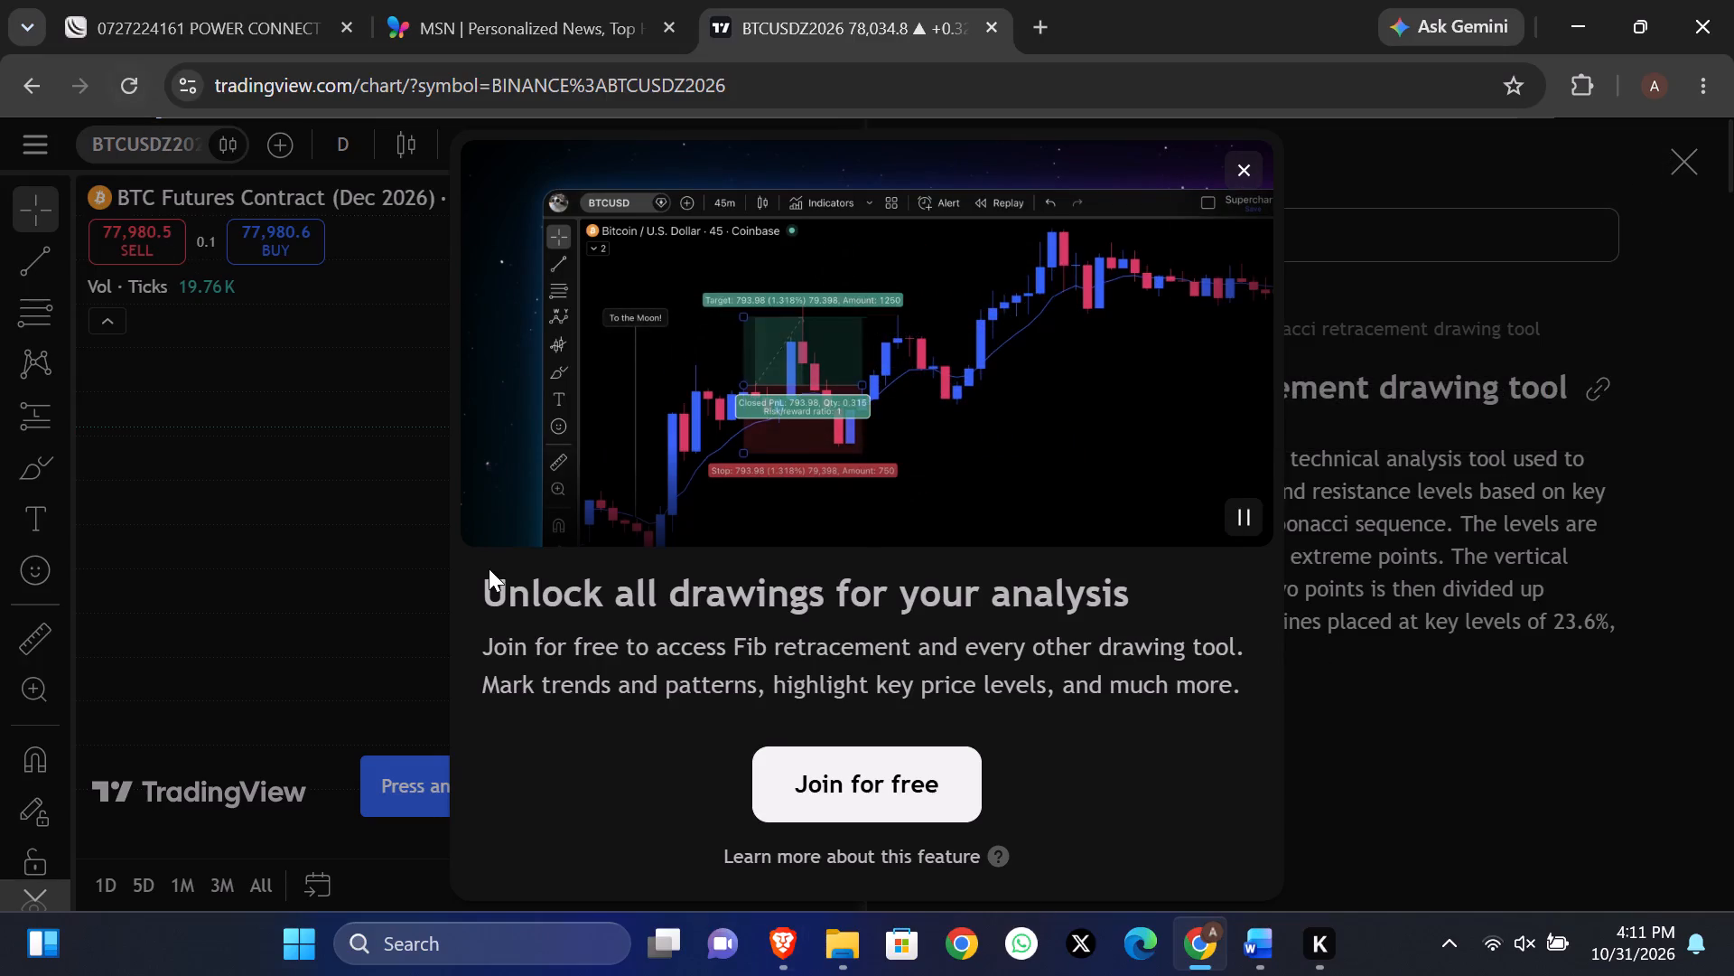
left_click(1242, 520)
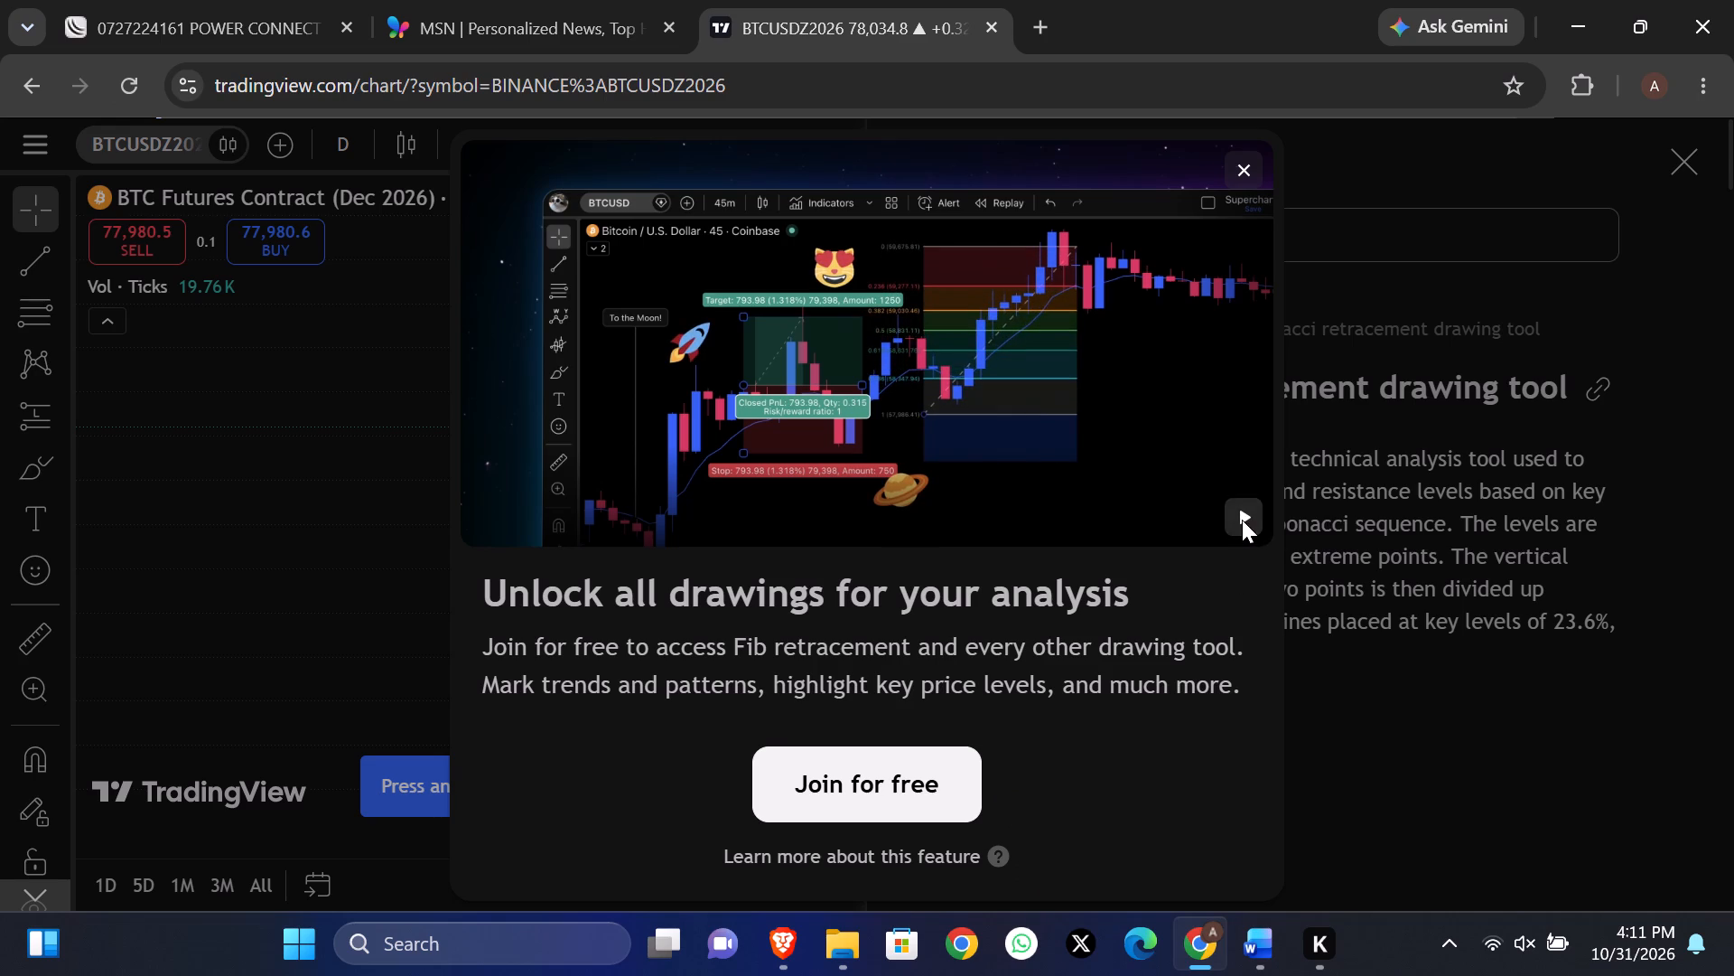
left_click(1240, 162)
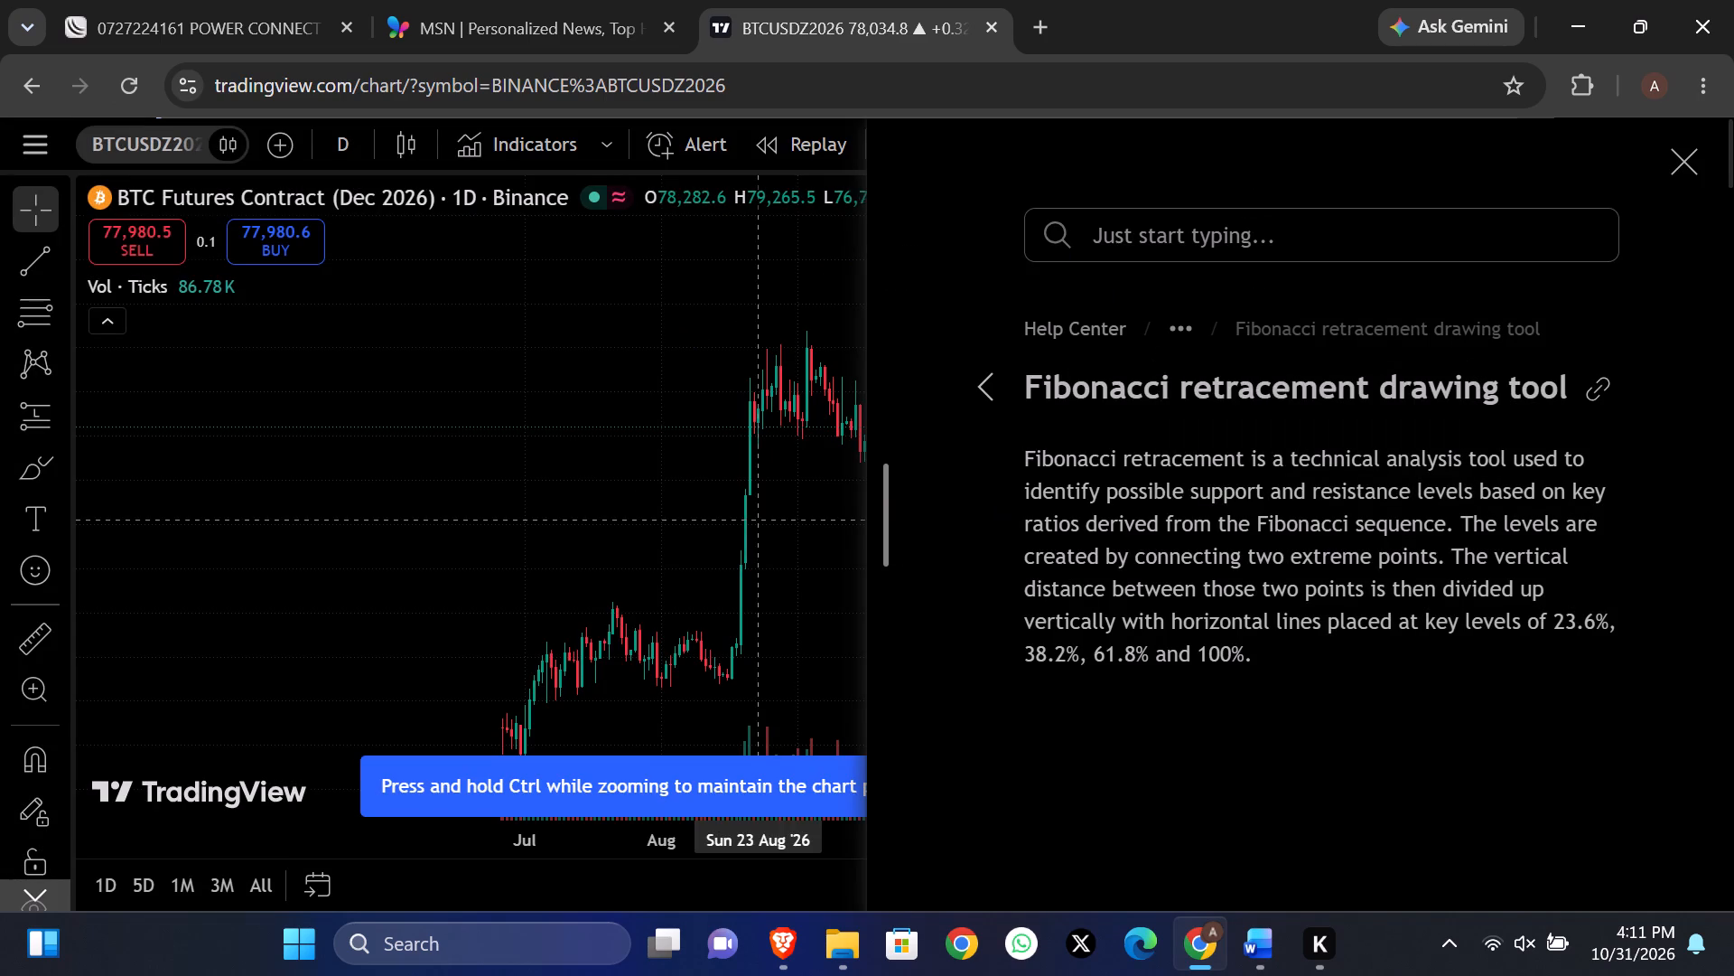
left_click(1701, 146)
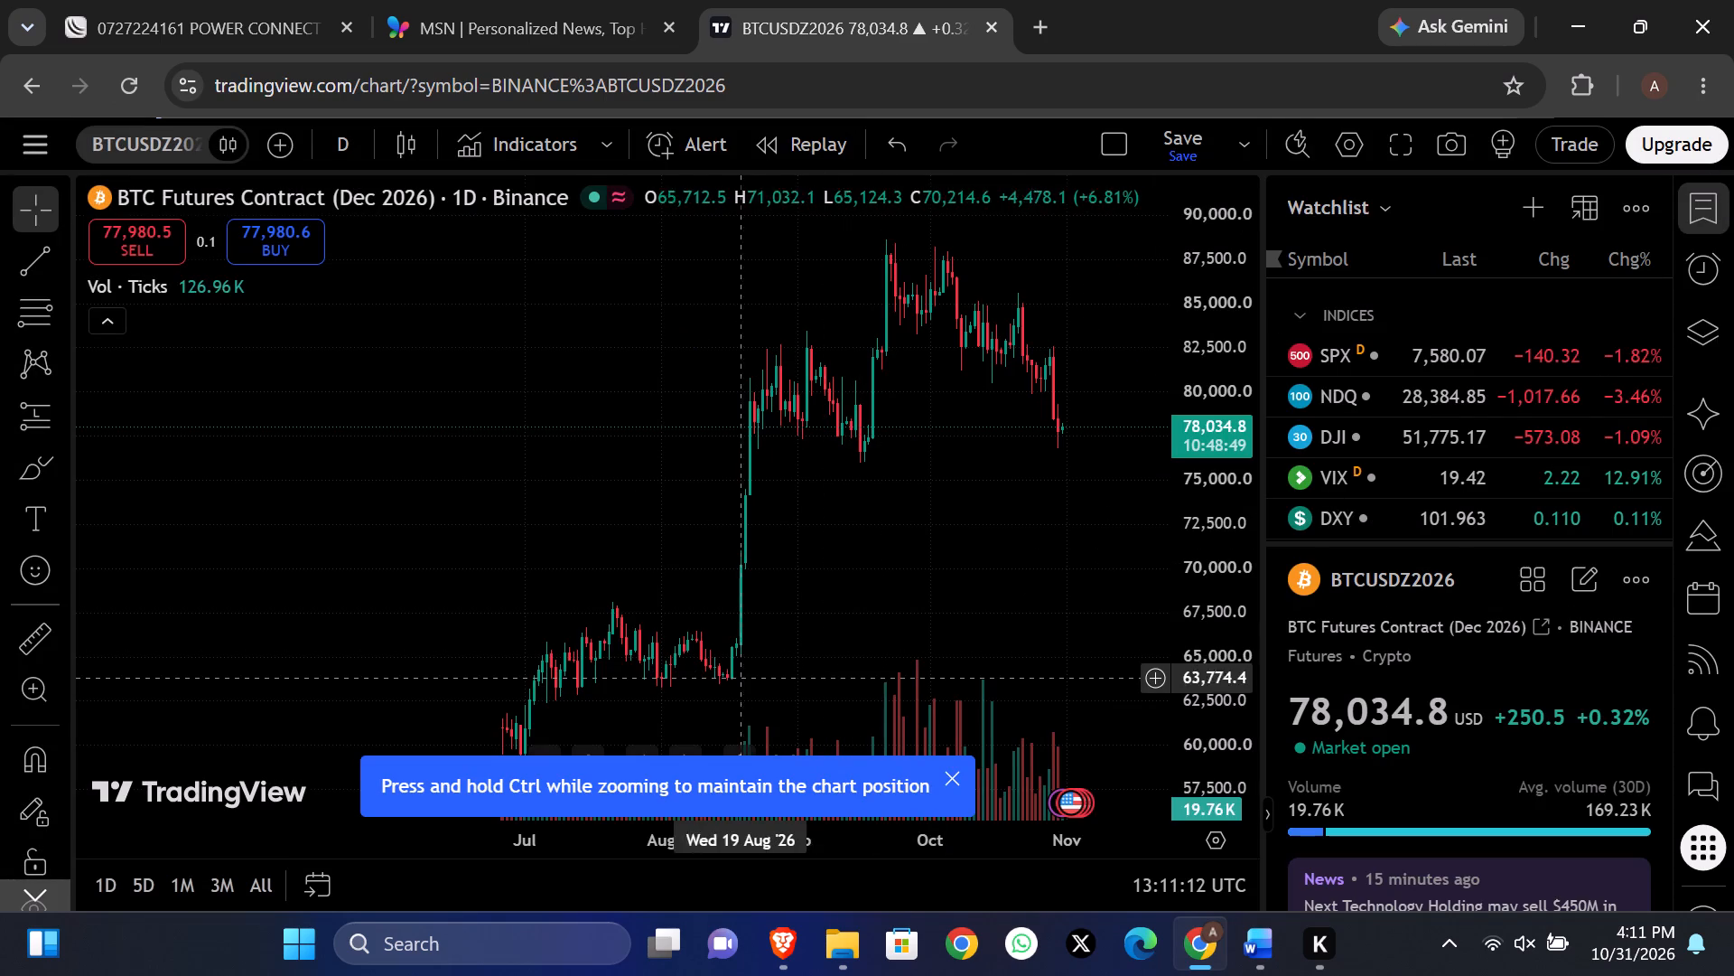
Try again to activate the Fib retracement drawing tool on the BTC futures chart.
left_click_drag(749, 674, 688, 516)
scroll(688, 516, "left", 1)
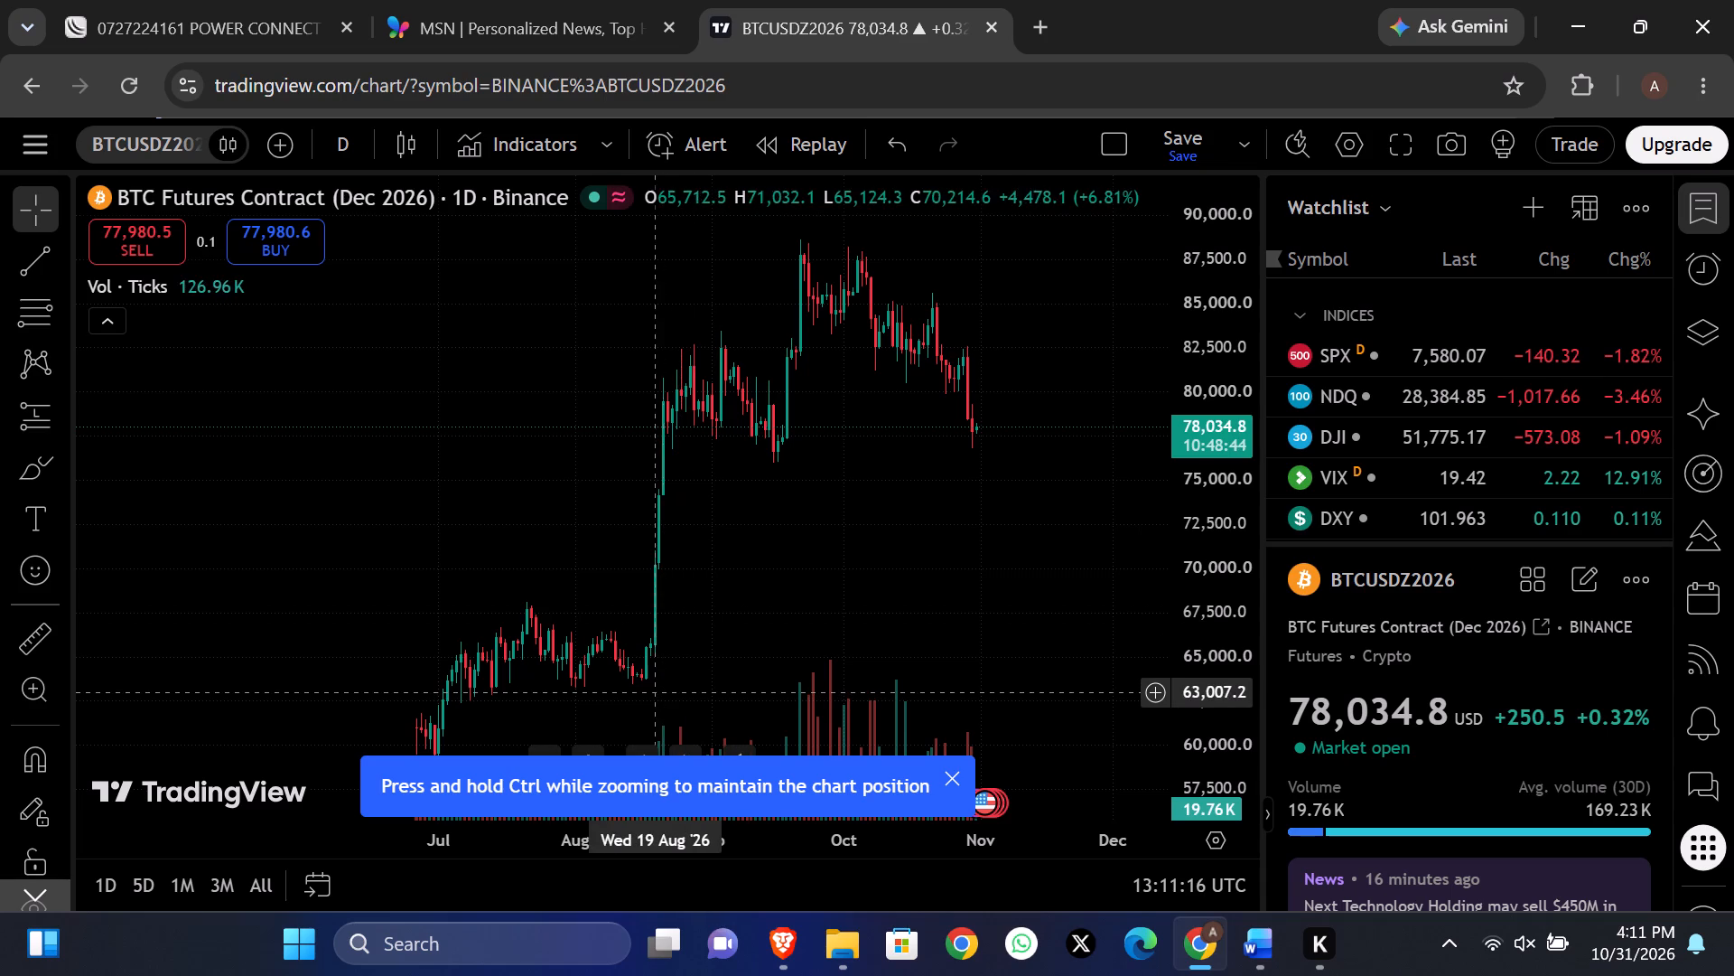
left_click_drag(646, 691, 596, 552)
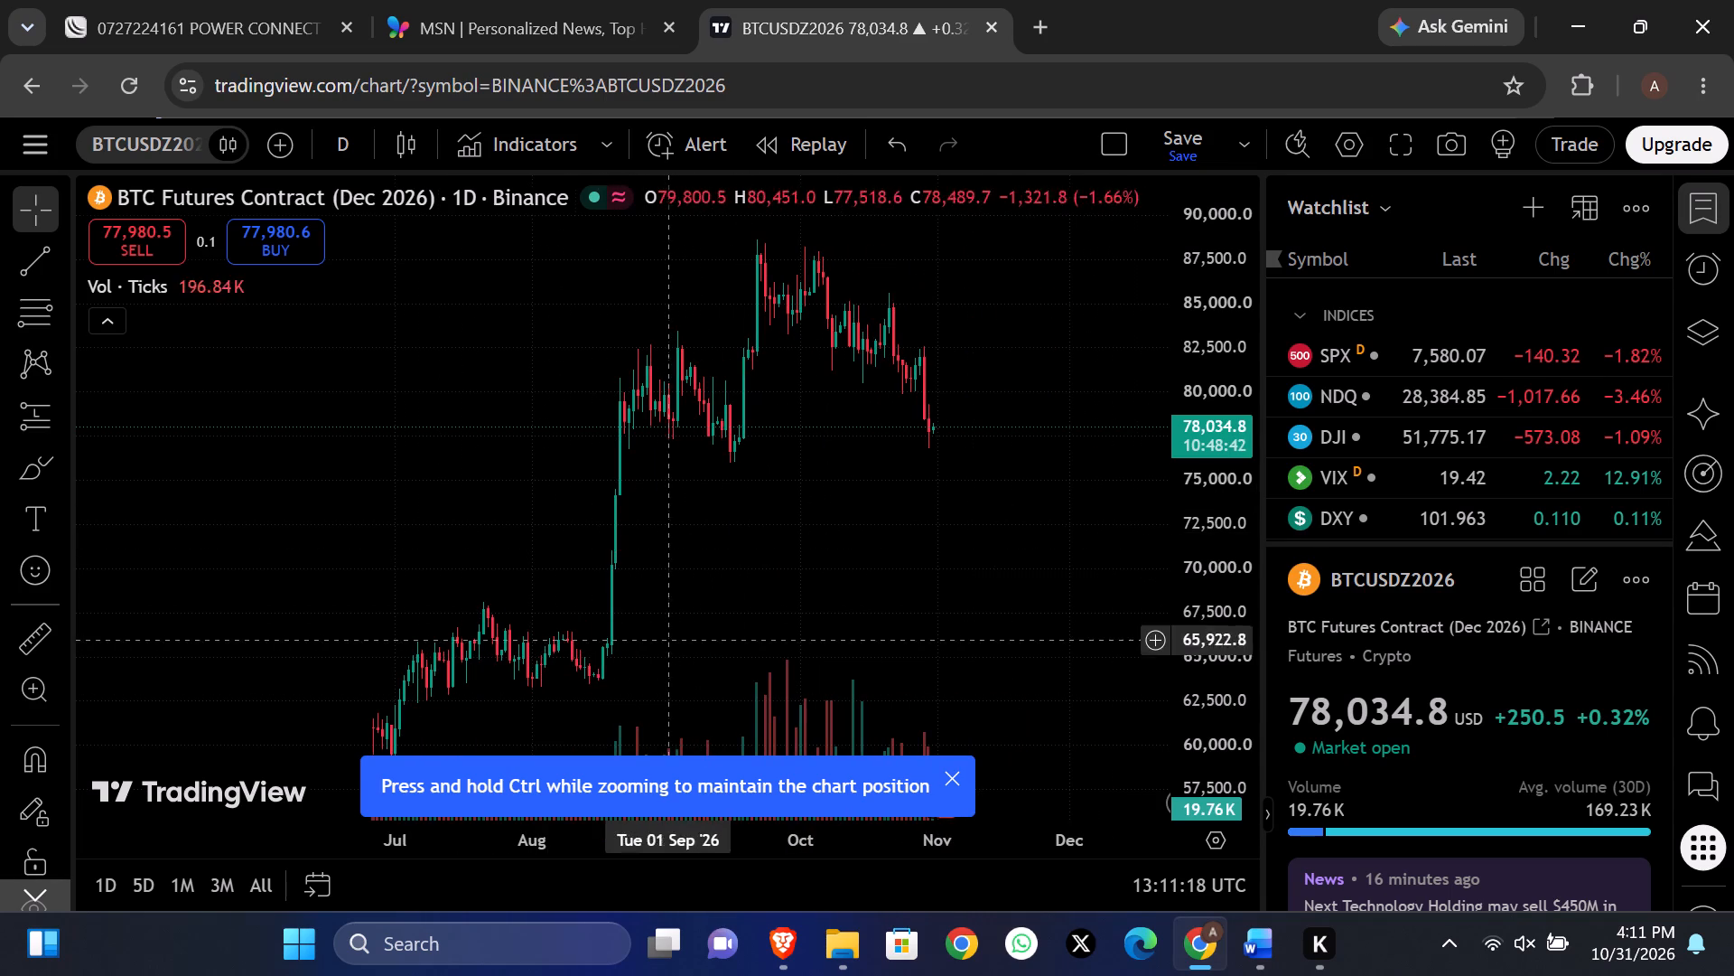
left_click(31, 297)
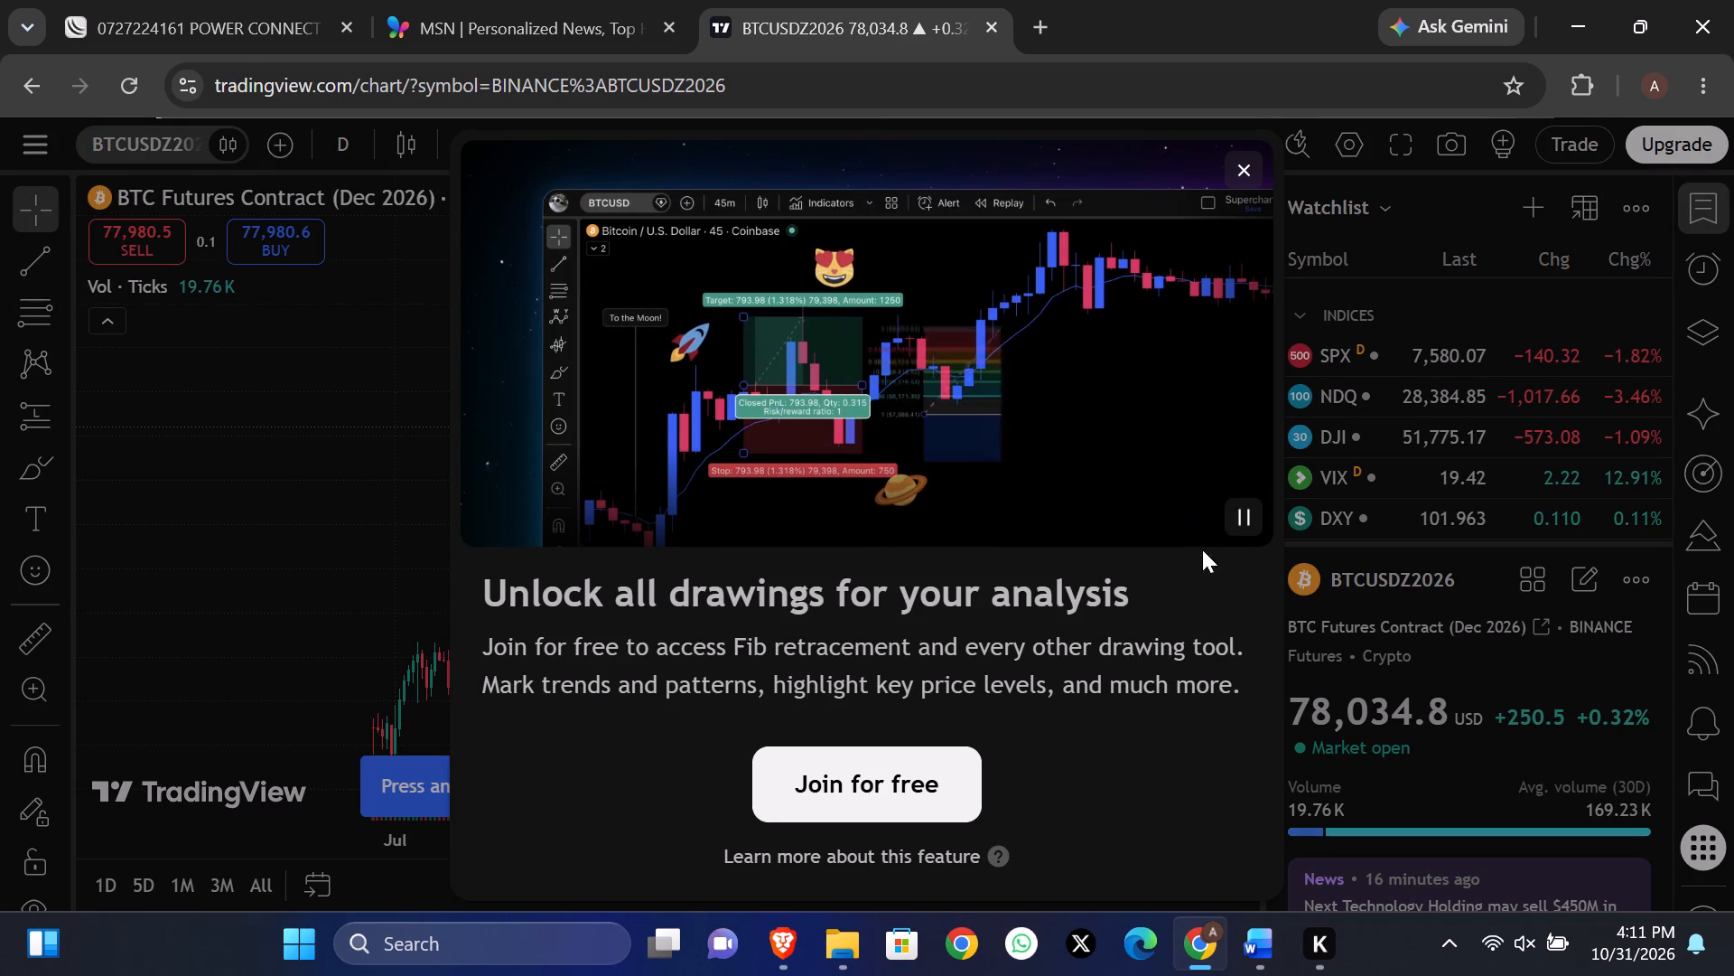
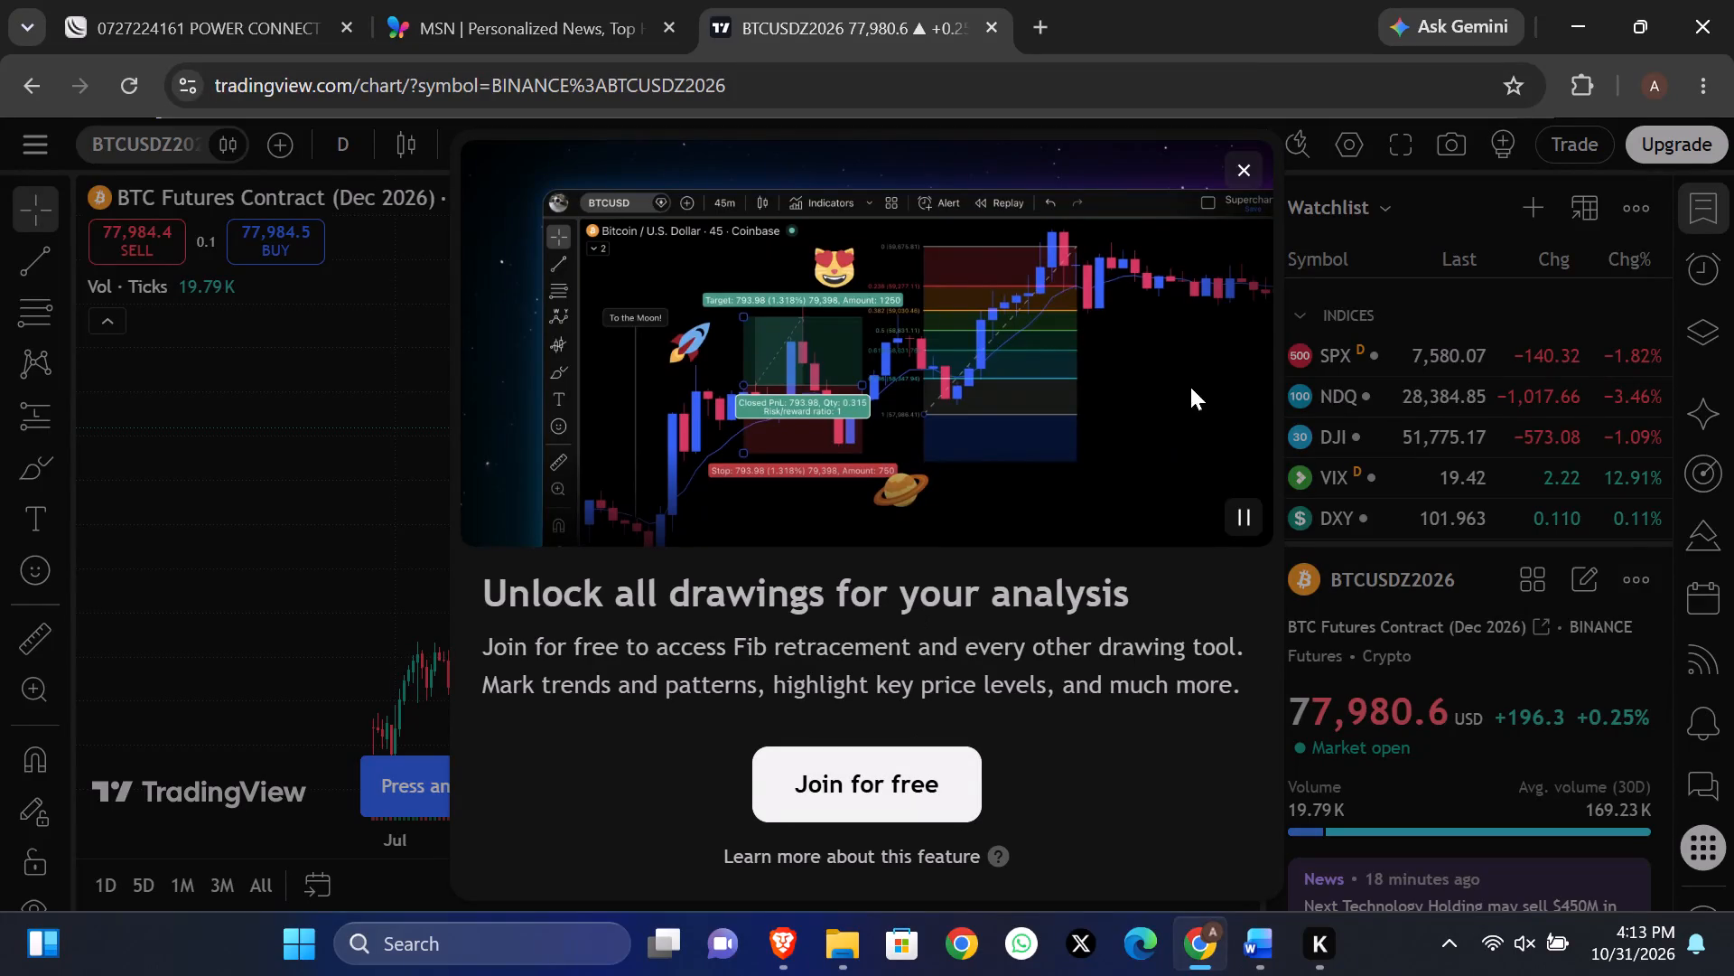
Close the join-for-free prompt about unlocking drawings and dismiss the chart hint about maintaining position while zooming.
left_click(1240, 502)
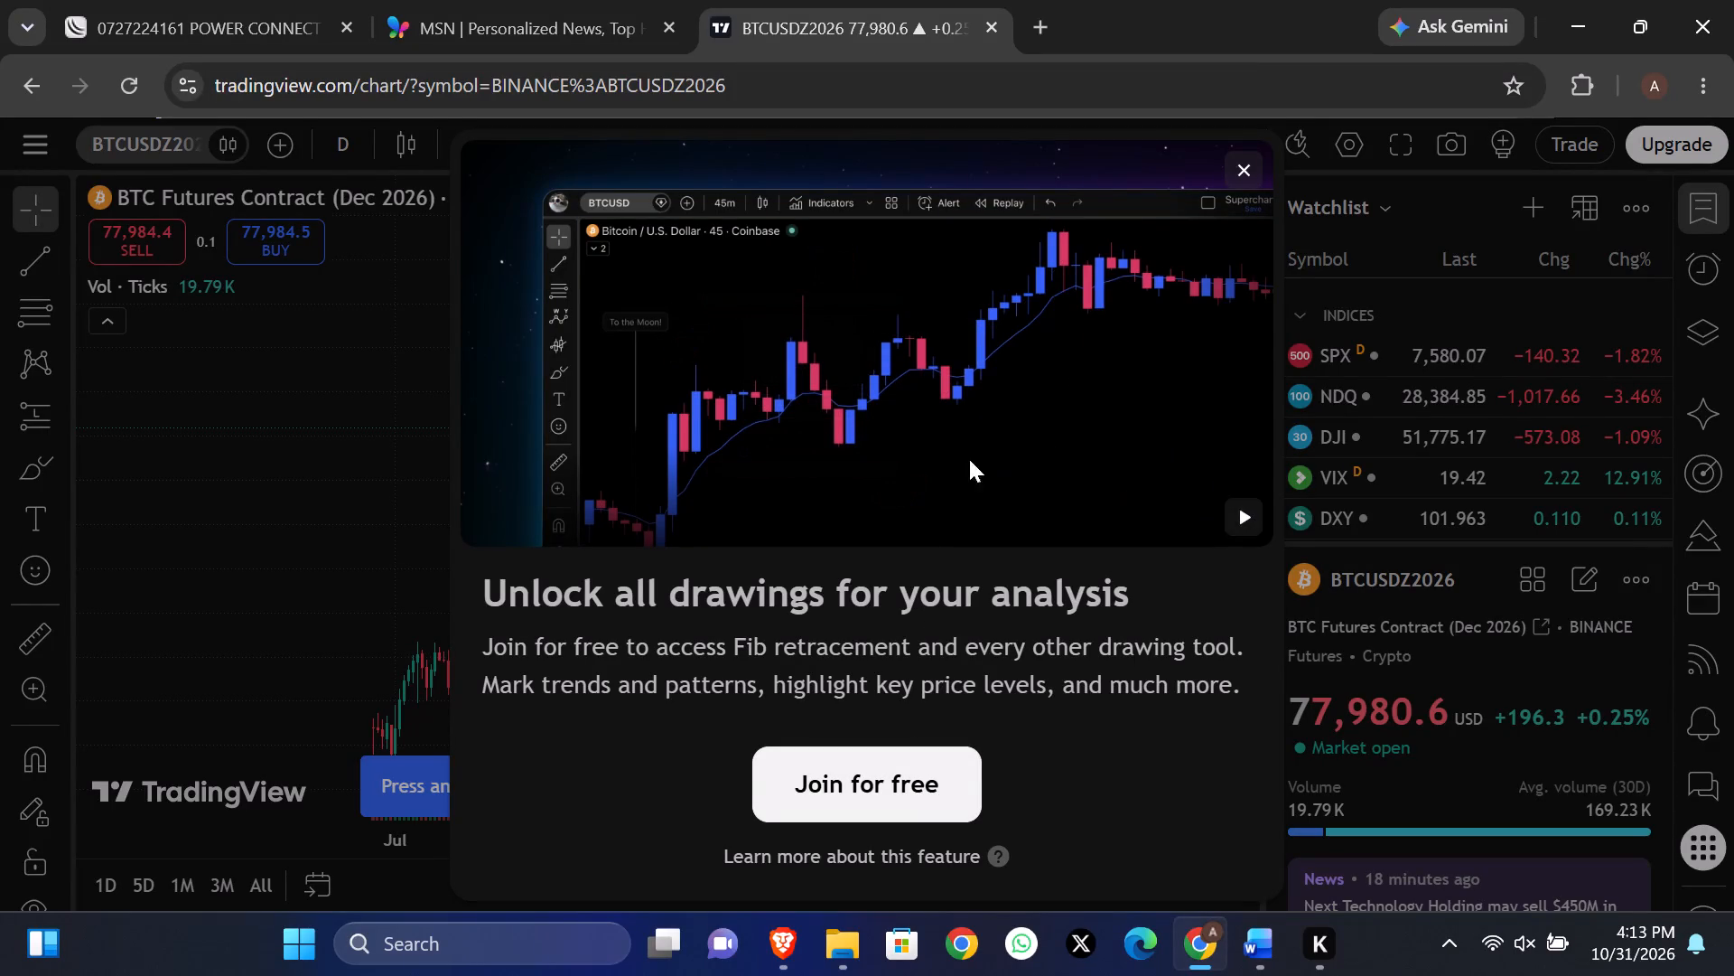
left_click(1255, 168)
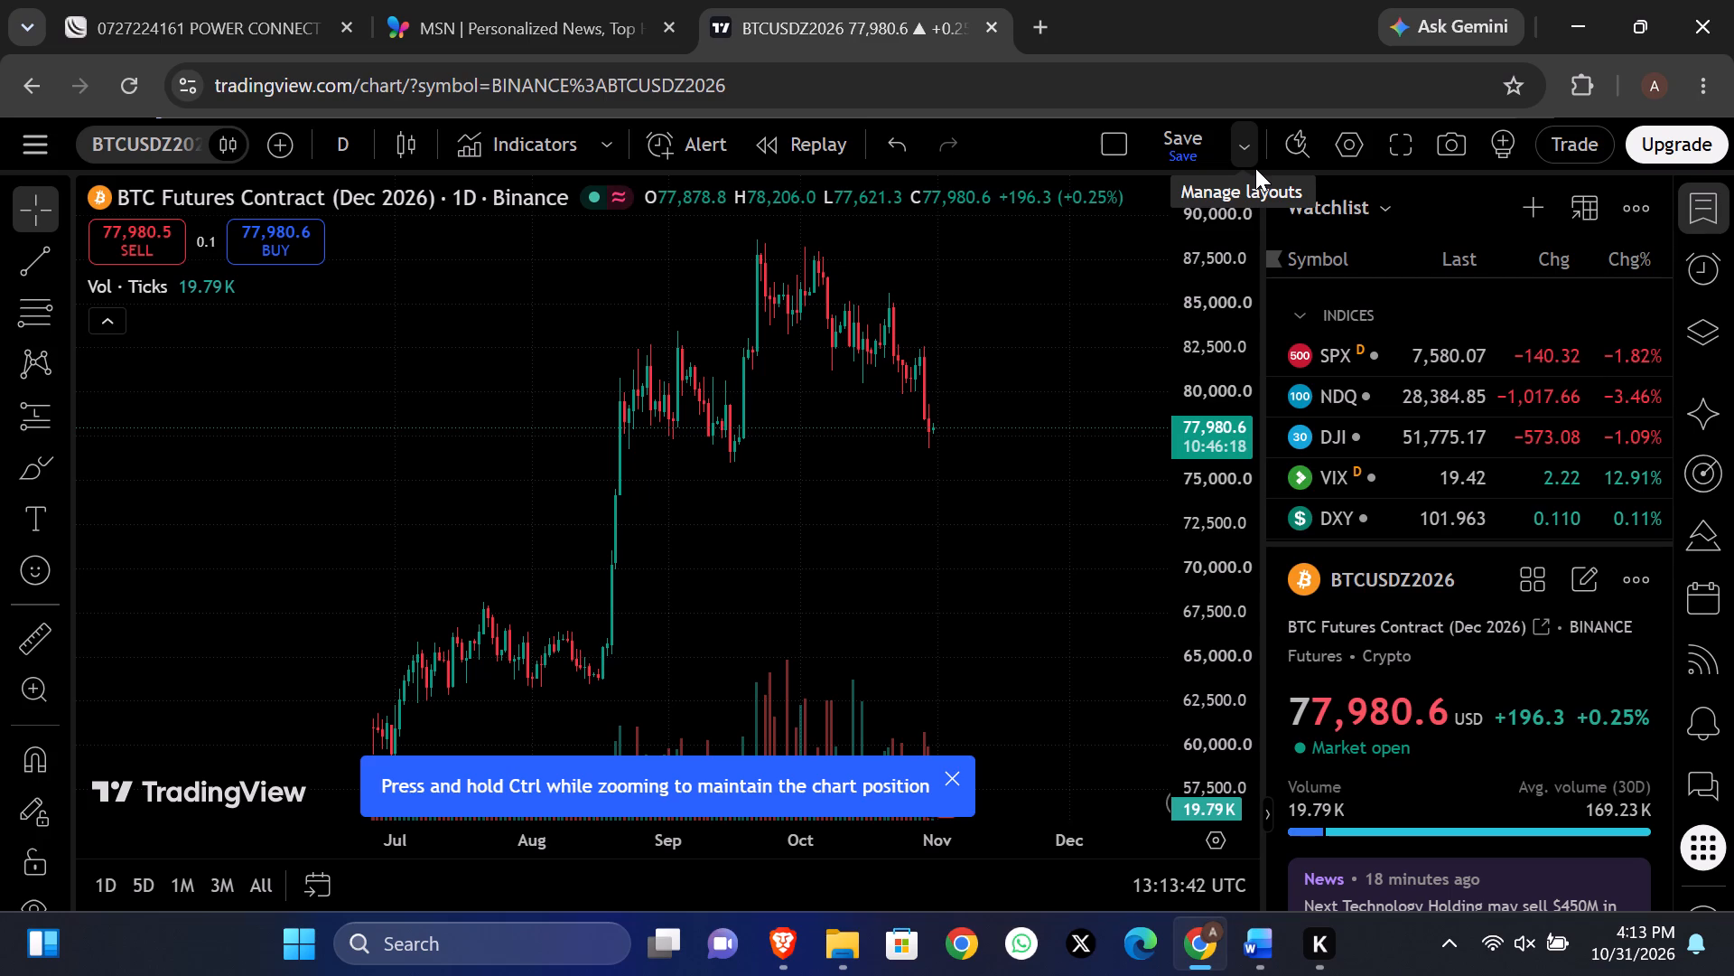
left_click(956, 784)
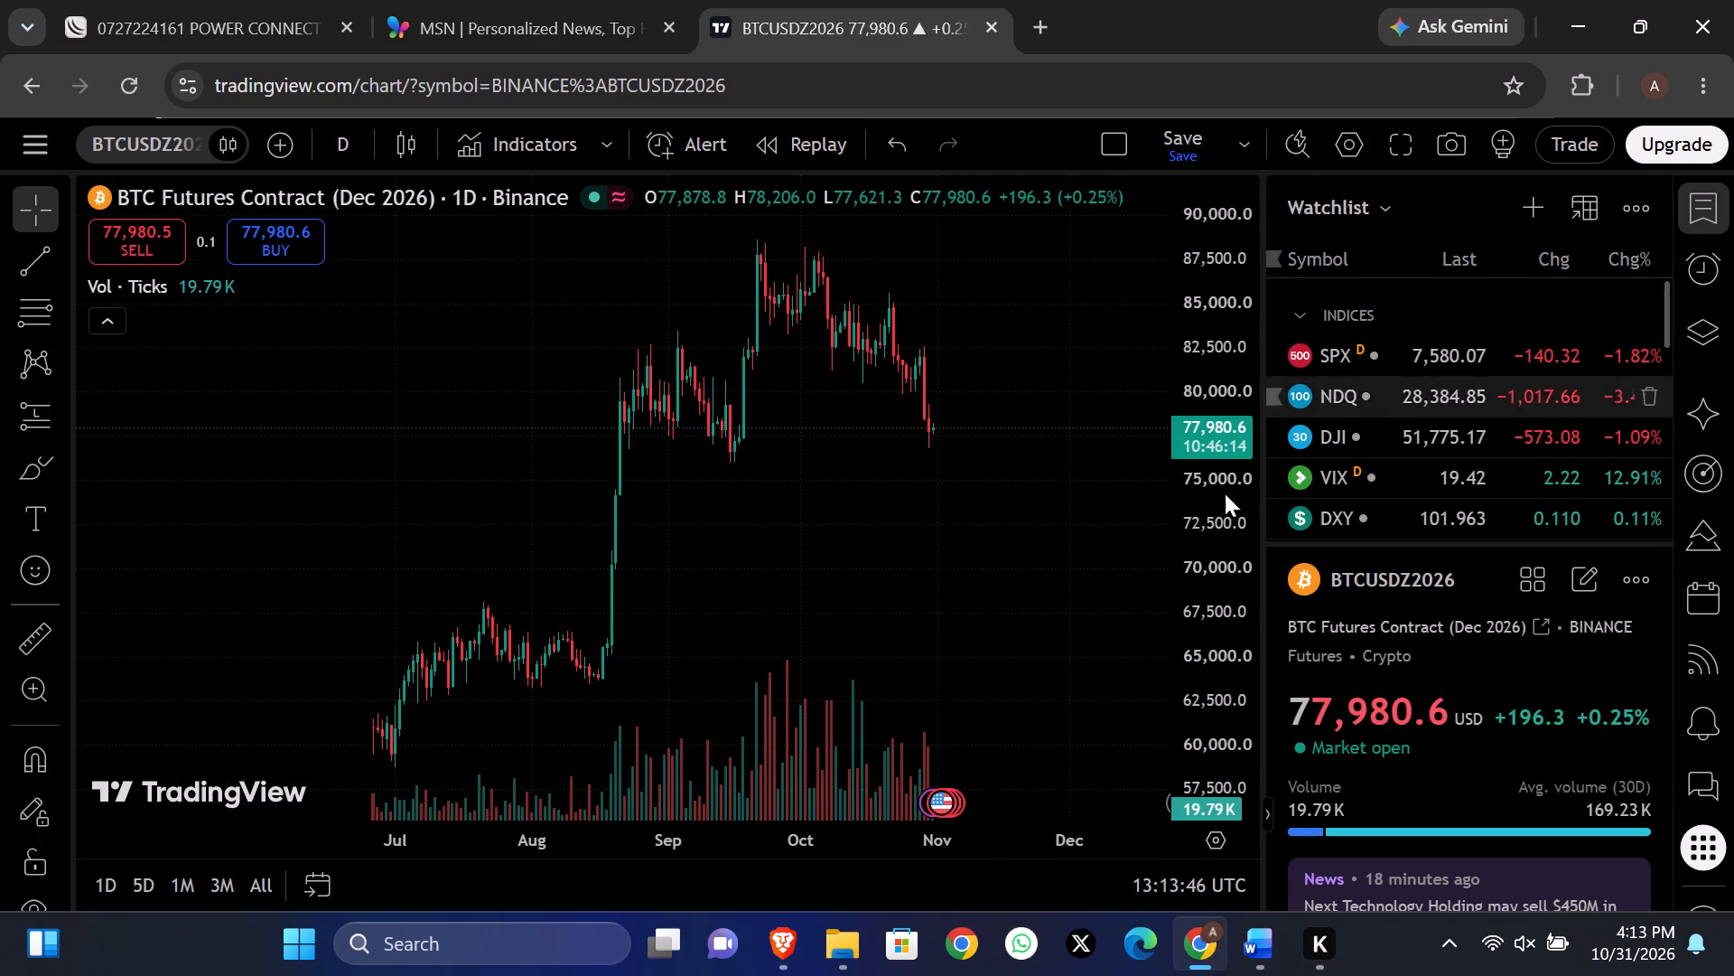
Open the TradingView log-in page and show more log-in options.
left_click(30, 159)
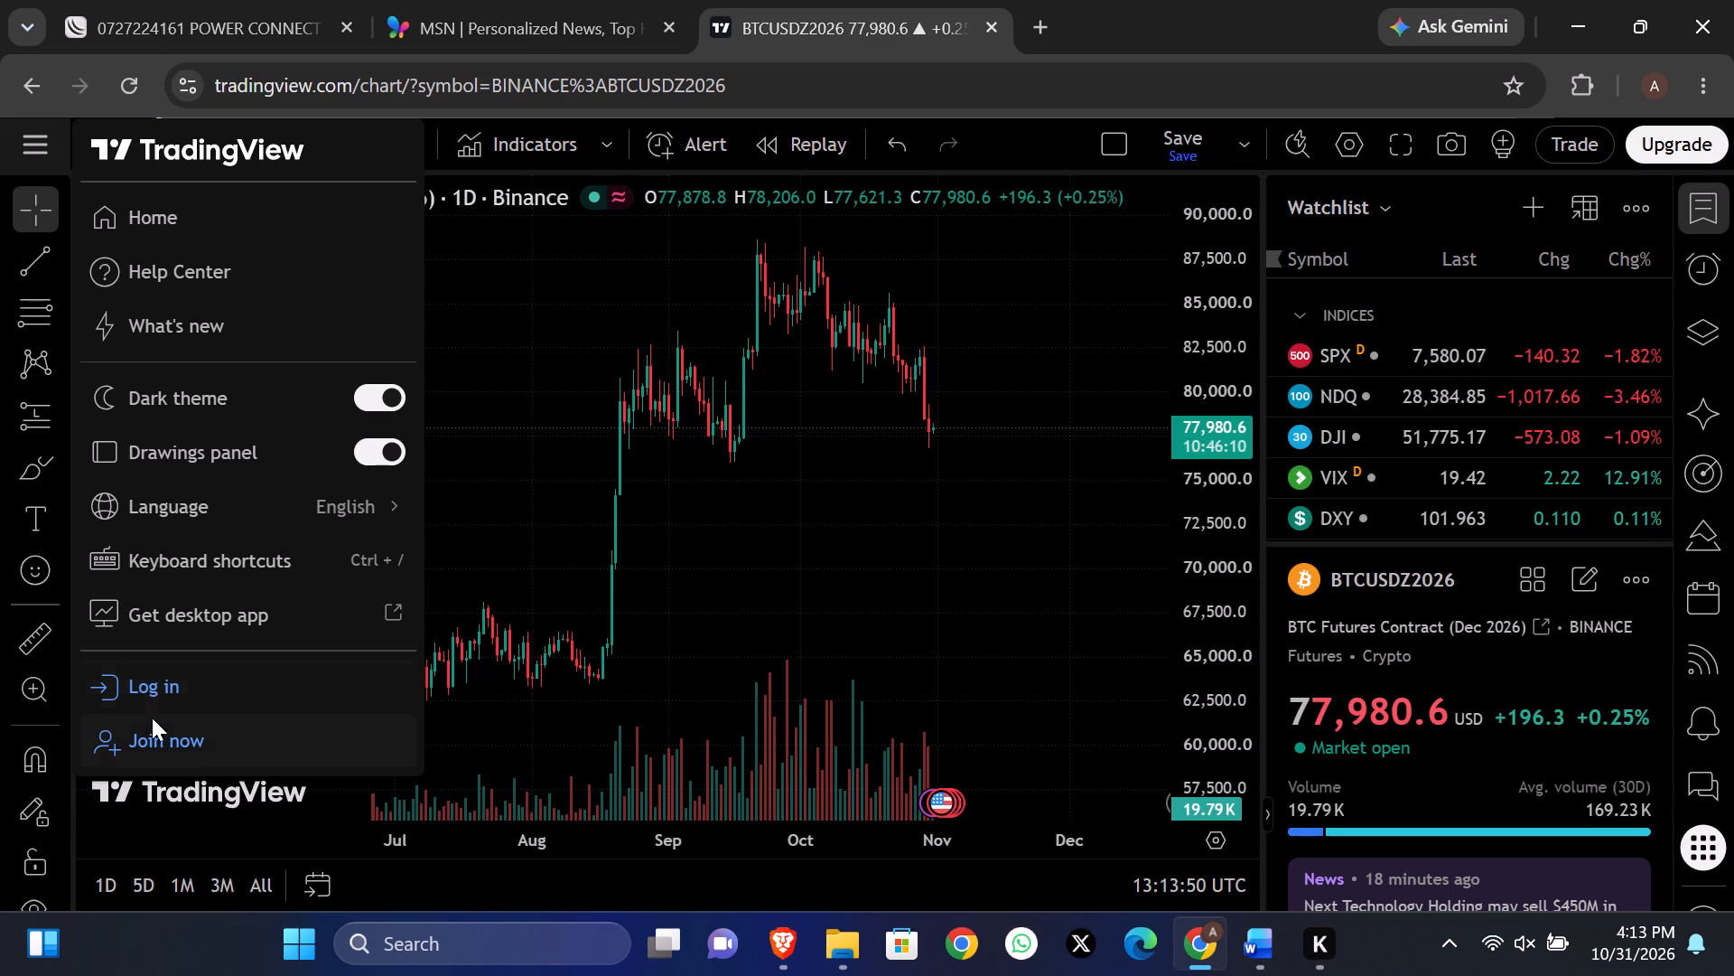
left_click(156, 693)
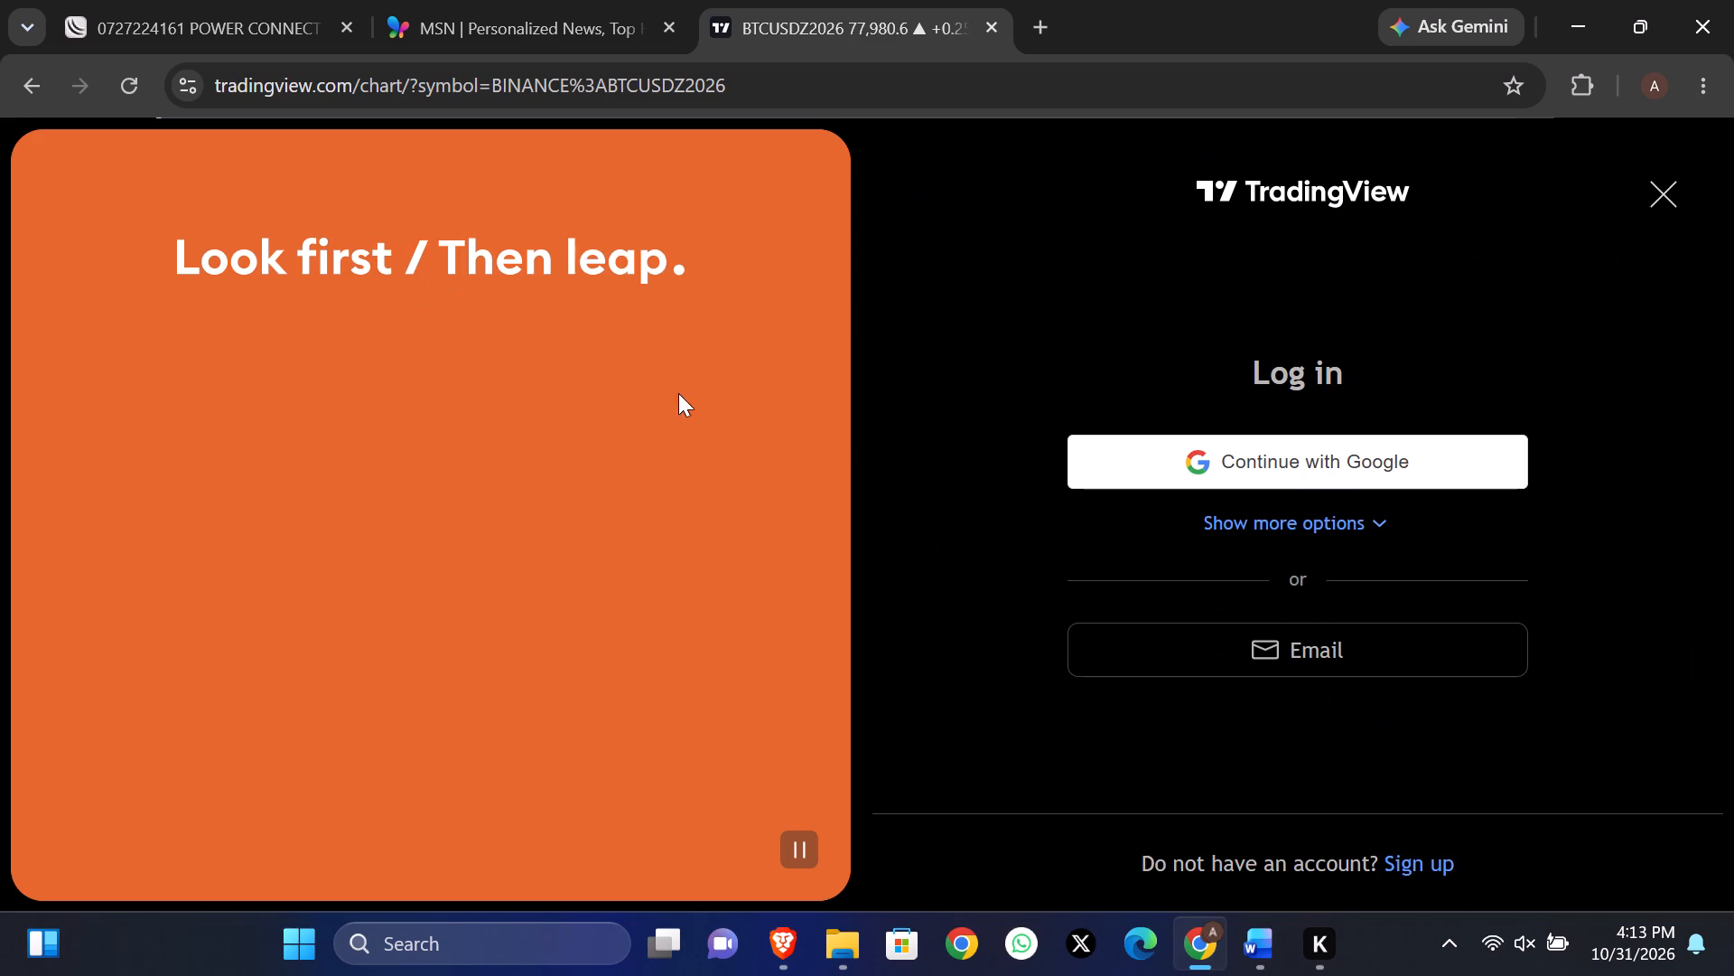
left_click(1334, 522)
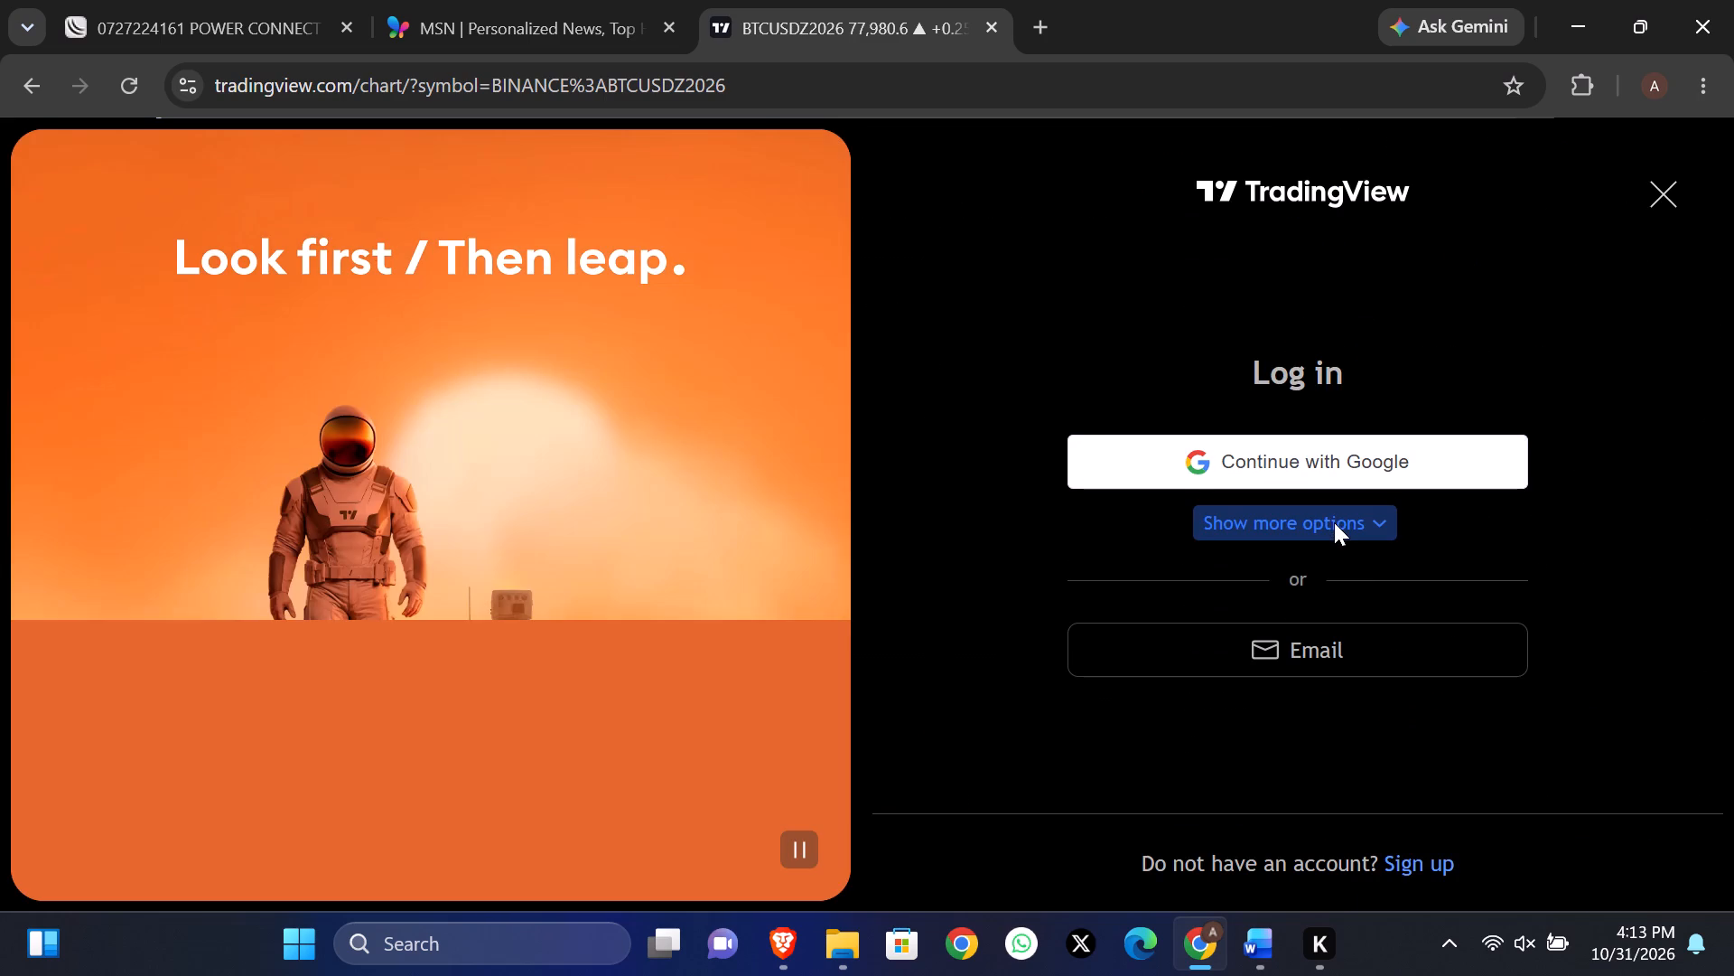
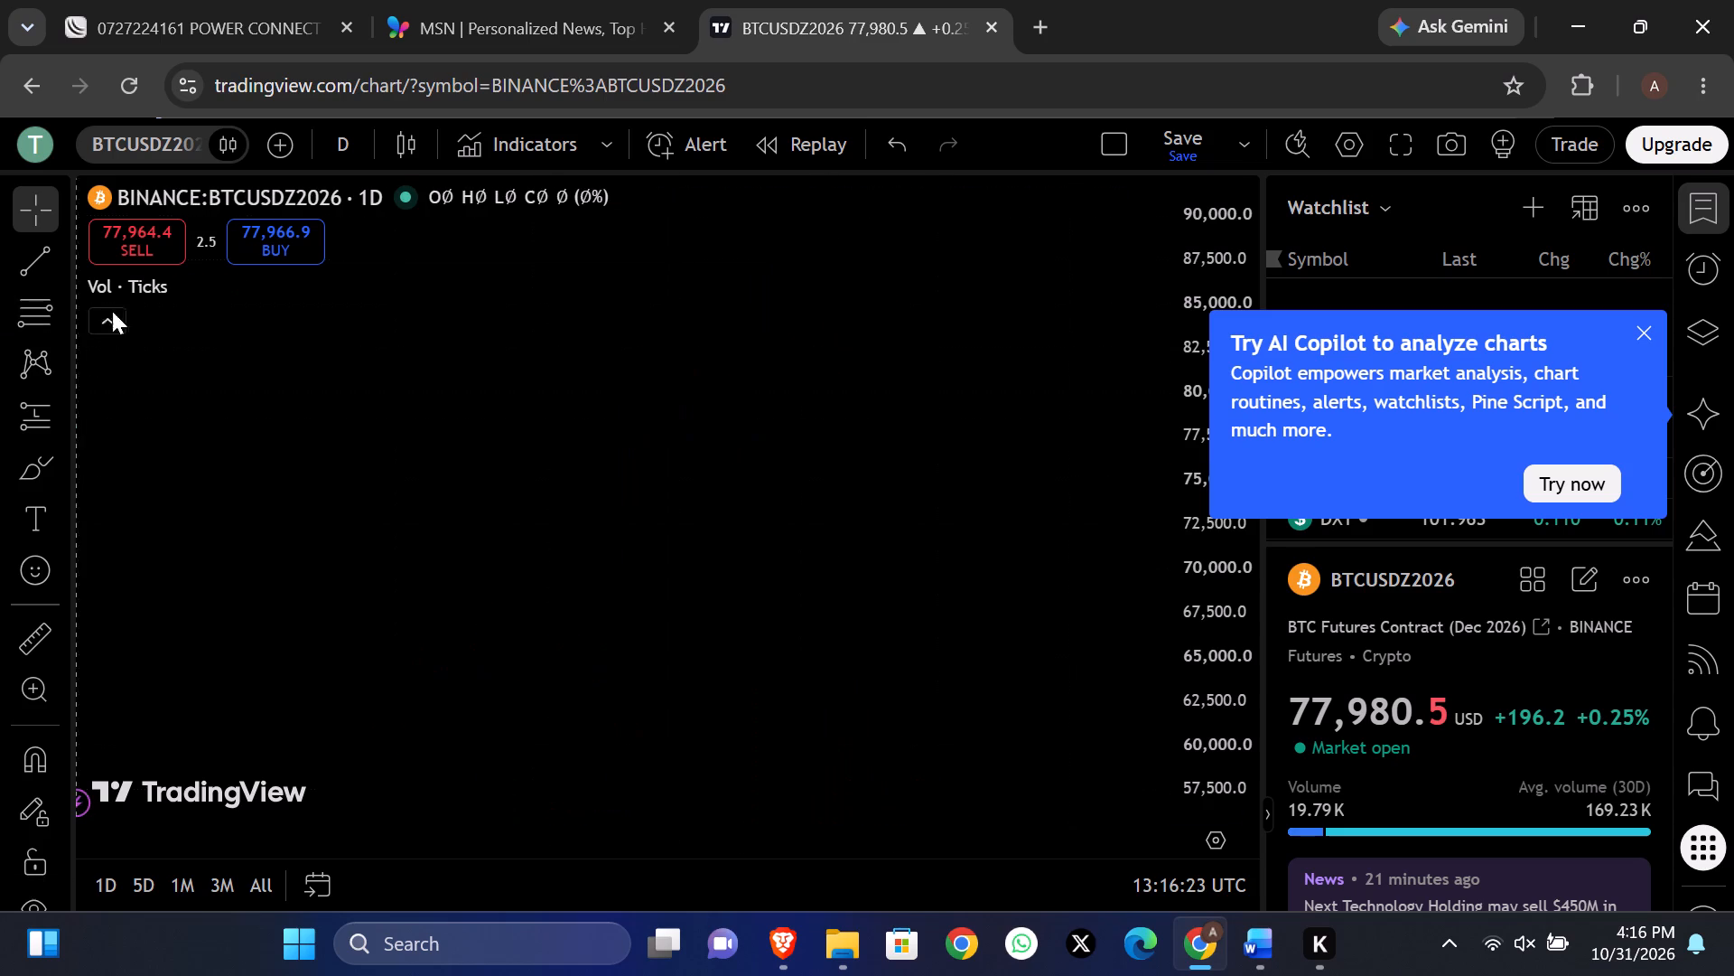
Close the prompt about trying AI Copilot to analyze charts.
left_click(1639, 320)
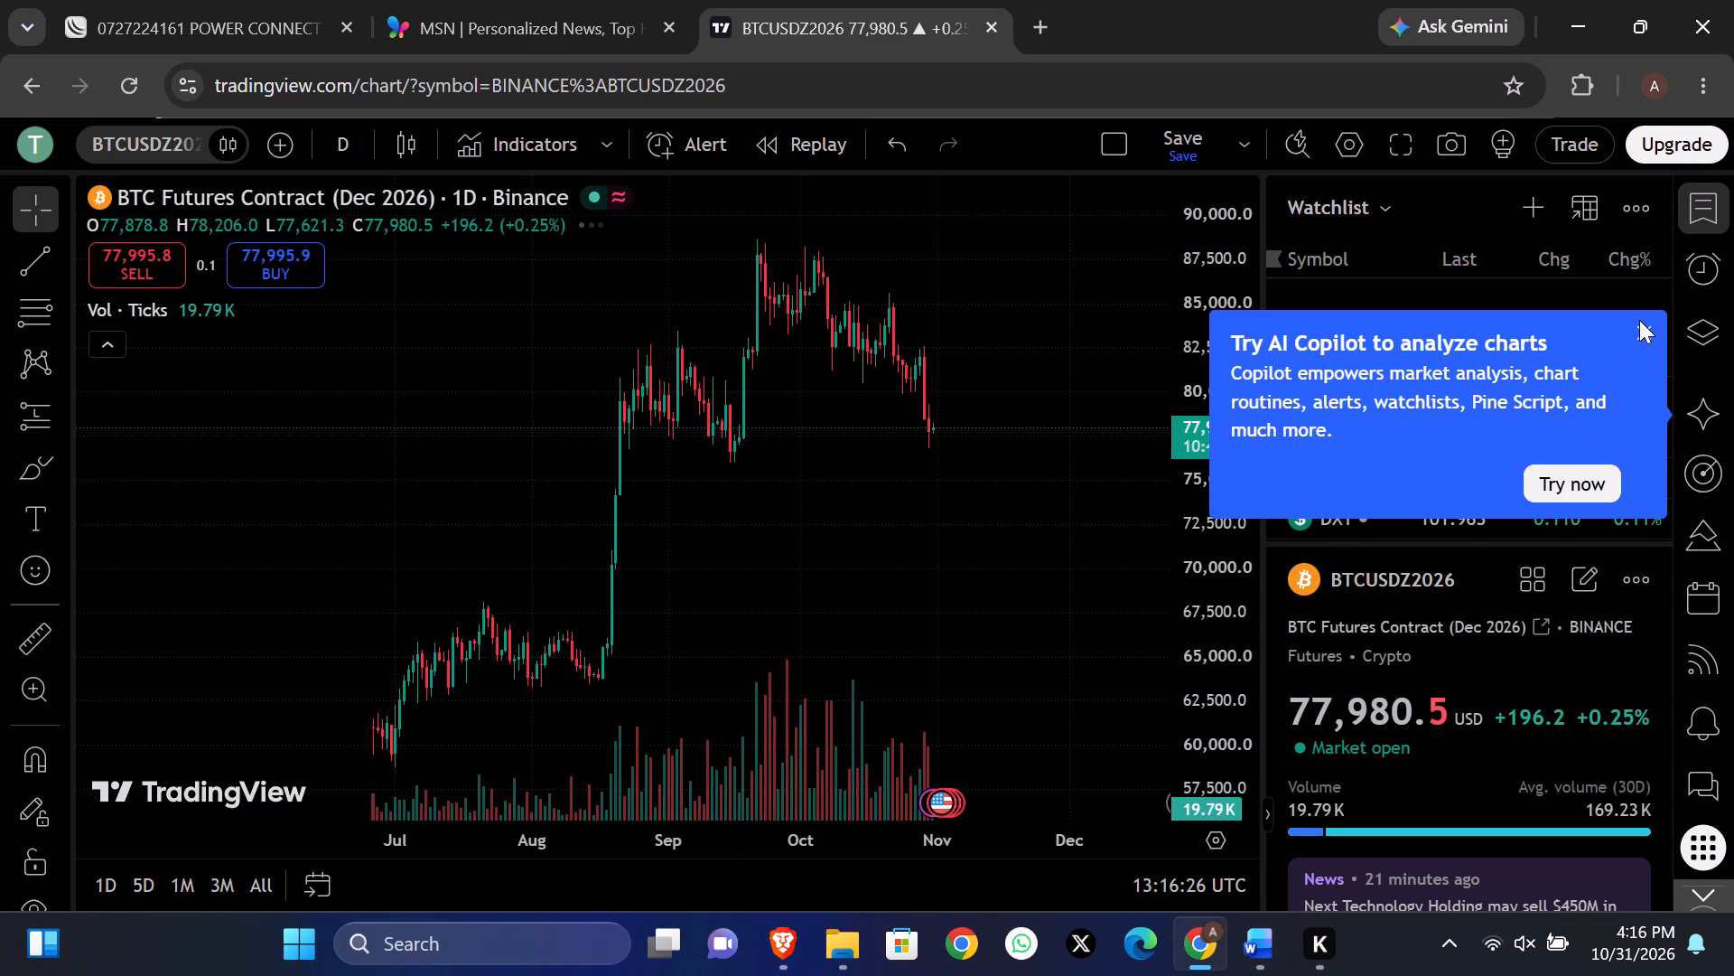
Draw a Fib retracement from about 64,004.6 on 21 Aug '26 up to about 88,403.4 on 15 Oct '26.
left_click(28, 324)
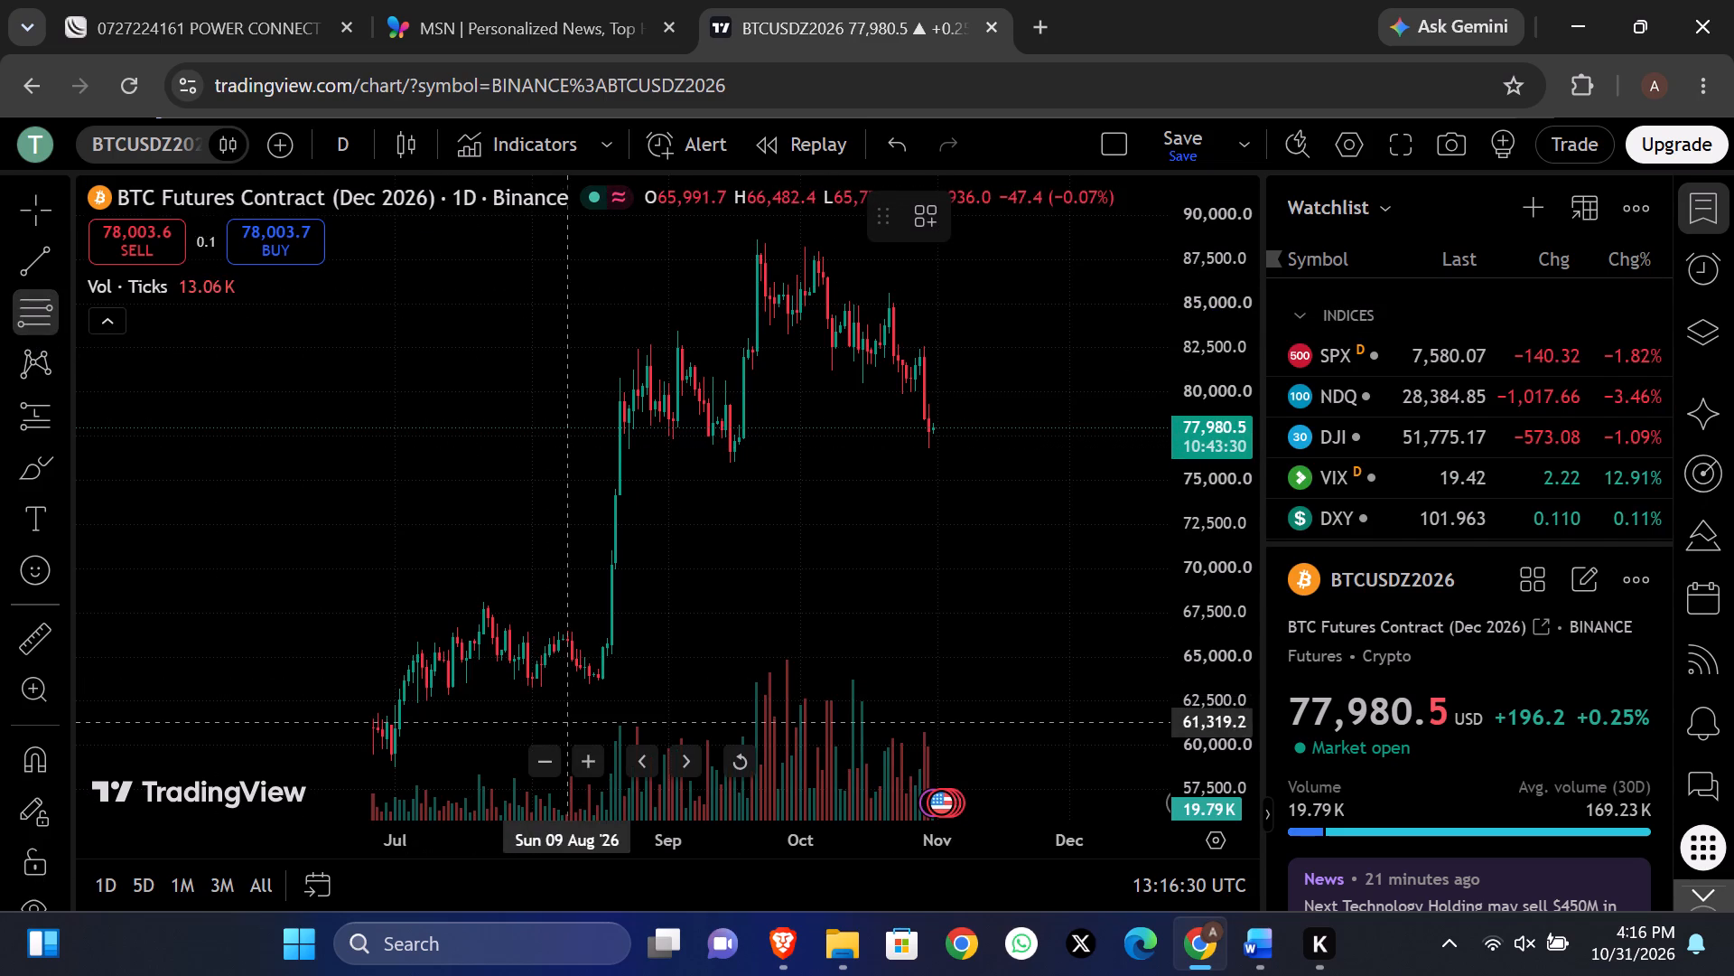
left_click_drag(622, 674, 988, 338)
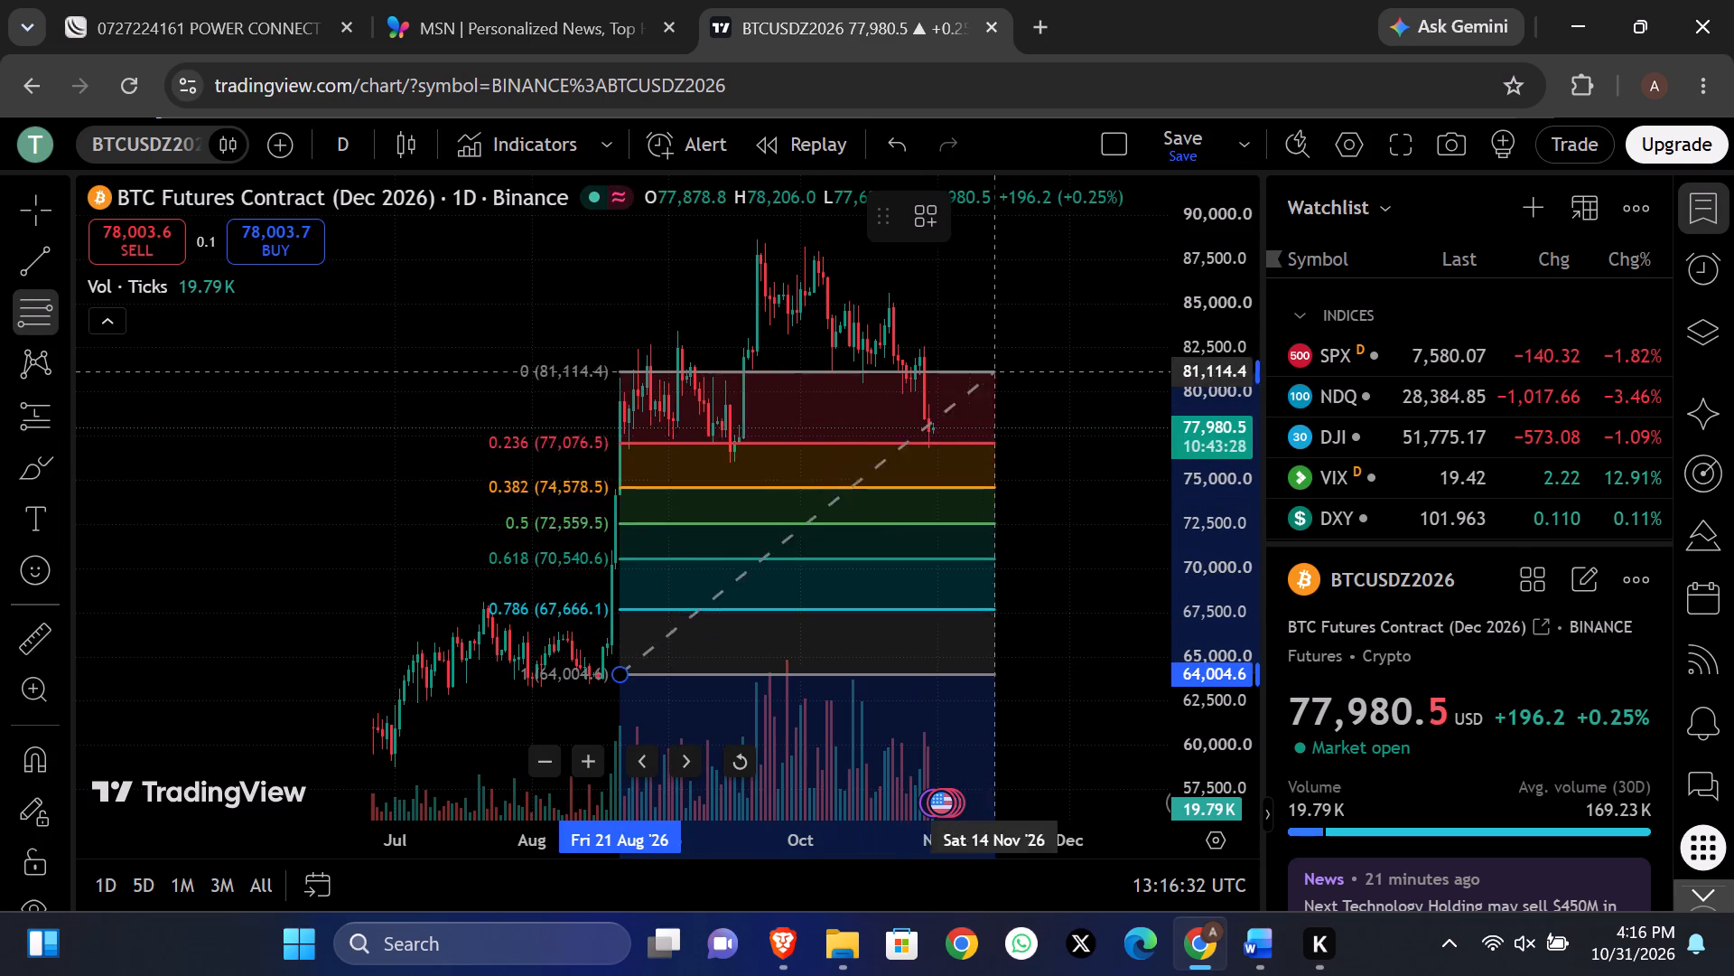
left_click_drag(988, 338, 917, 252)
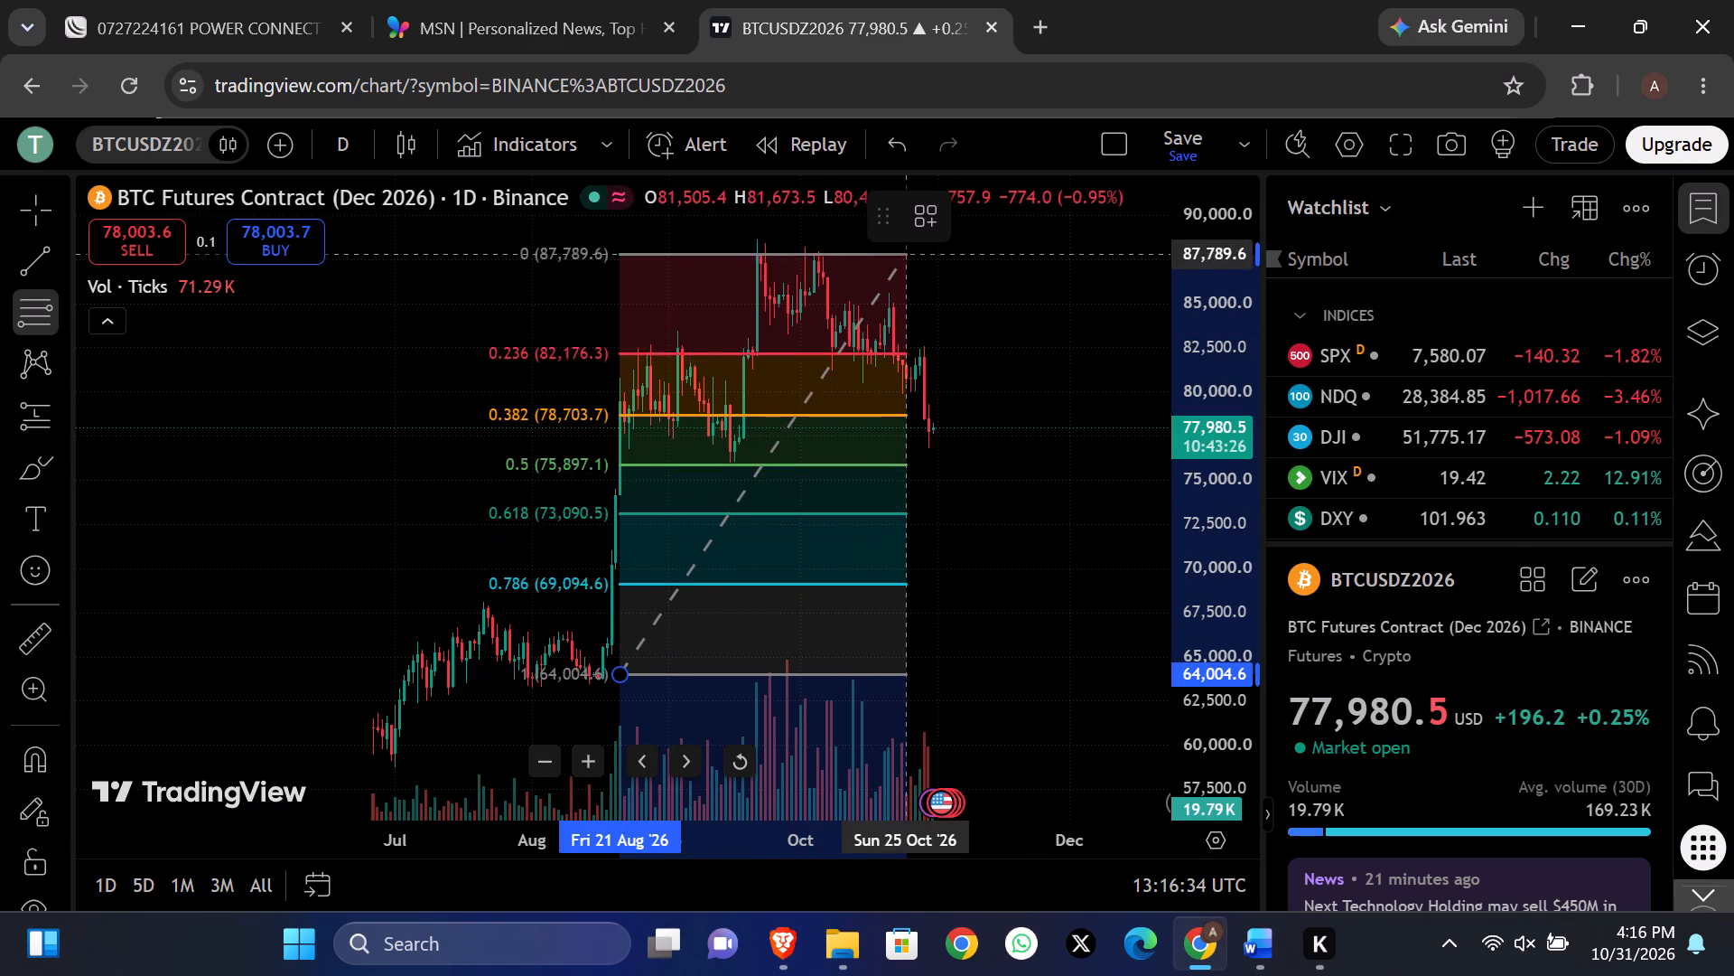
left_click(908, 237)
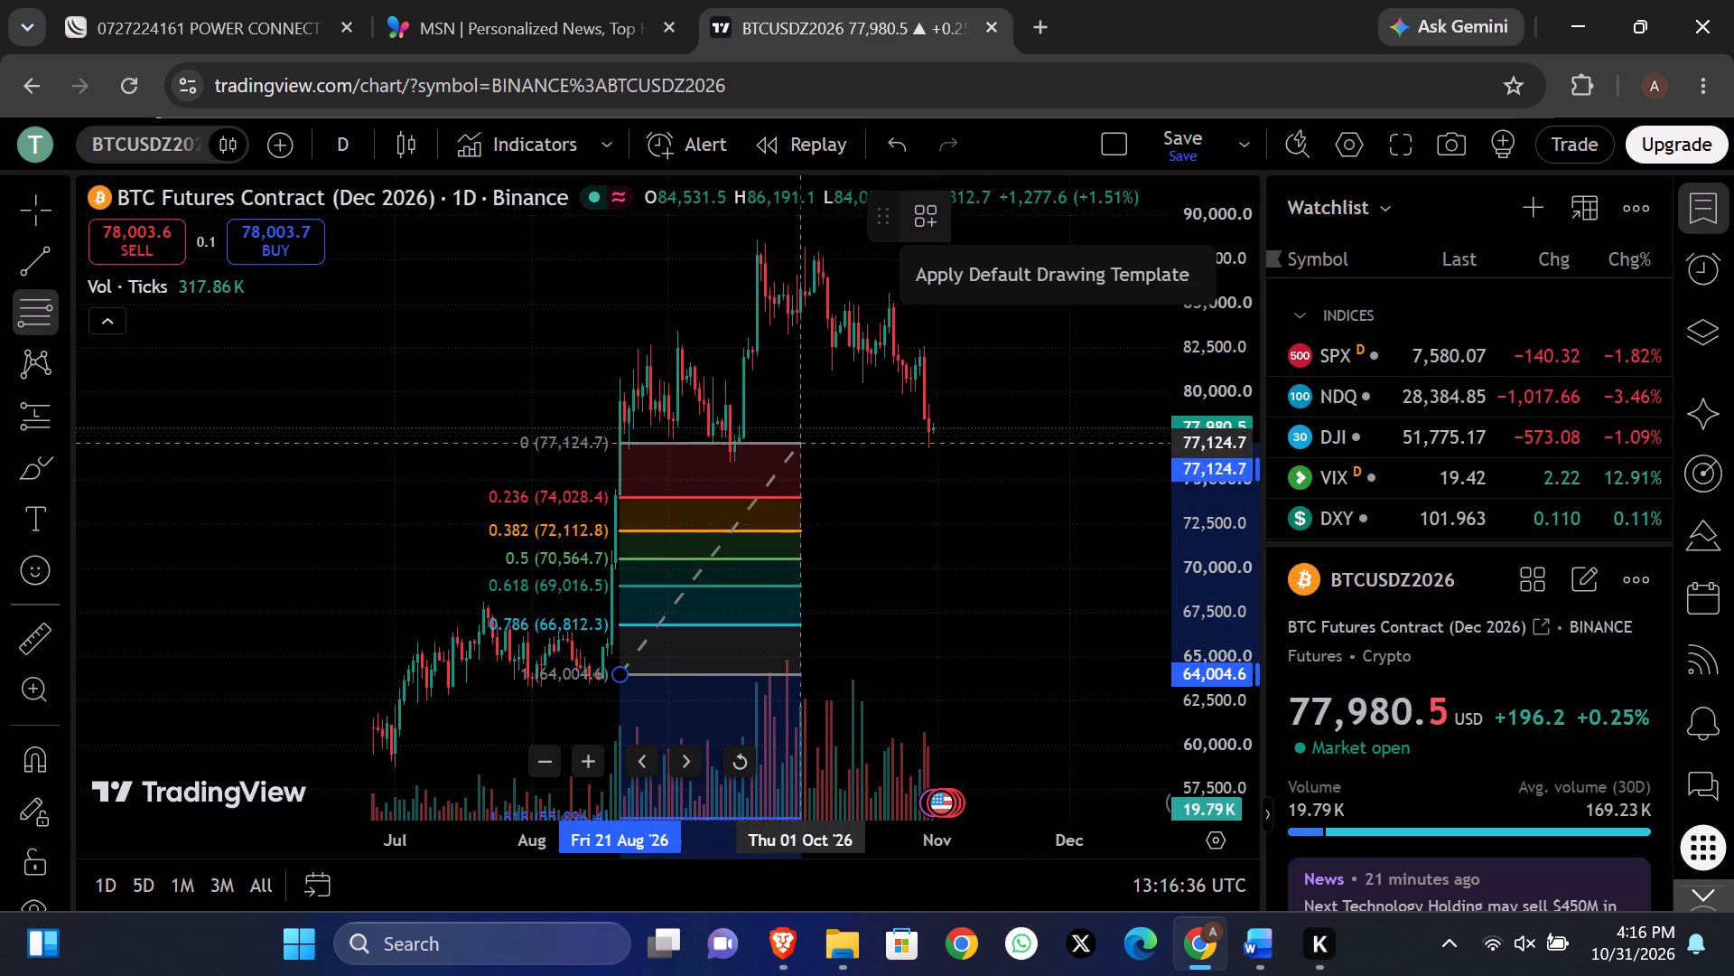
left_click(863, 243)
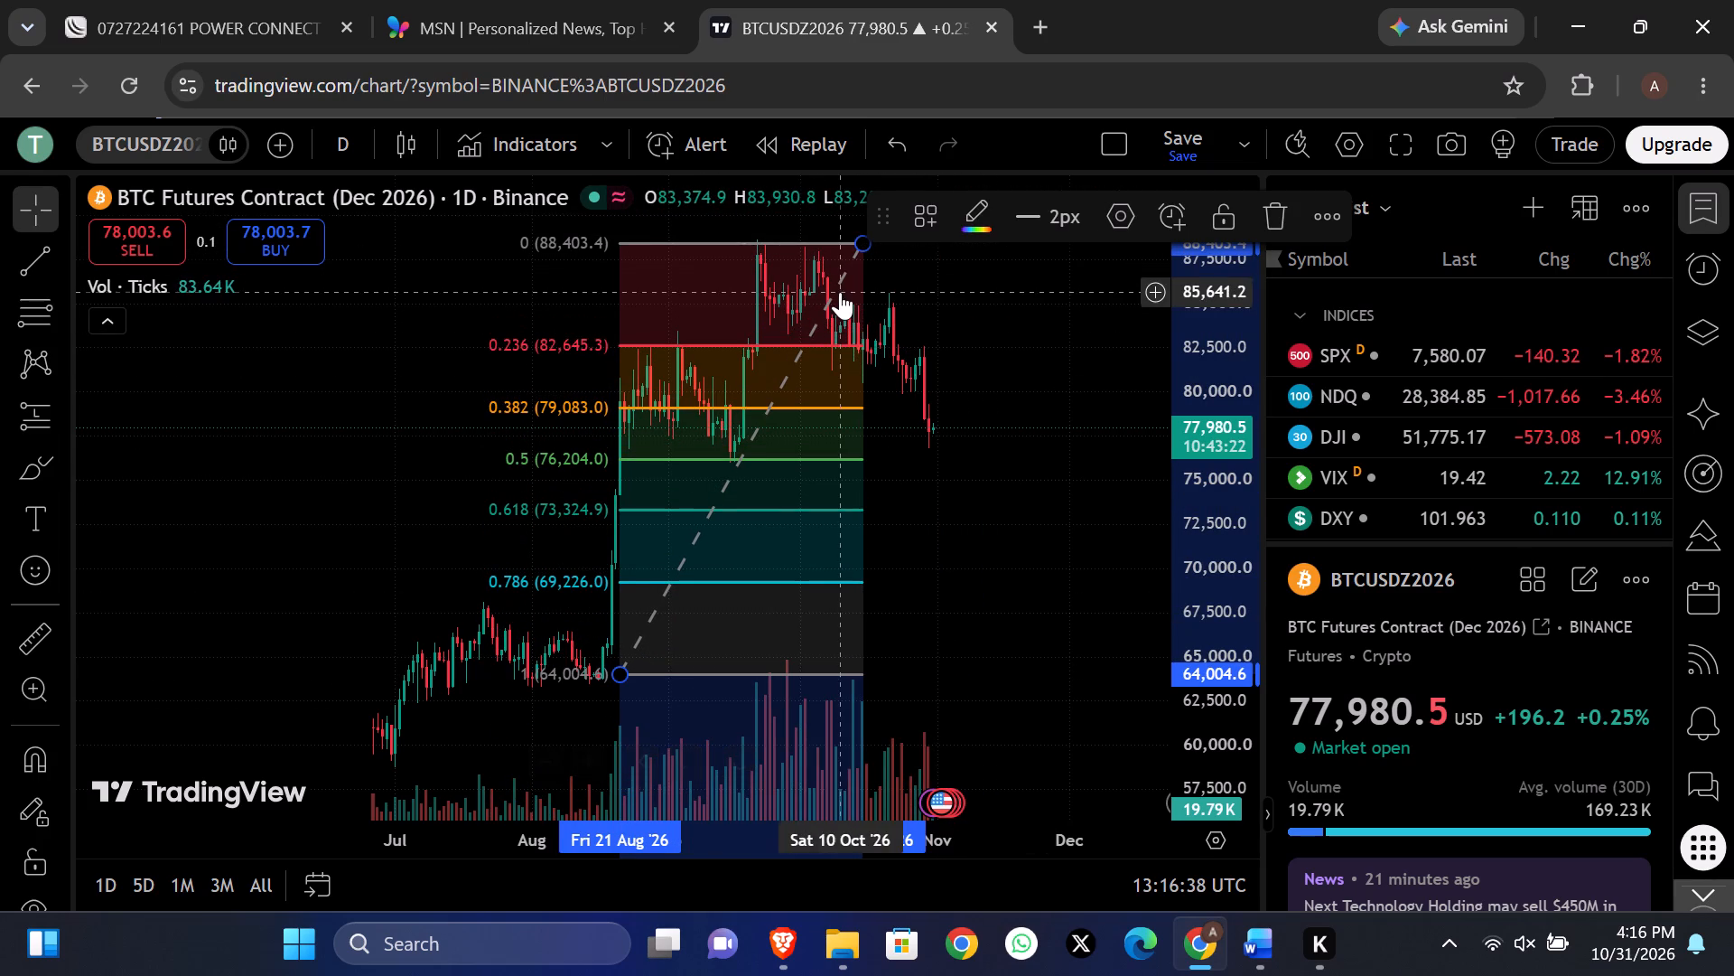
Open the Fib retracement's settings and change the 1.618 level's colour to dark grey.
left_click(1120, 204)
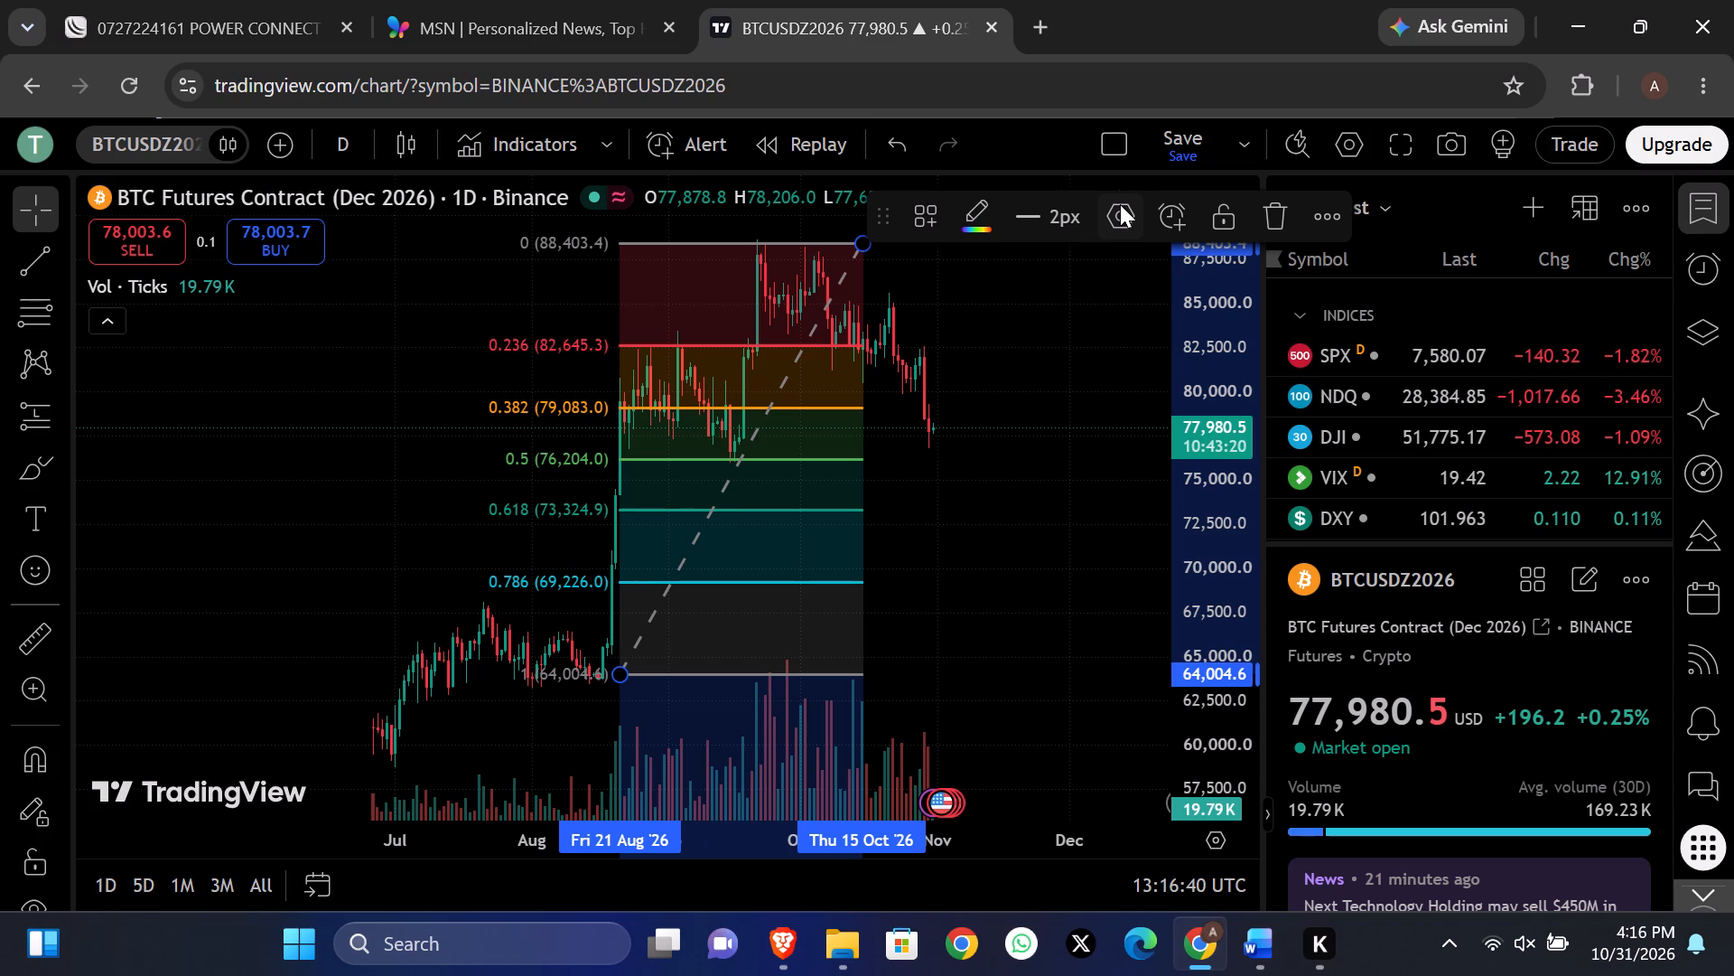
left_click(1124, 217)
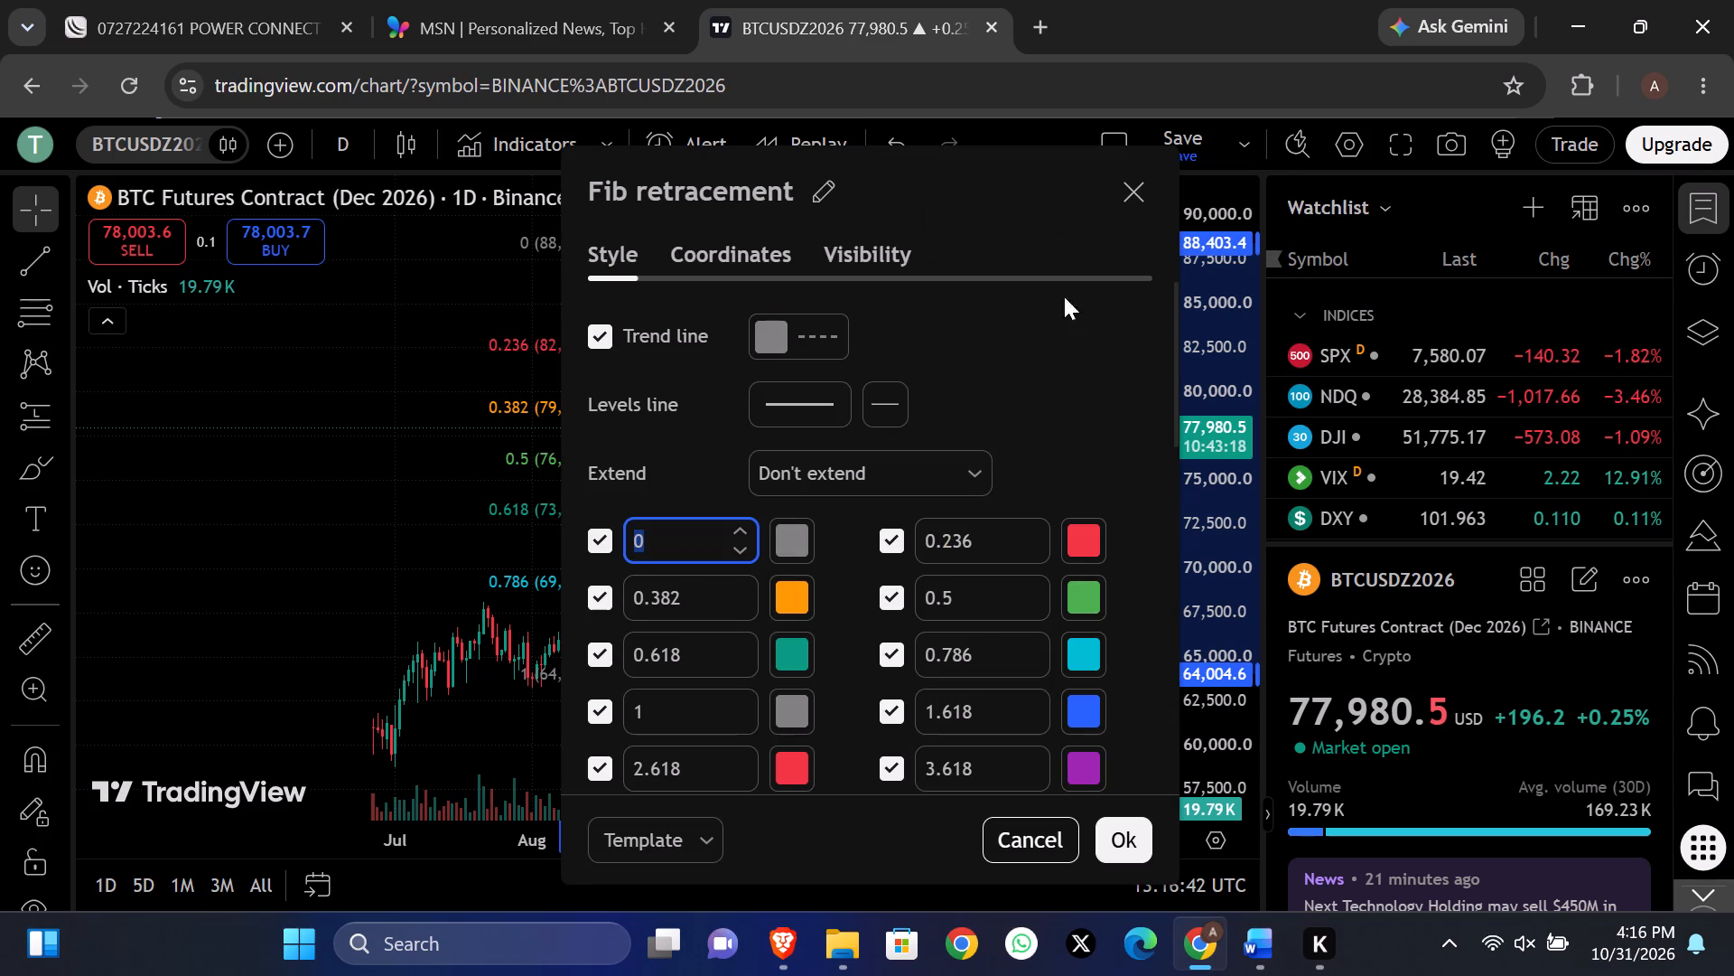
left_click(757, 260)
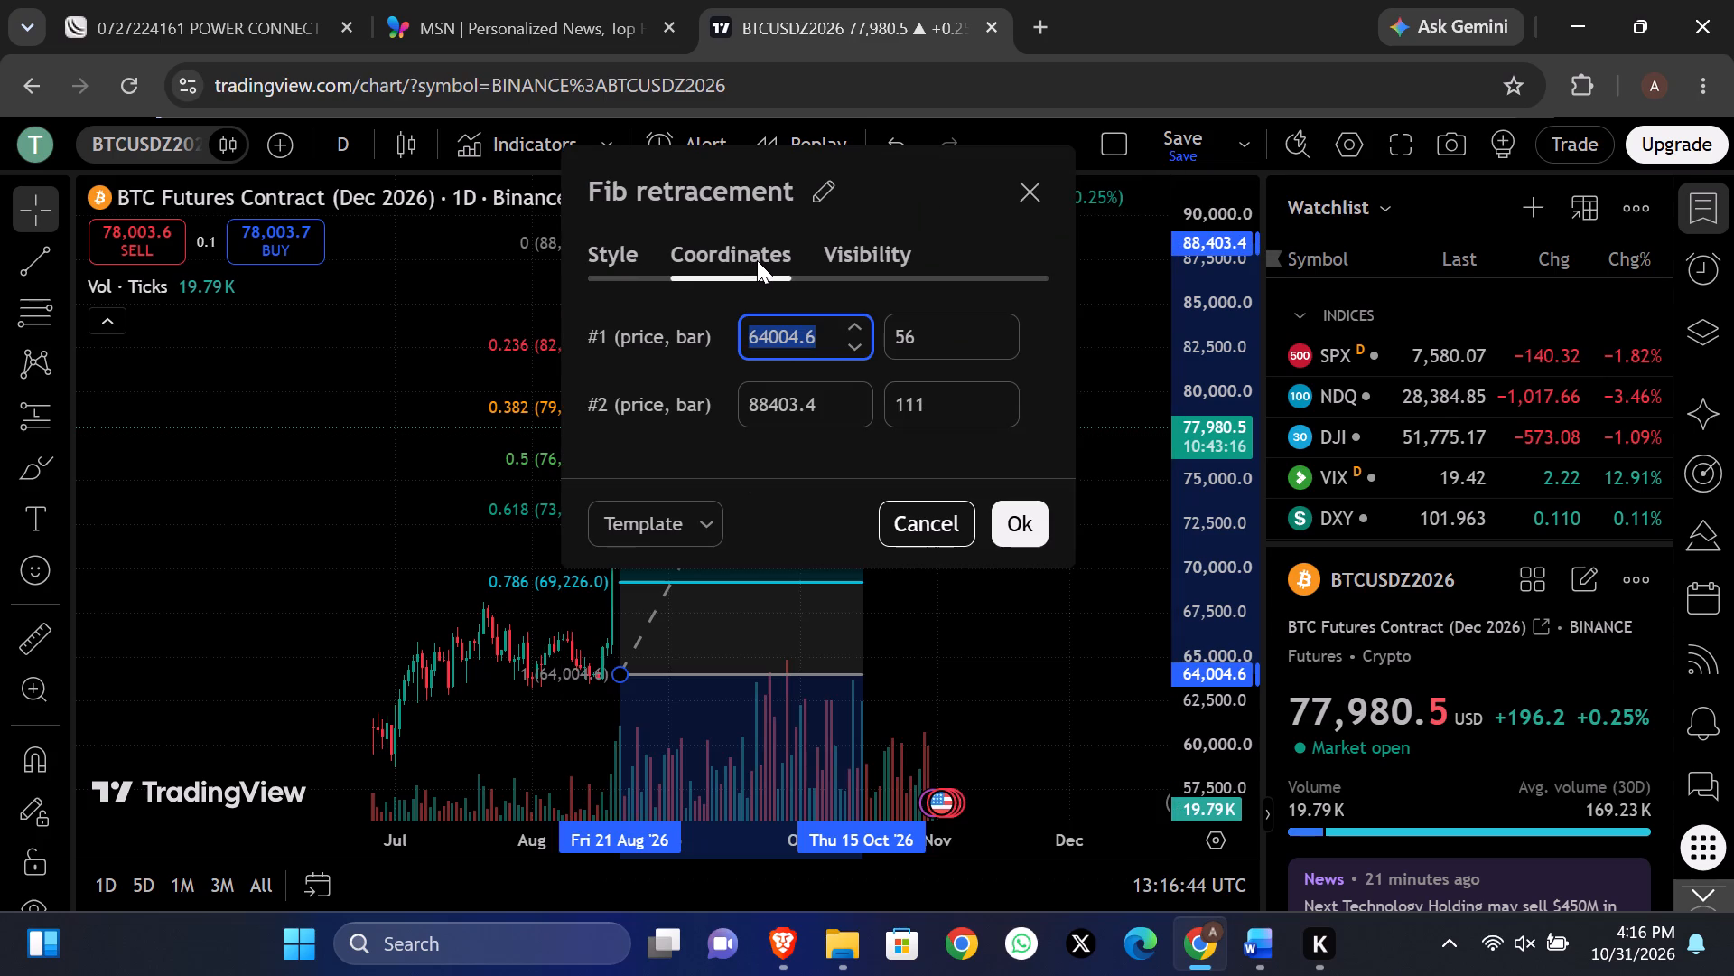
left_click(611, 249)
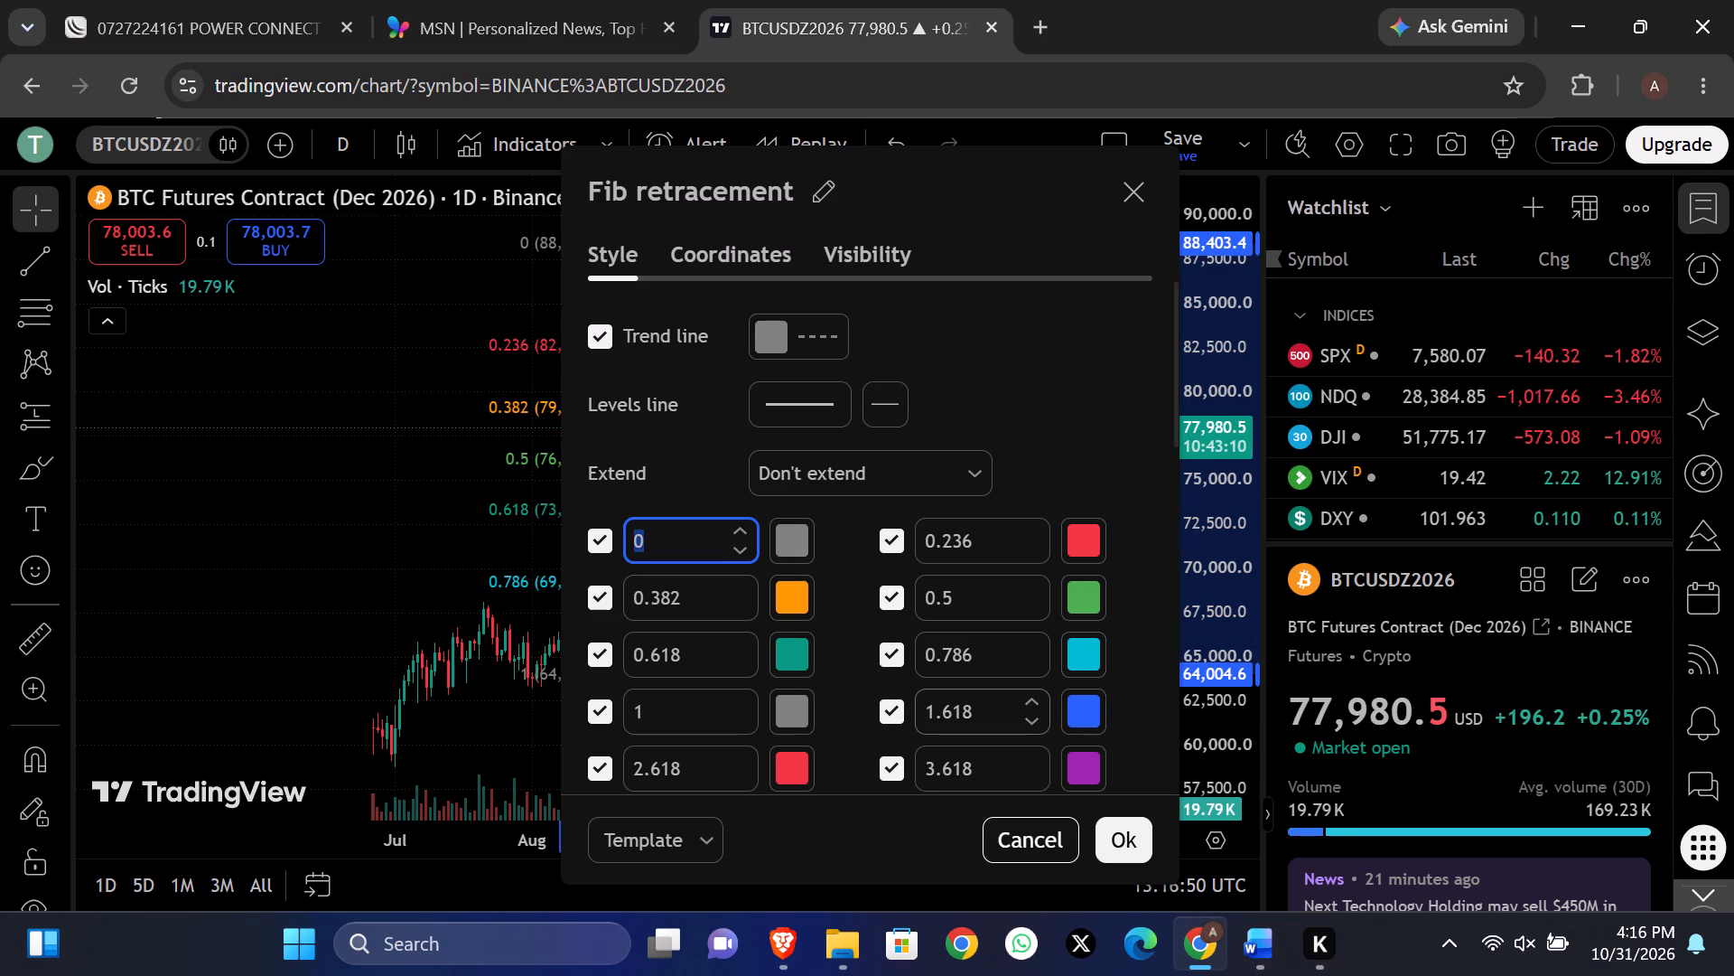
left_click(1077, 718)
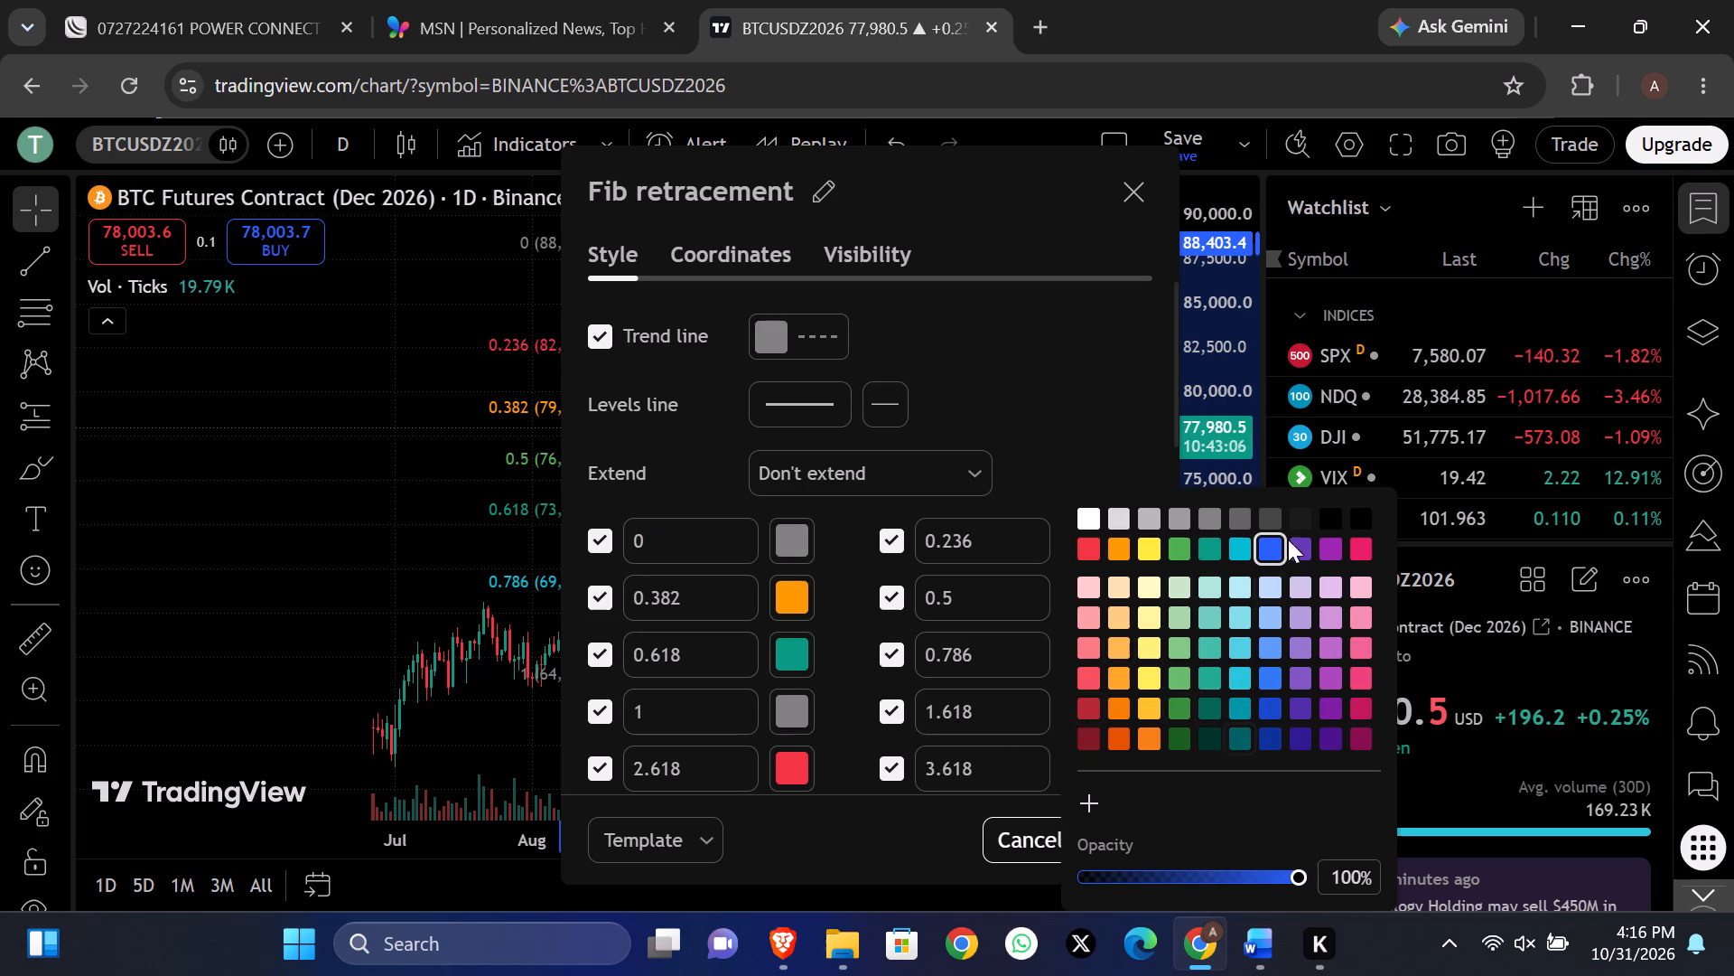
double_click(1271, 516)
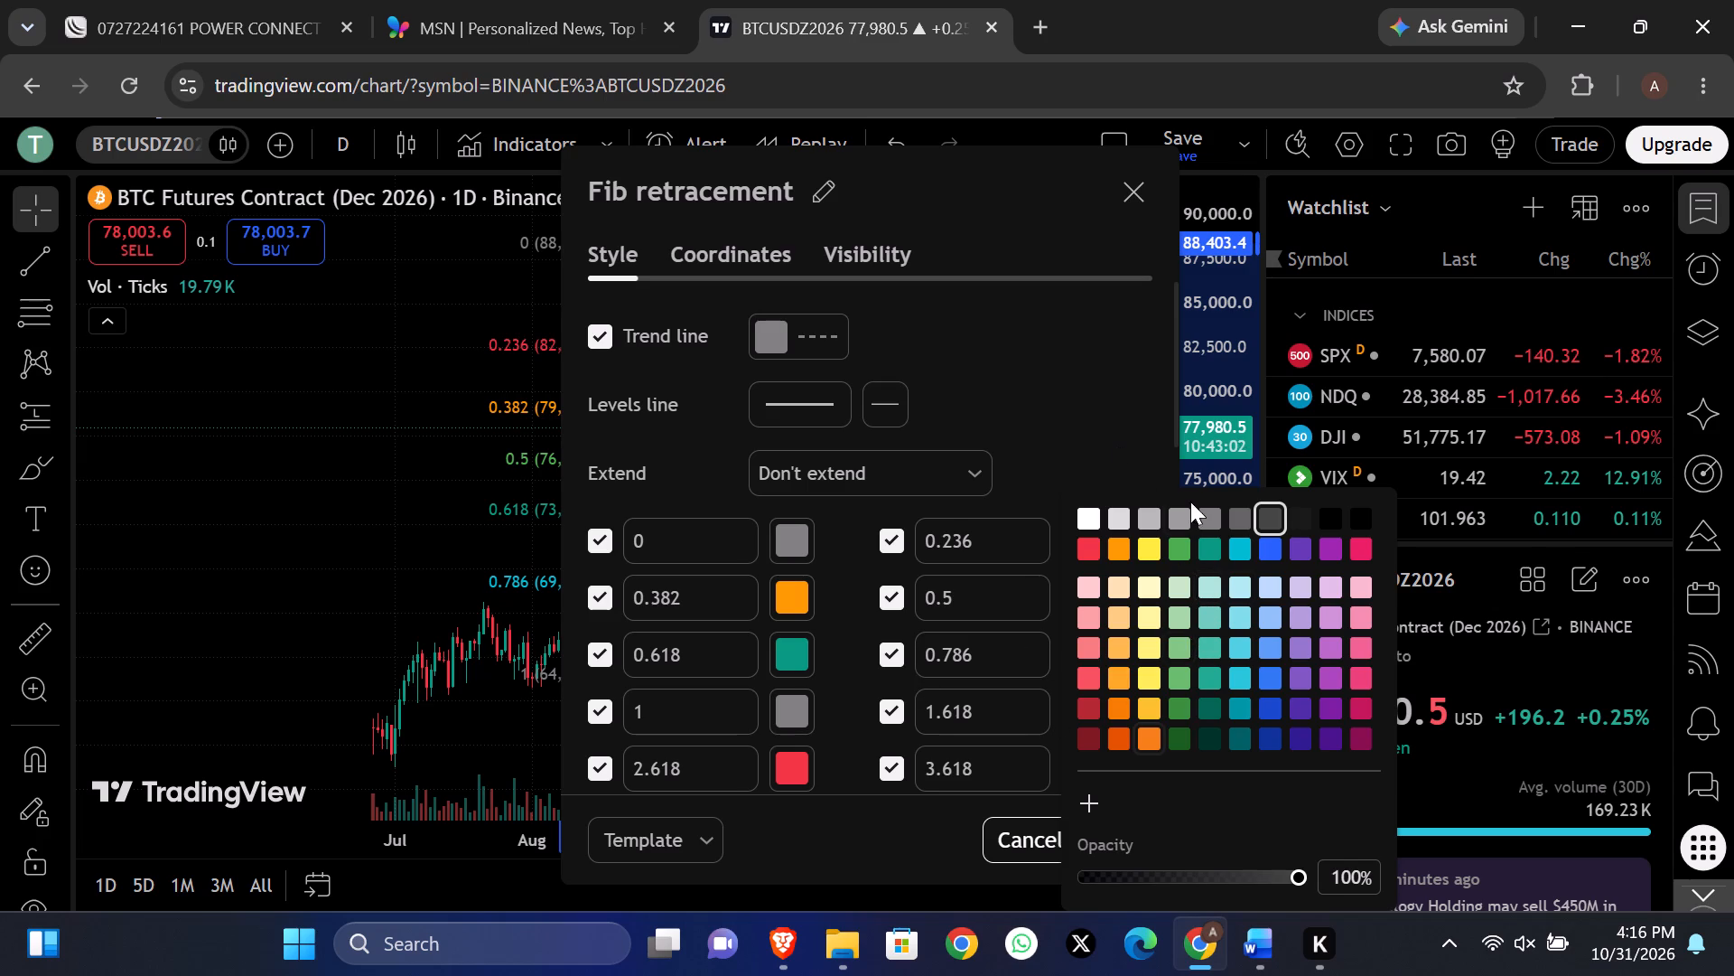
left_click(1261, 508)
Change the colours of the 0, 0.382 and 0.618 levels to the same dark grey.
scroll(1015, 447, "down", 2)
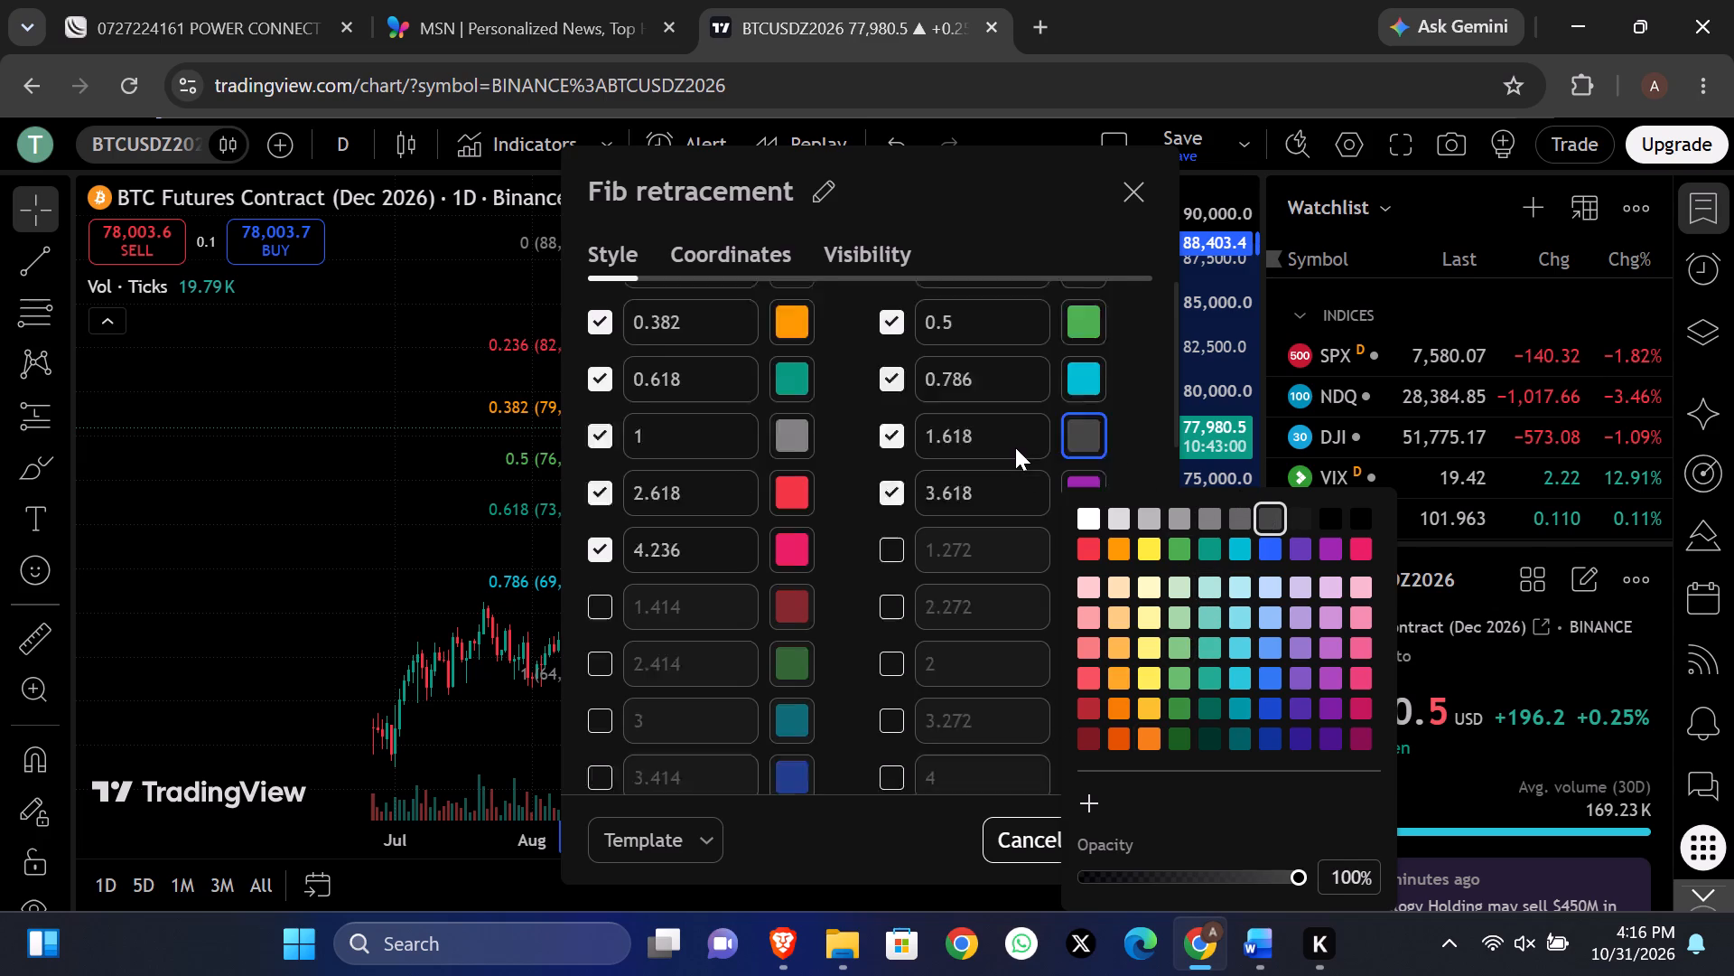
scroll(1015, 447, "down", 2)
scroll(1015, 447, "up", 2)
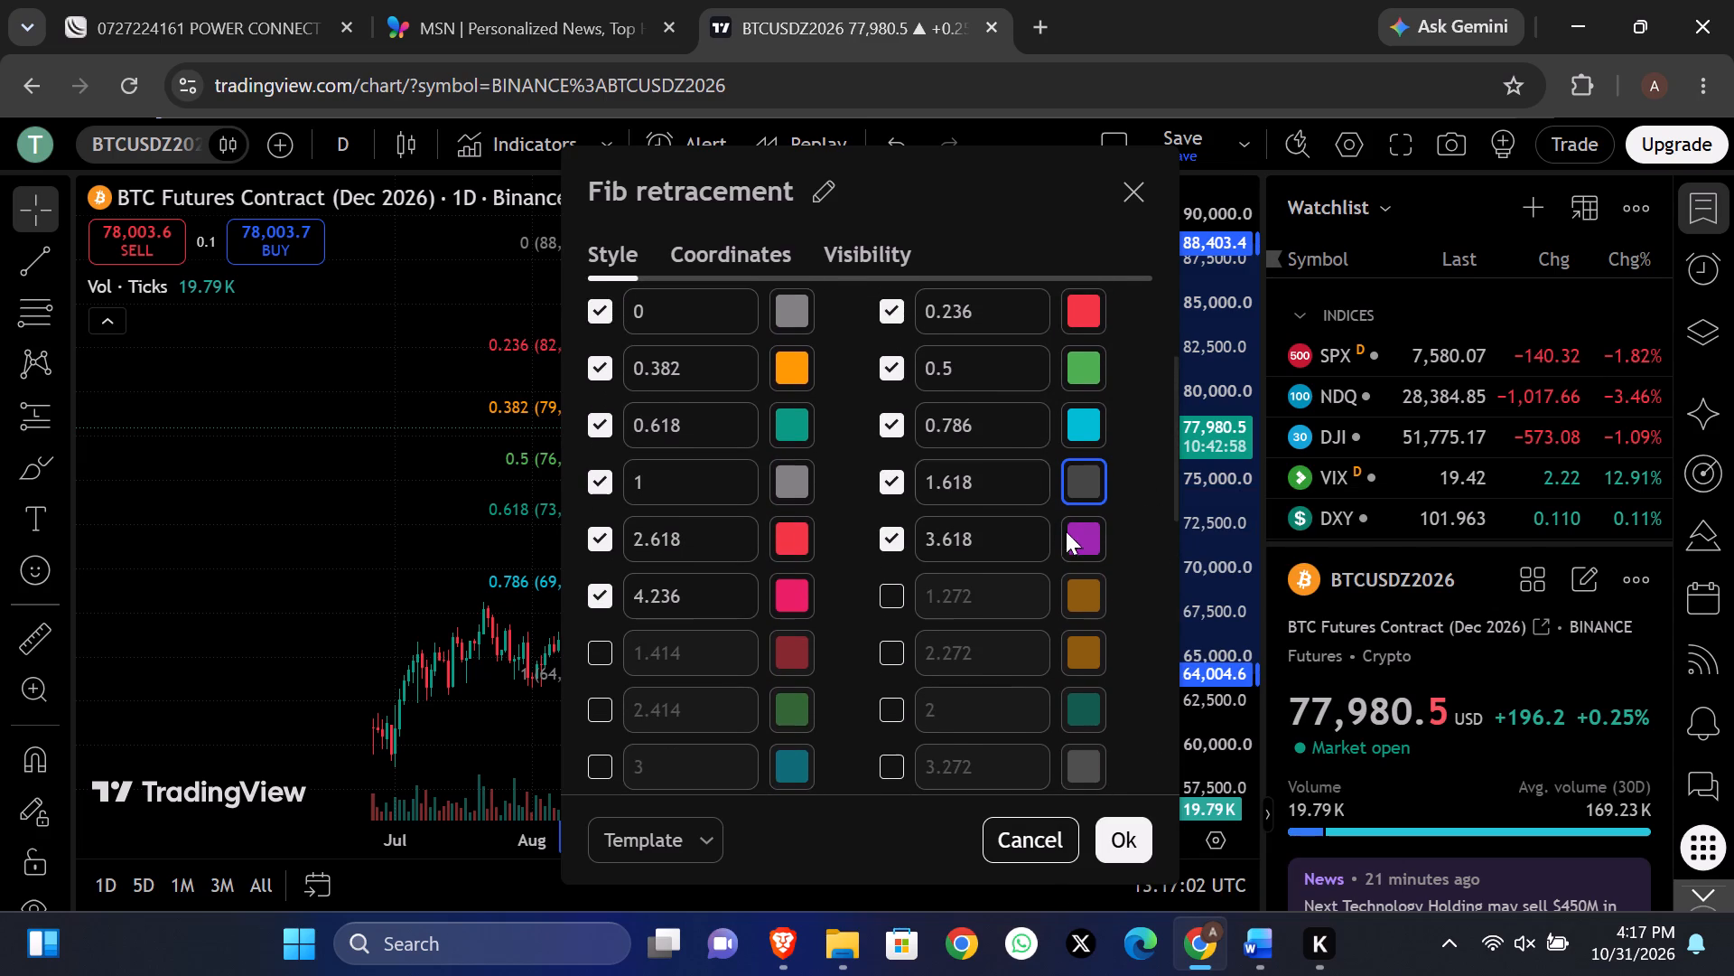
scroll(933, 516, "up", 1)
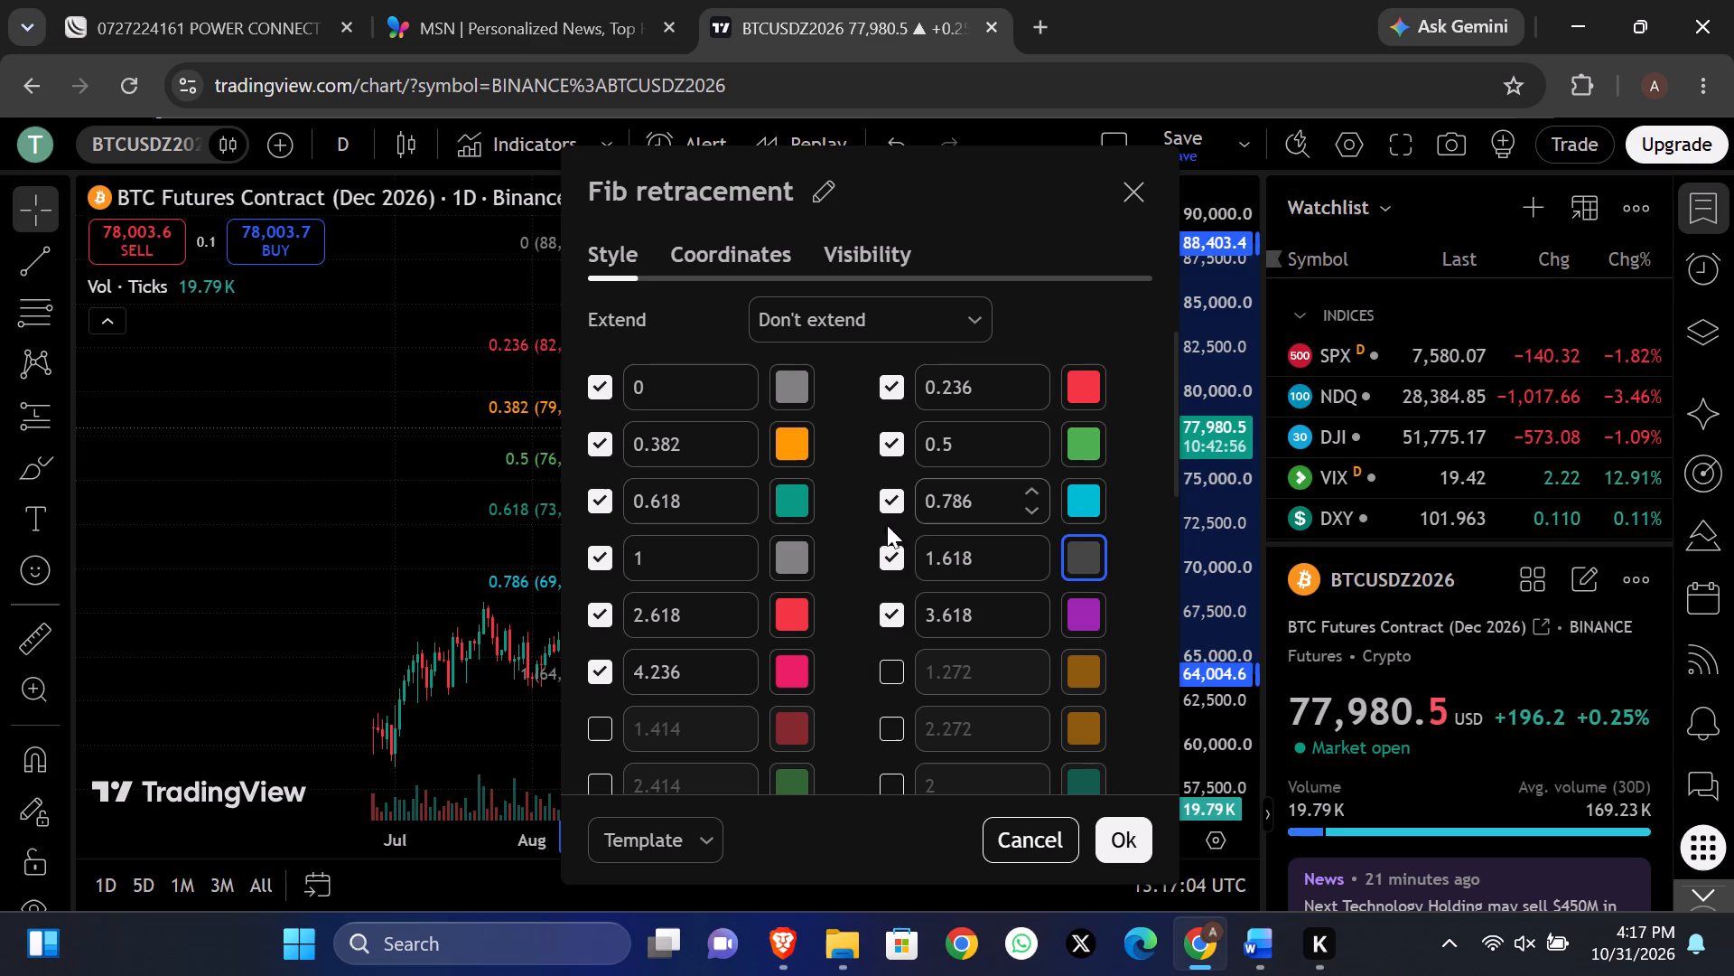
left_click(807, 392)
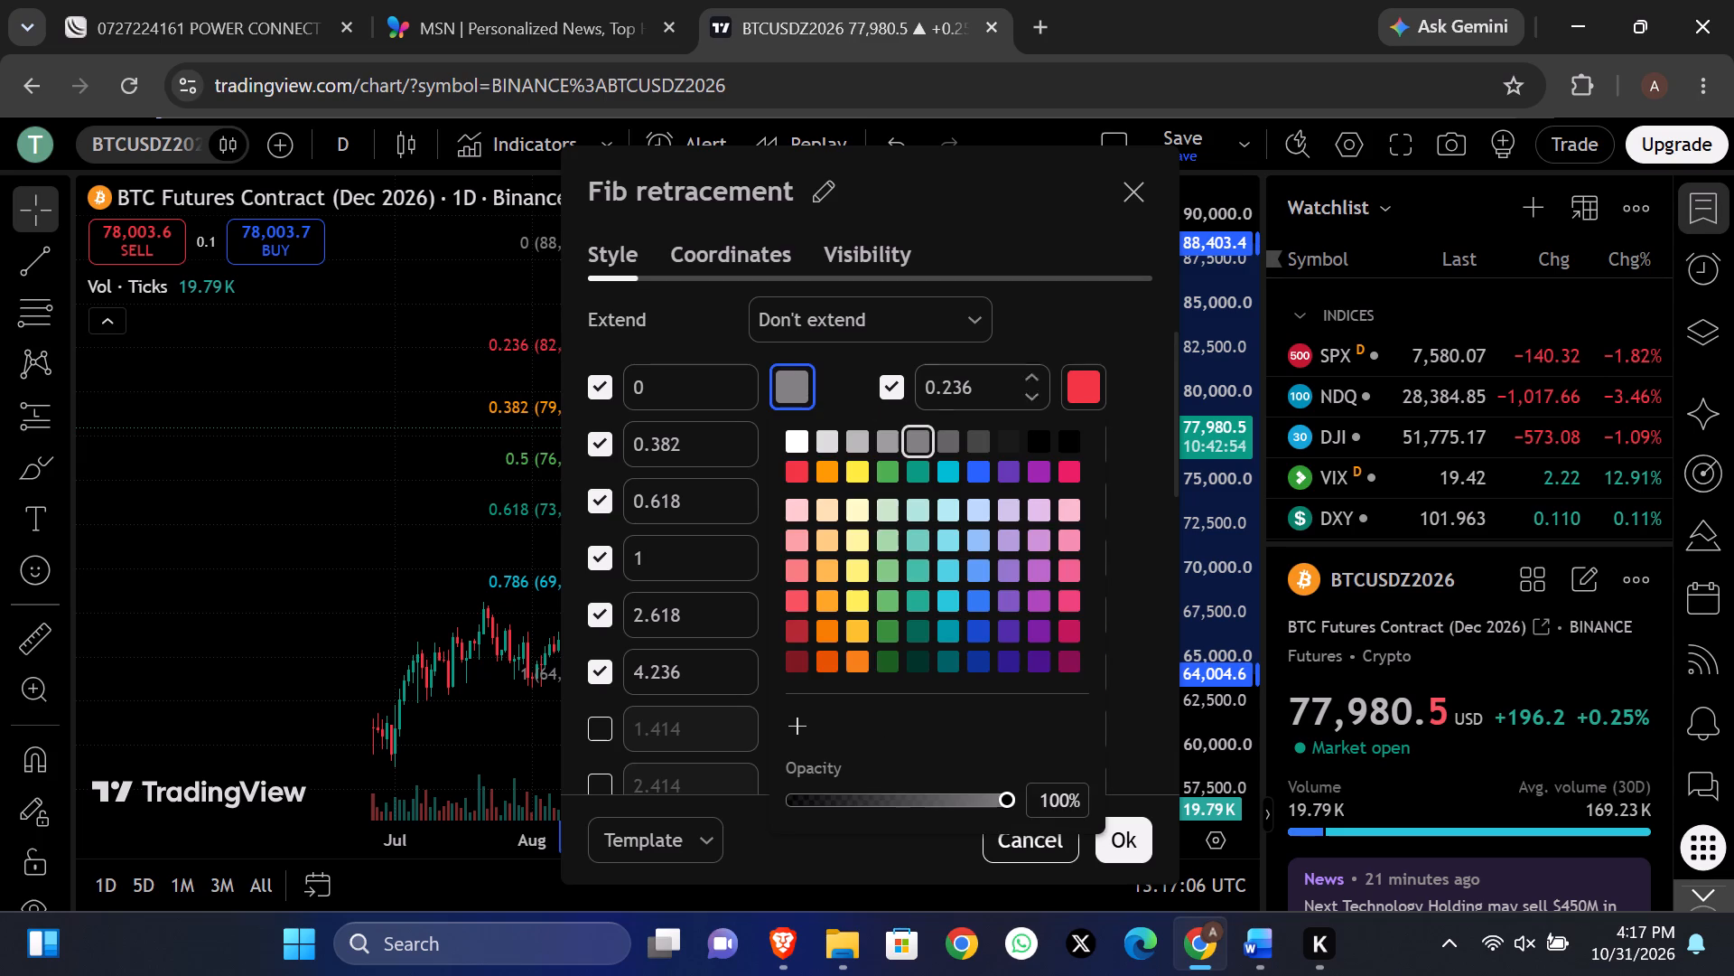
left_click(978, 445)
left_click(763, 418)
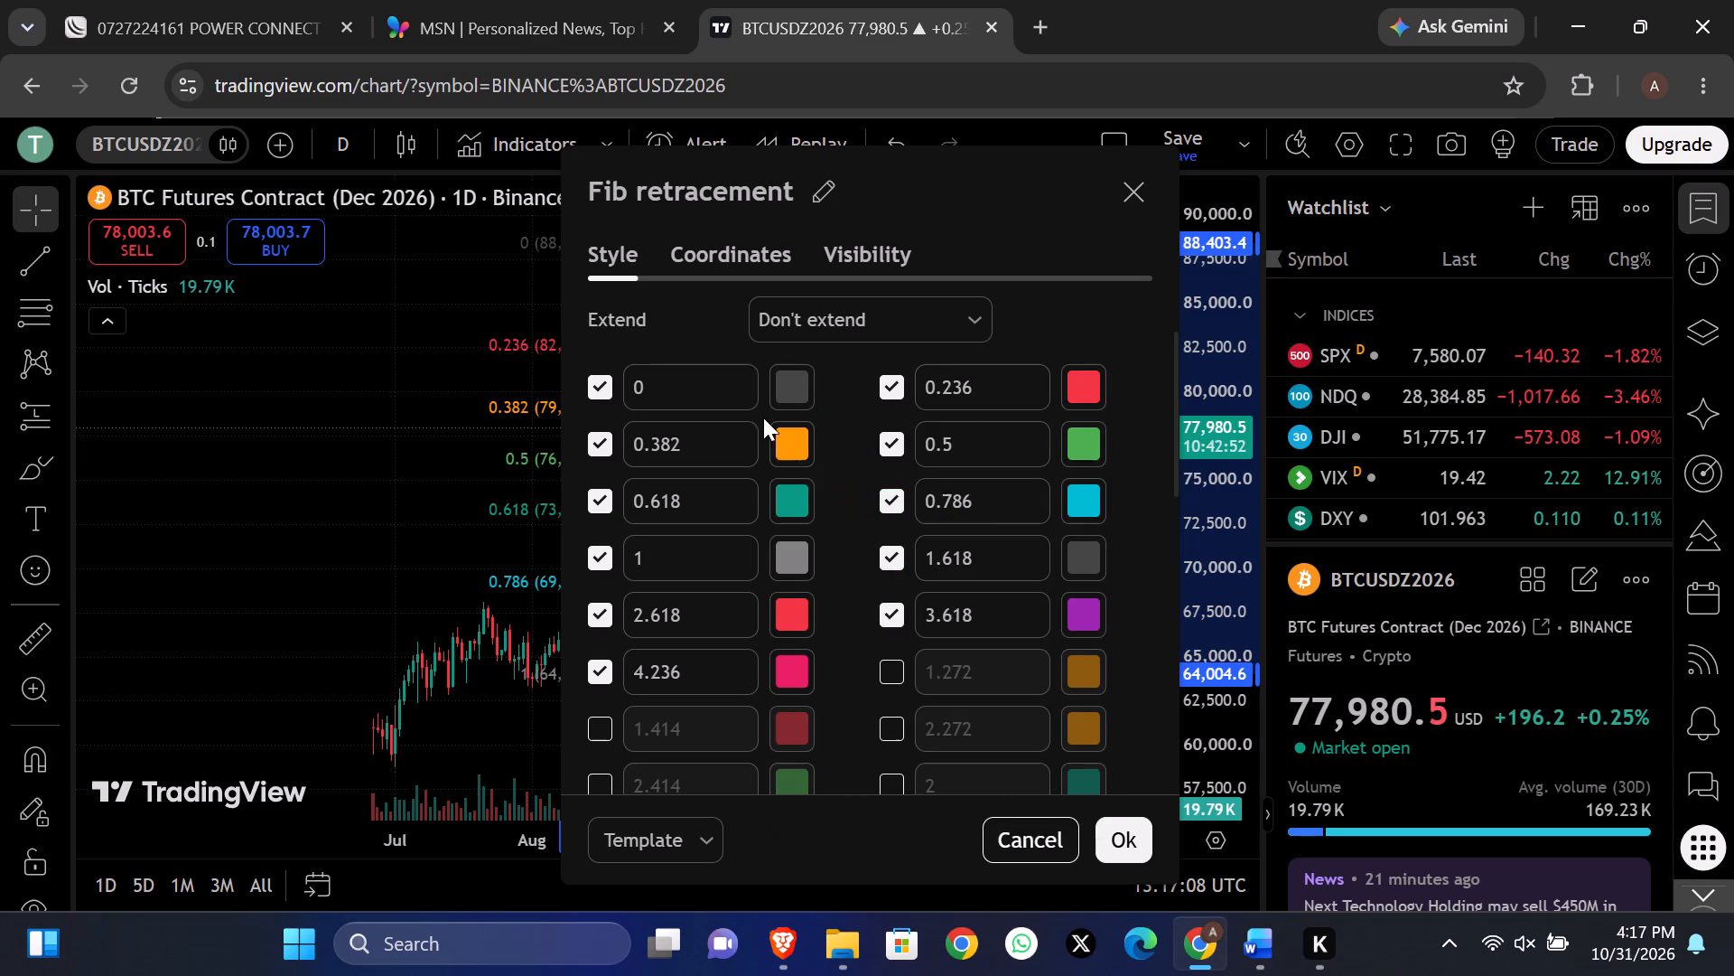
left_click(783, 437)
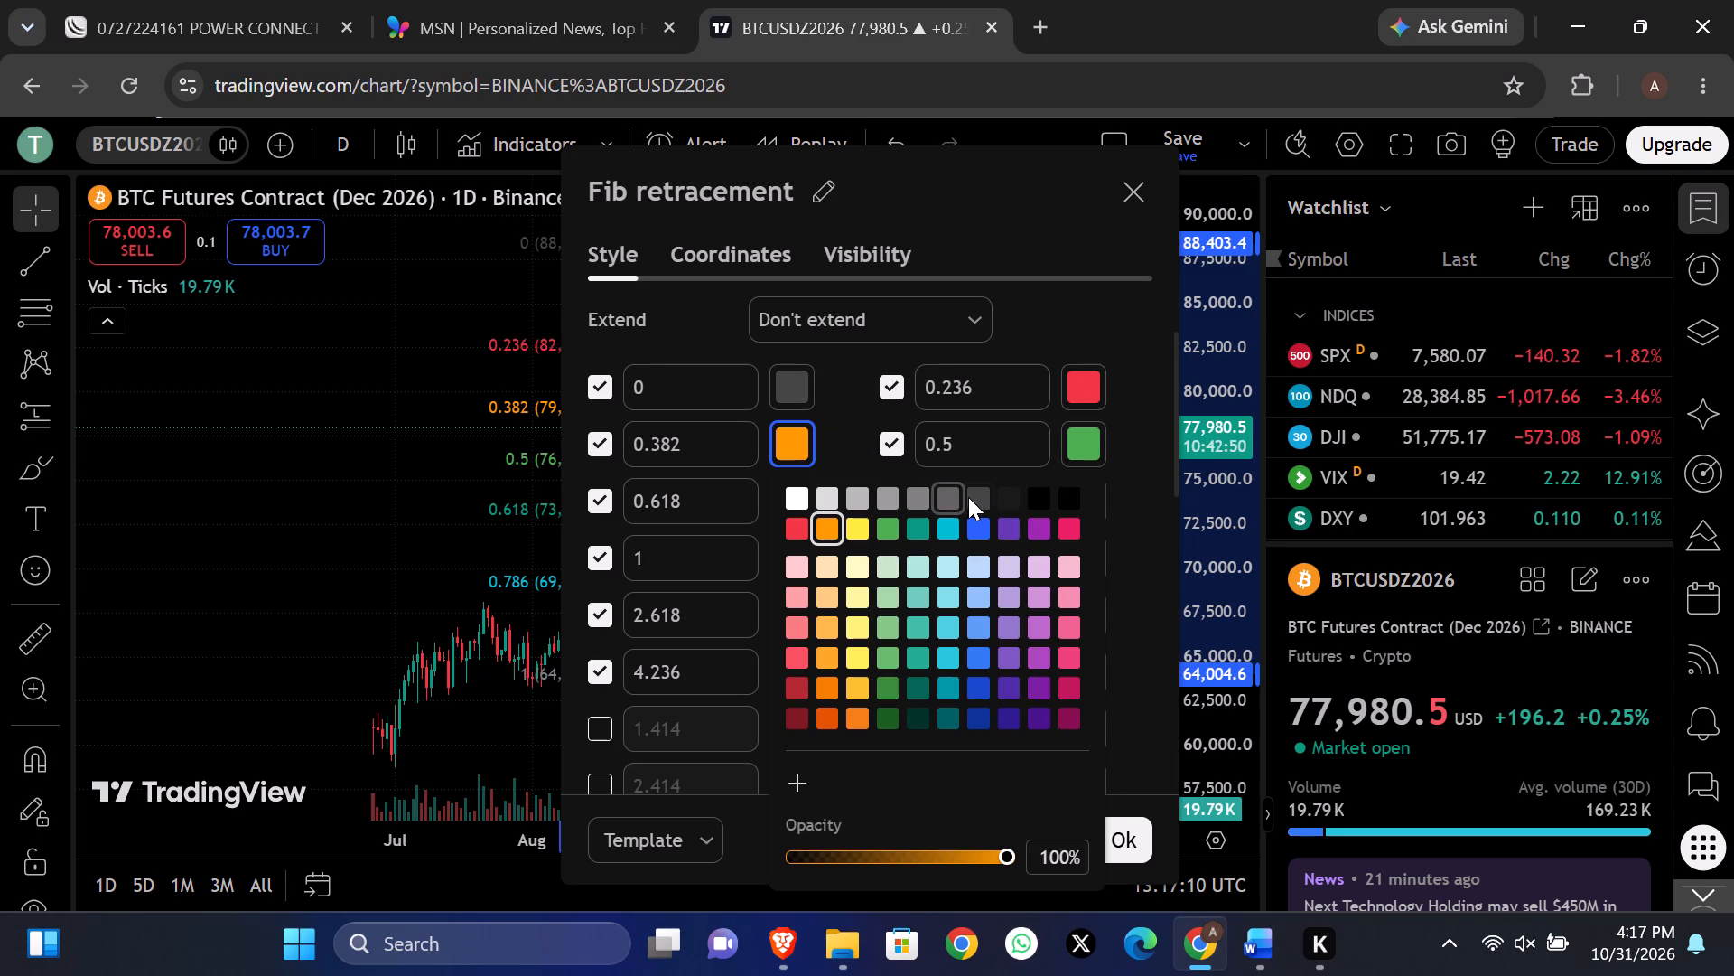
left_click(972, 497)
left_click(806, 452)
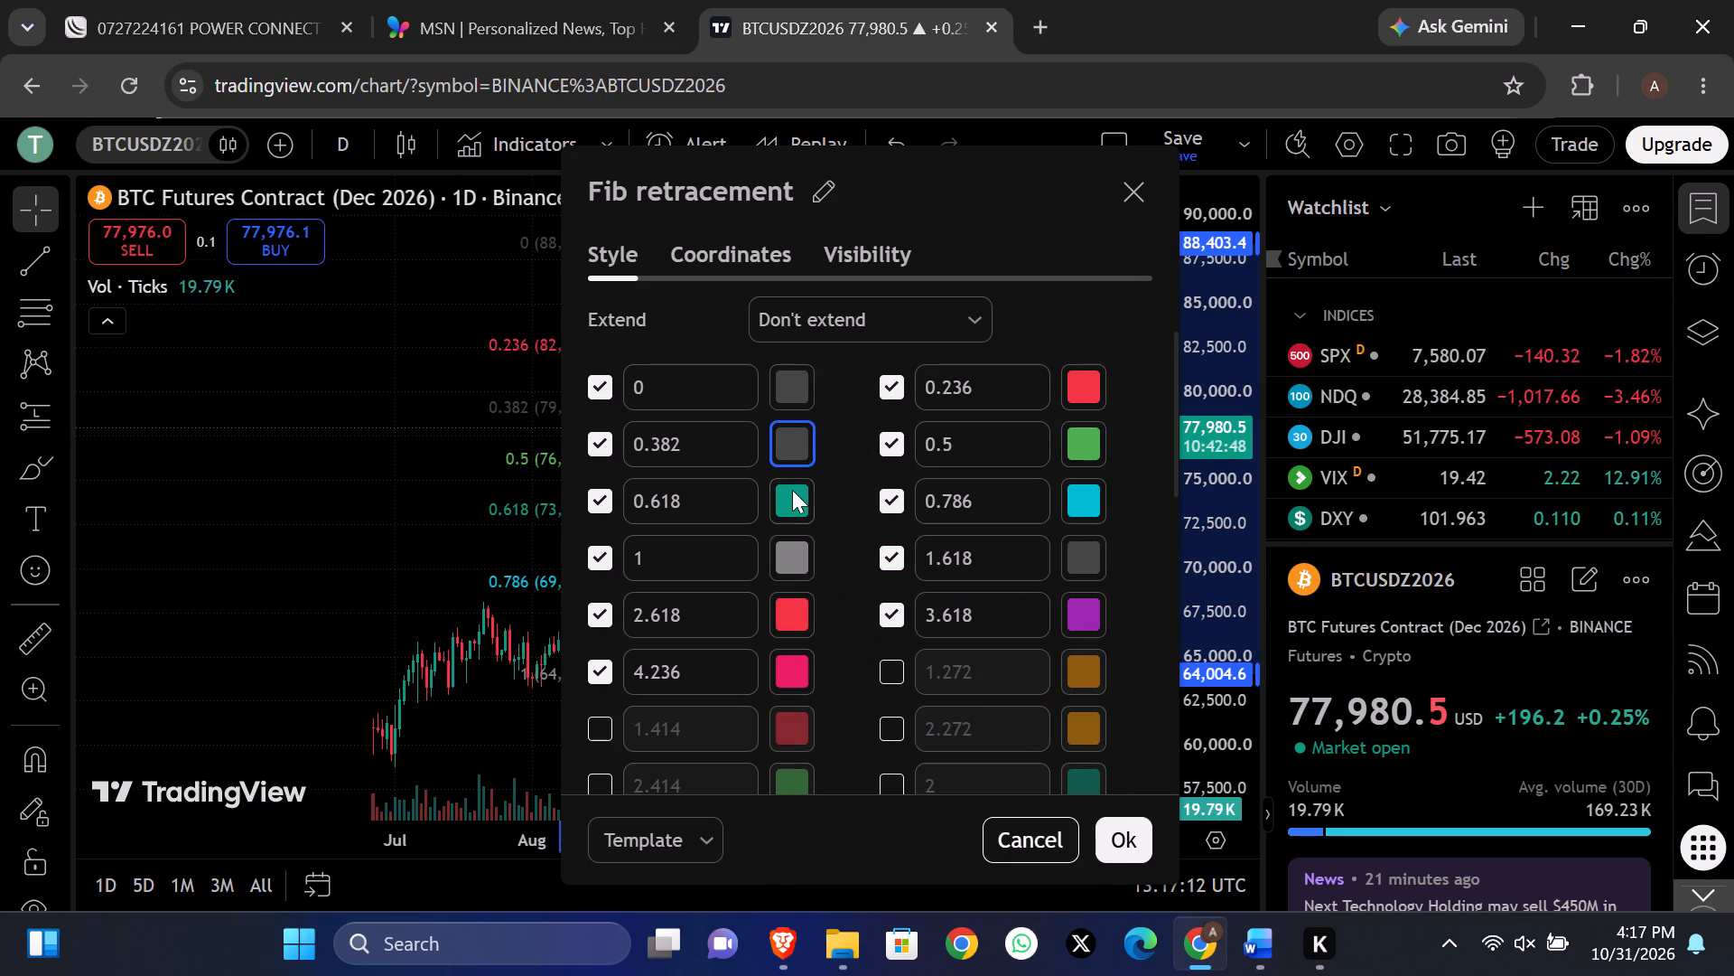
left_click(779, 499)
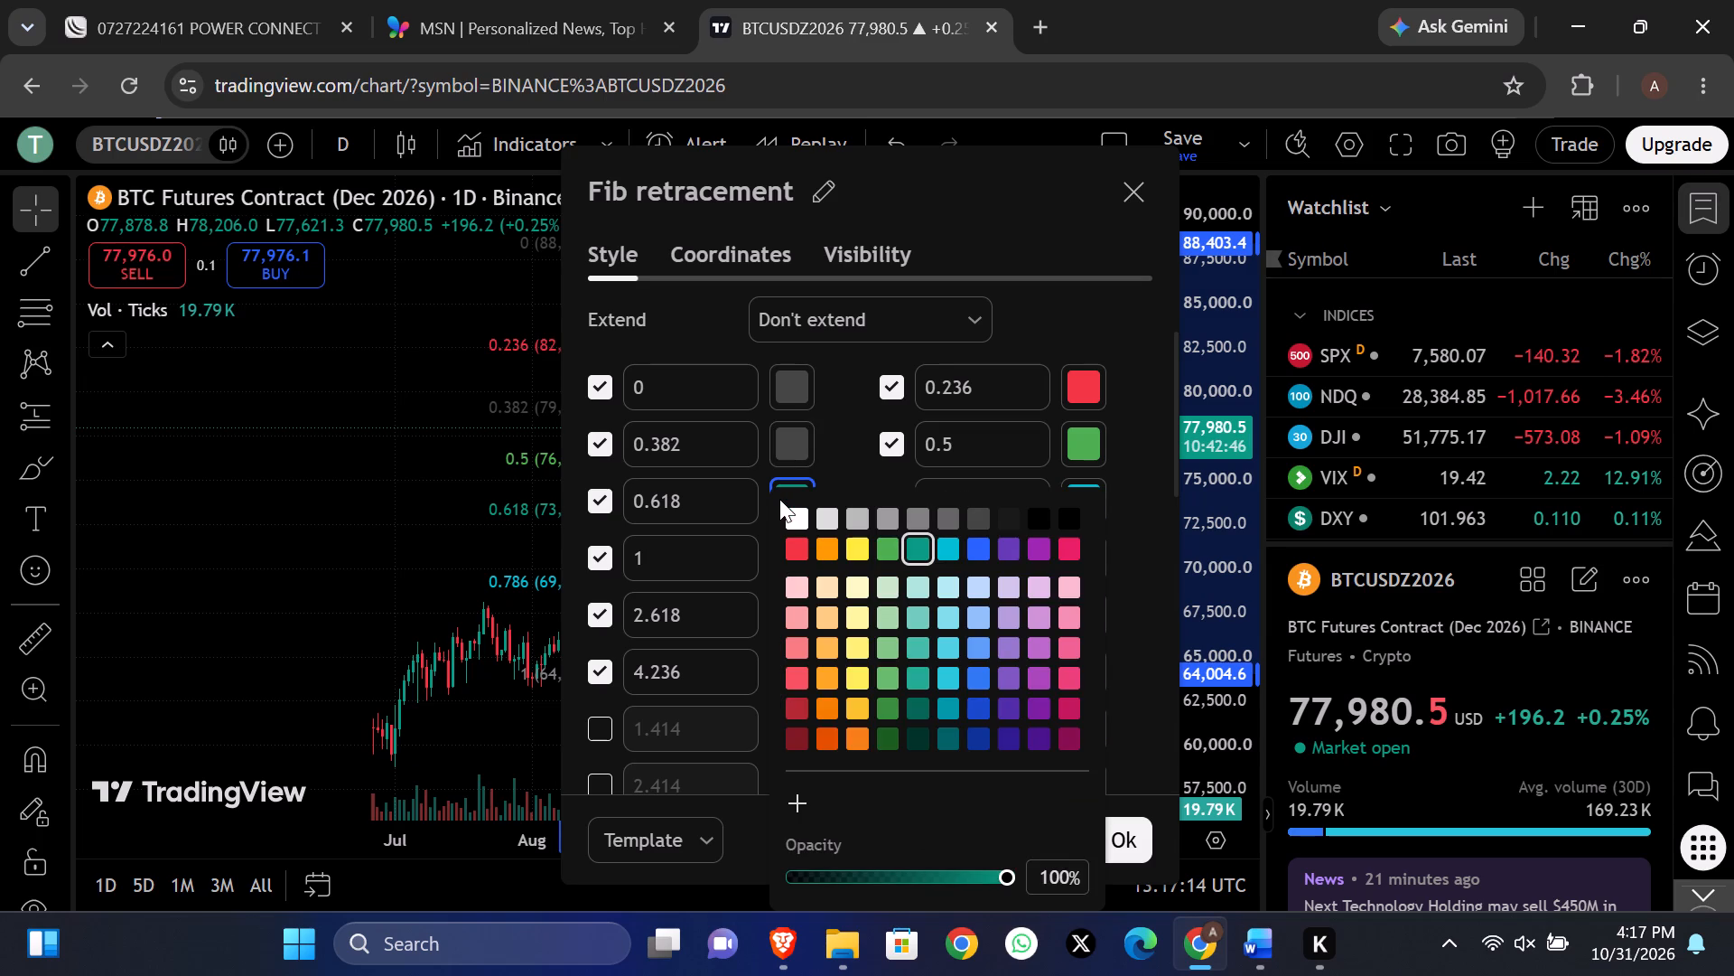
left_click(978, 527)
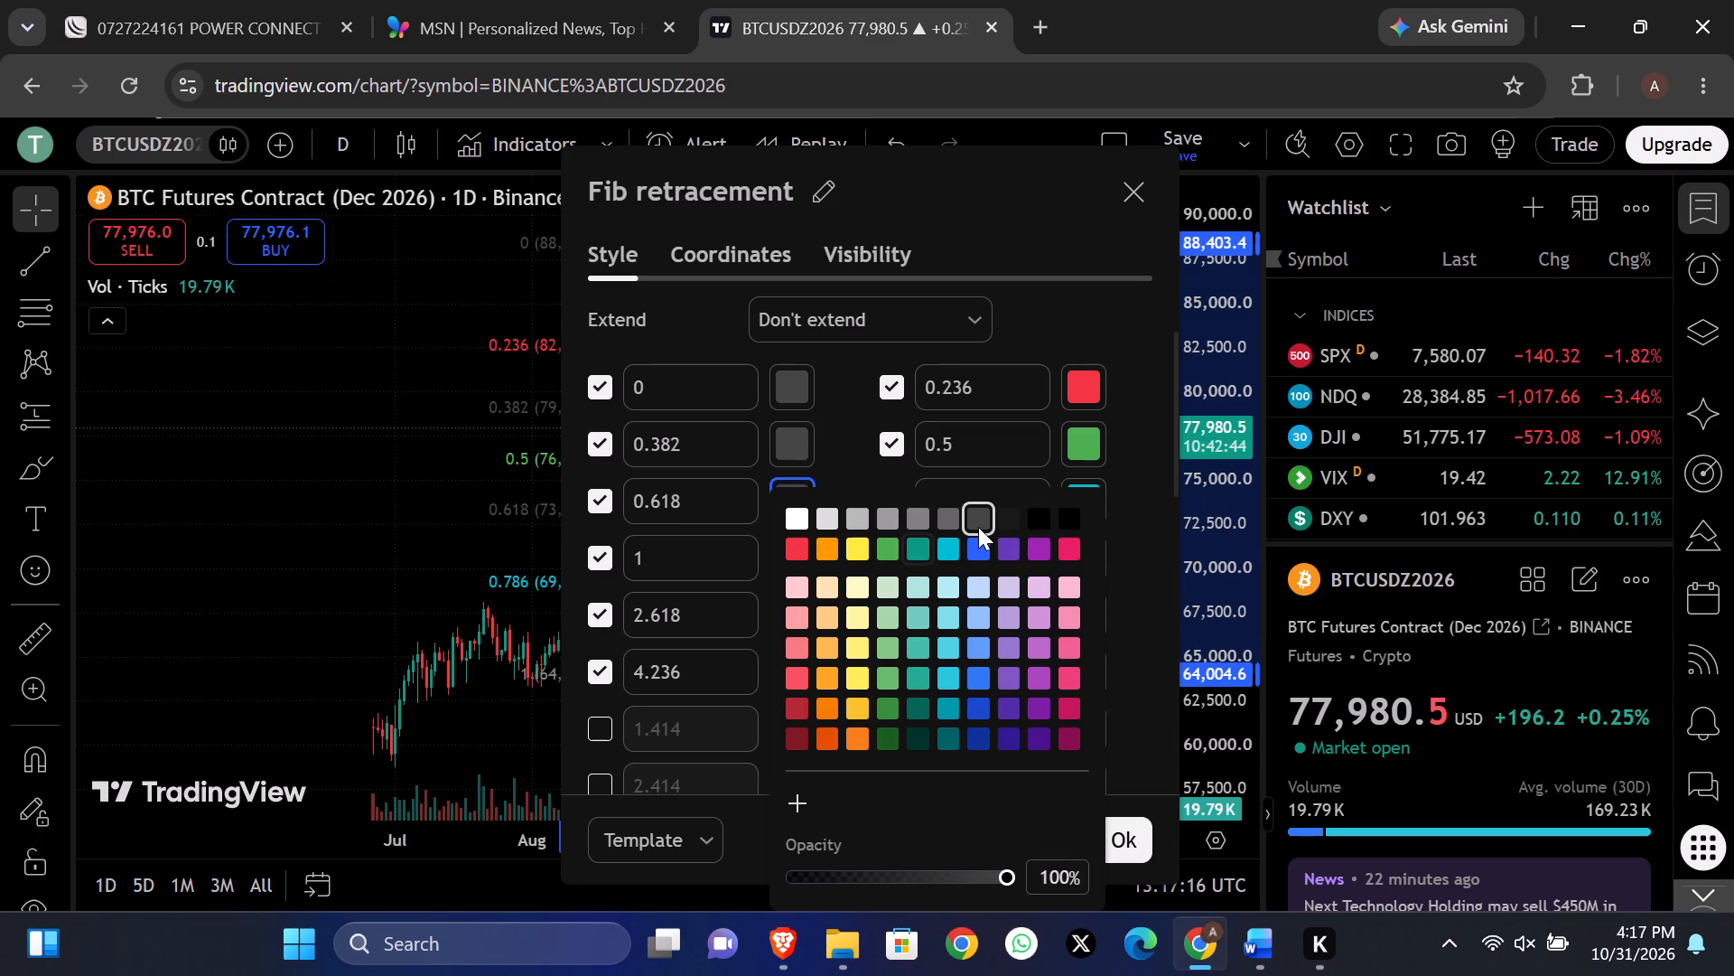
left_click(1039, 356)
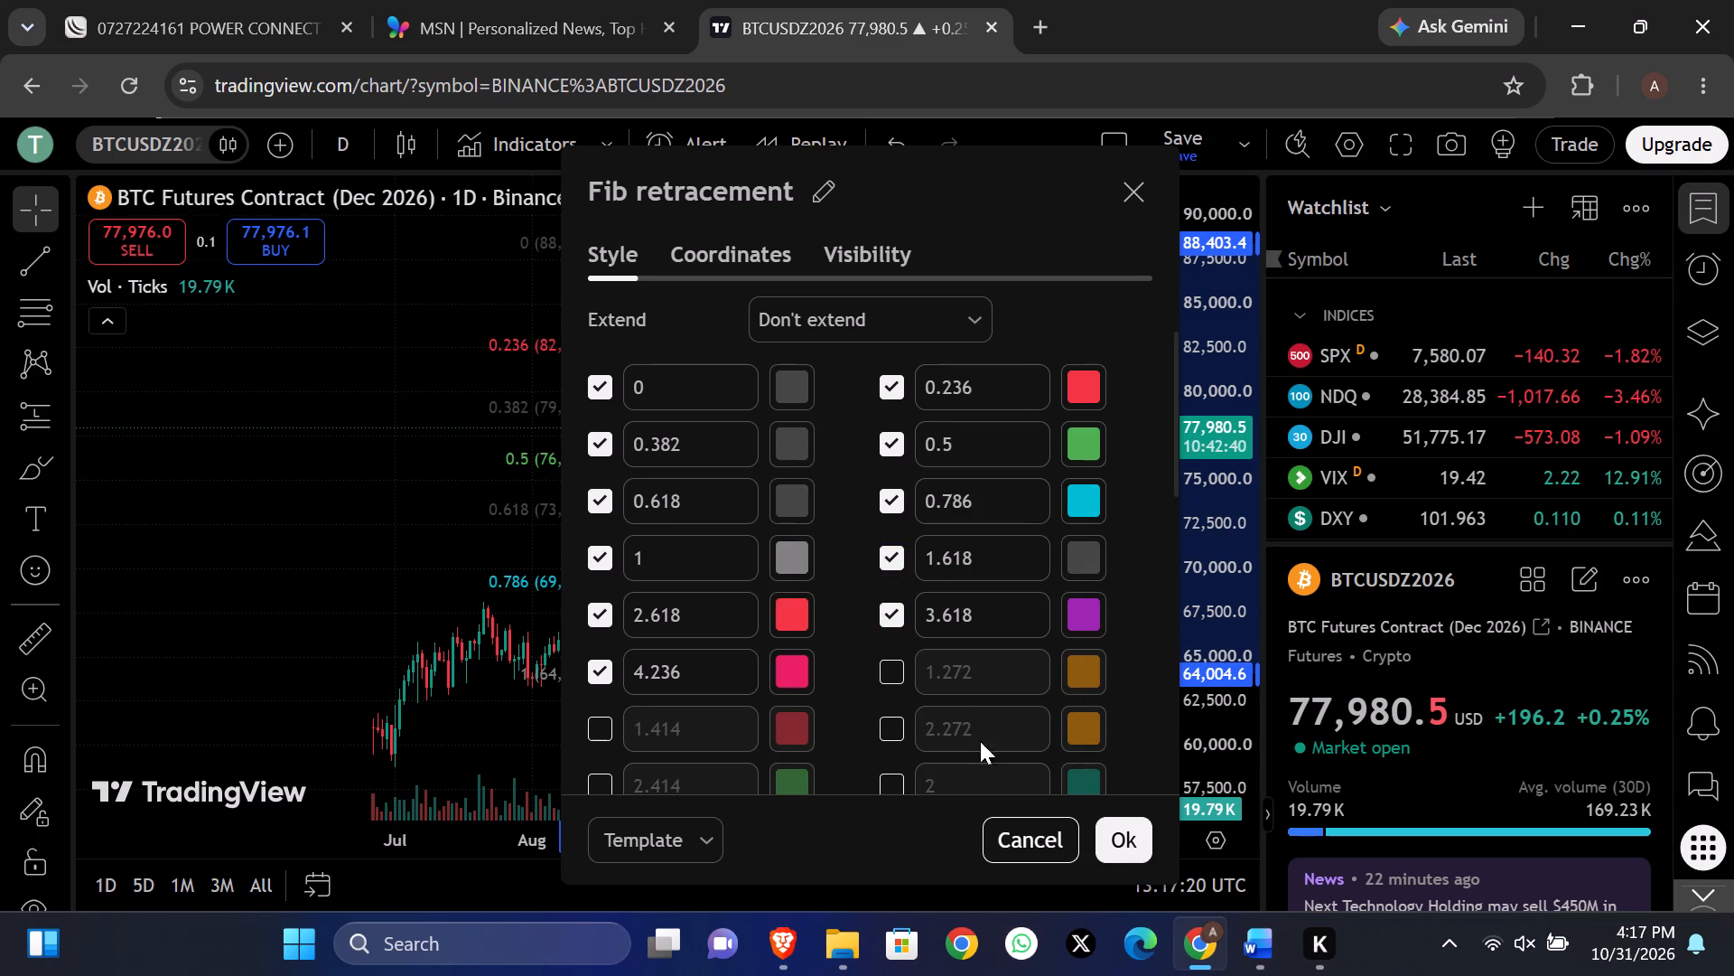
Change the 4.236 level's colour to dark grey and apply the Fib retracement settings.
scroll(900, 675, "down", 3)
scroll(841, 497, "up", 1)
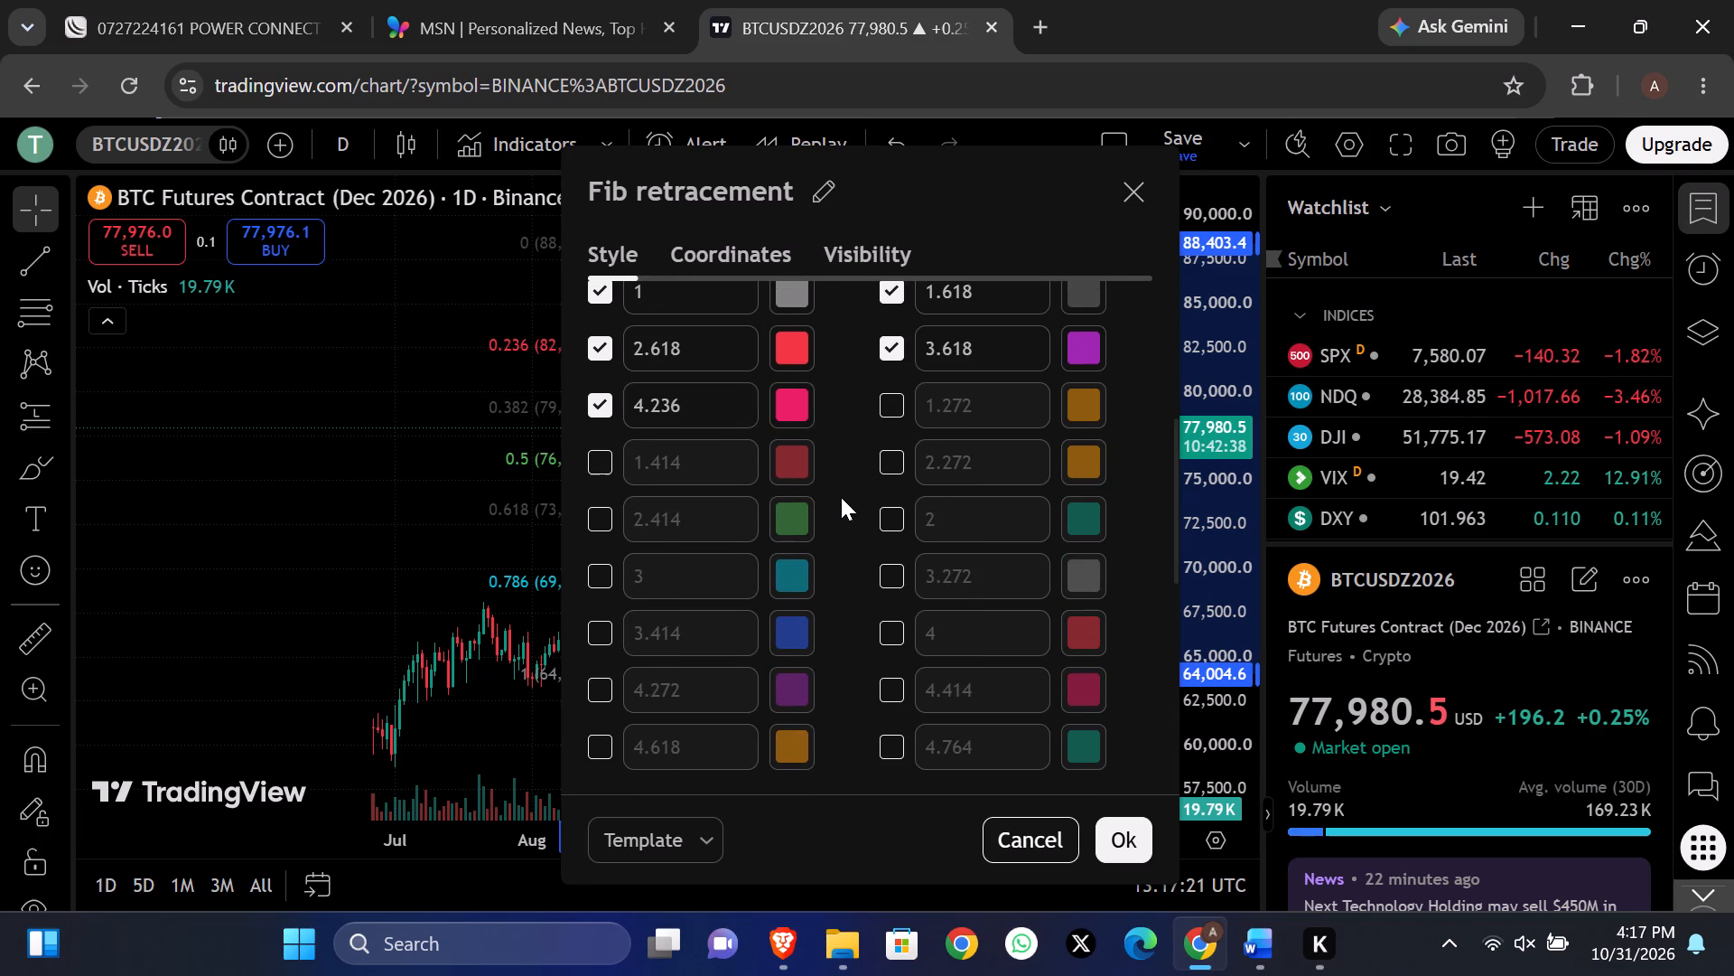
scroll(841, 497, "up", 1)
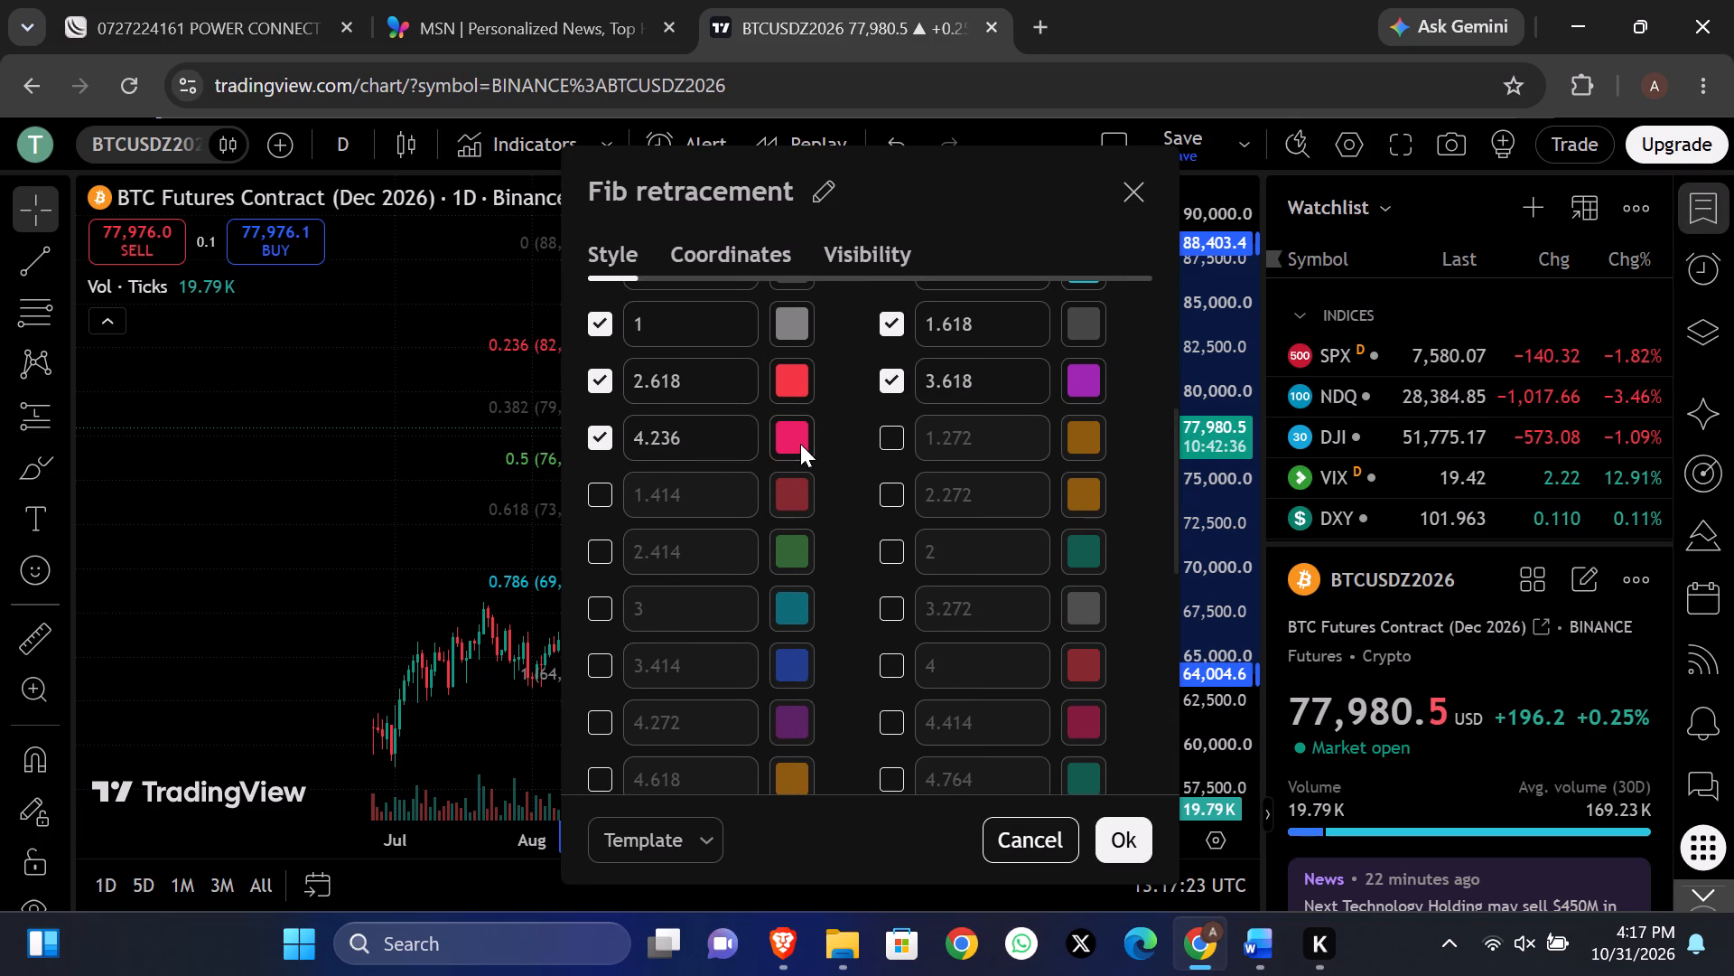
left_click(800, 442)
left_click(984, 487)
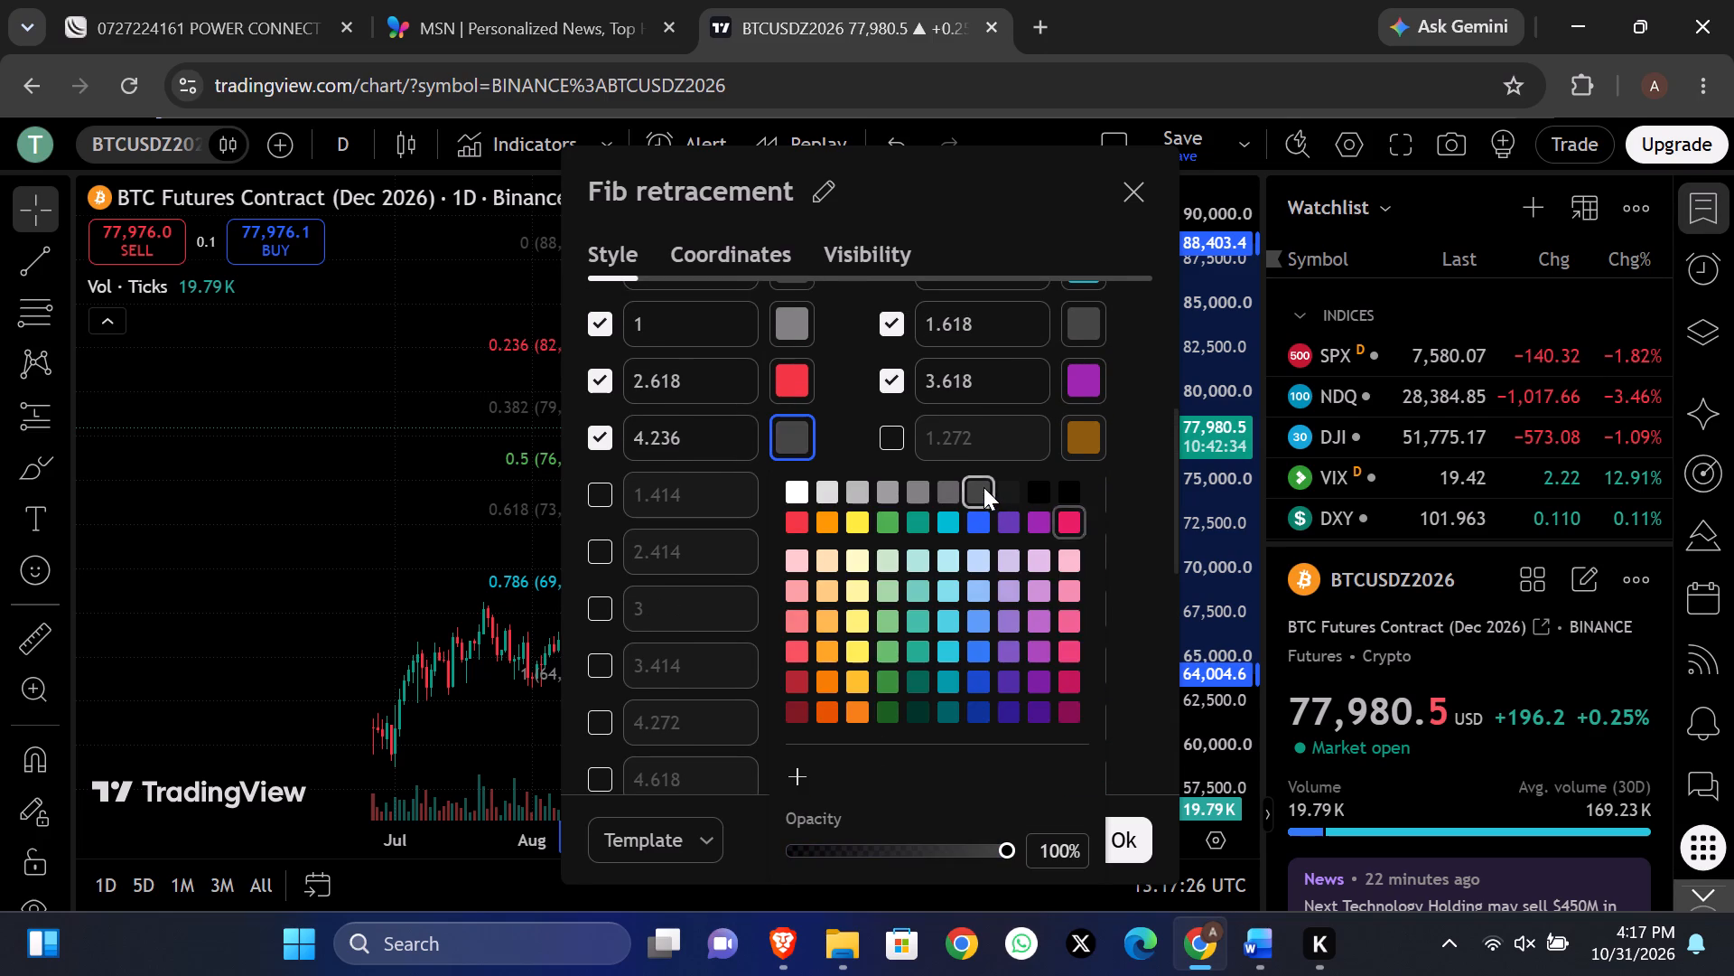
left_click(1132, 823)
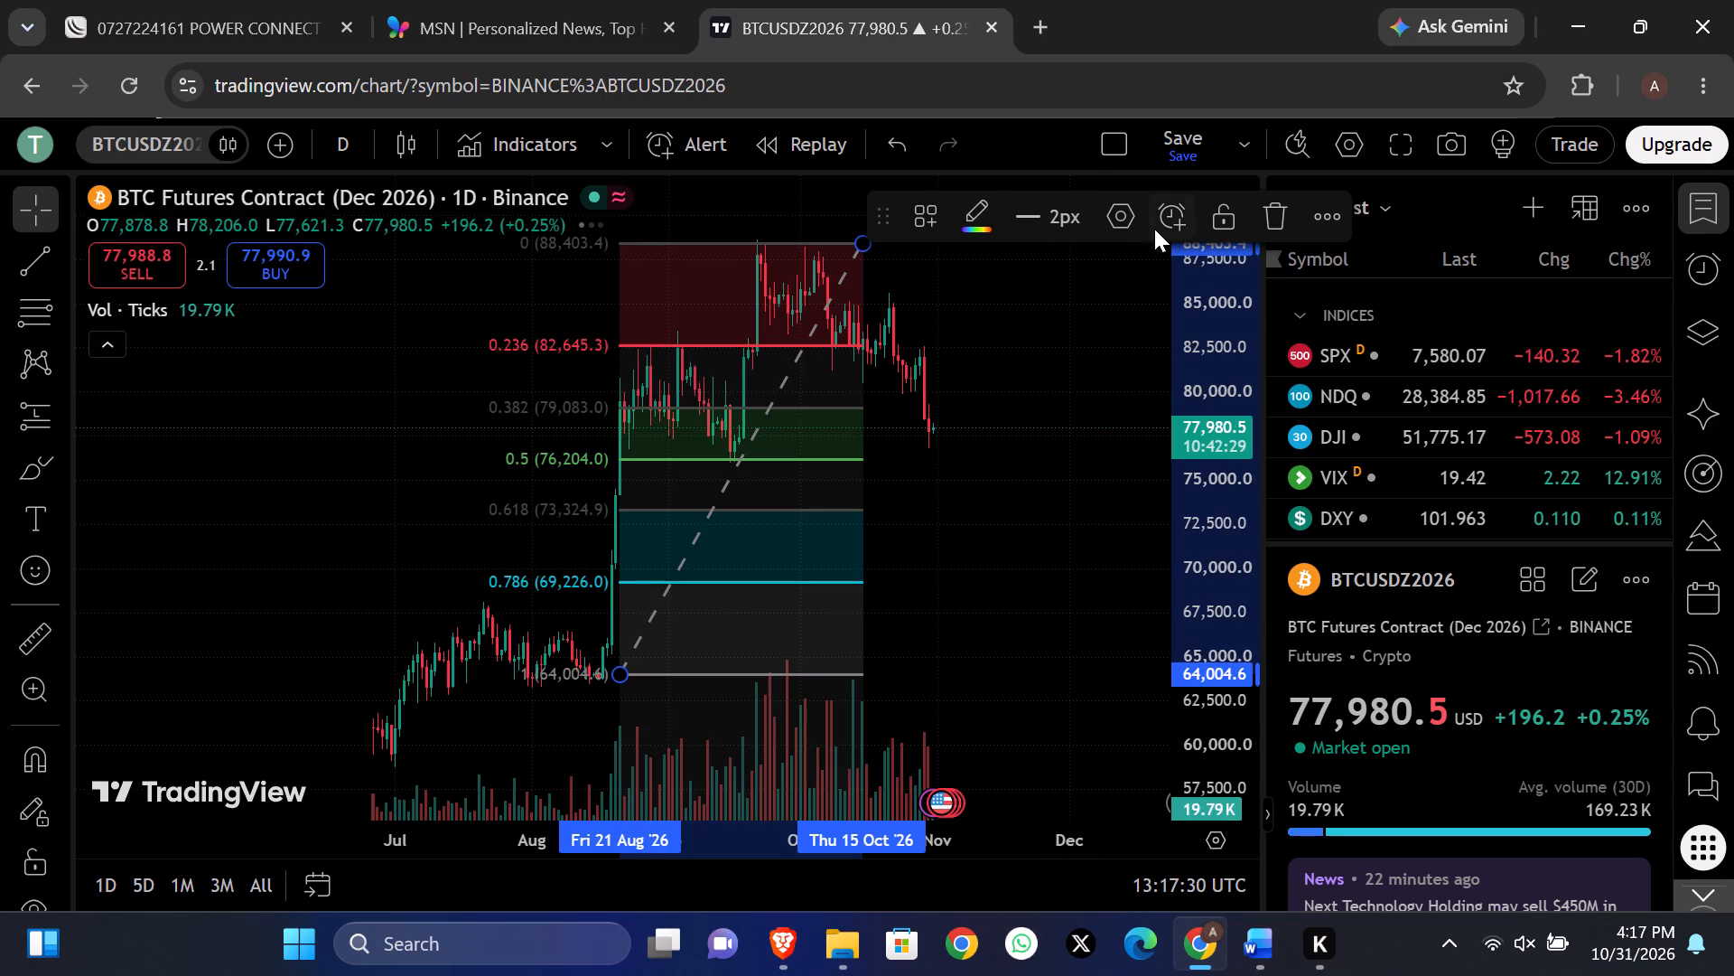
Reopen the Fib retracement's settings and change the 2.618 level's colour to a lighter grey.
left_click(1131, 214)
scroll(830, 519, "down", 1)
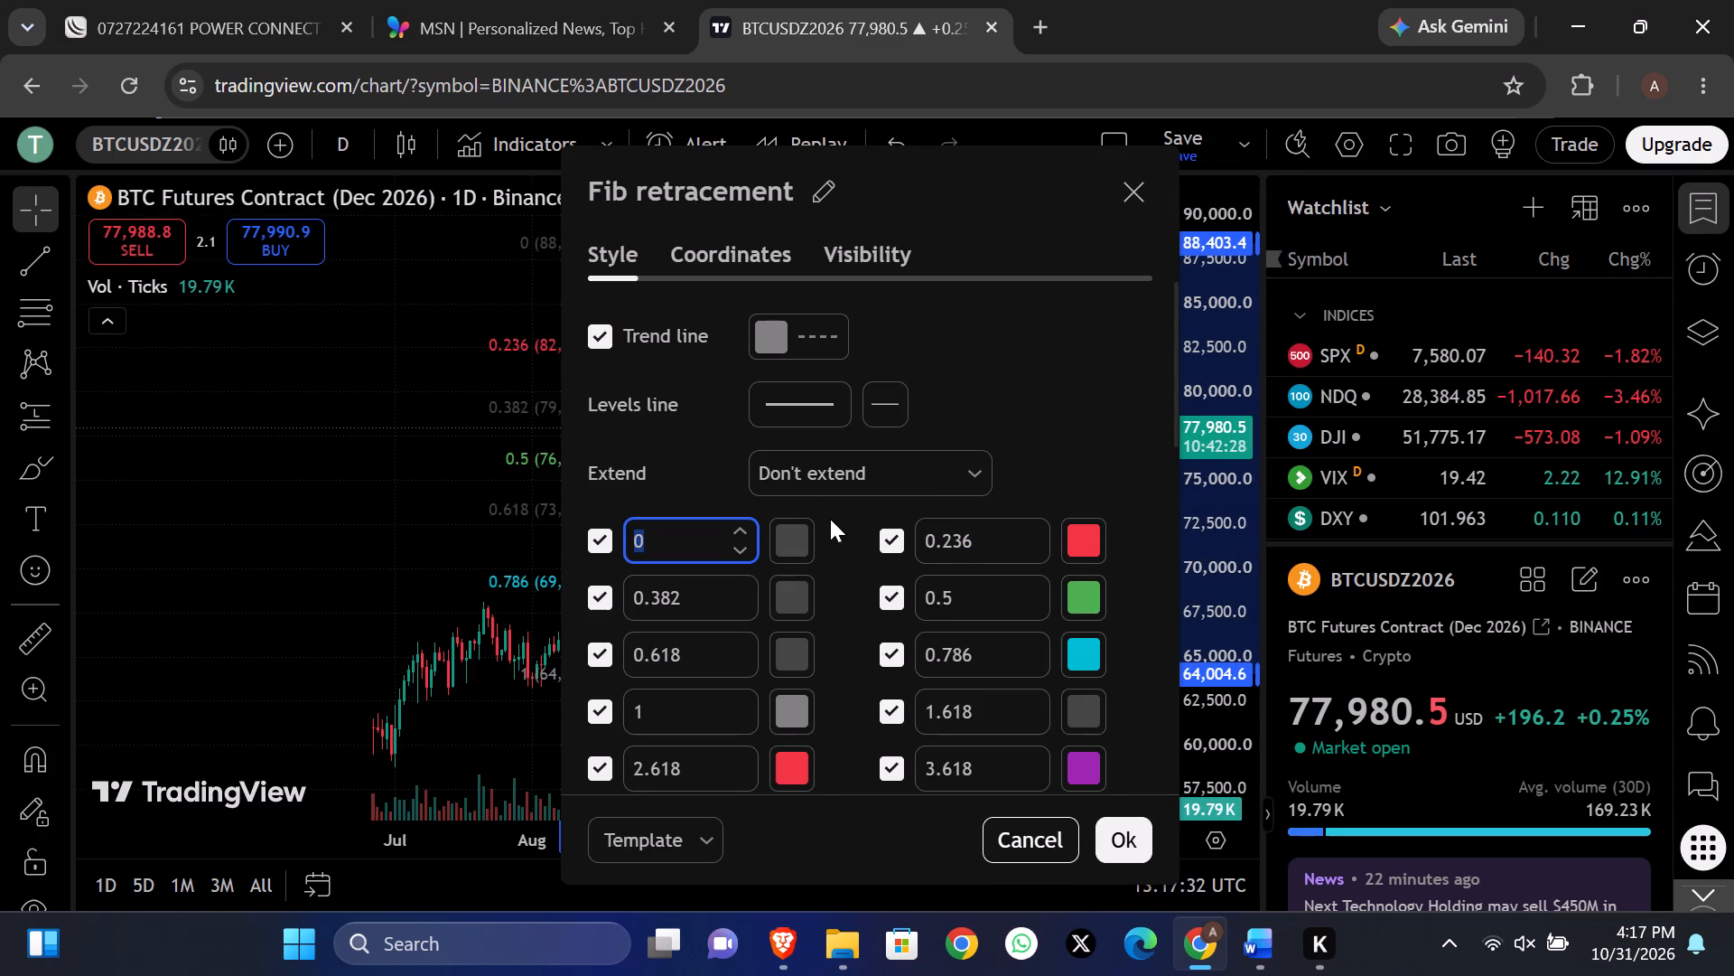
scroll(830, 519, "down", 2)
scroll(799, 437, "up", 1)
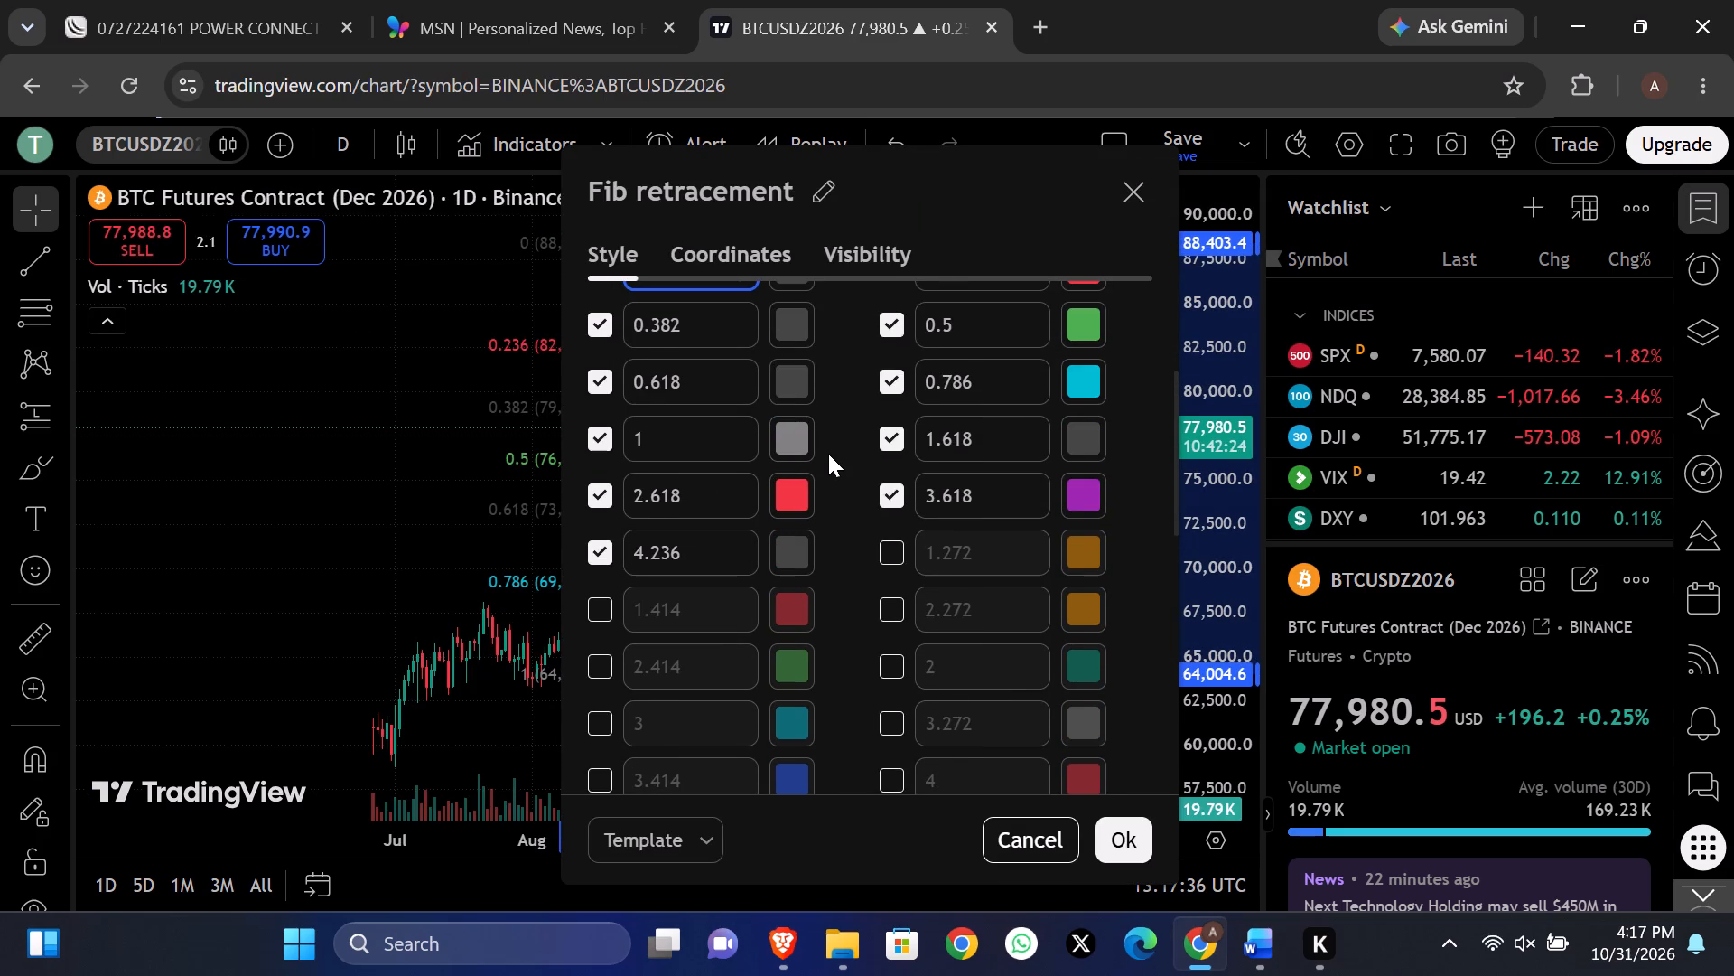
scroll(901, 452, "up", 1)
left_click(797, 610)
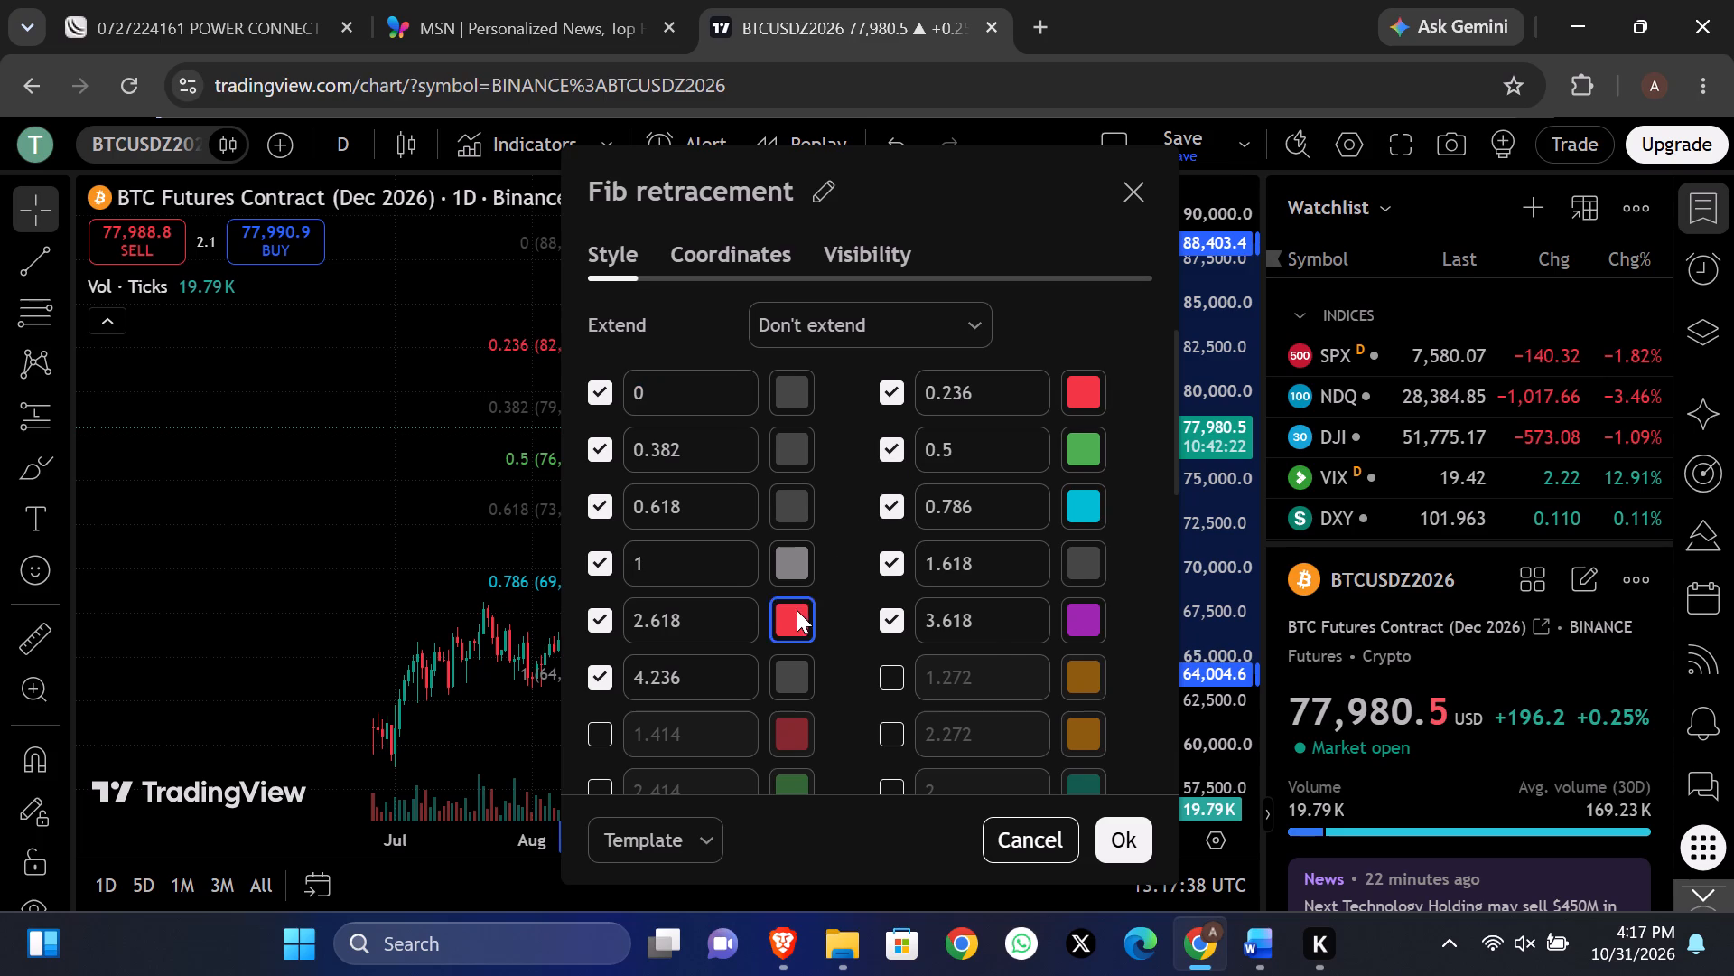
left_click(987, 522)
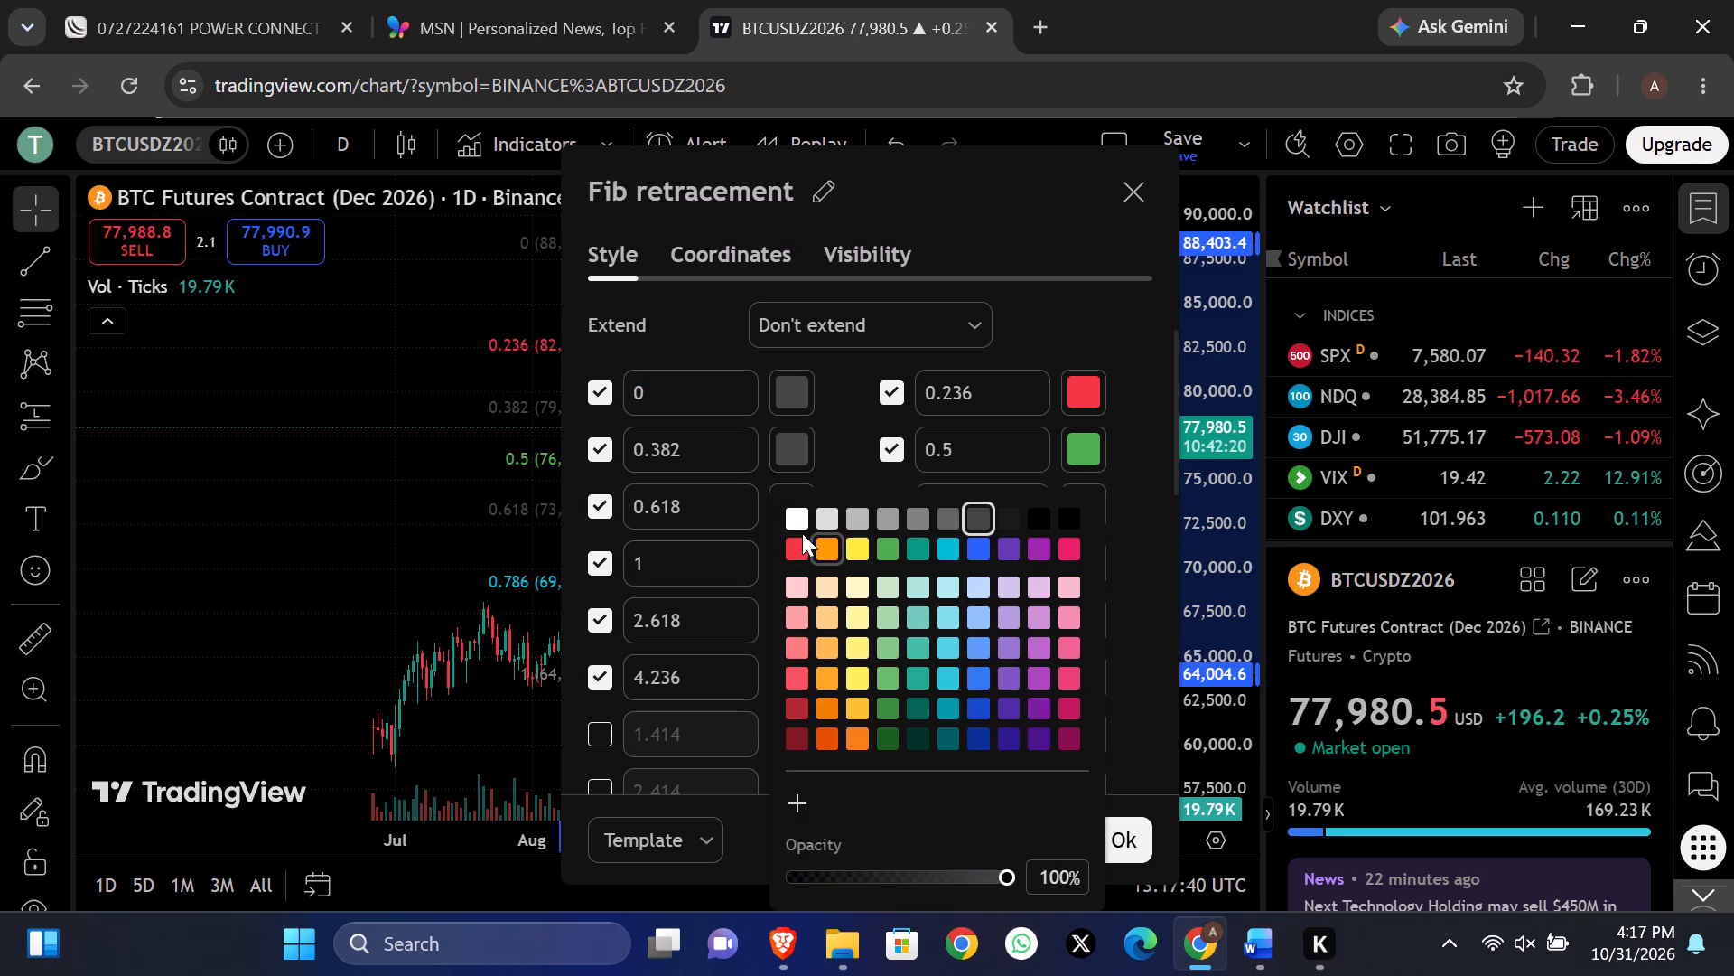
left_click(892, 519)
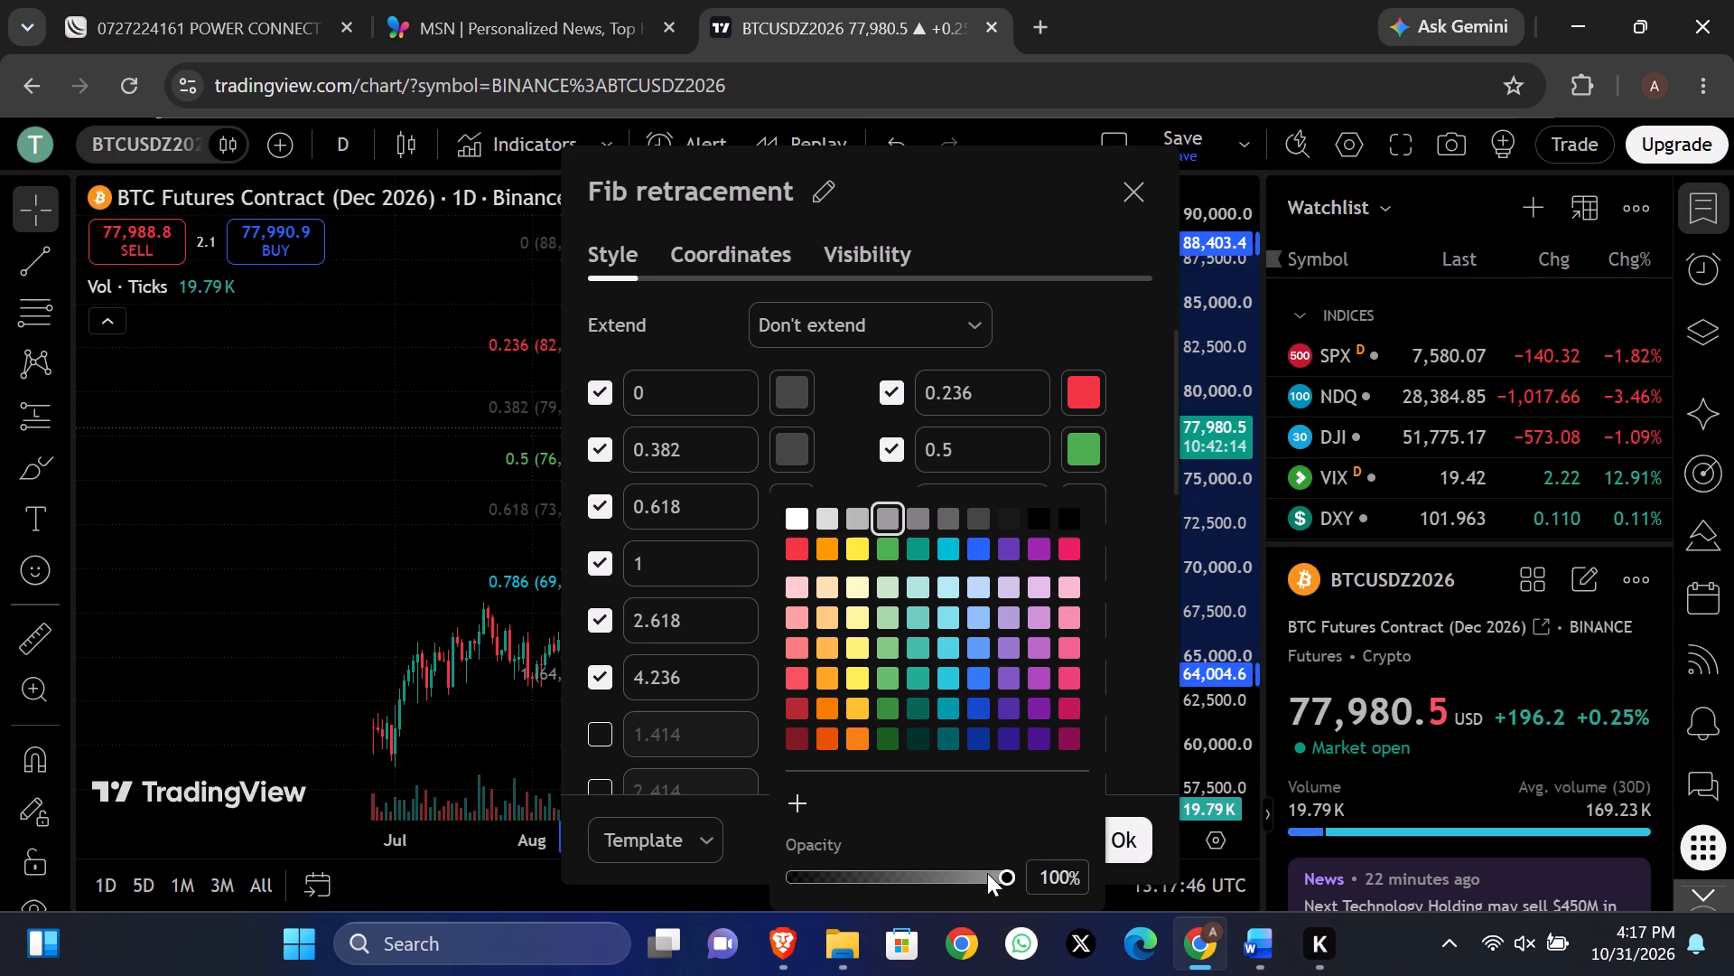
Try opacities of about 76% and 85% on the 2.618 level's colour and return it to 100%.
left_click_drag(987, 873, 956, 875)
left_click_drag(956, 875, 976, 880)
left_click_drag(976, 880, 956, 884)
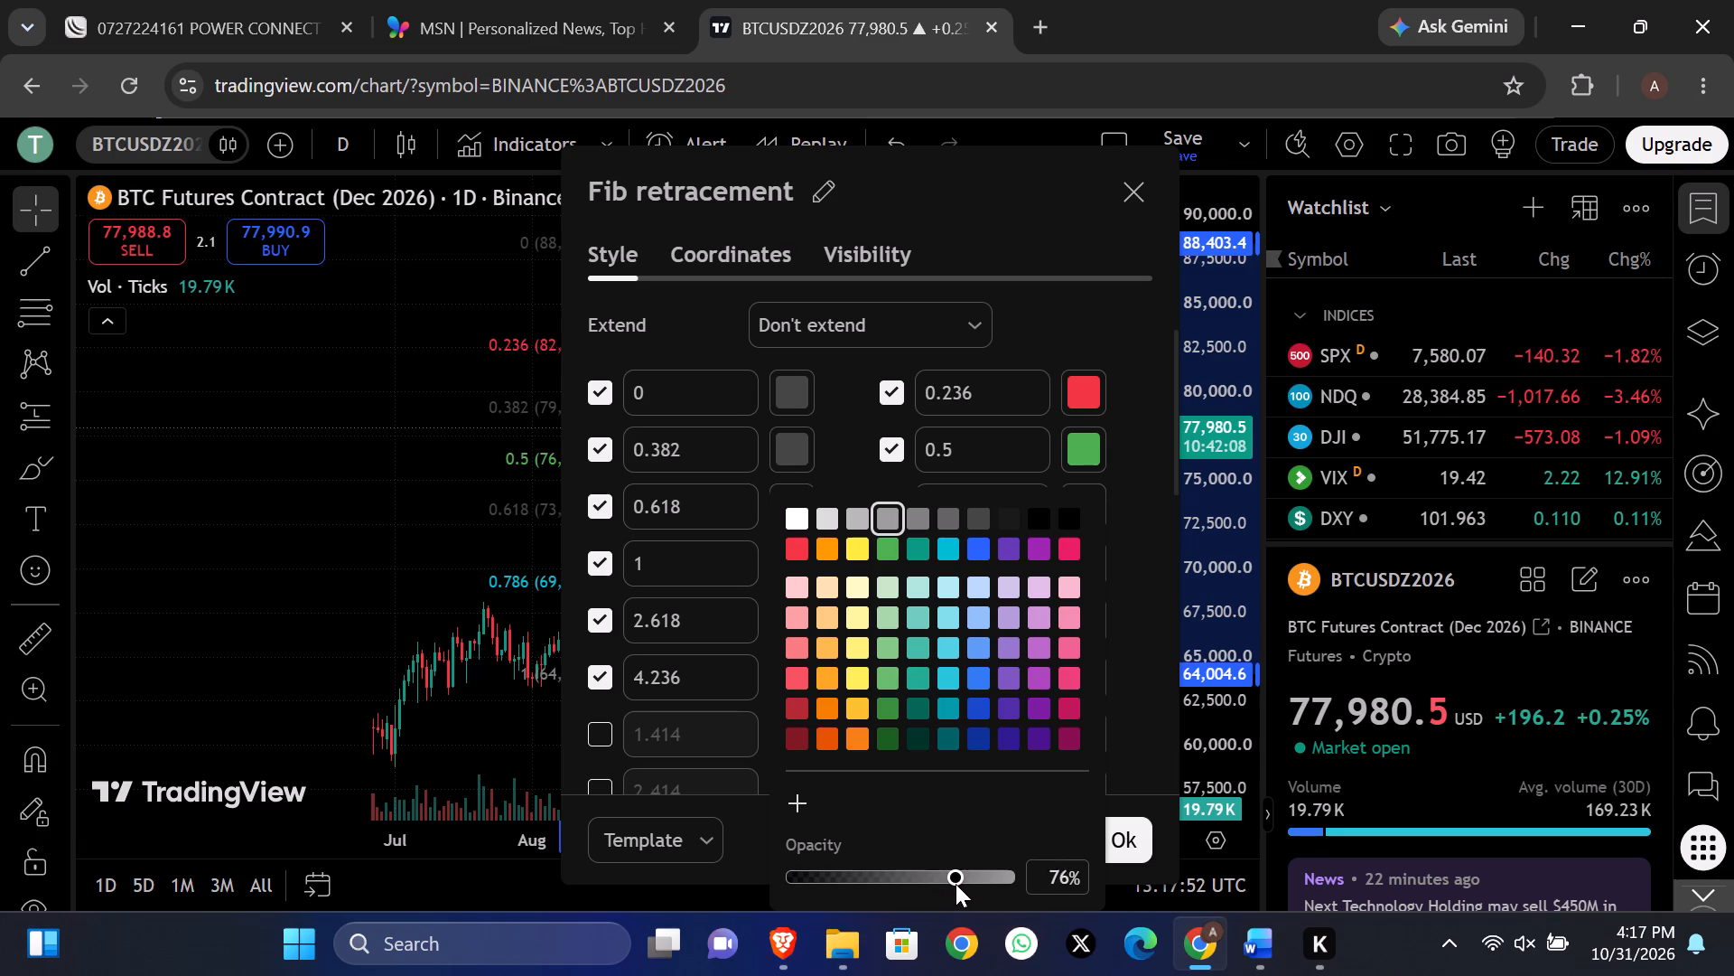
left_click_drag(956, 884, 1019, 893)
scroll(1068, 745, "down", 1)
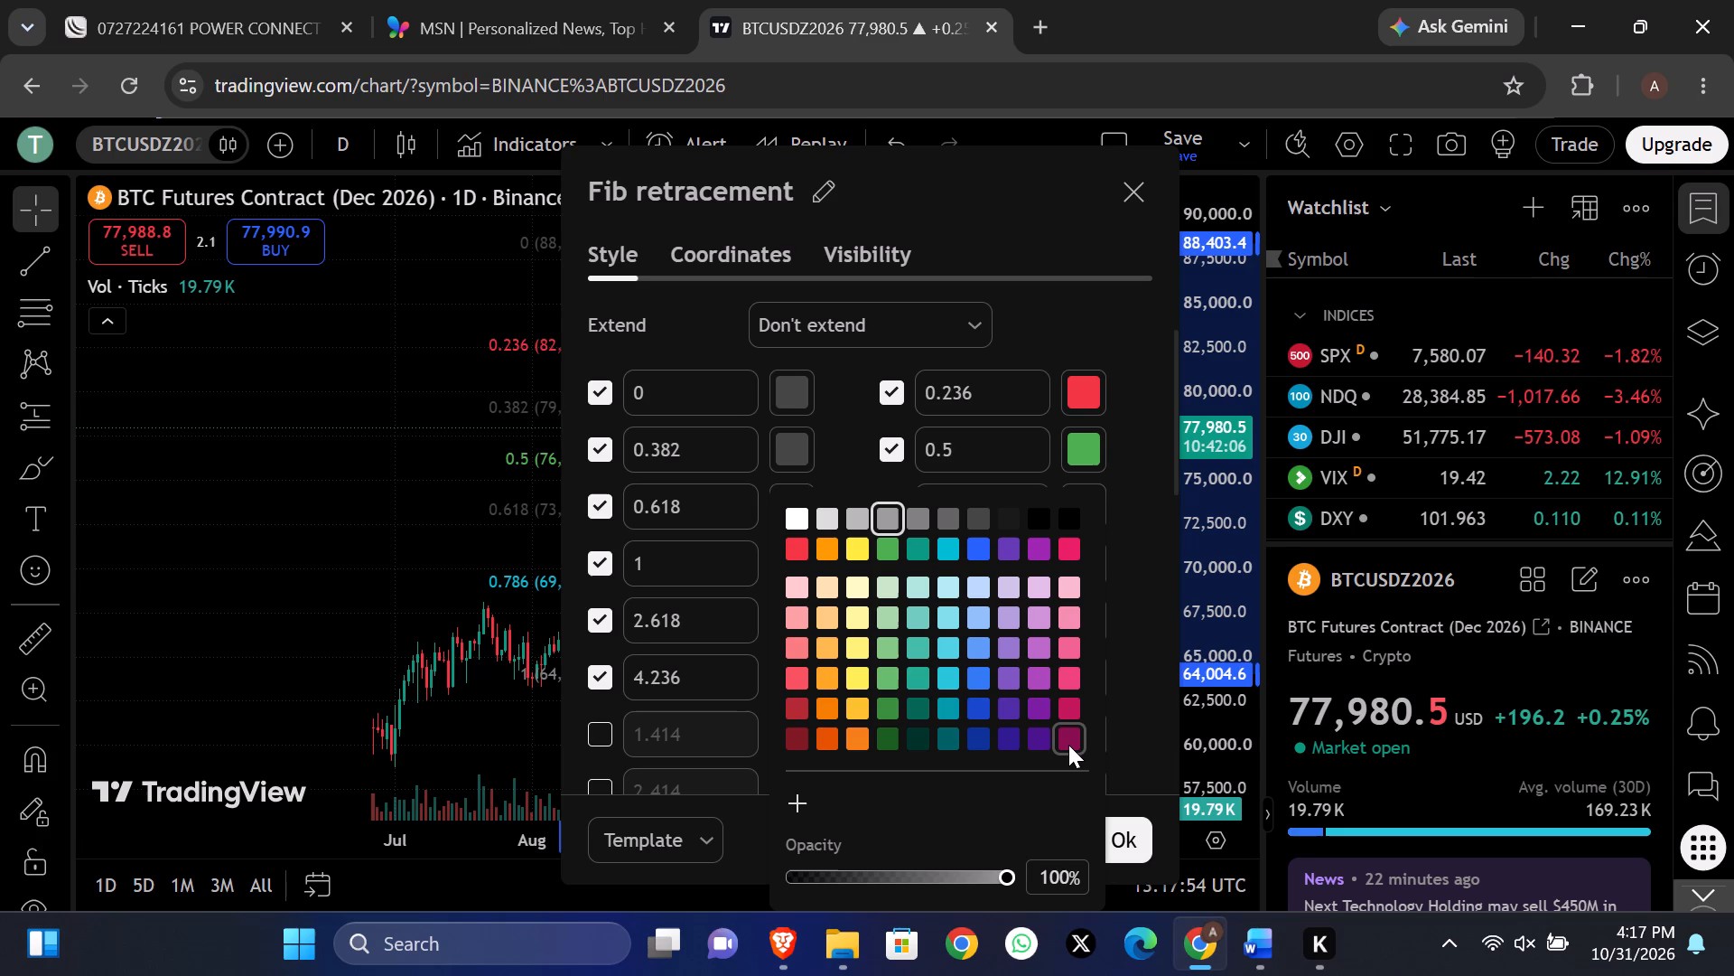
Change the 0.618 level's colour, trying near-white first and settling on the same light grey as the 2.618 level.
scroll(1068, 745, "down", 2)
left_click(1123, 770)
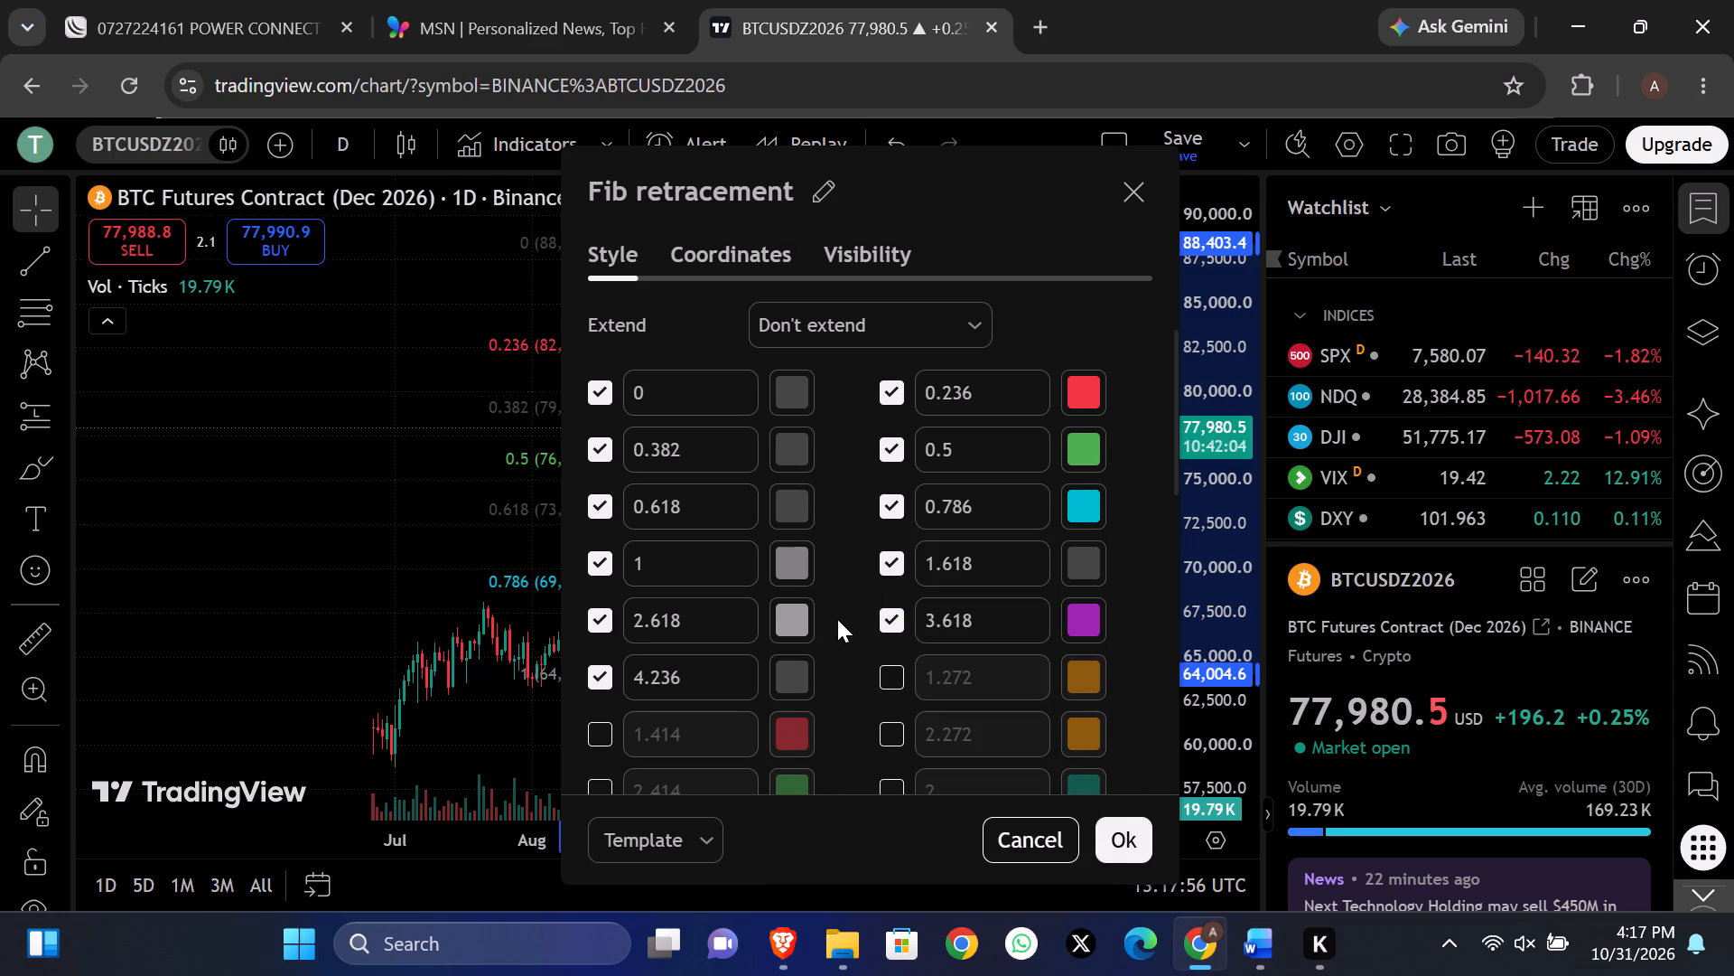
left_click(778, 505)
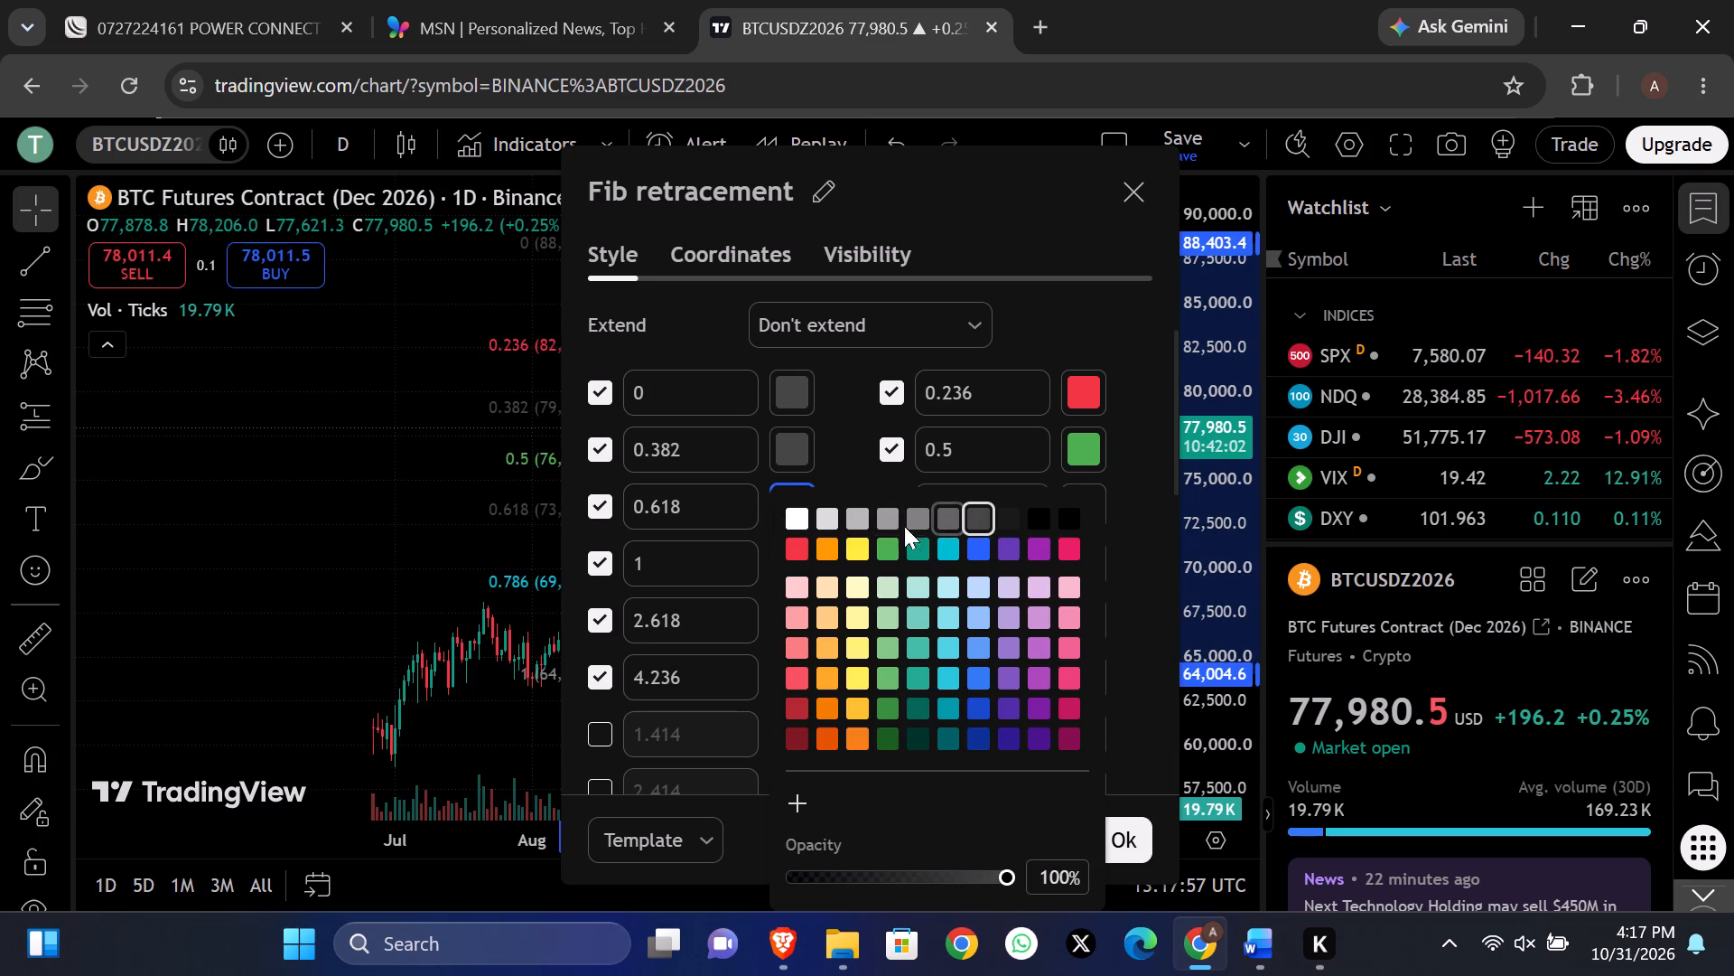
left_click(829, 520)
left_click(1126, 505)
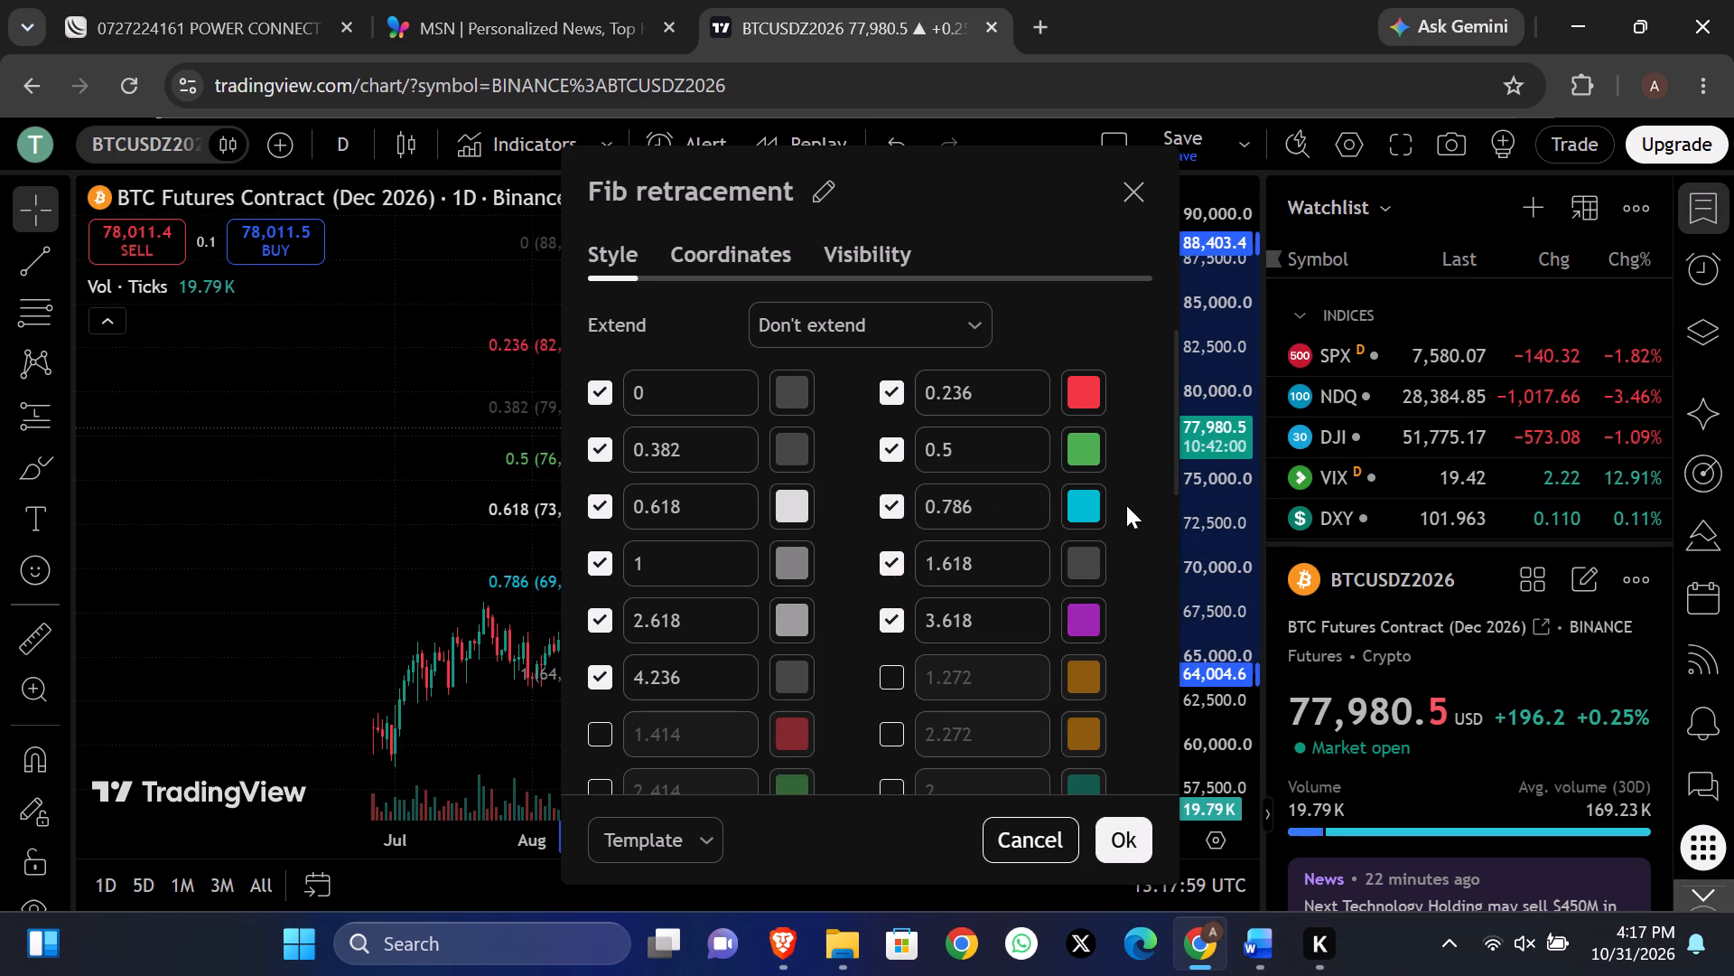
left_click(794, 497)
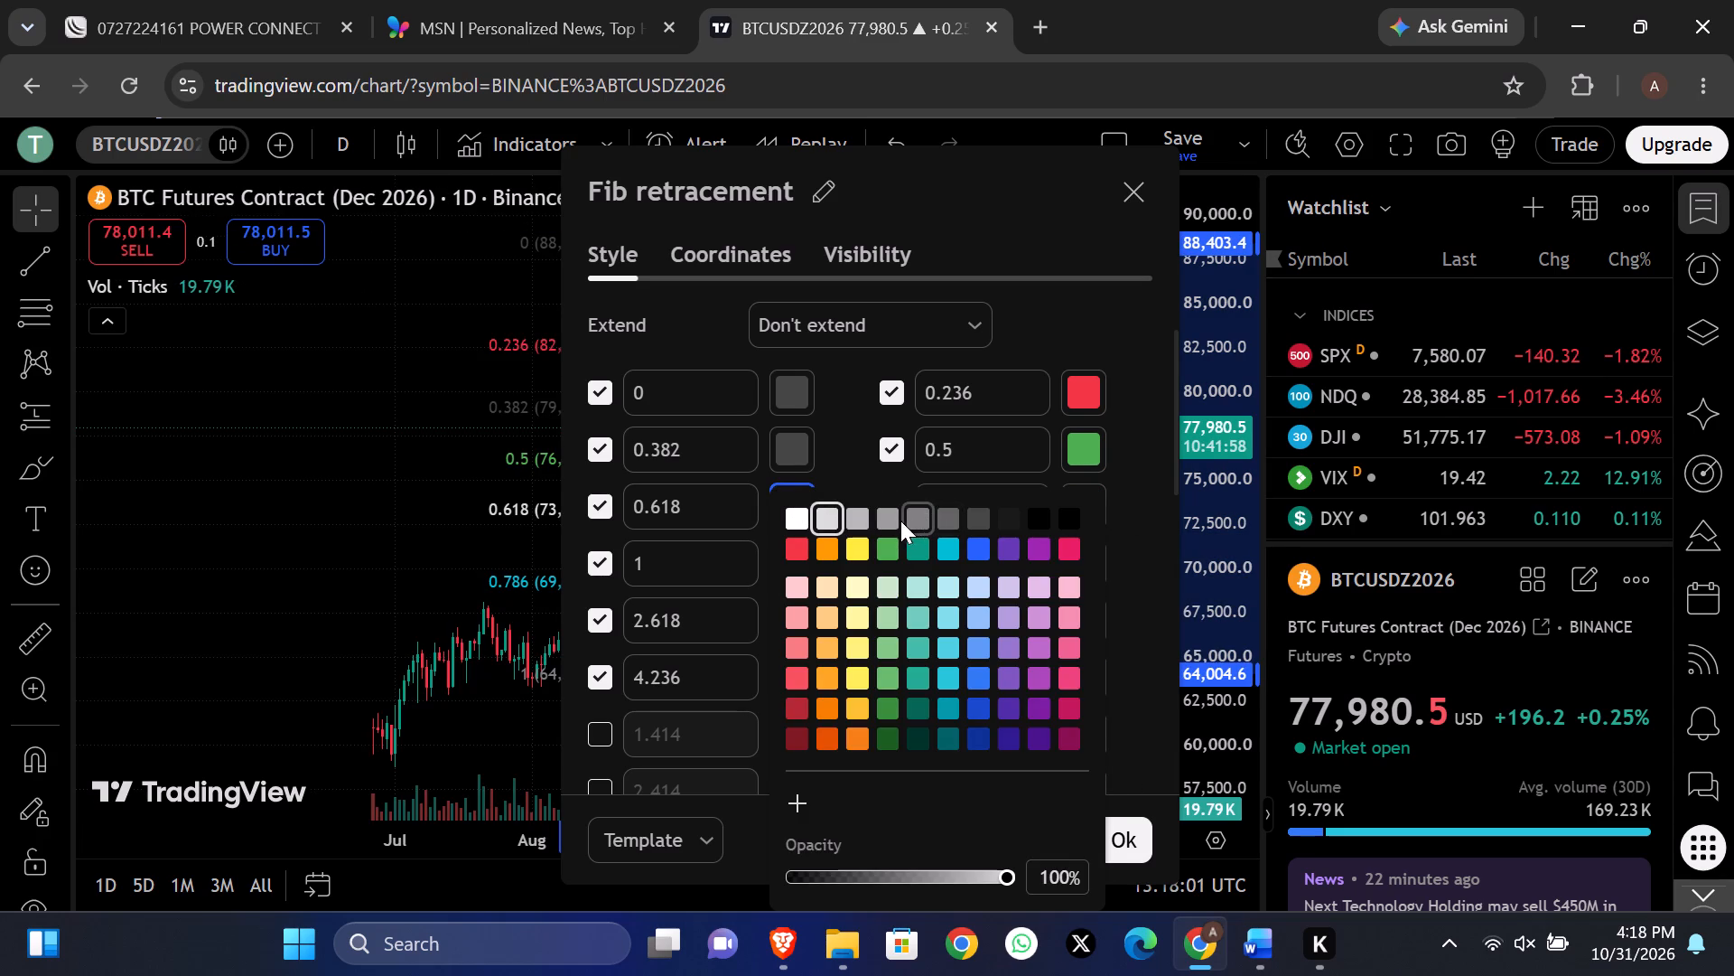
left_click(893, 521)
left_click(1134, 533)
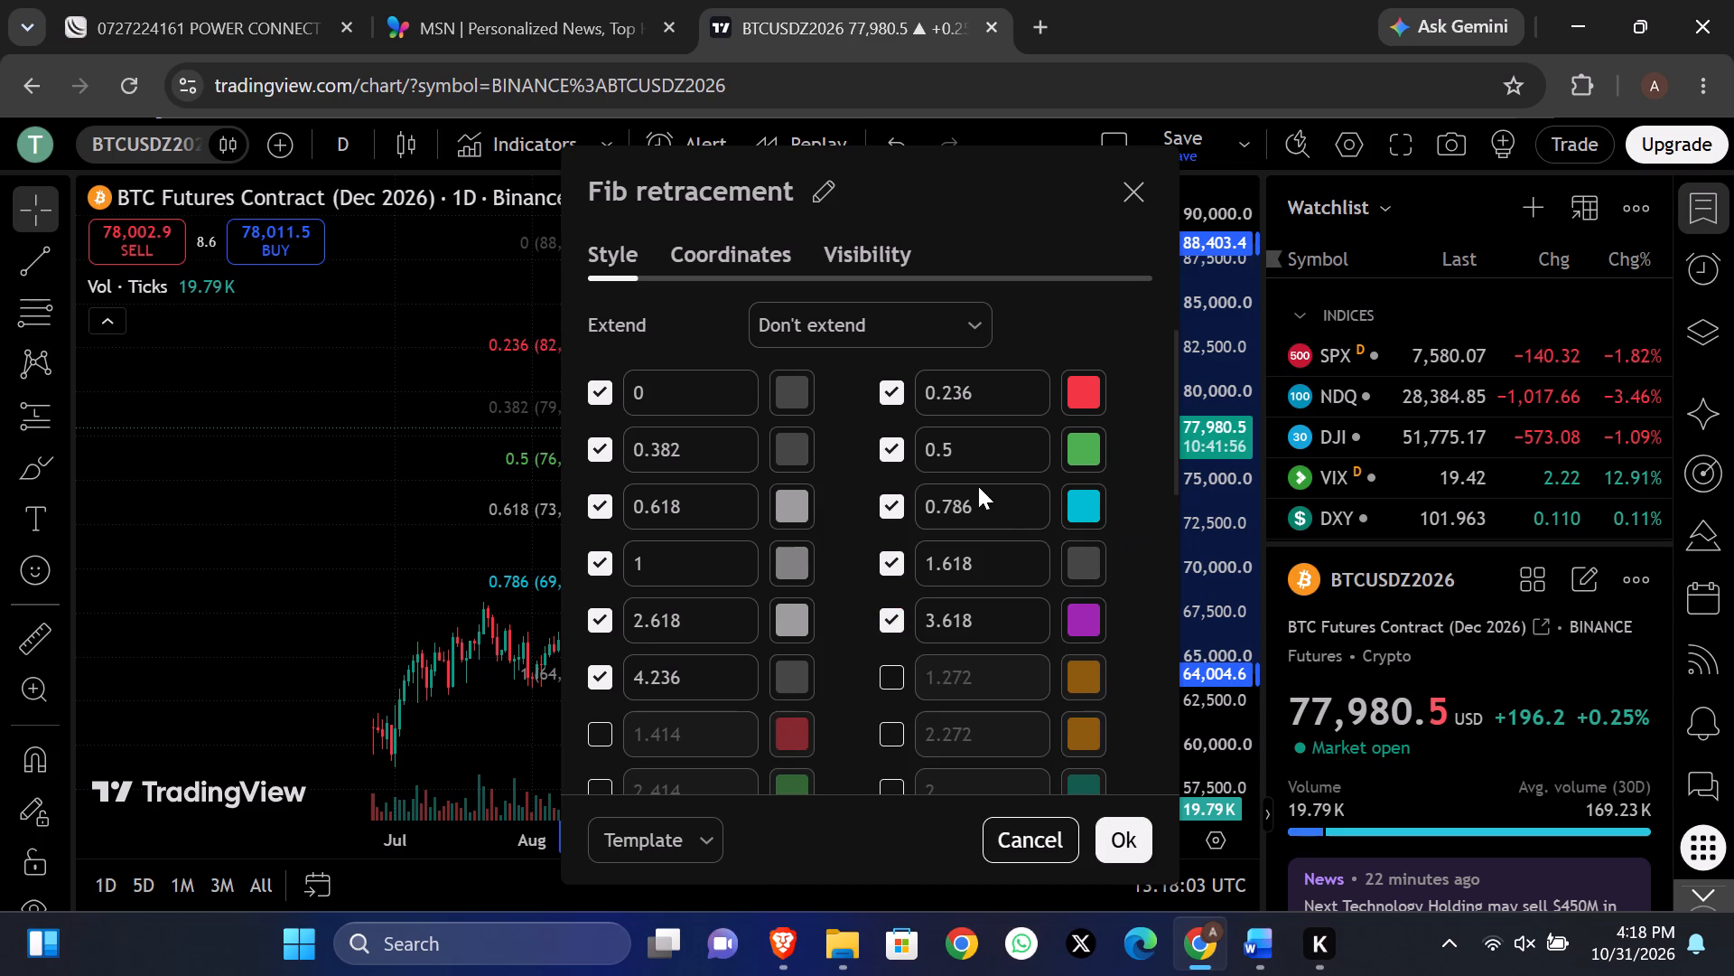
Change the colours of the 0.382 and 0 levels to the same medium grey as level 1.
left_click(802, 445)
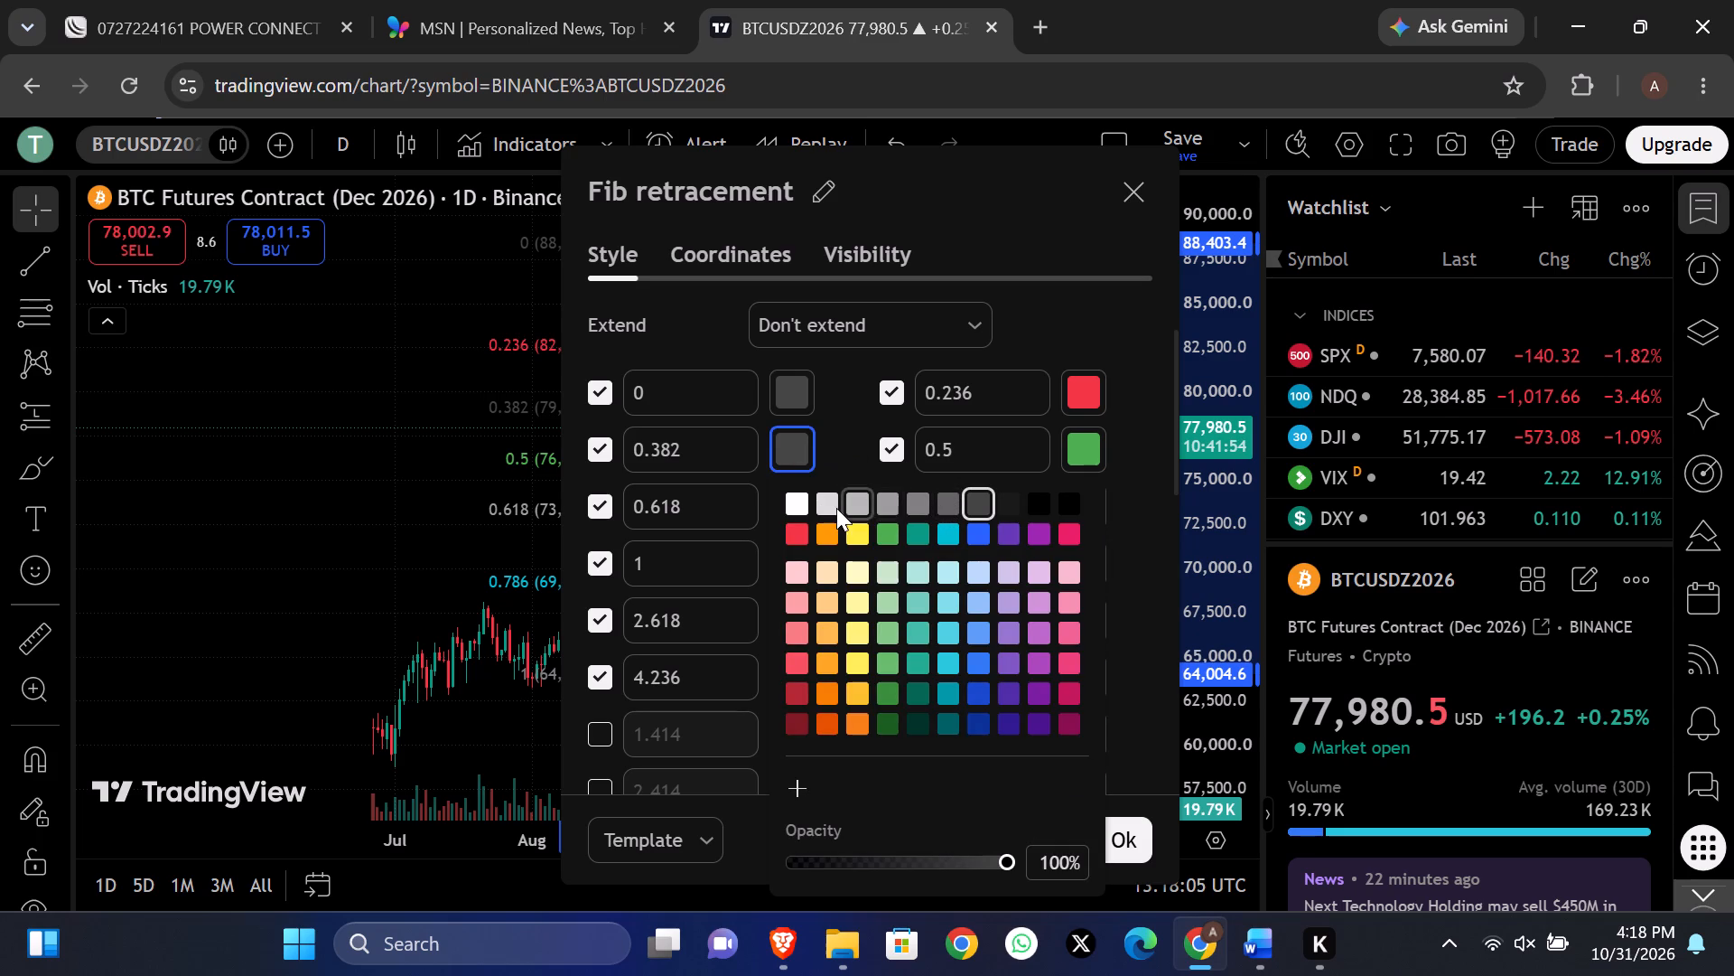
left_click(909, 509)
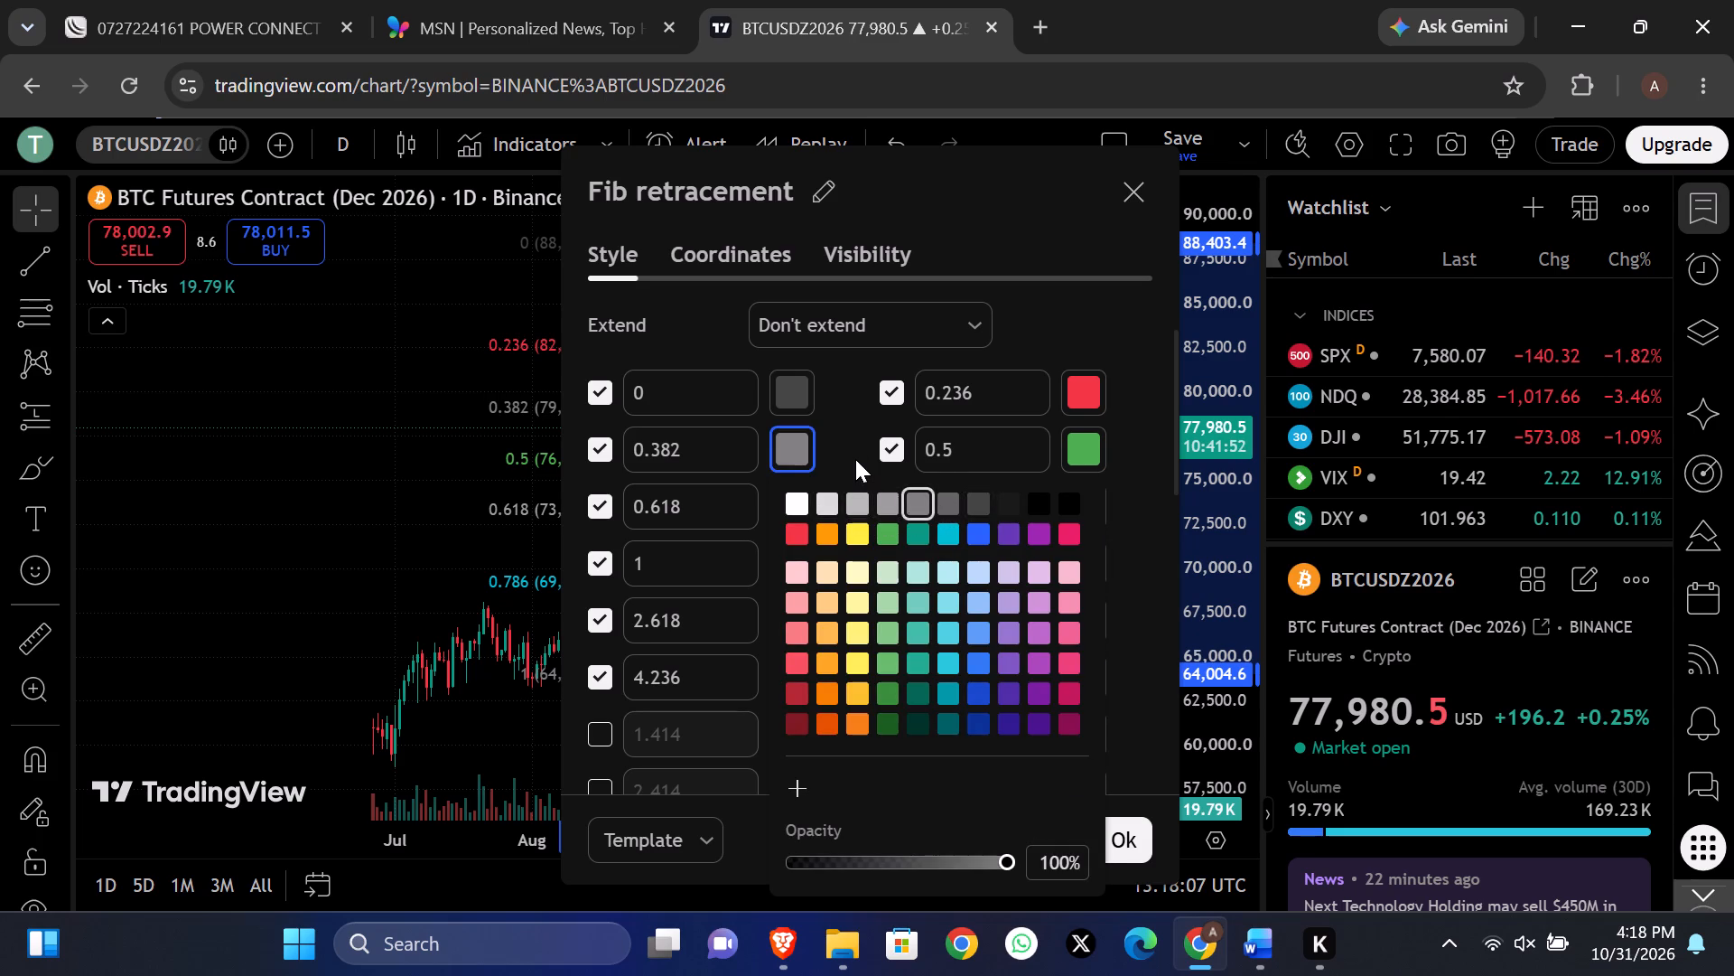
left_click(855, 459)
left_click(802, 387)
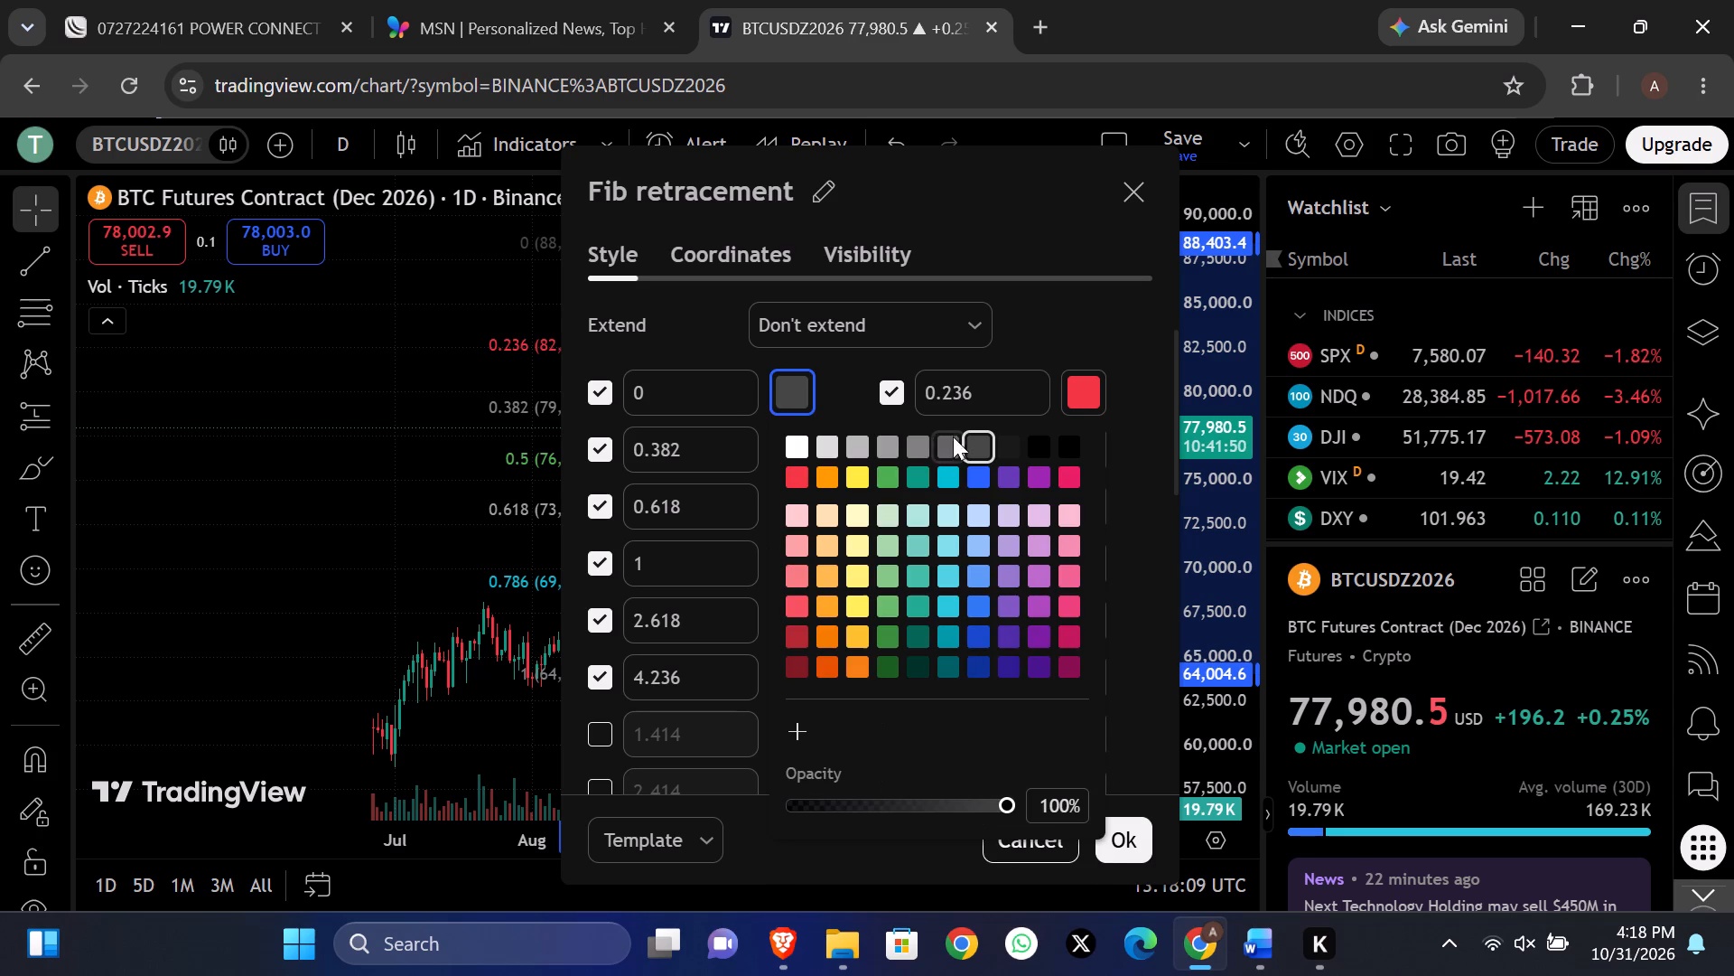
left_click(925, 442)
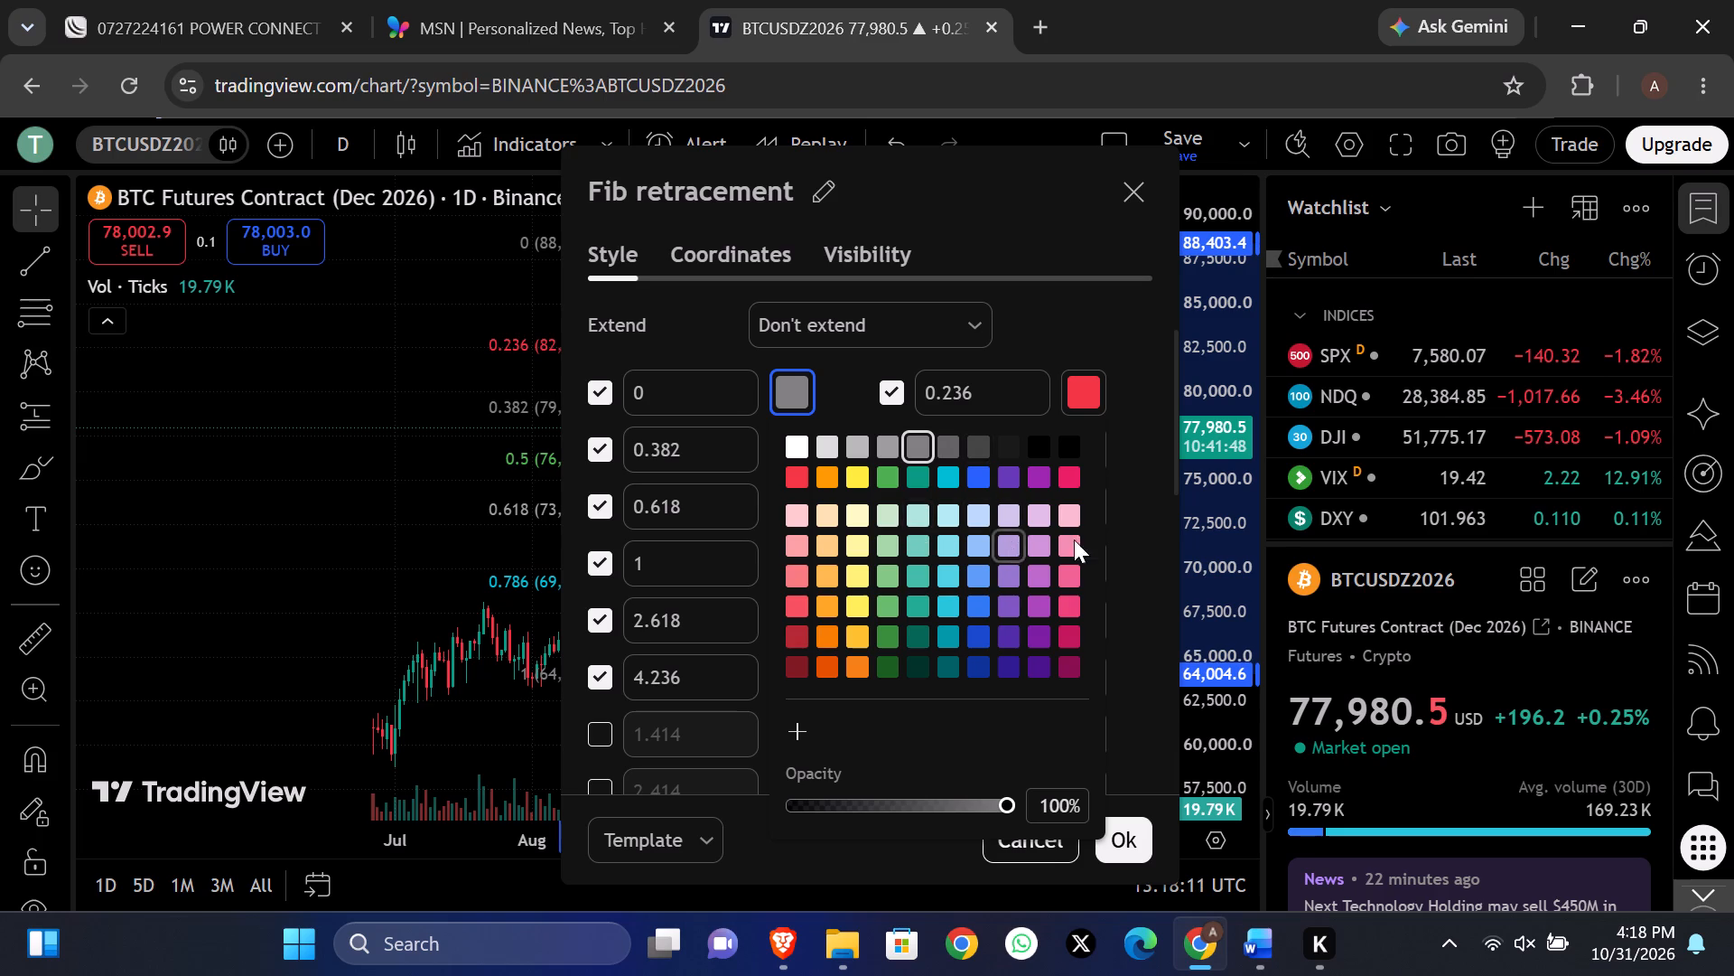
left_click(1122, 528)
Change the colours of the 0.236 and 0.5 levels to the light grey used for the 0.618 level.
left_click(1083, 399)
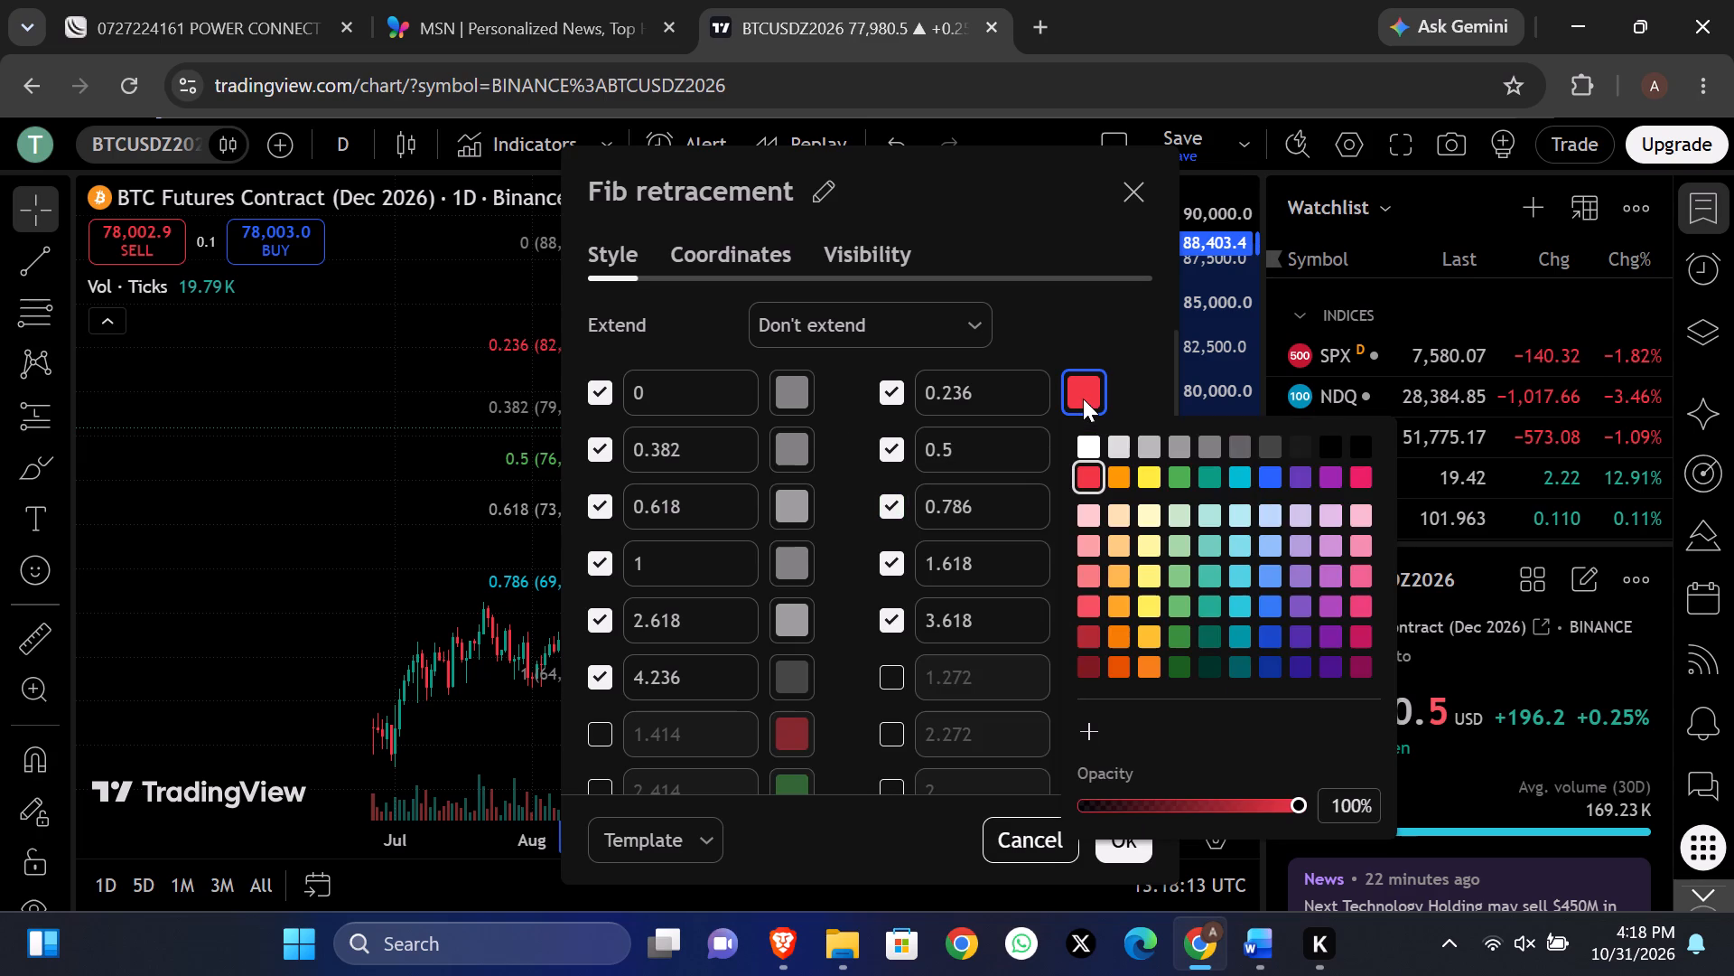
left_click(1217, 455)
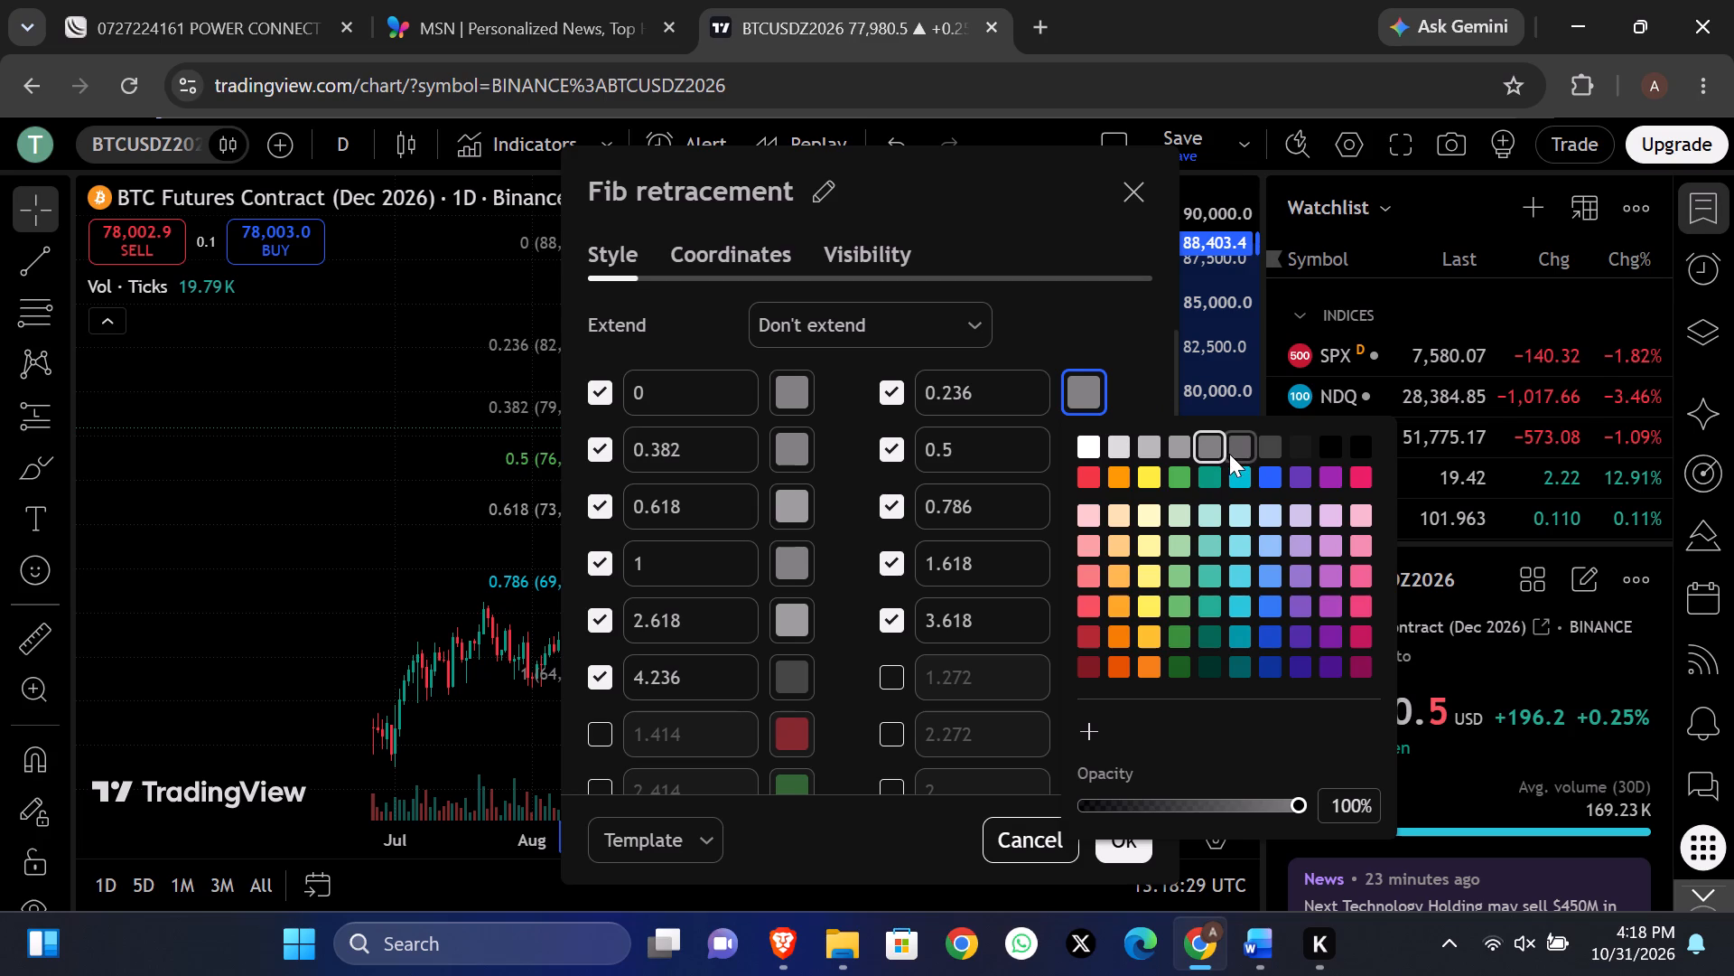
left_click(1184, 442)
left_click(1118, 343)
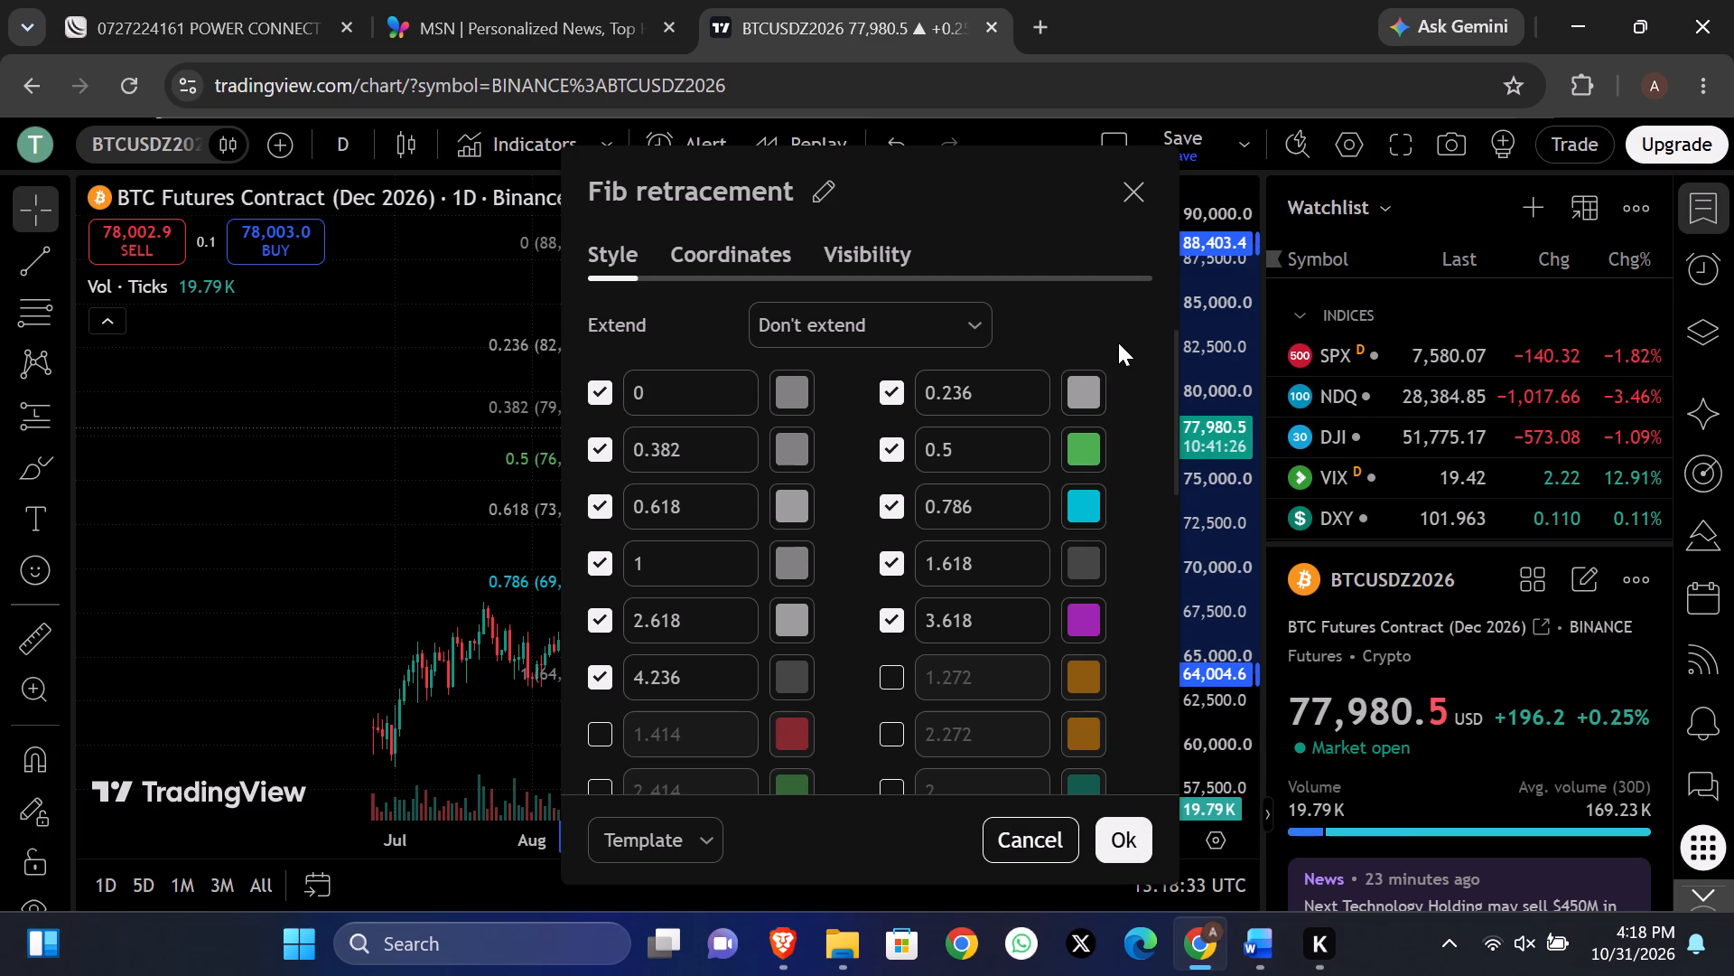
left_click(1087, 449)
left_click(1174, 501)
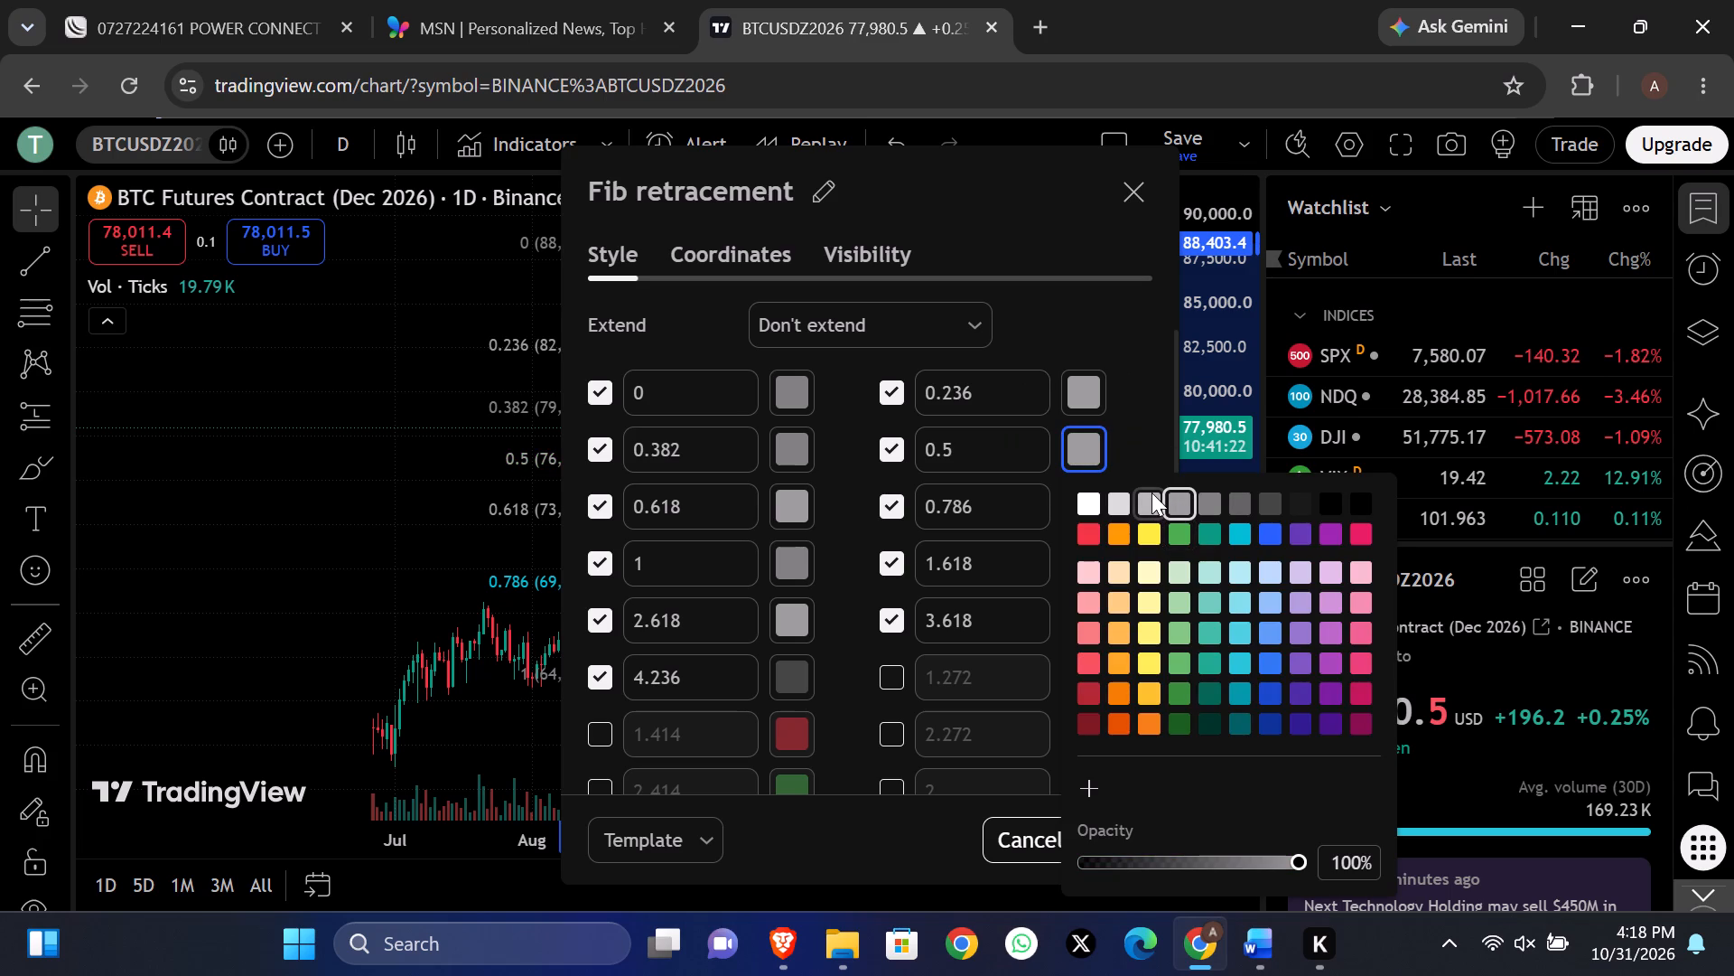
left_click_drag(1141, 424, 1084, 515)
left_click(1084, 515)
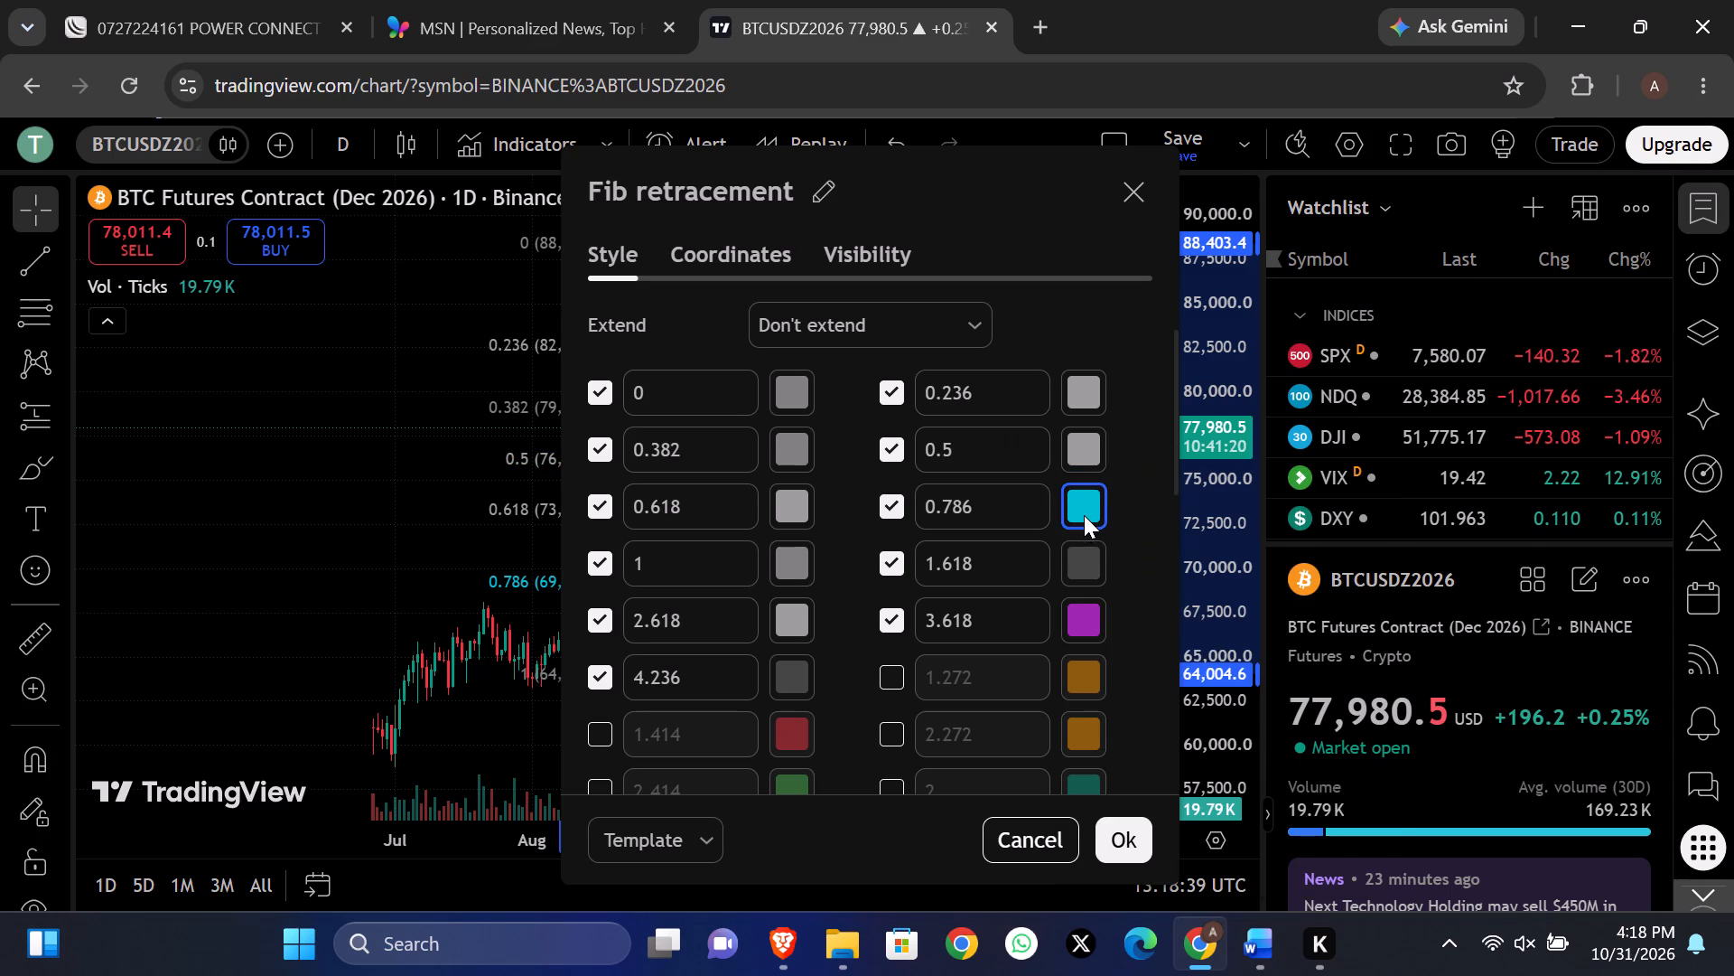
left_click(1140, 474)
Turn off the 1.618 and 3.618 levels of the Fib retracement.
scroll(1095, 503, "down", 1)
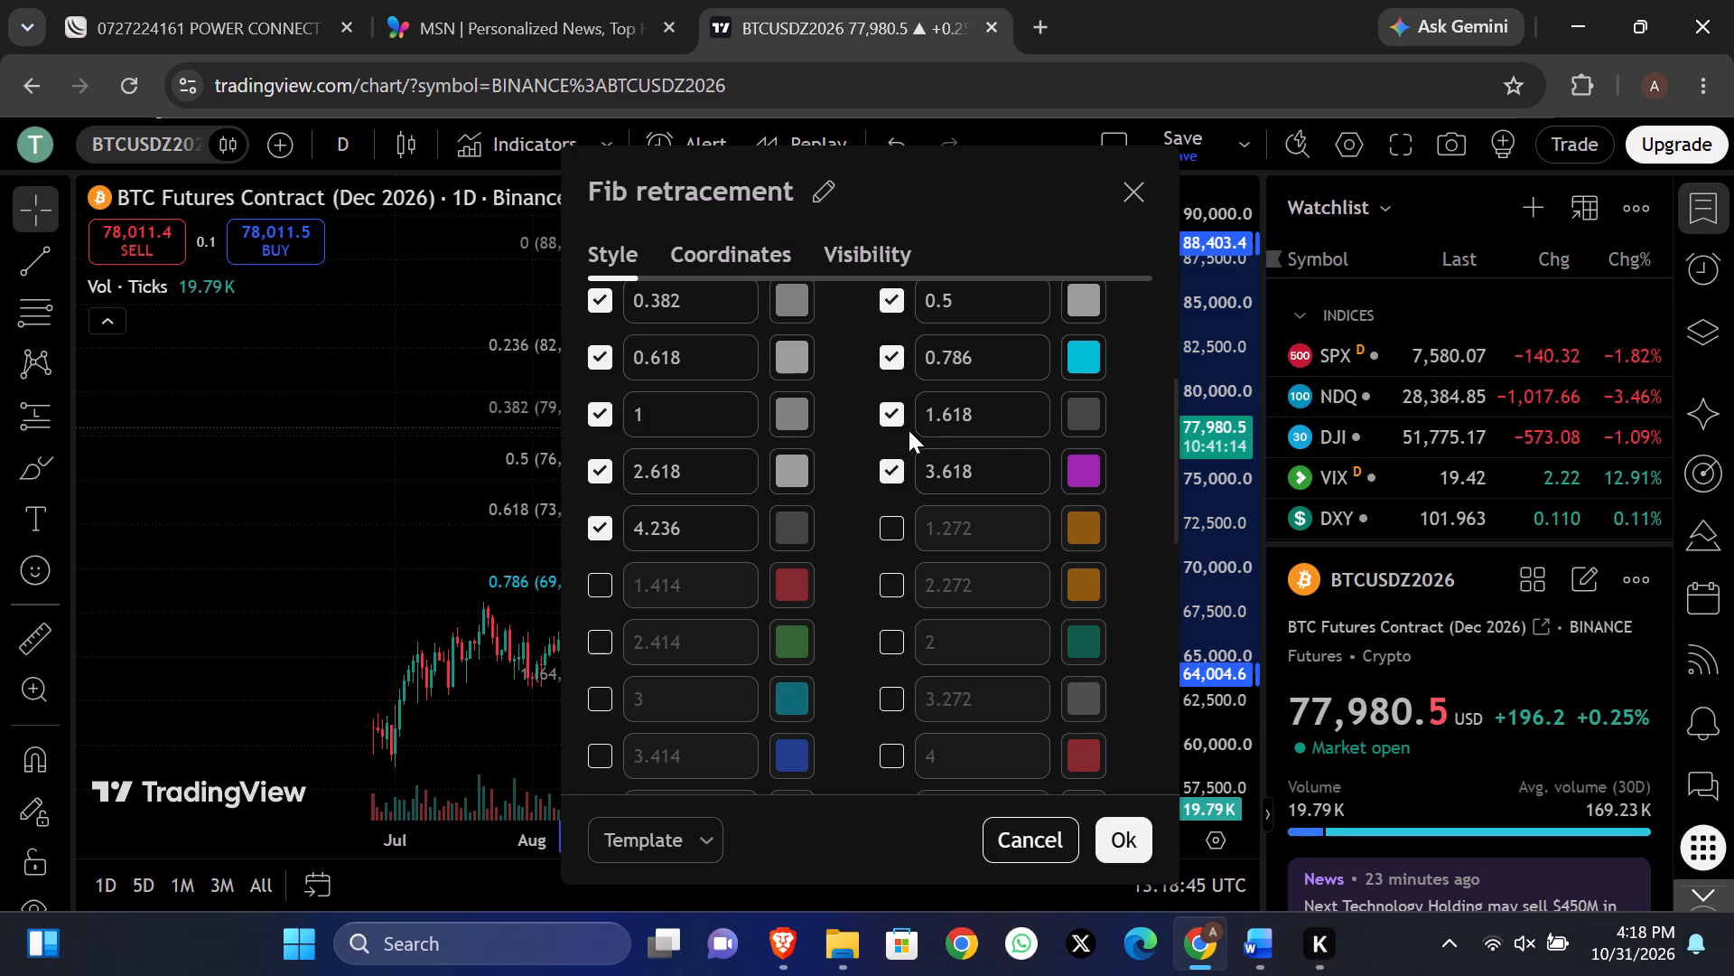
left_click(885, 401)
left_click(888, 455)
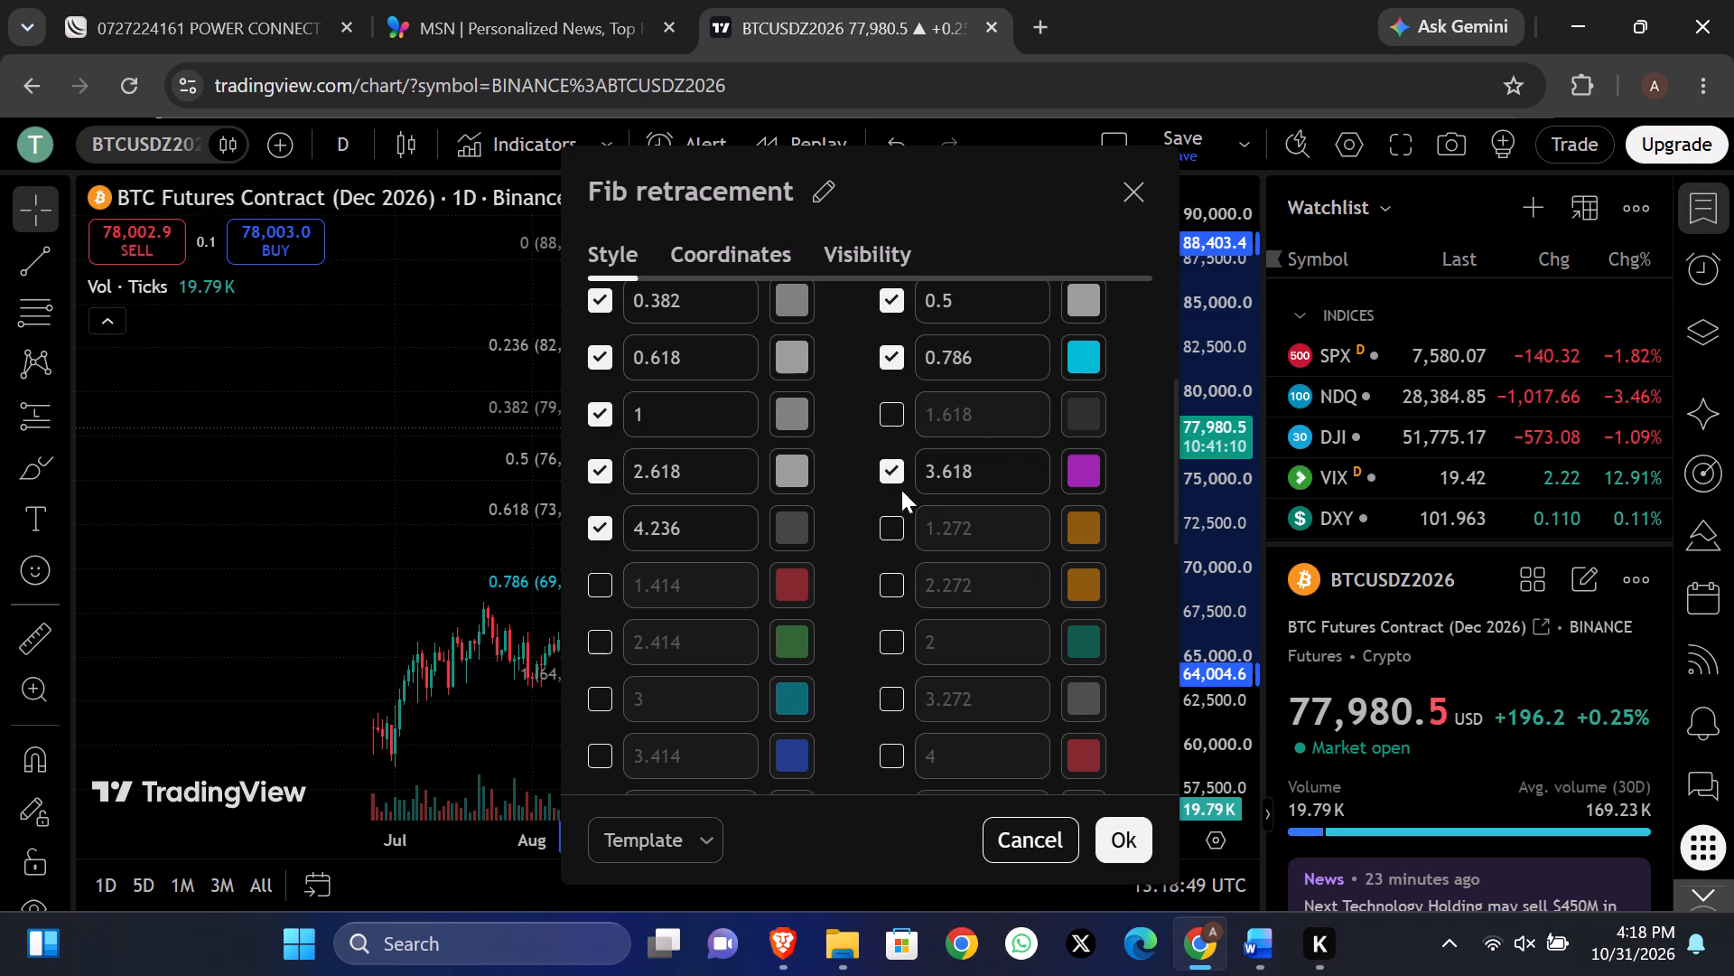
left_click(893, 472)
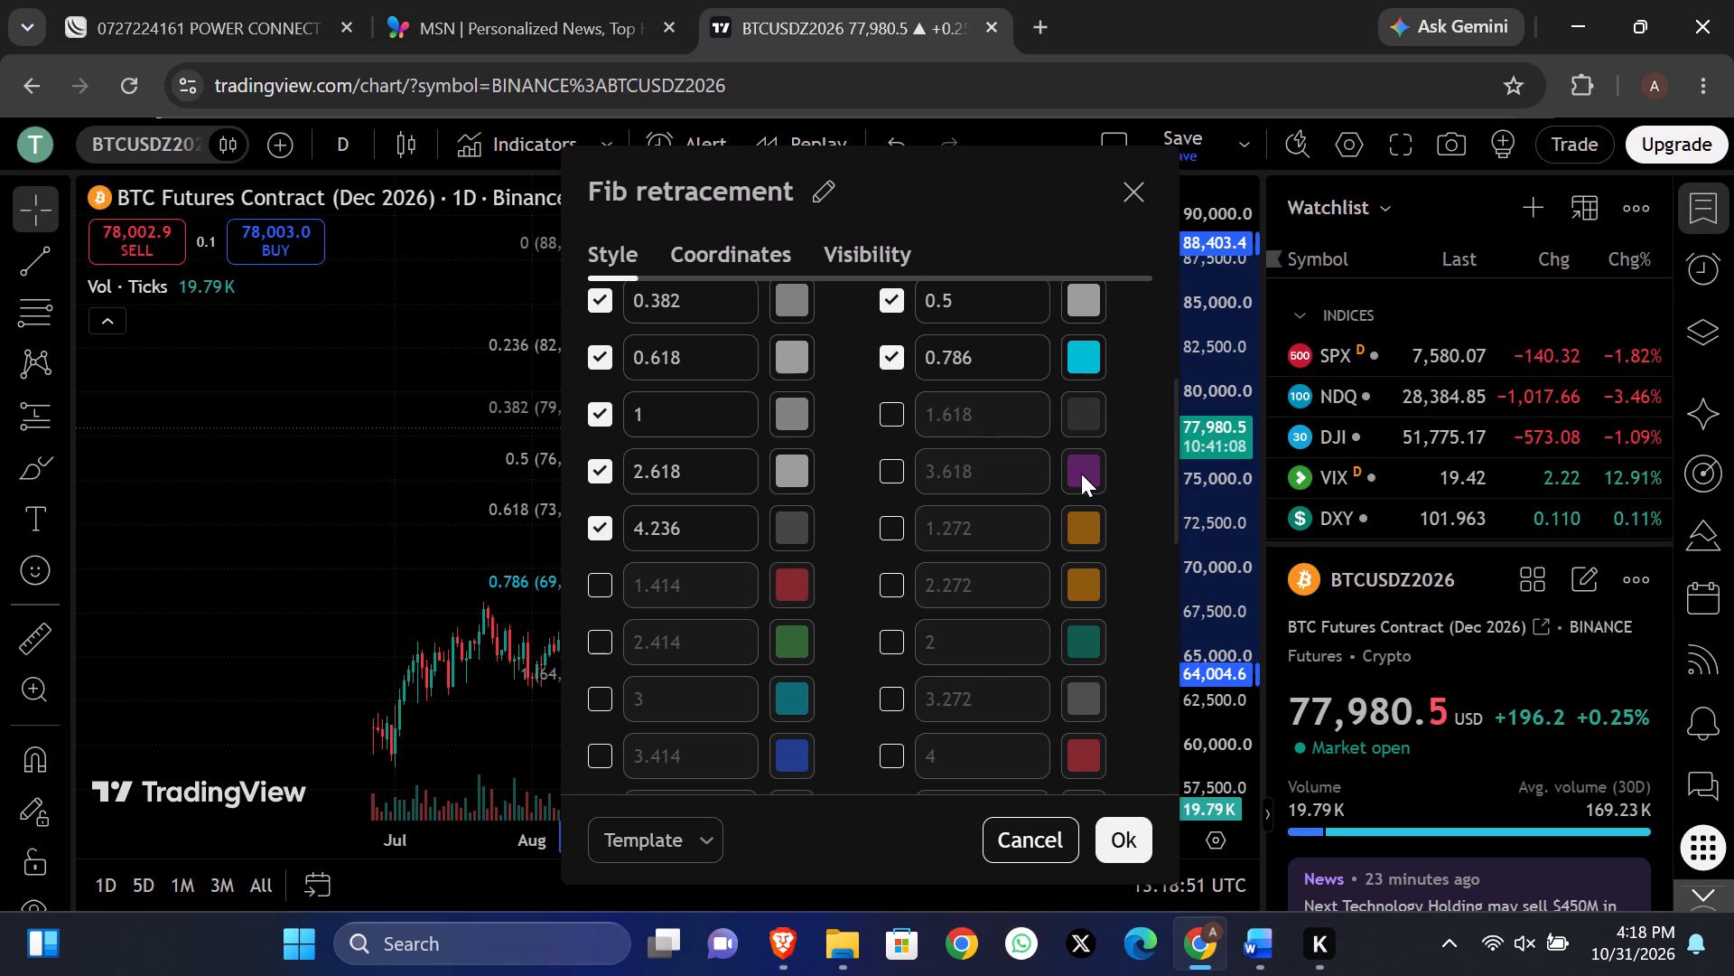
left_click(1081, 474)
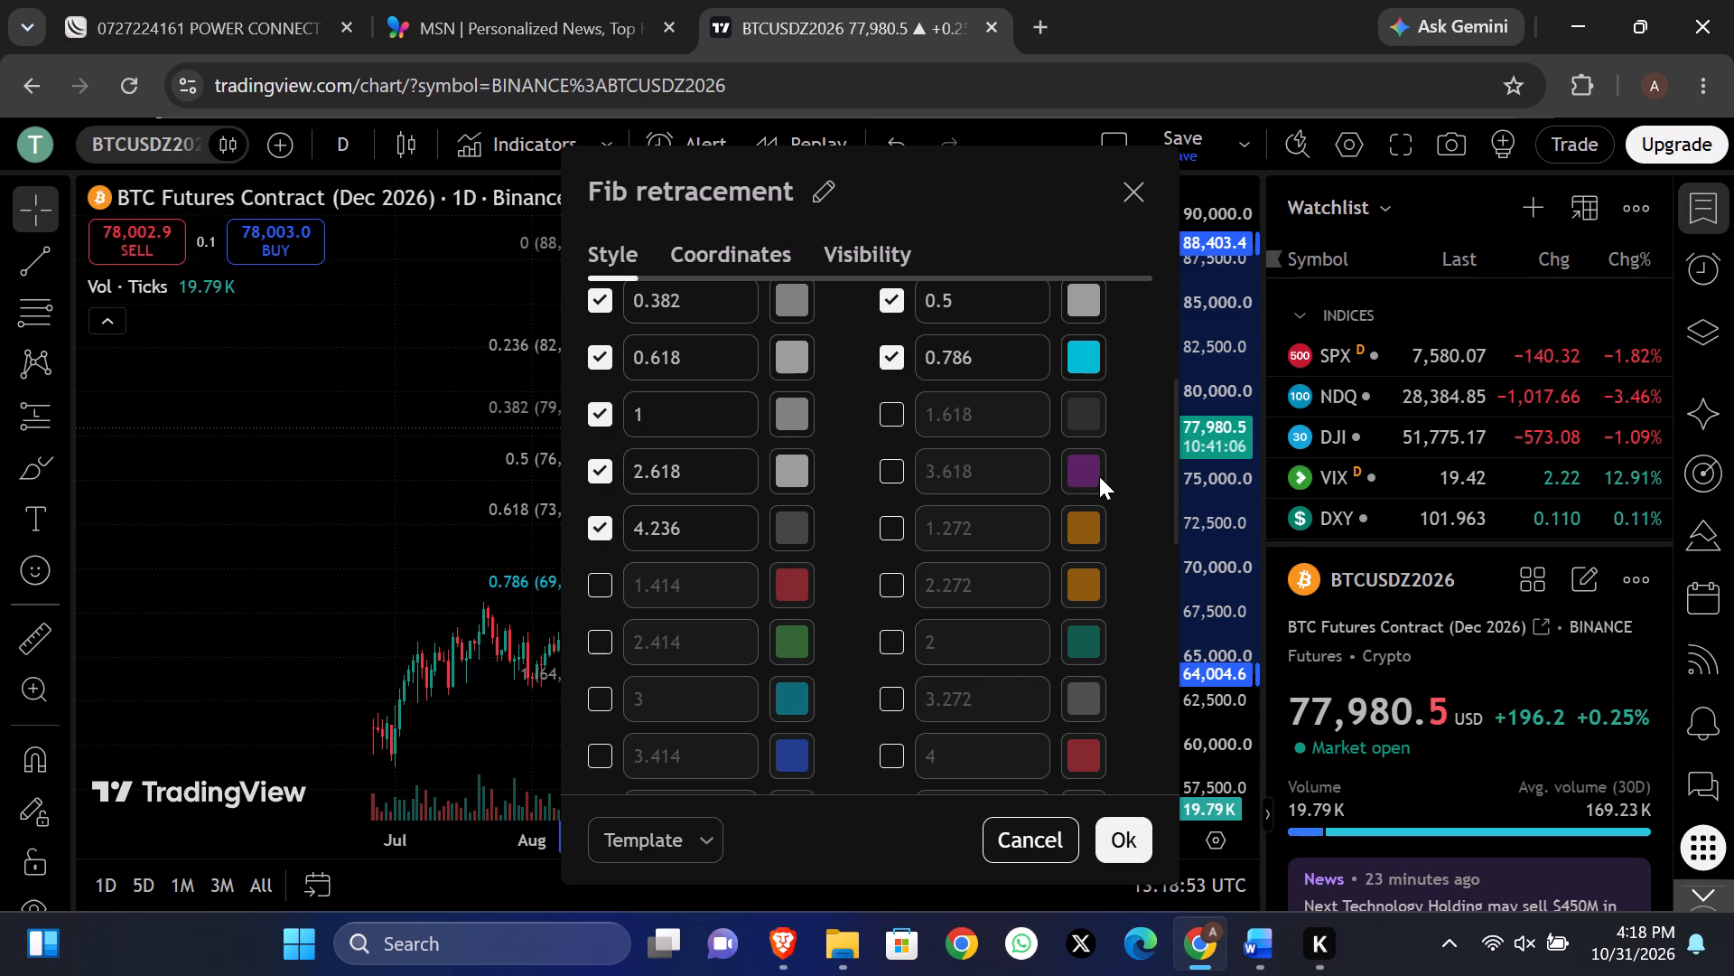
left_click(1099, 476)
Turn off the 4.236 level and apply the Fib retracement settings.
scroll(972, 592, "down", 1)
scroll(972, 592, "up", 1)
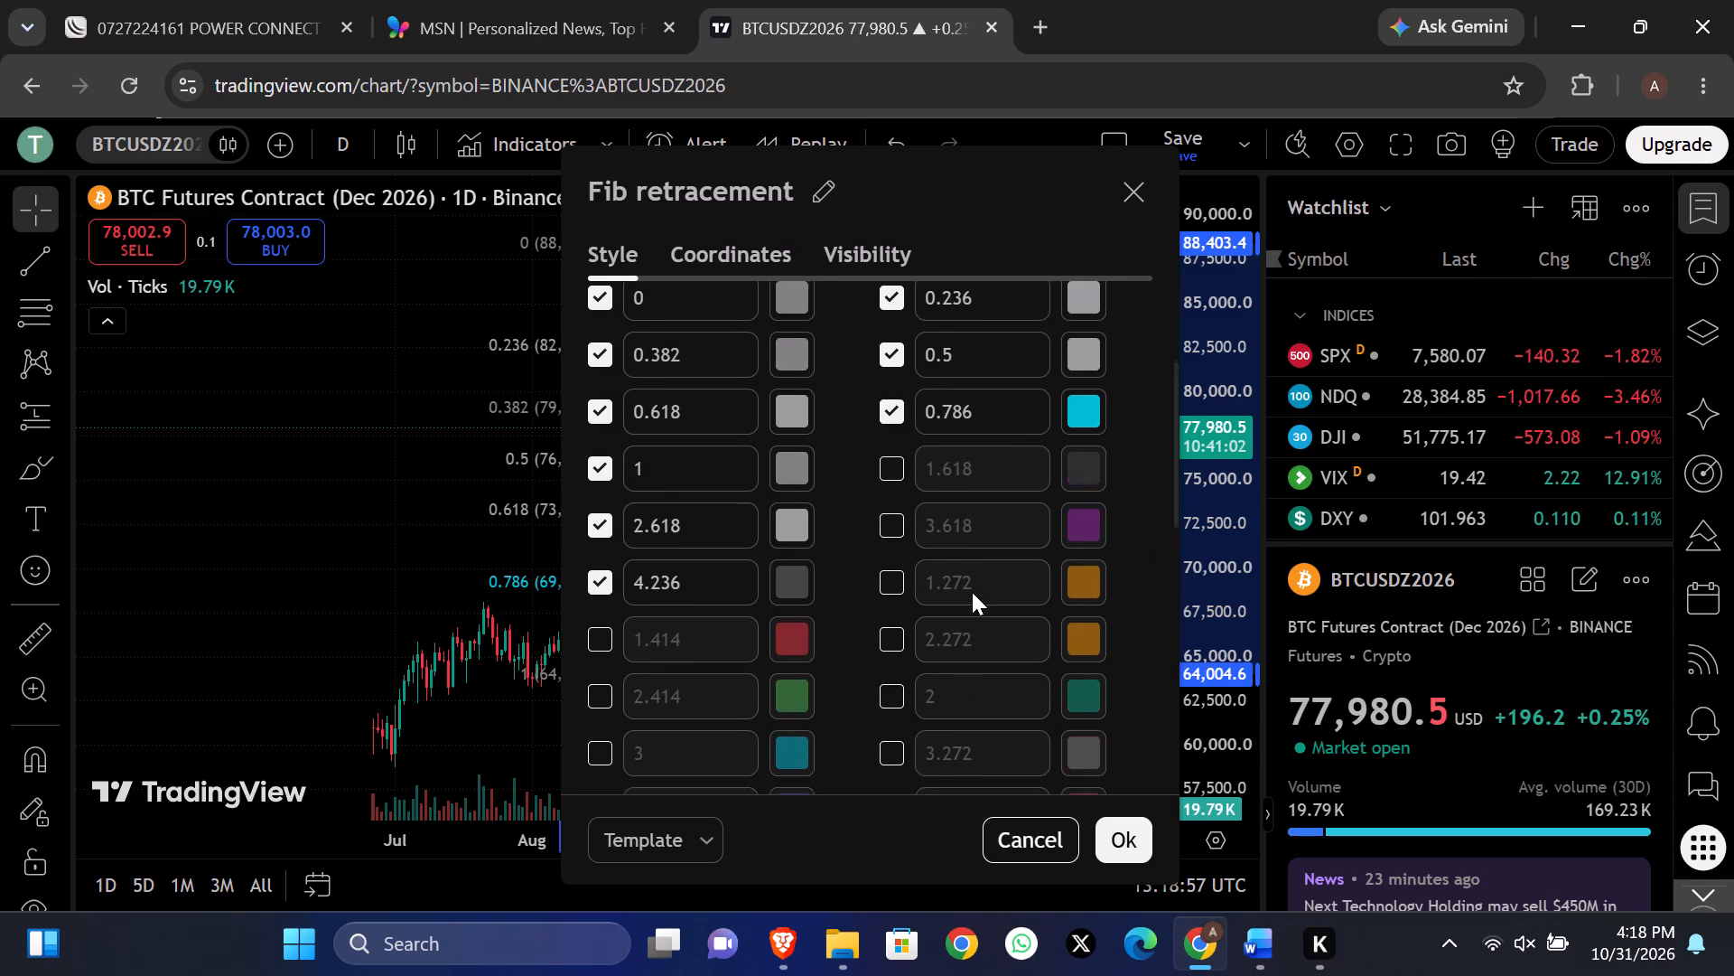
scroll(972, 592, "up", 1)
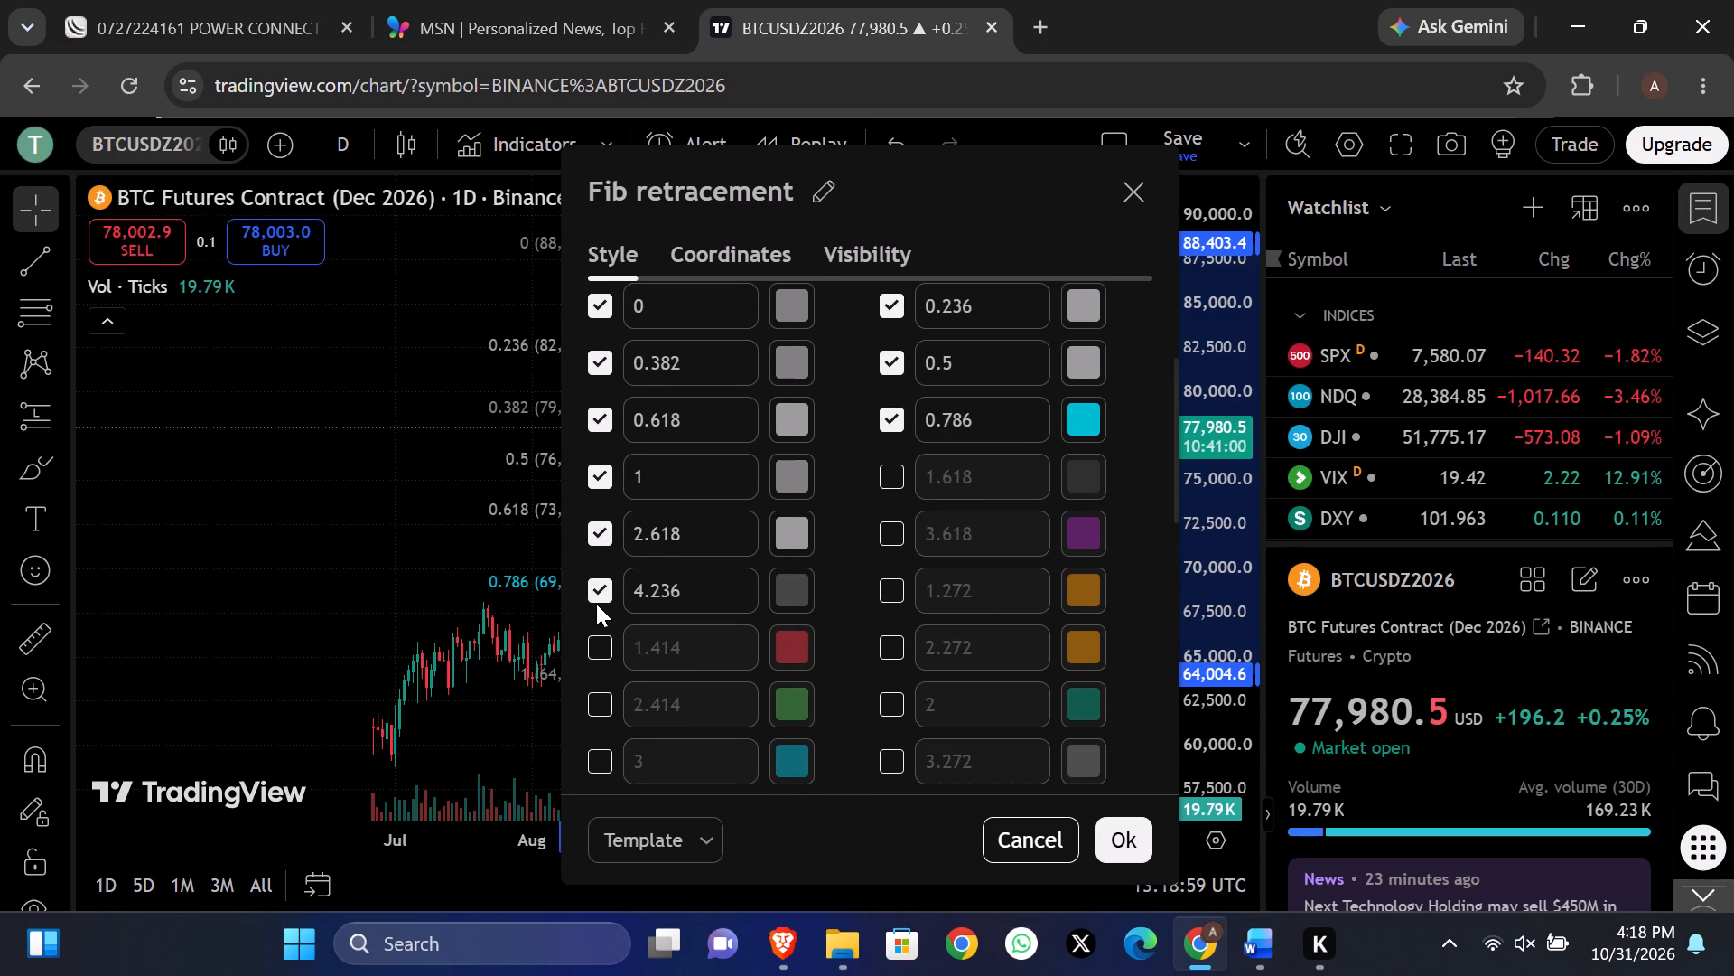
left_click(596, 599)
left_click(601, 518)
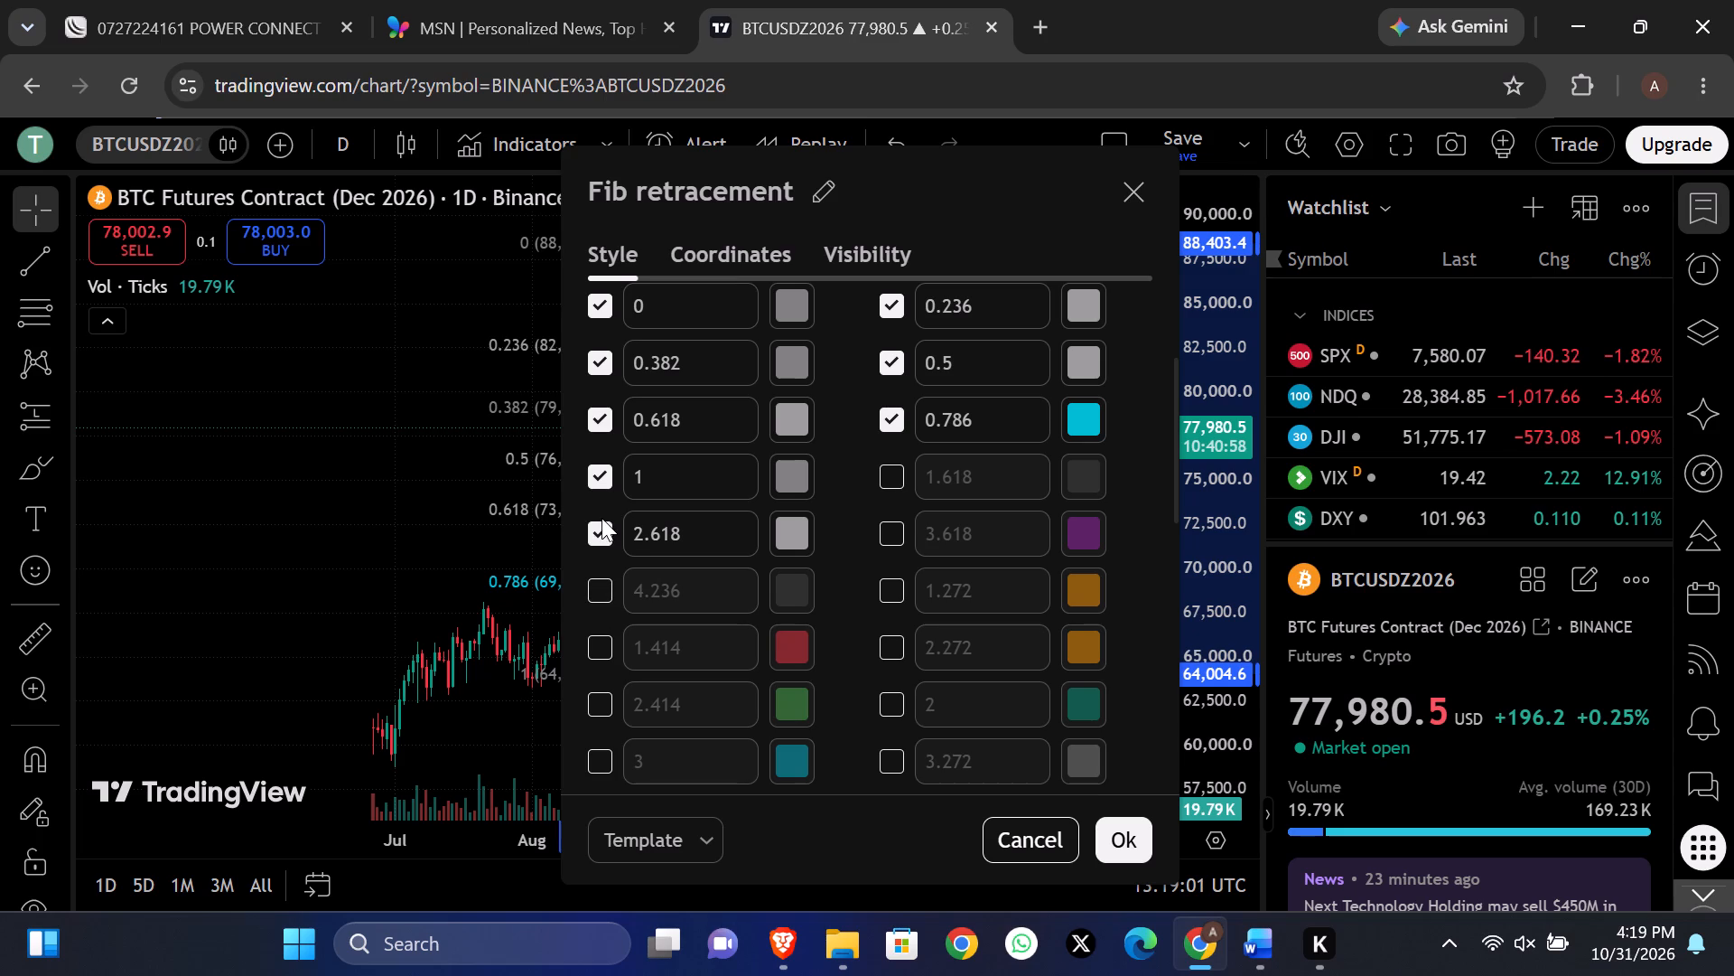
scroll(684, 485, "up", 3)
scroll(684, 485, "down", 2)
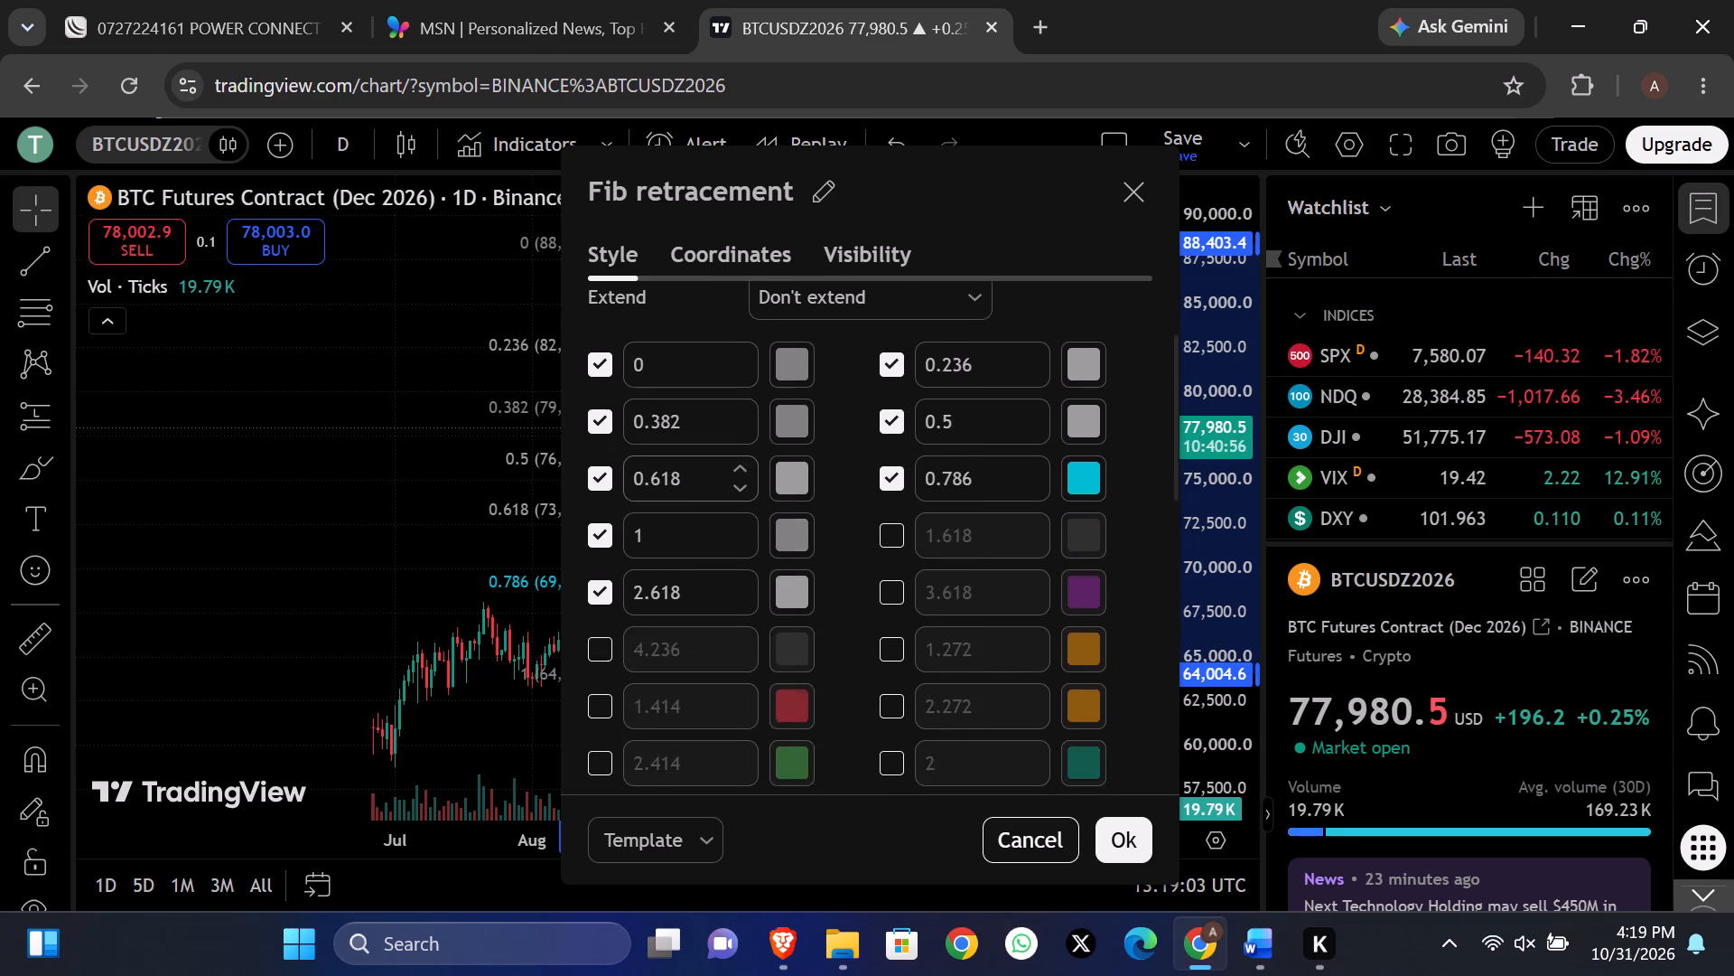
scroll(684, 485, "down", 6)
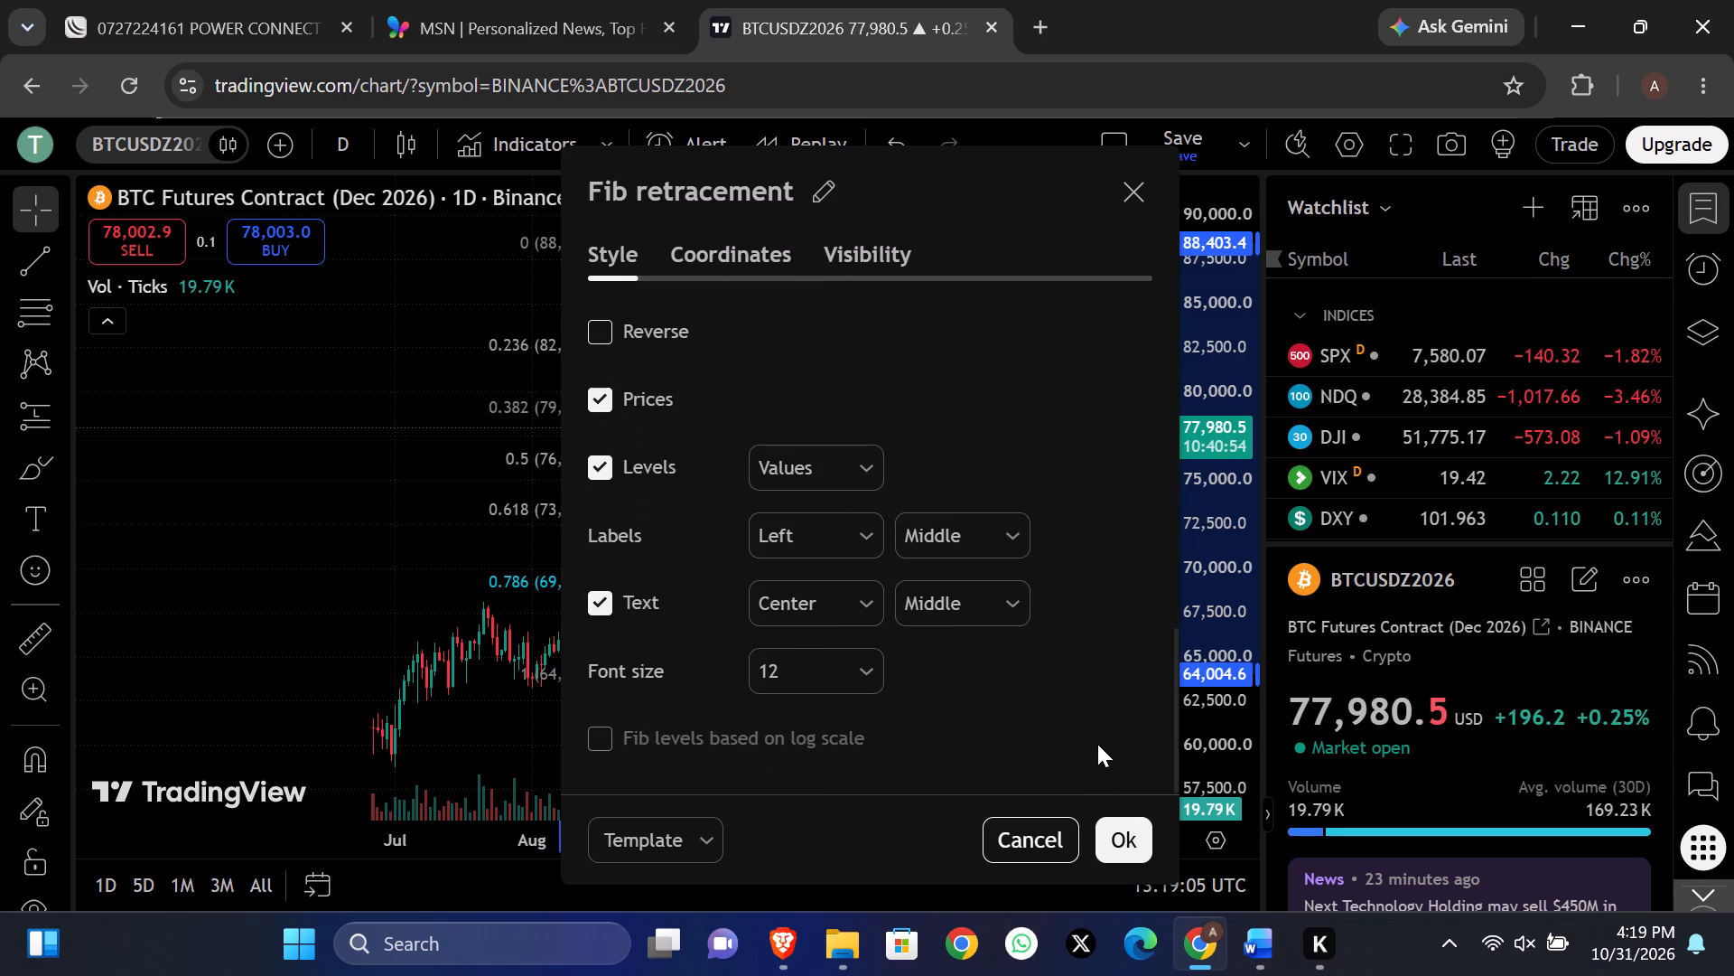
left_click(1125, 855)
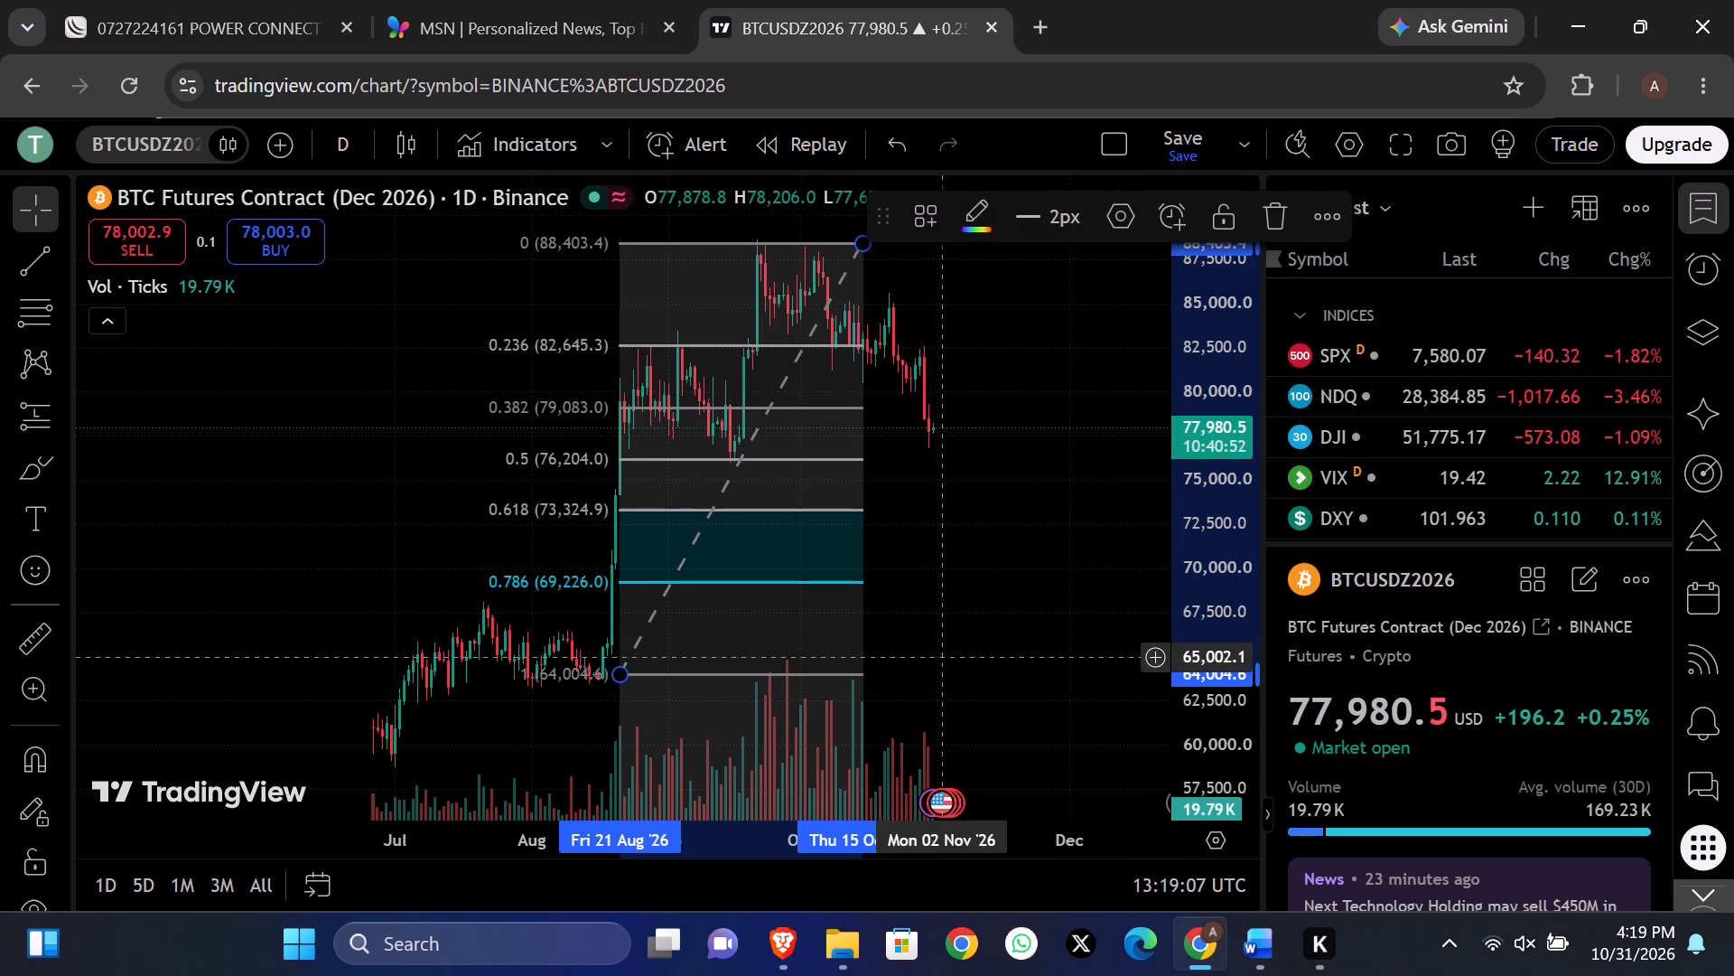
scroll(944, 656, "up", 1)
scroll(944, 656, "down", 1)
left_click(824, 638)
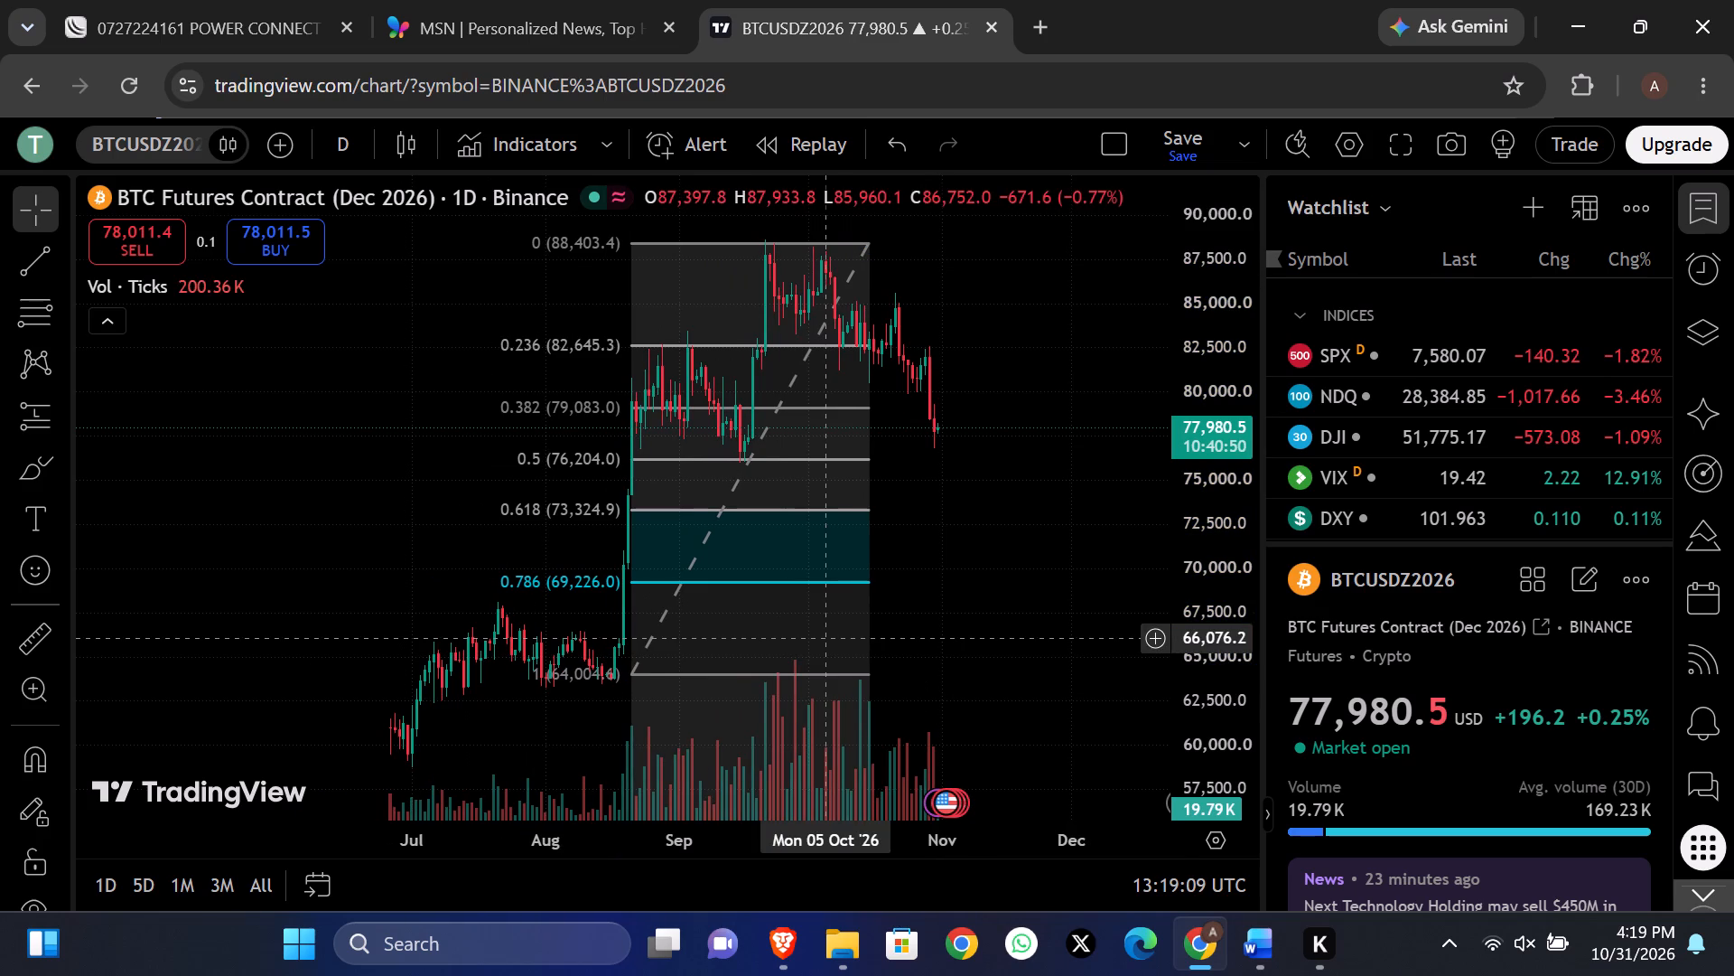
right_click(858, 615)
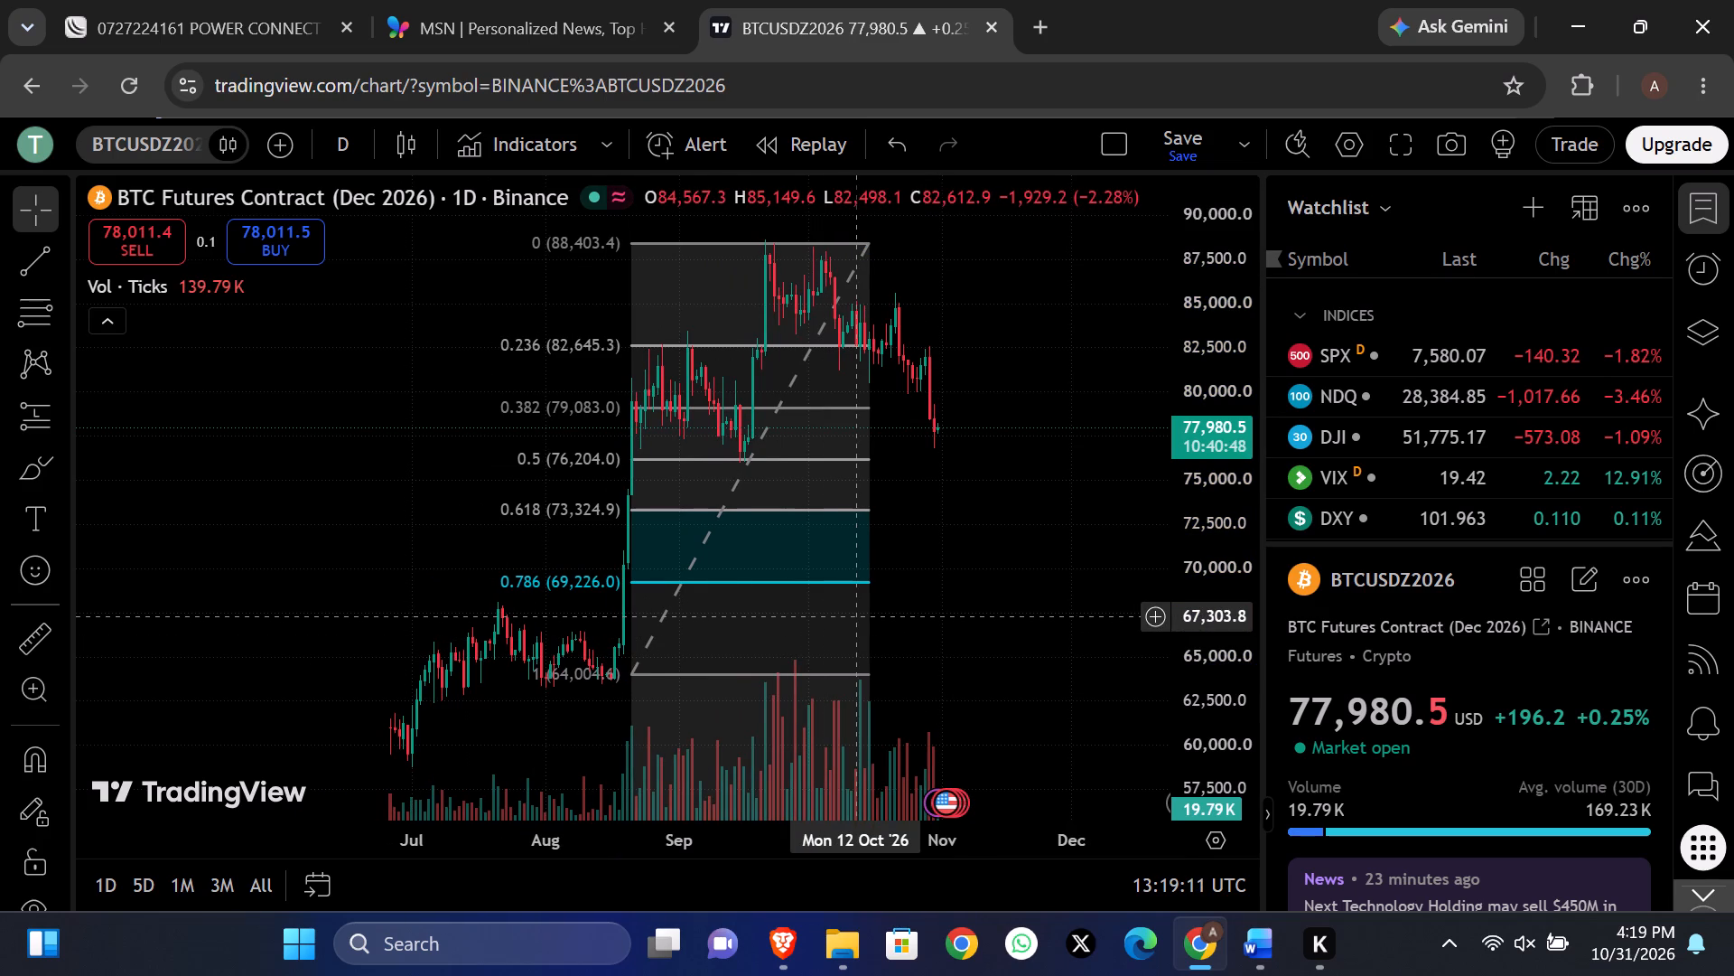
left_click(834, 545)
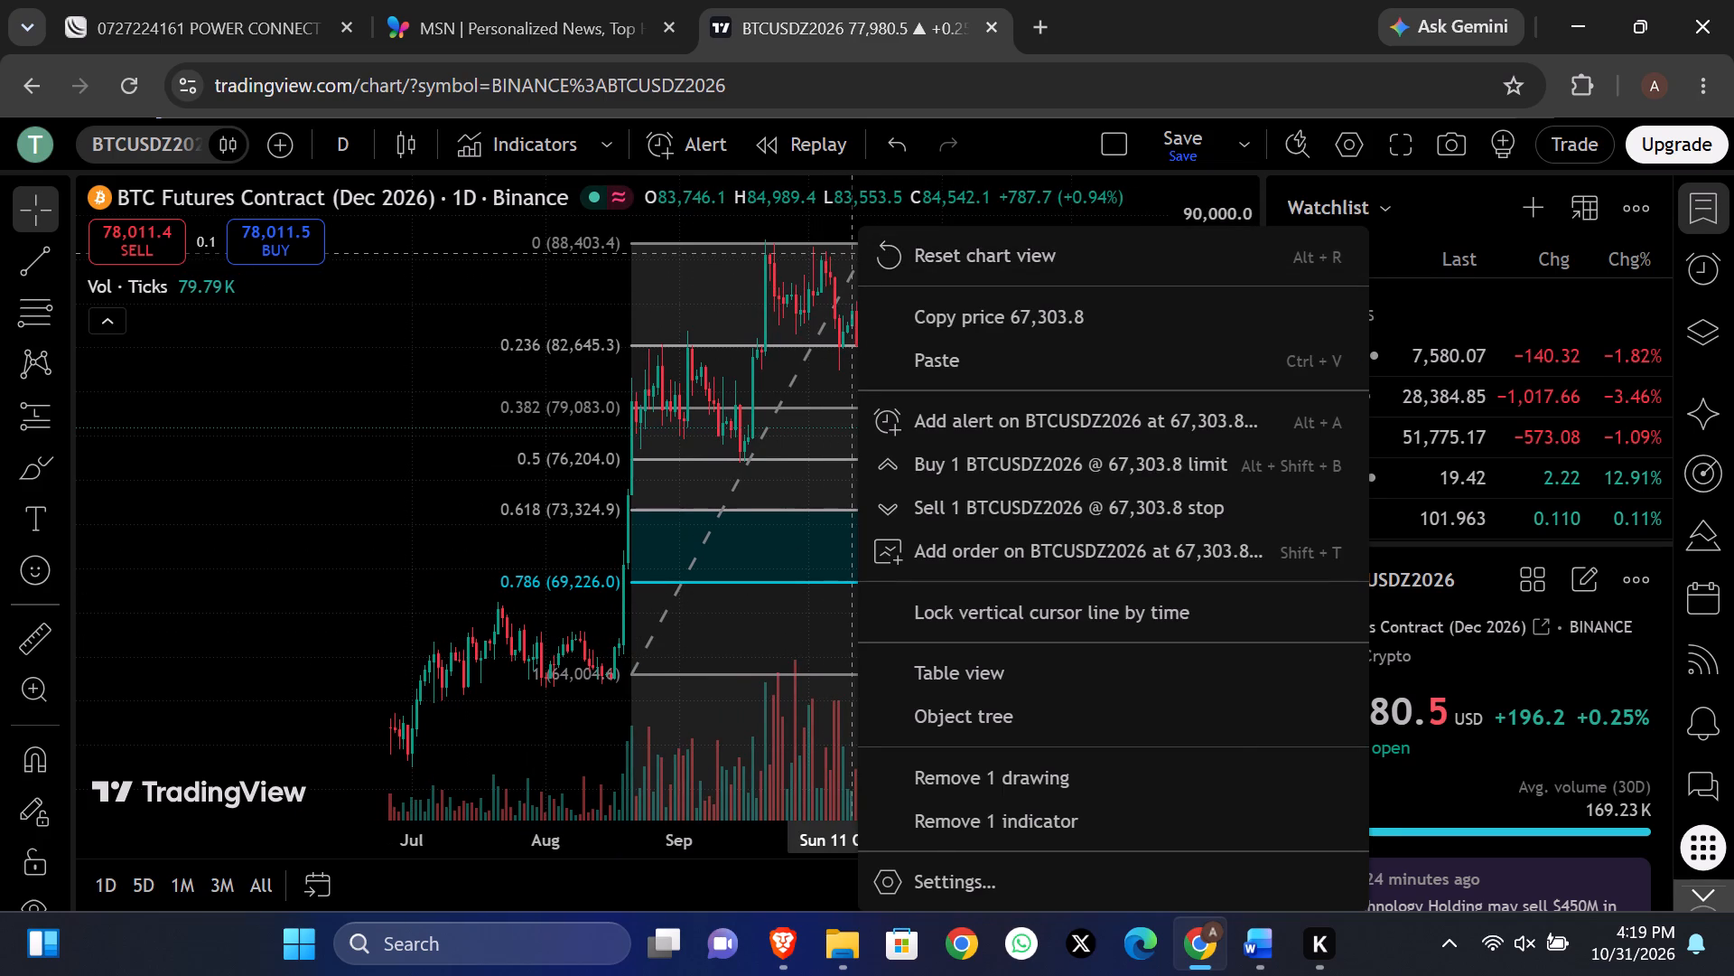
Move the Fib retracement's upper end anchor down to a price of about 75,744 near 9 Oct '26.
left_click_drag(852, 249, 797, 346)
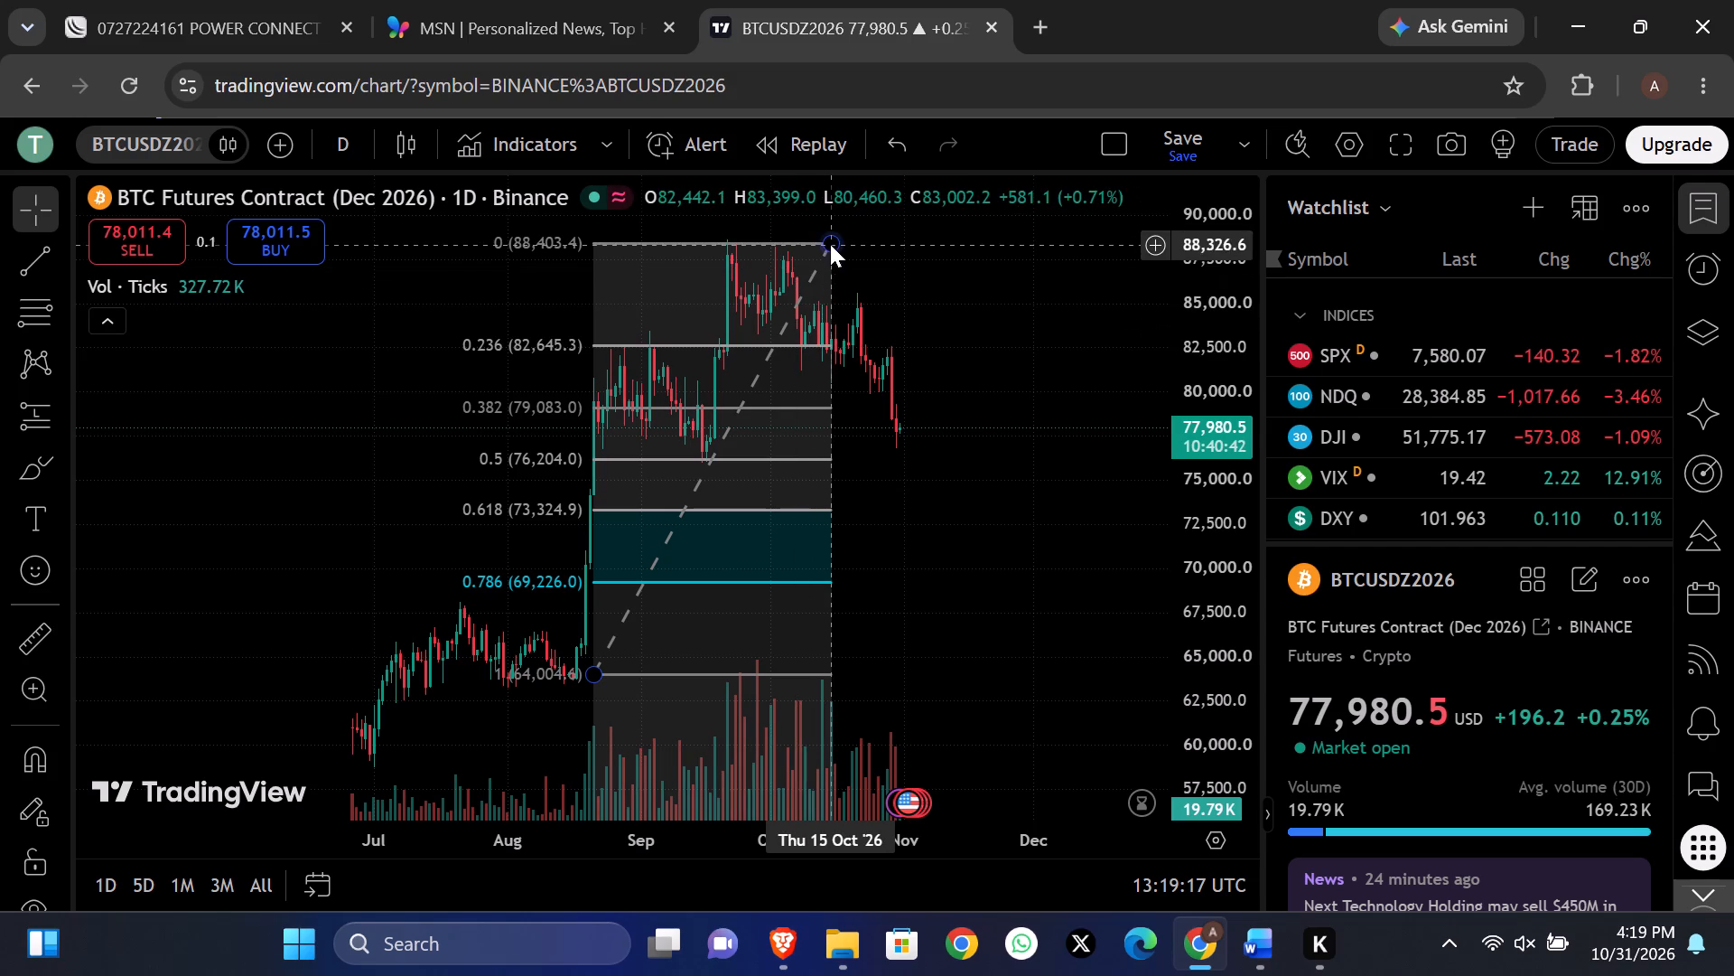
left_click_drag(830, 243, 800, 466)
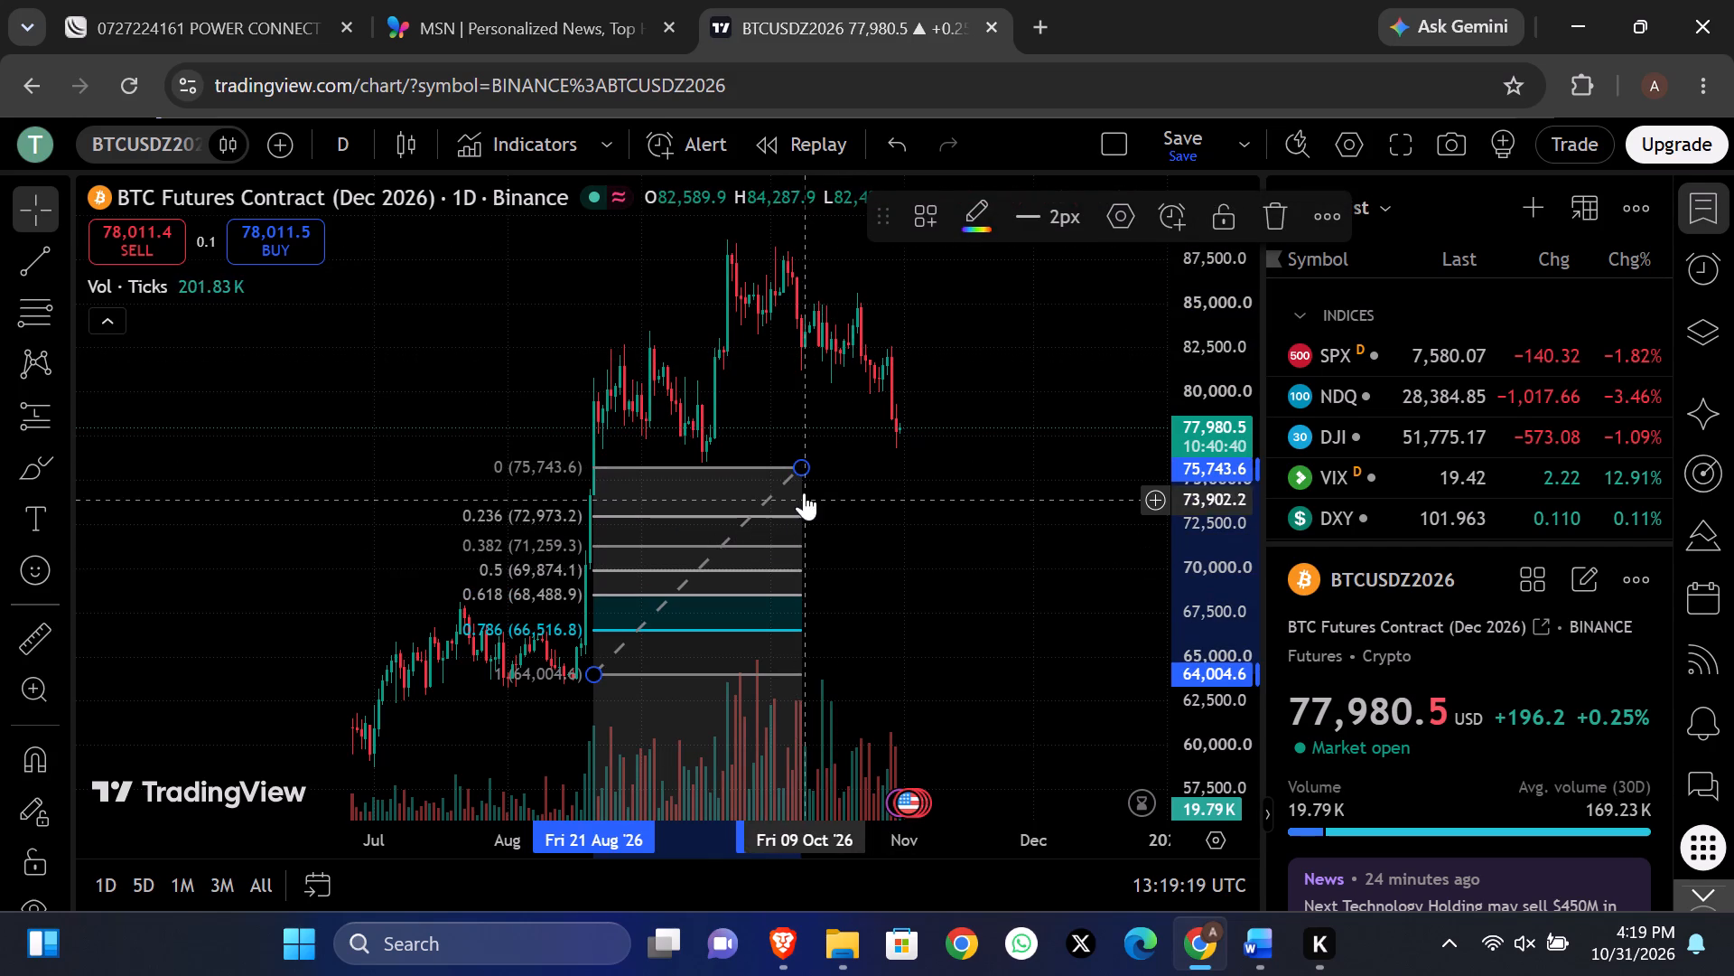
Delete the Fib retracement from the chart.
left_click(1276, 212)
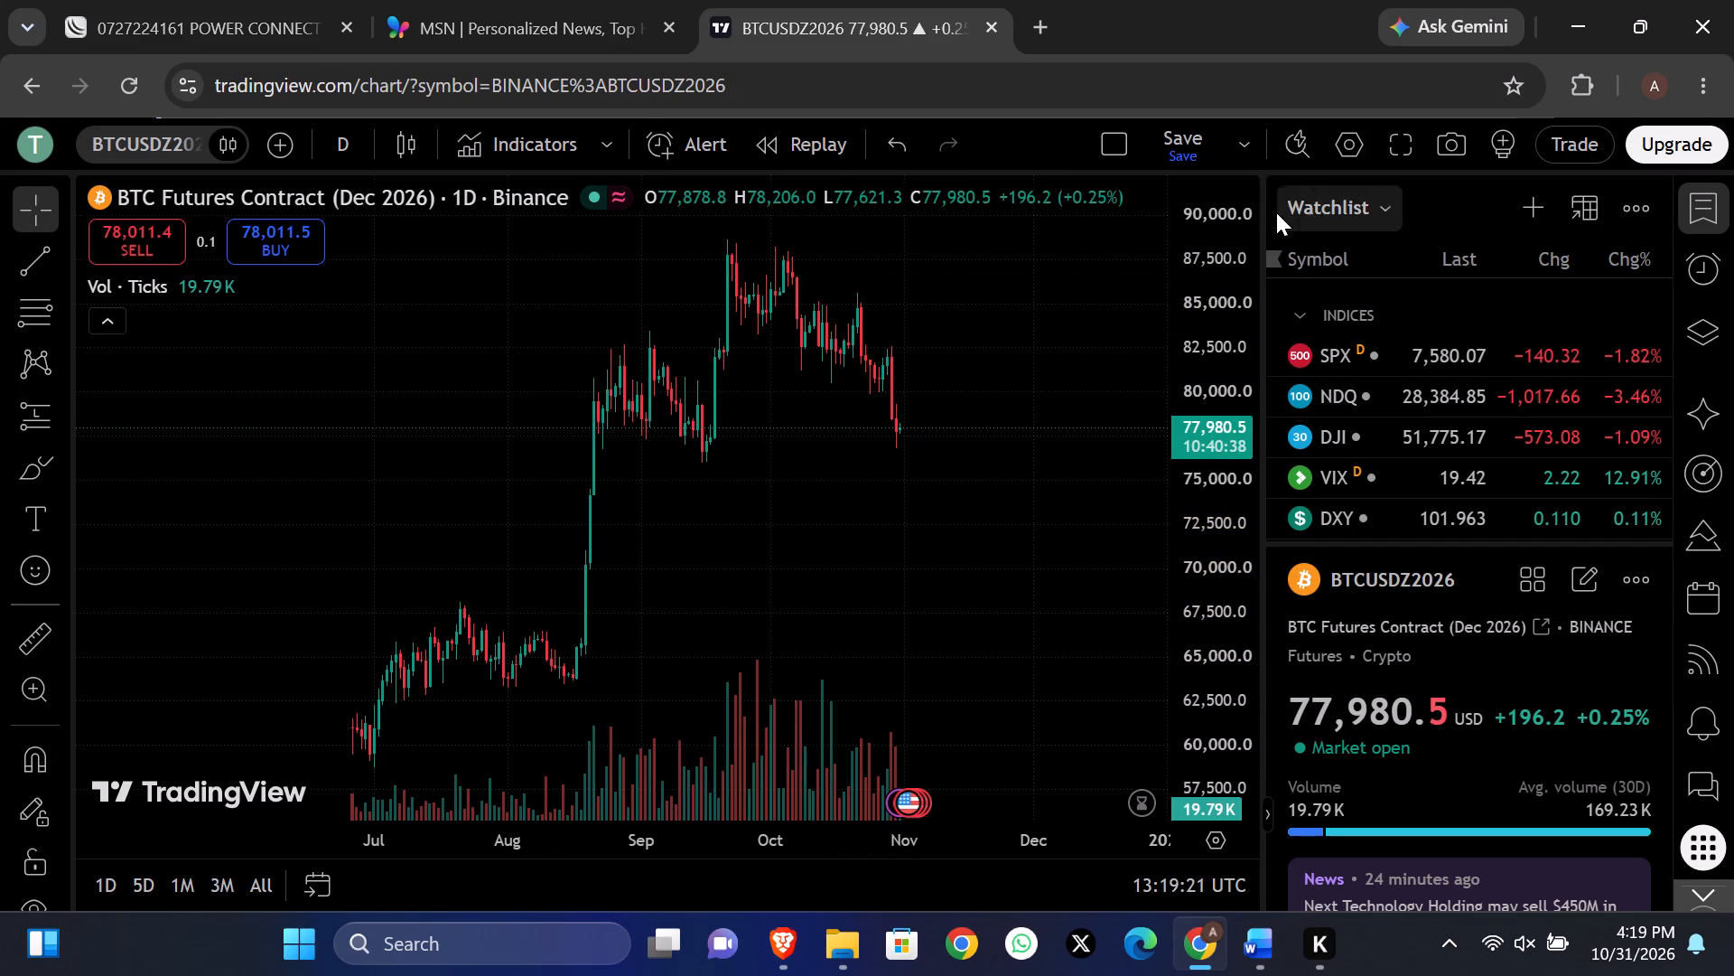
Draw a Fib retracement from about 63,851 on 21 Aug '26 up to about 74,976 on 15 Oct '26.
left_click(22, 310)
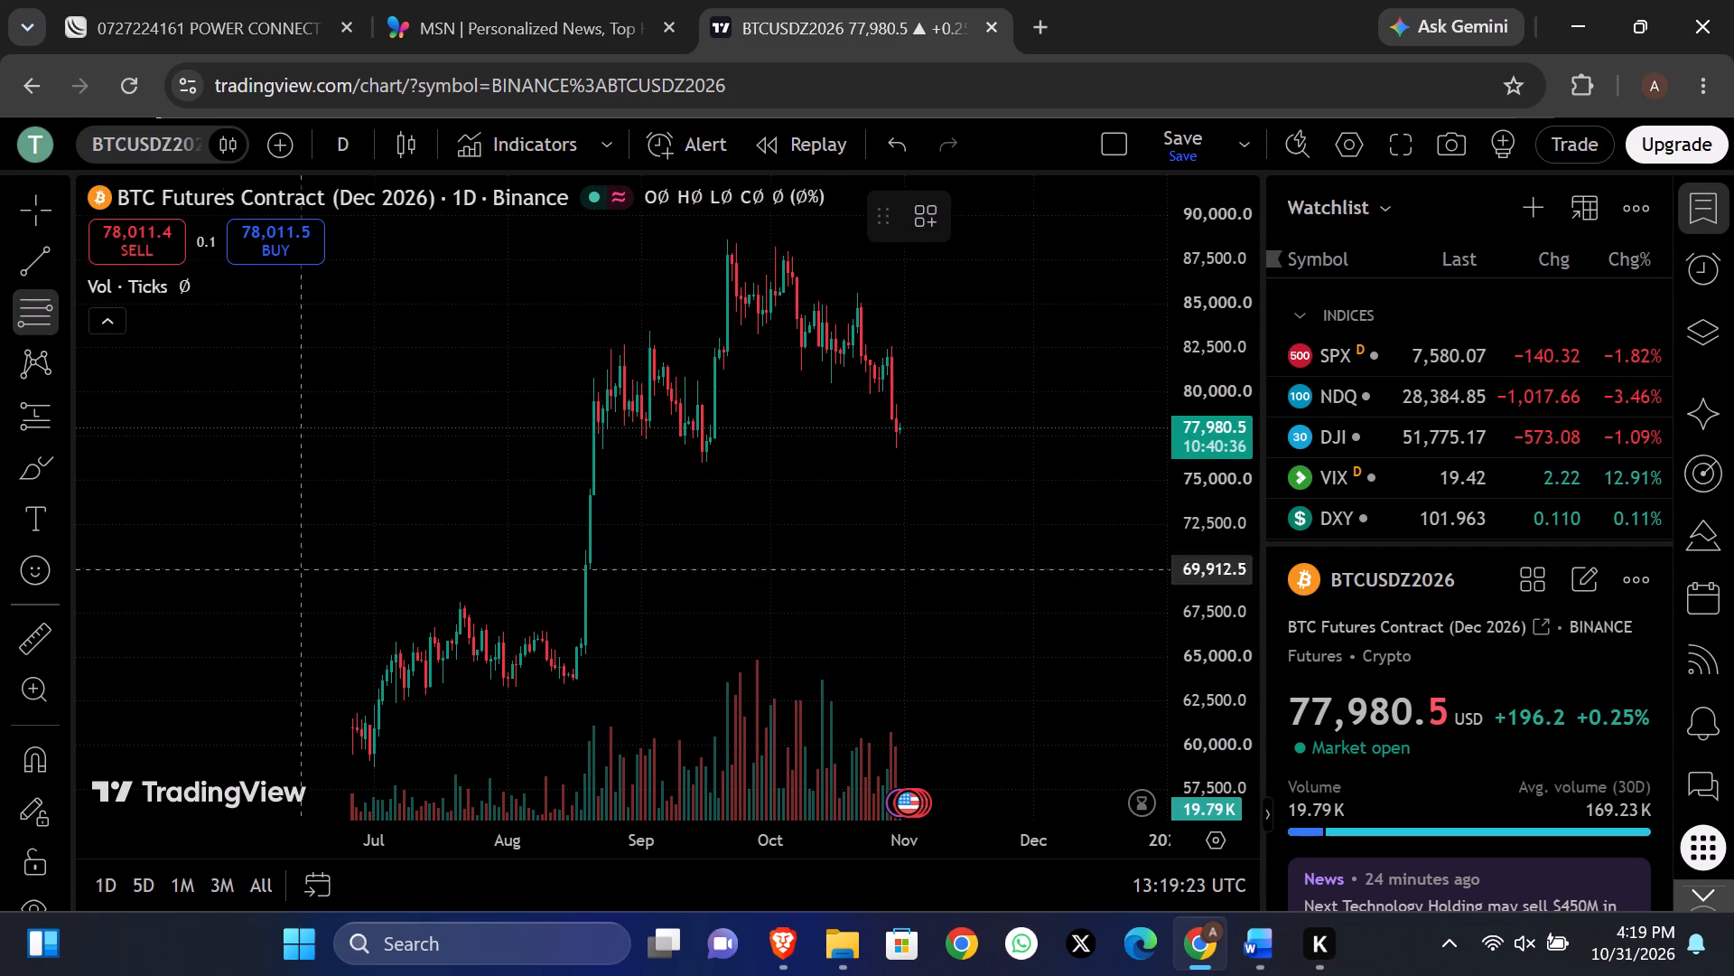
left_click_drag(593, 677, 832, 480)
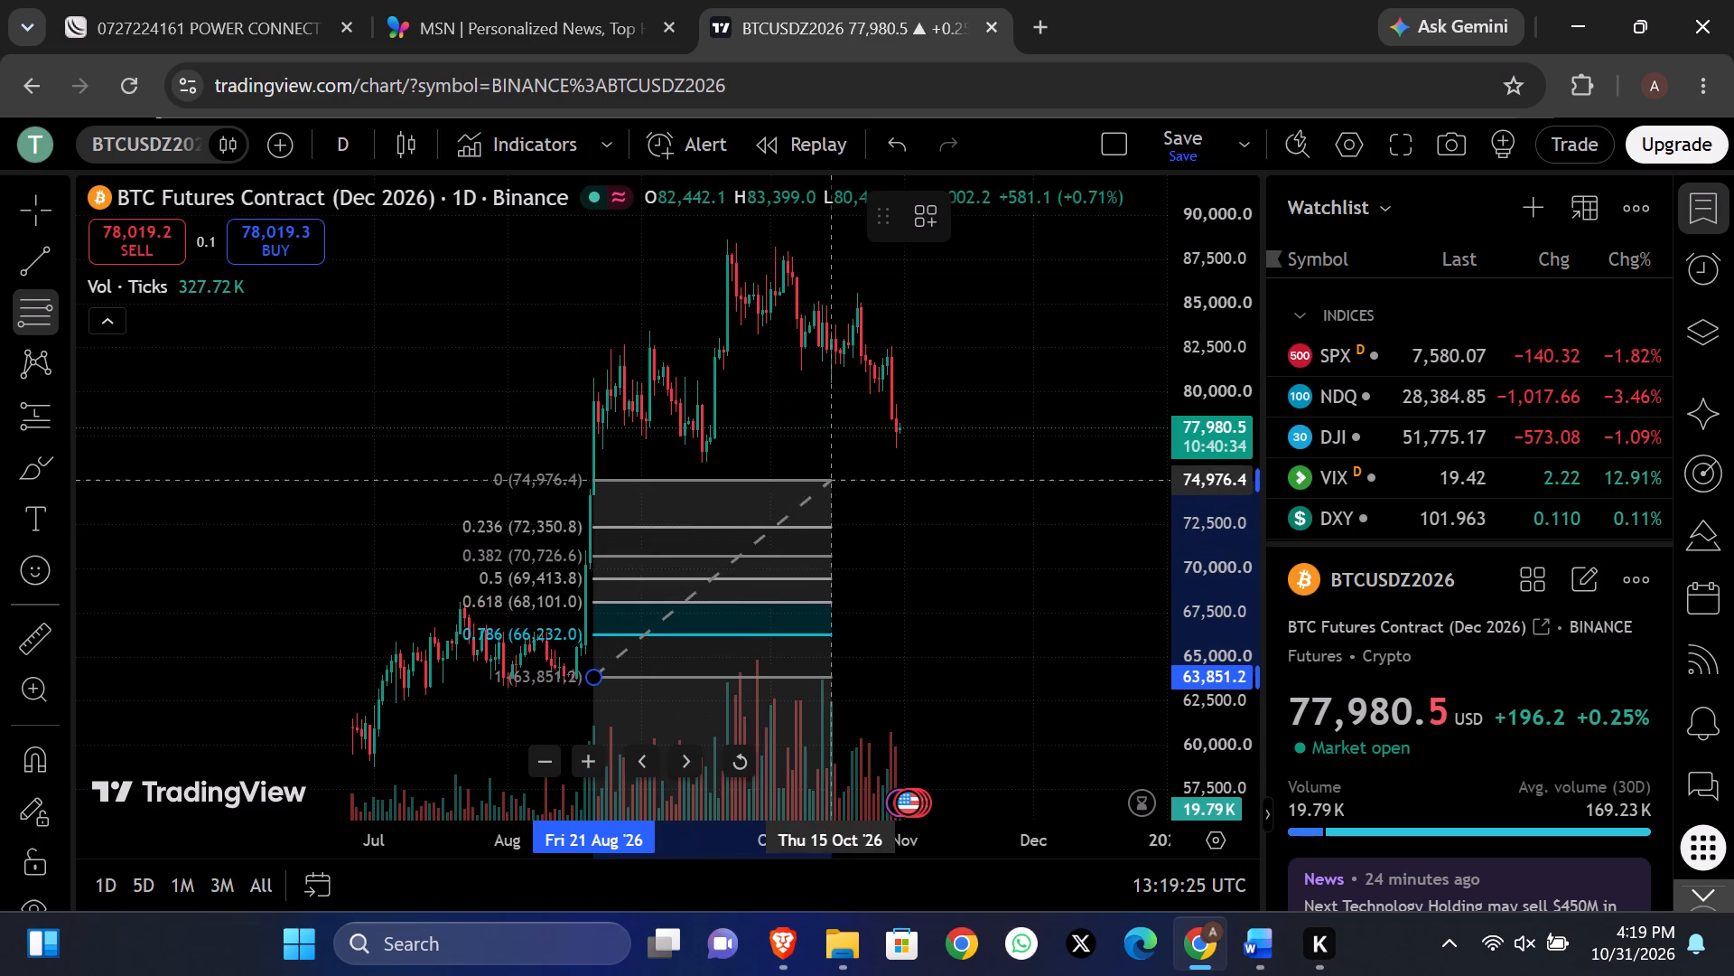
Move the Fib retracement's upper end anchor up to about 86,946 on 4 Nov '26.
left_click_drag(832, 480, 928, 290)
left_click(919, 269)
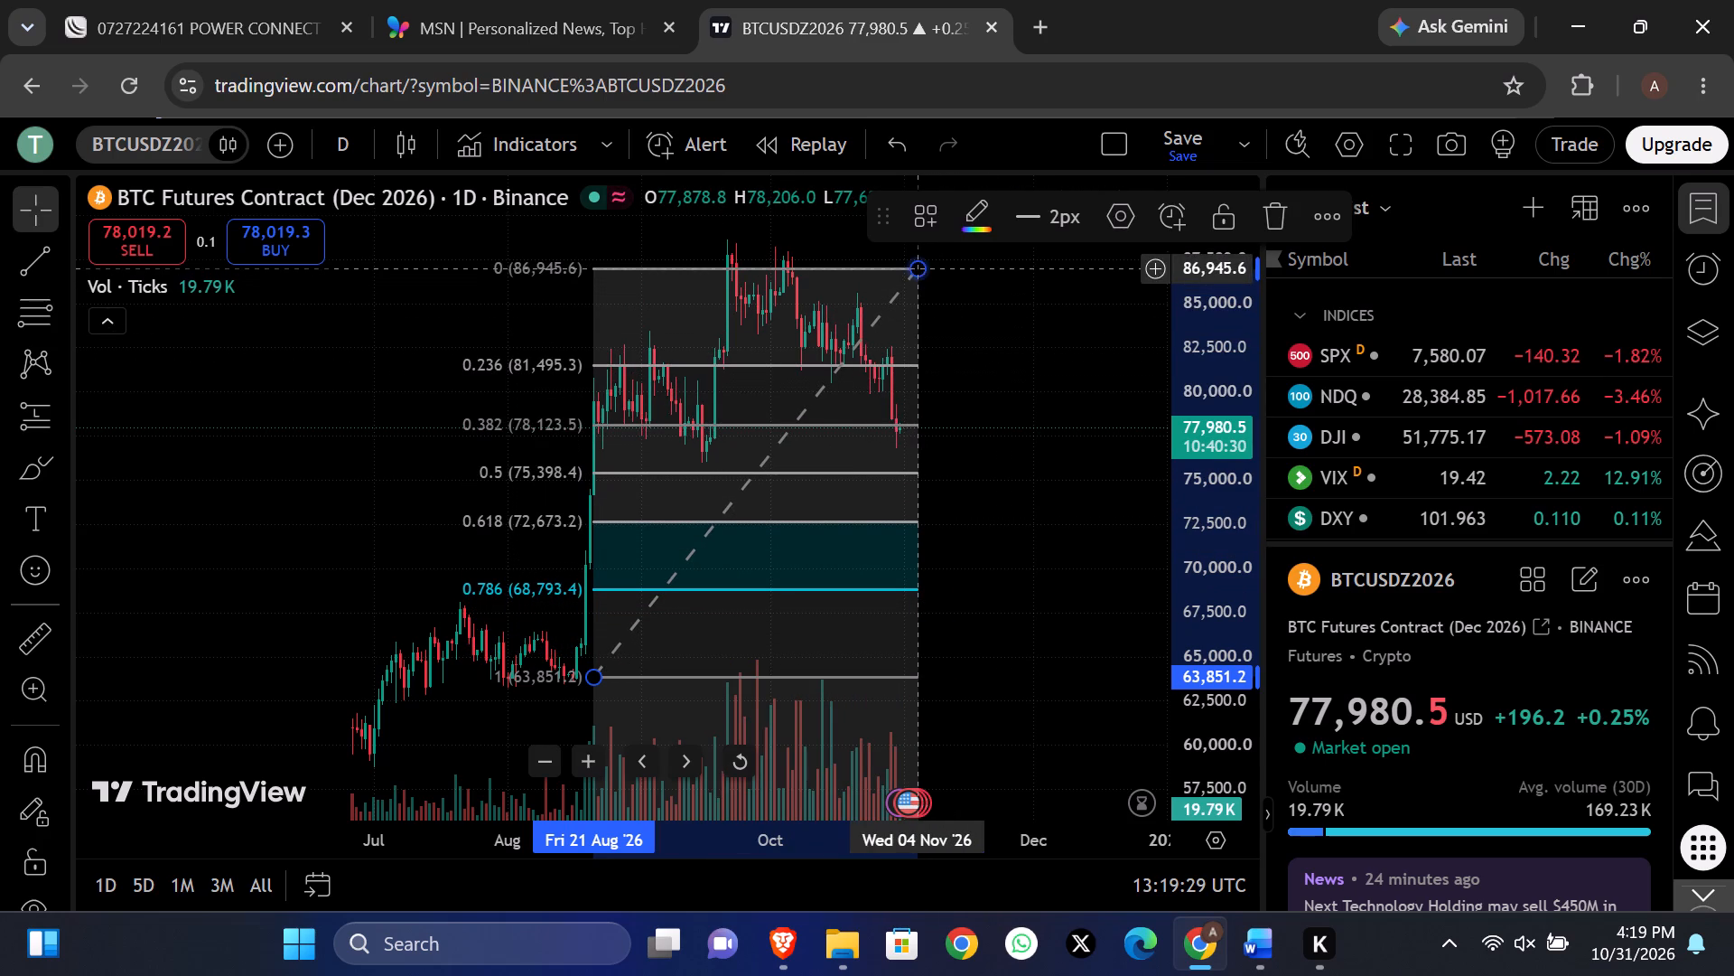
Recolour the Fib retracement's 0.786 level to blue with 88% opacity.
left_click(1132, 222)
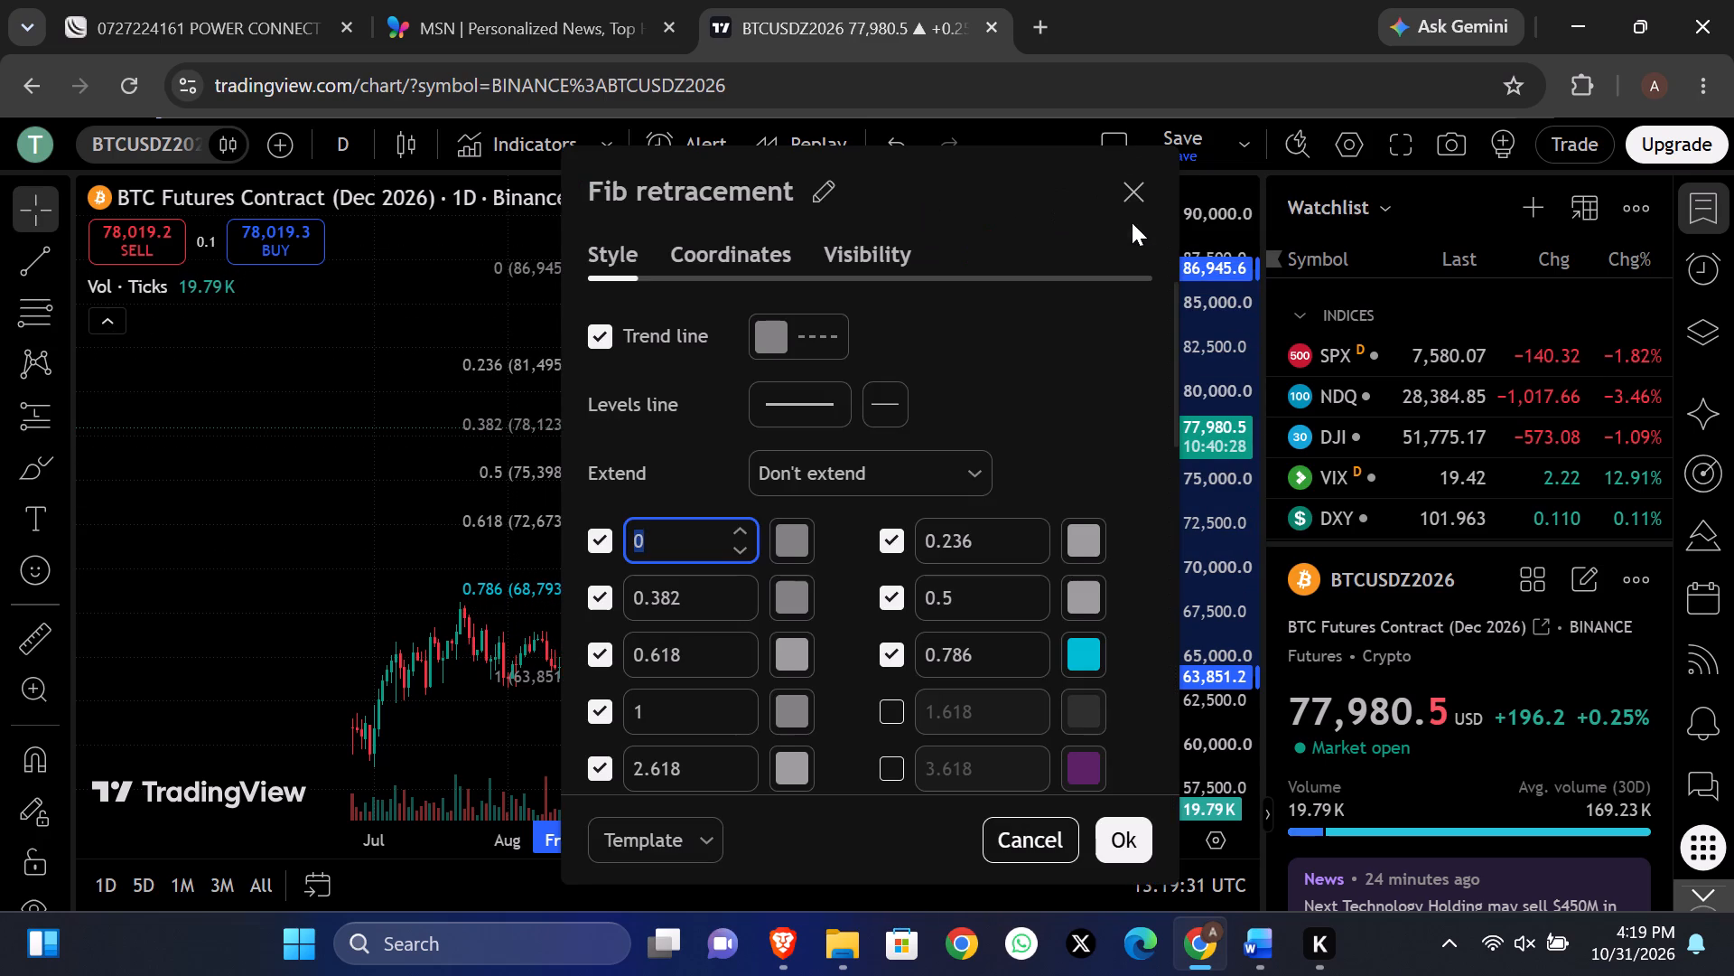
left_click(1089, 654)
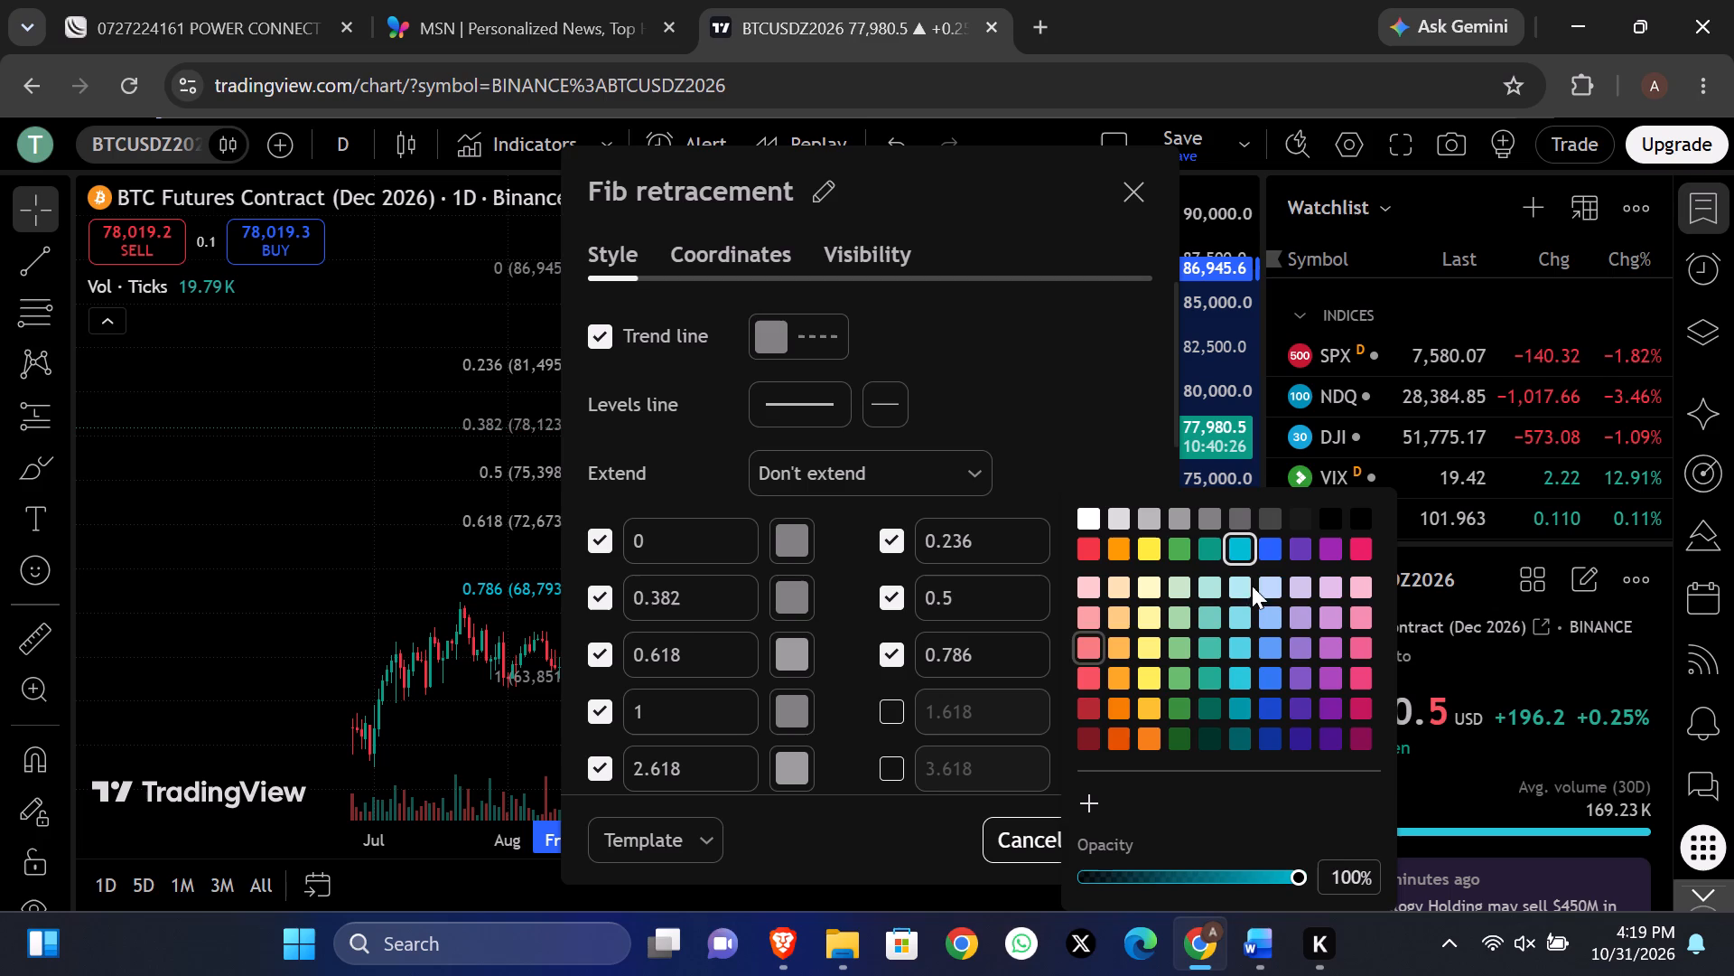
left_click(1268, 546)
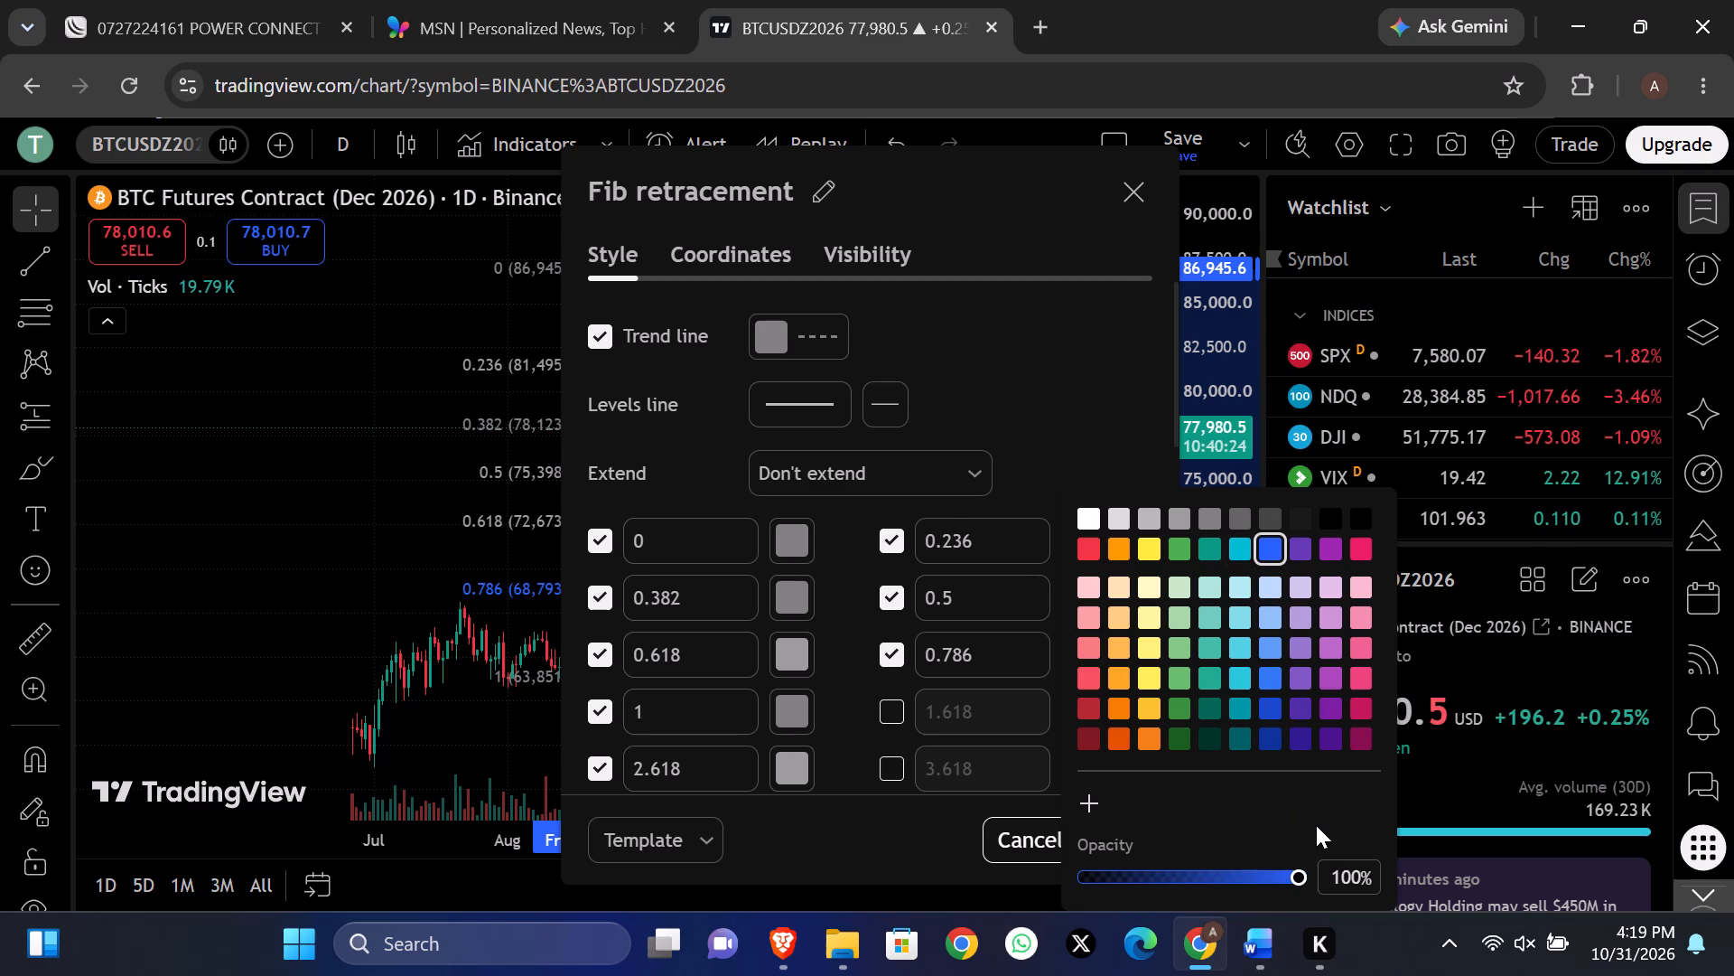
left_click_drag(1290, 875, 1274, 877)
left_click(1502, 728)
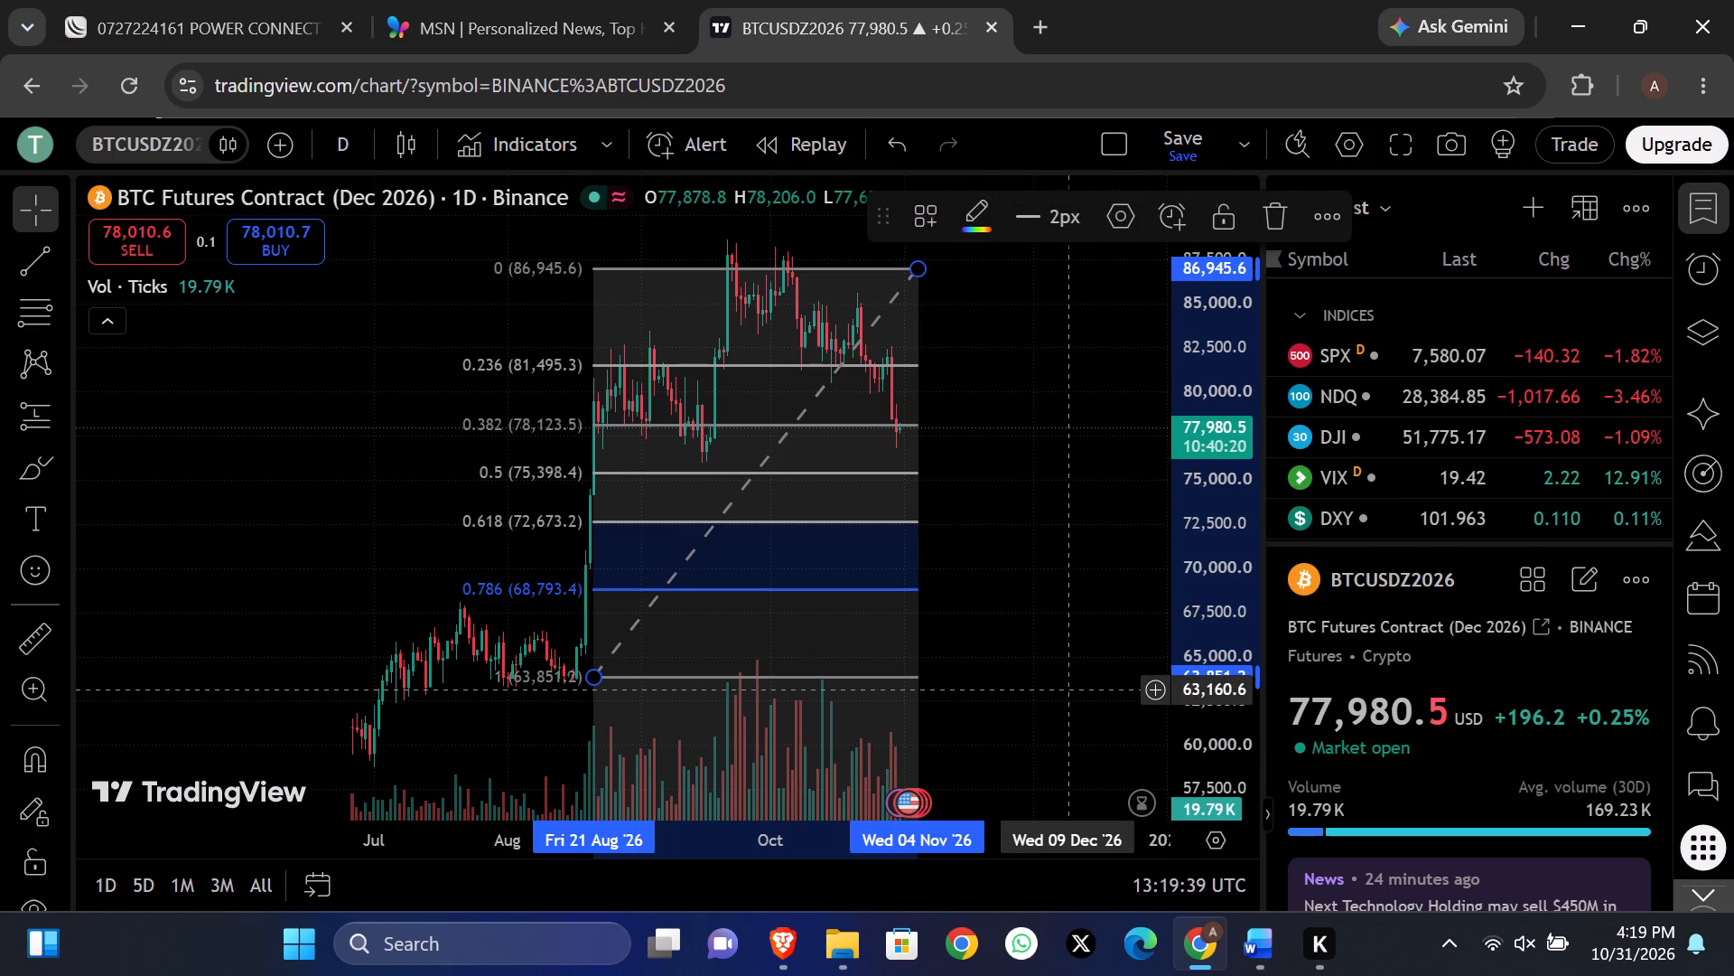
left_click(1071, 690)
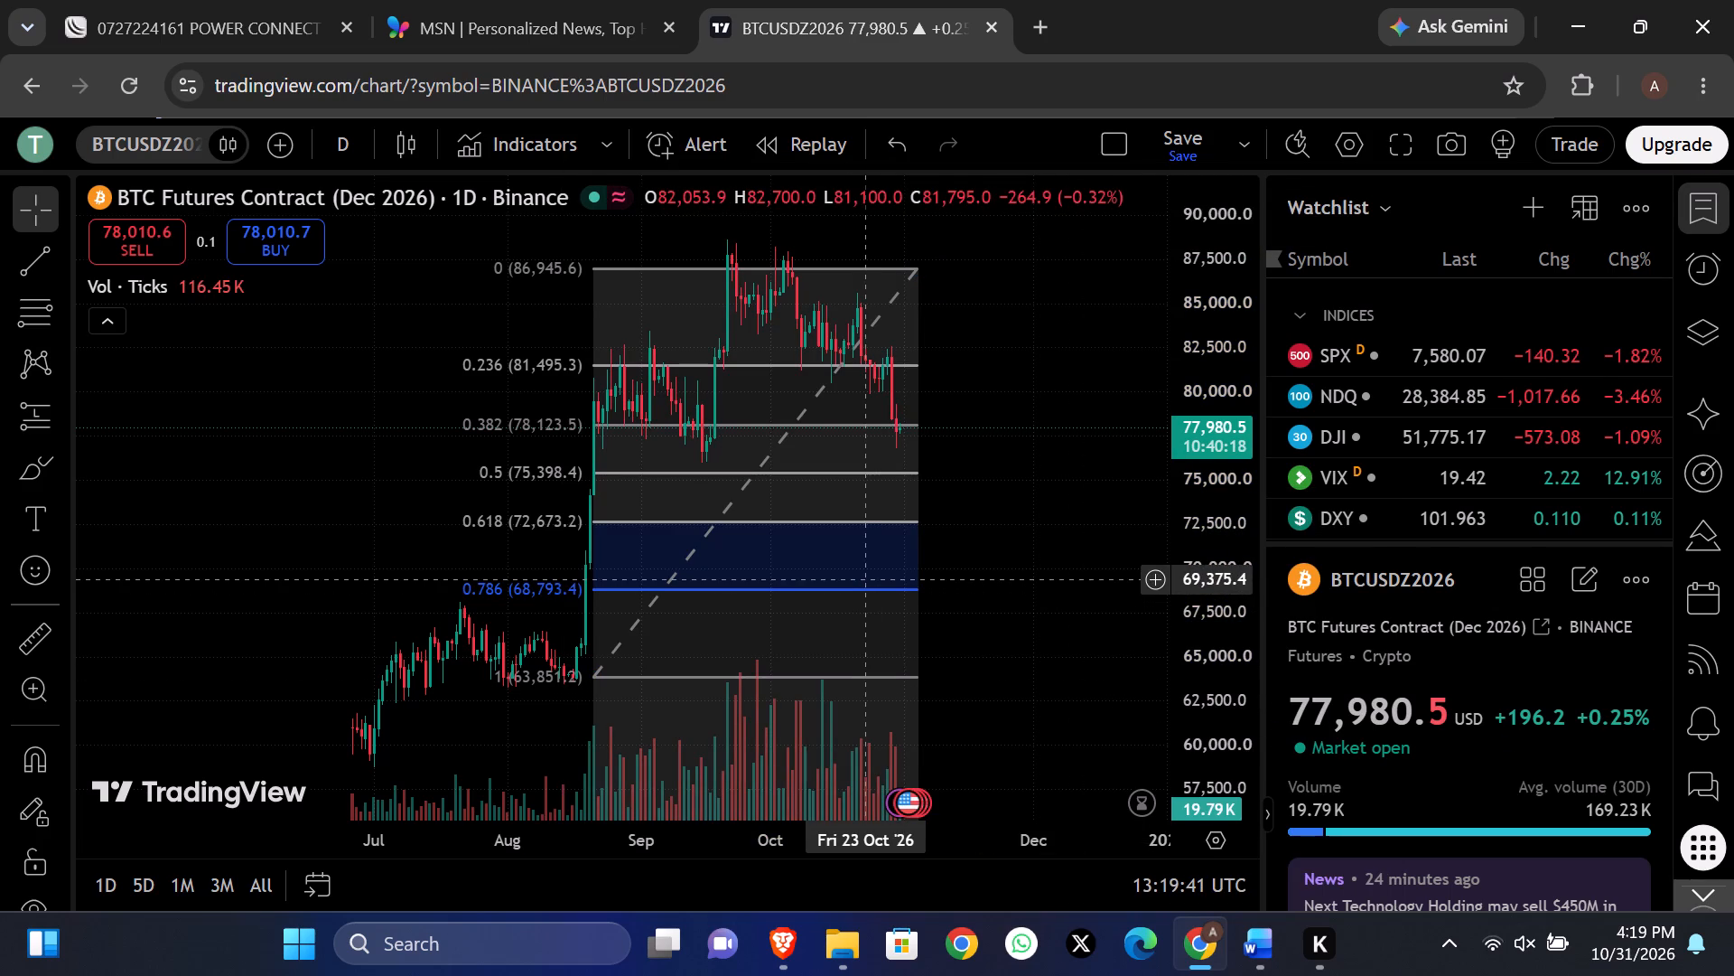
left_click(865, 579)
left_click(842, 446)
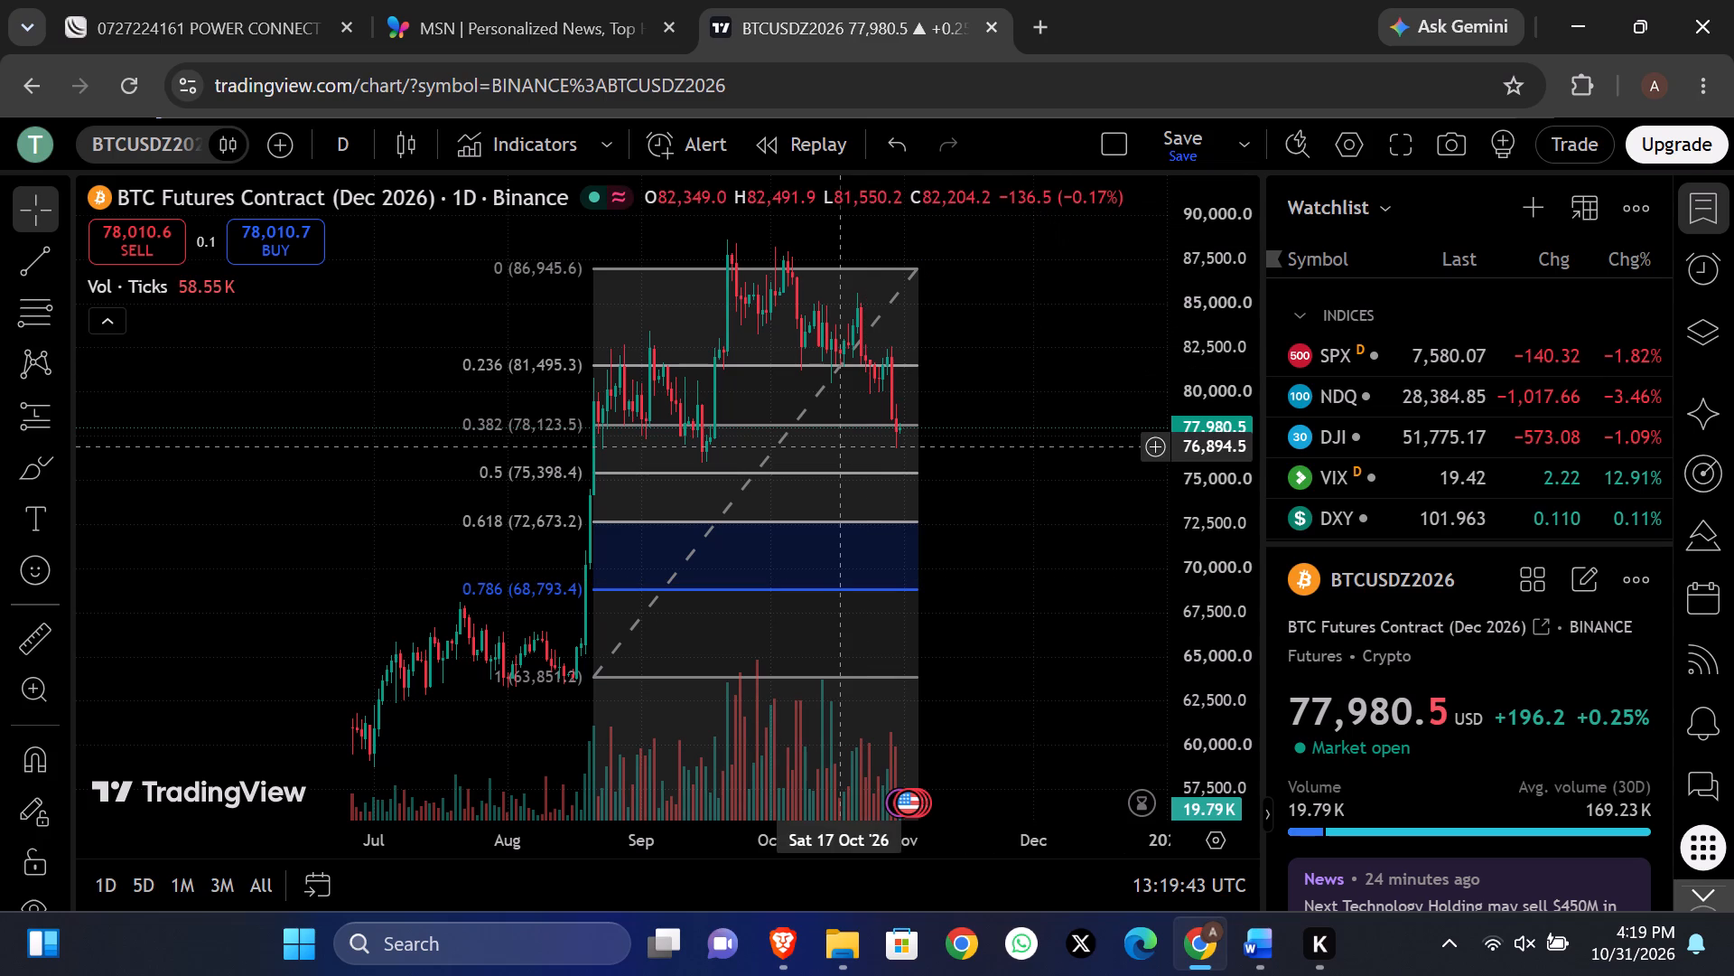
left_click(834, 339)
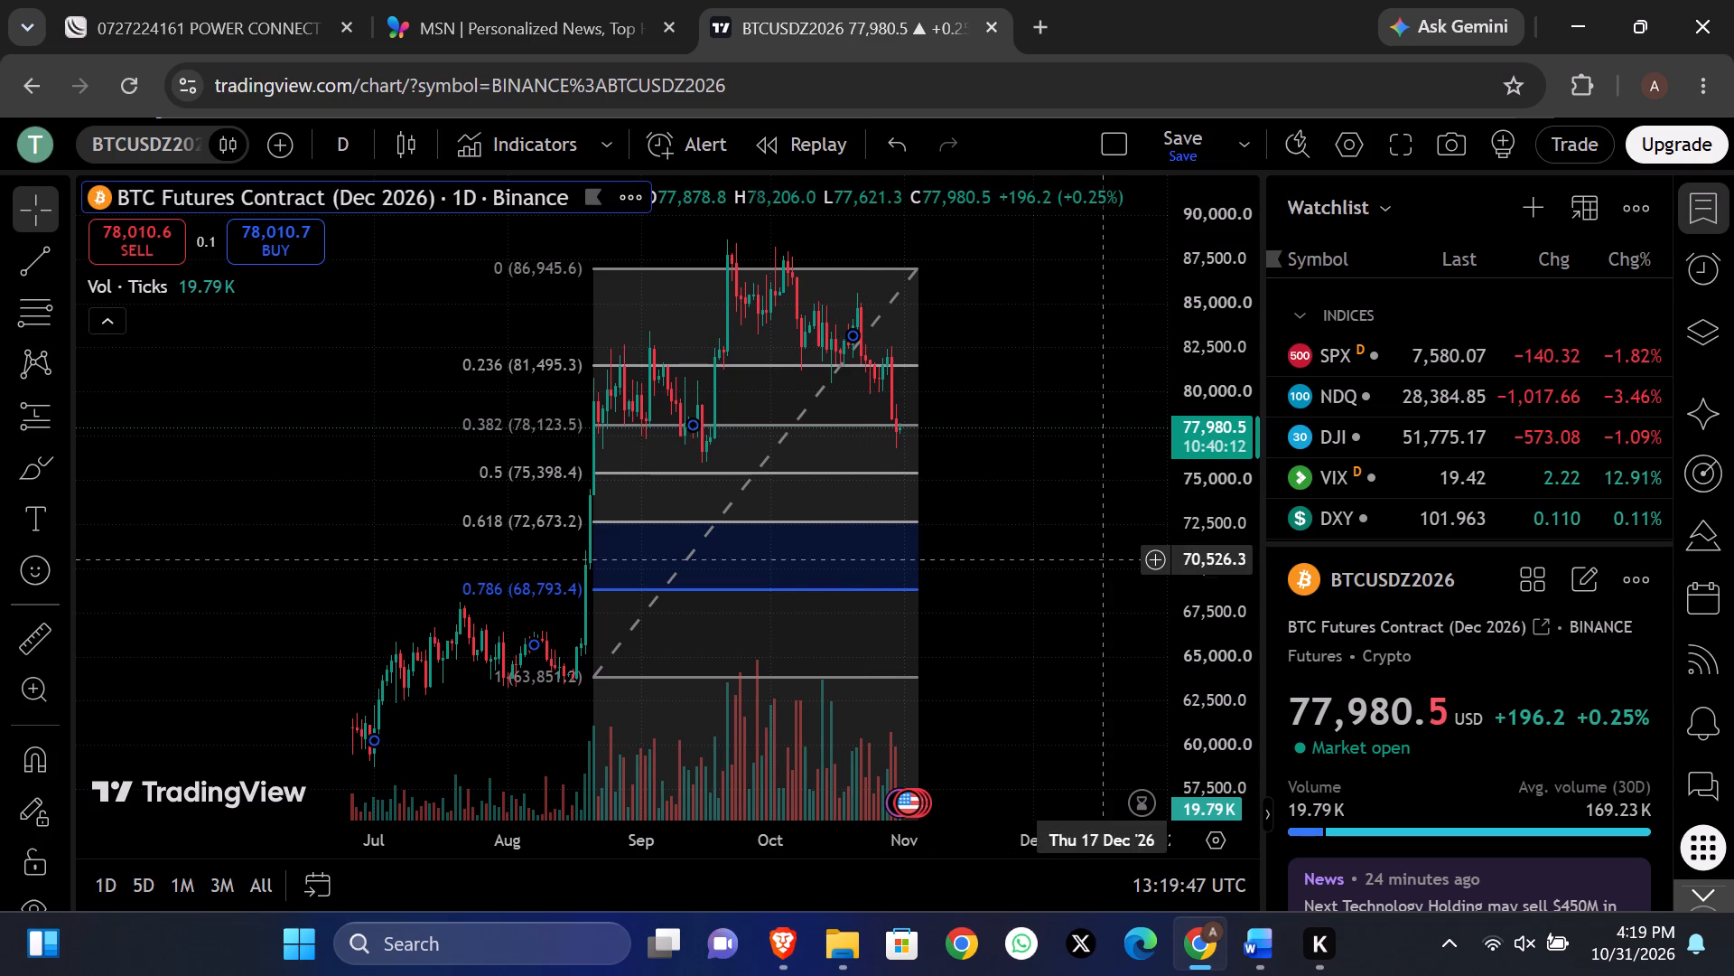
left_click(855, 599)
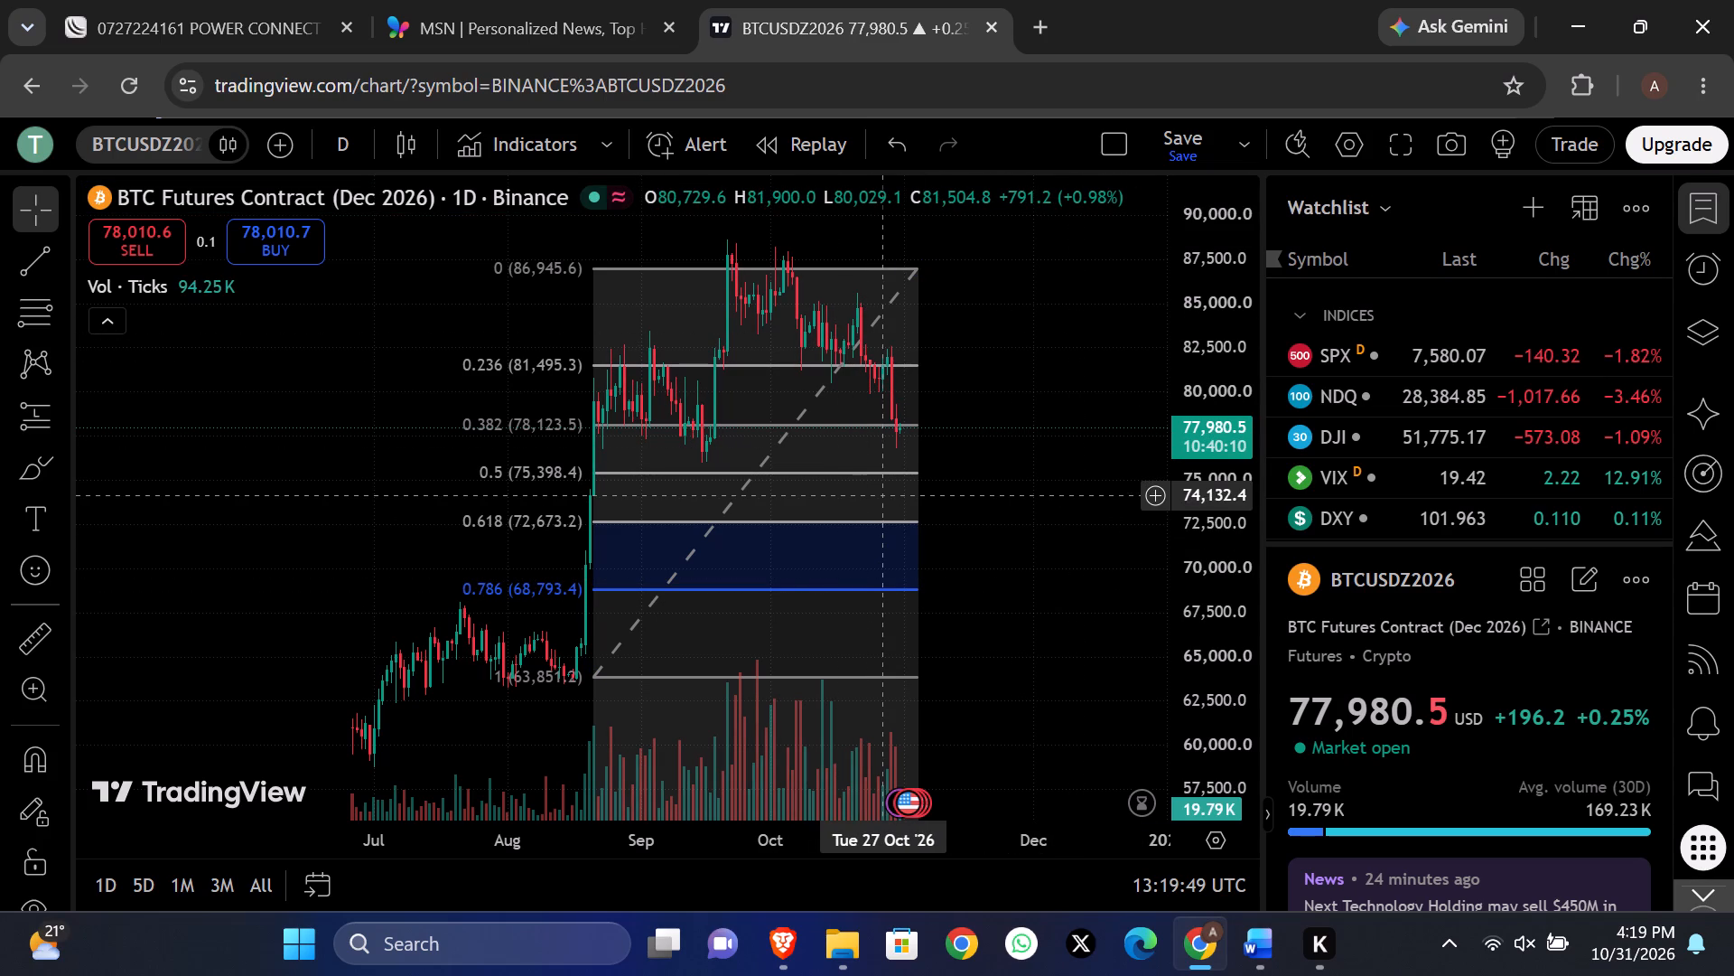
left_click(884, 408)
Change the Fib retracement's 0.786 level to a lighter blue and raise its opacity slightly.
left_click(916, 270)
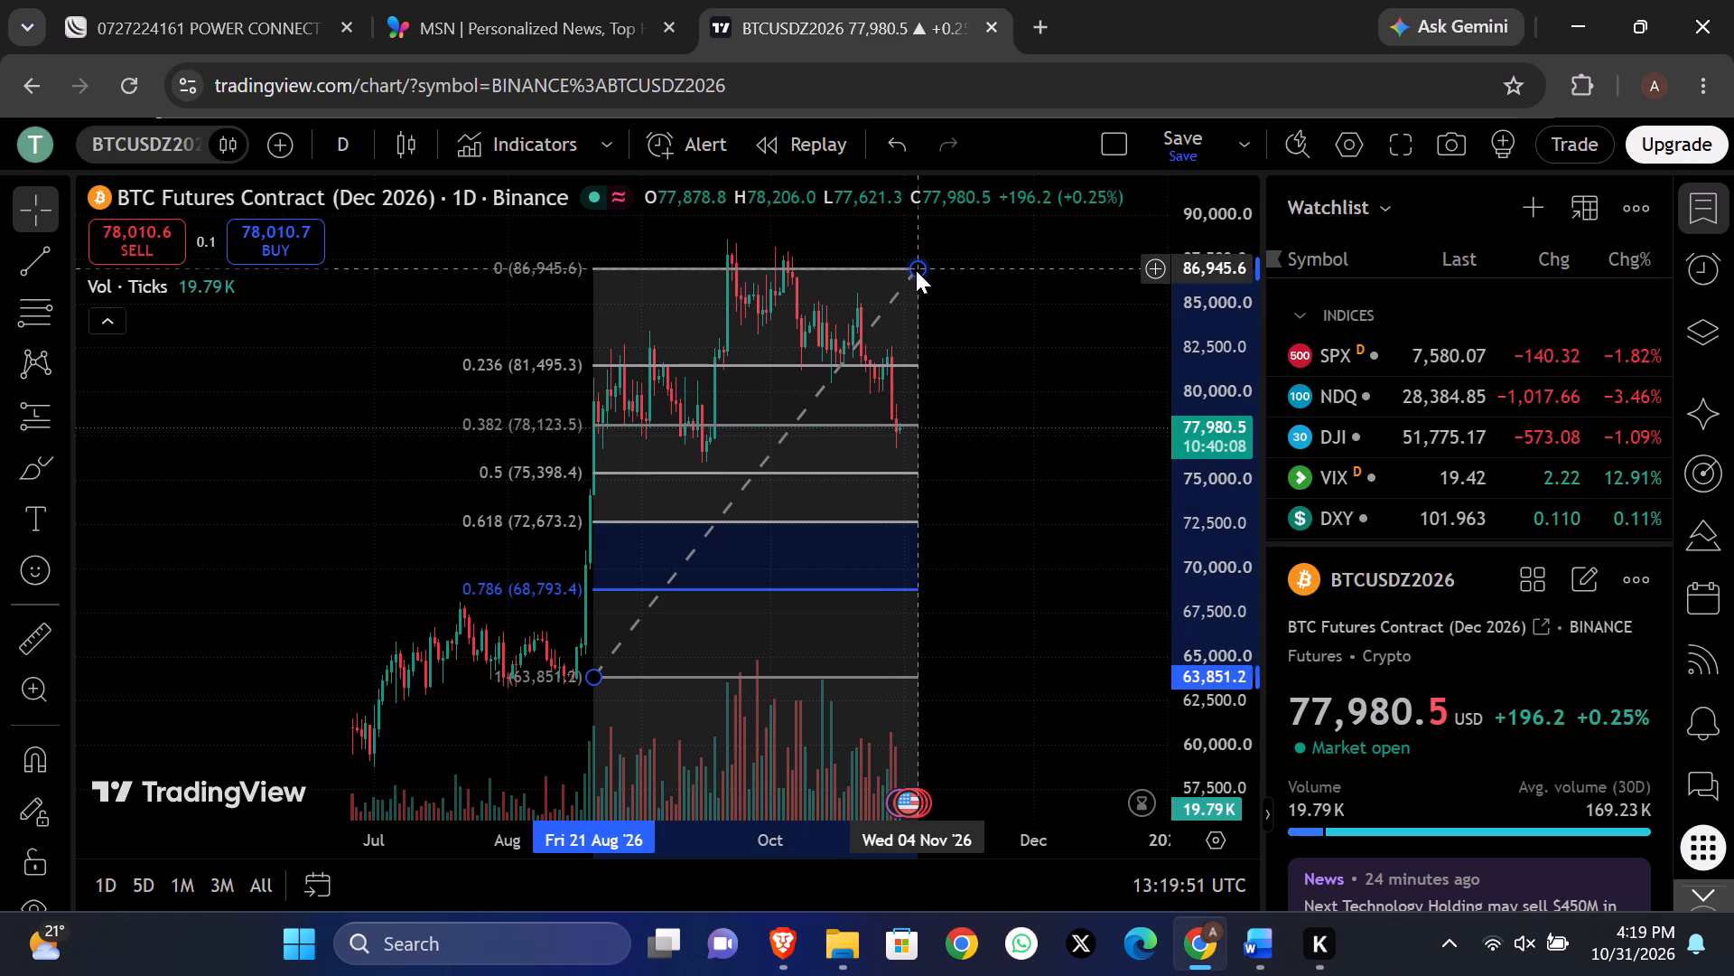
left_click(1127, 219)
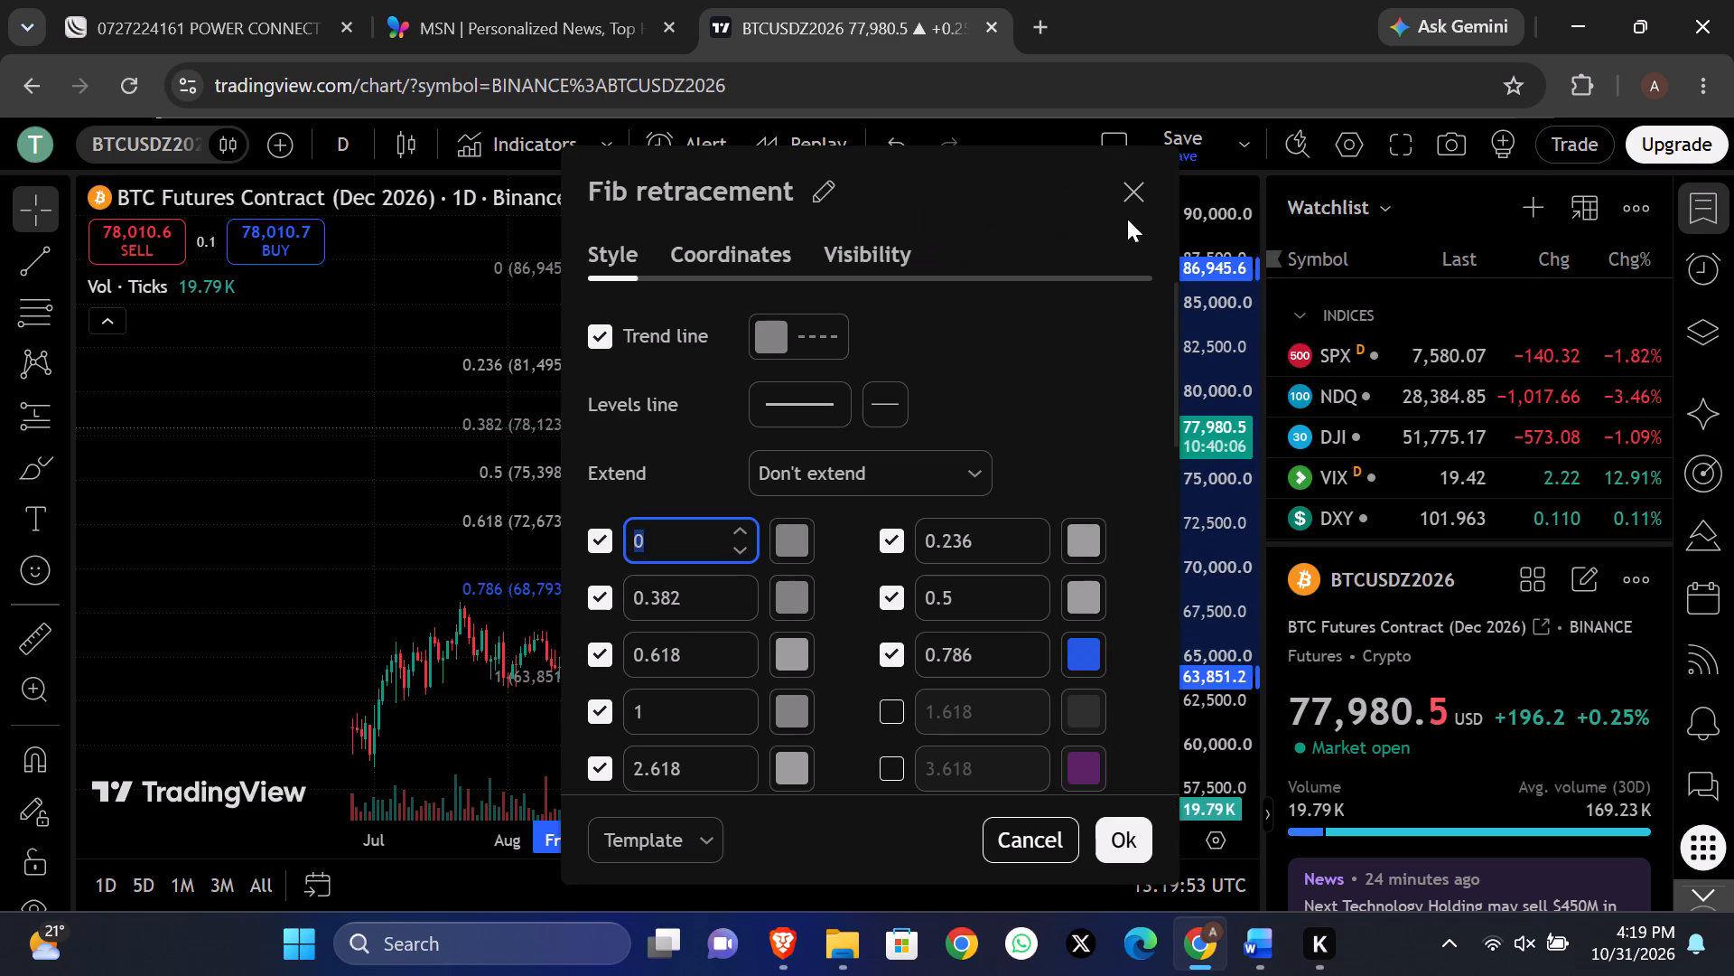
left_click(1095, 657)
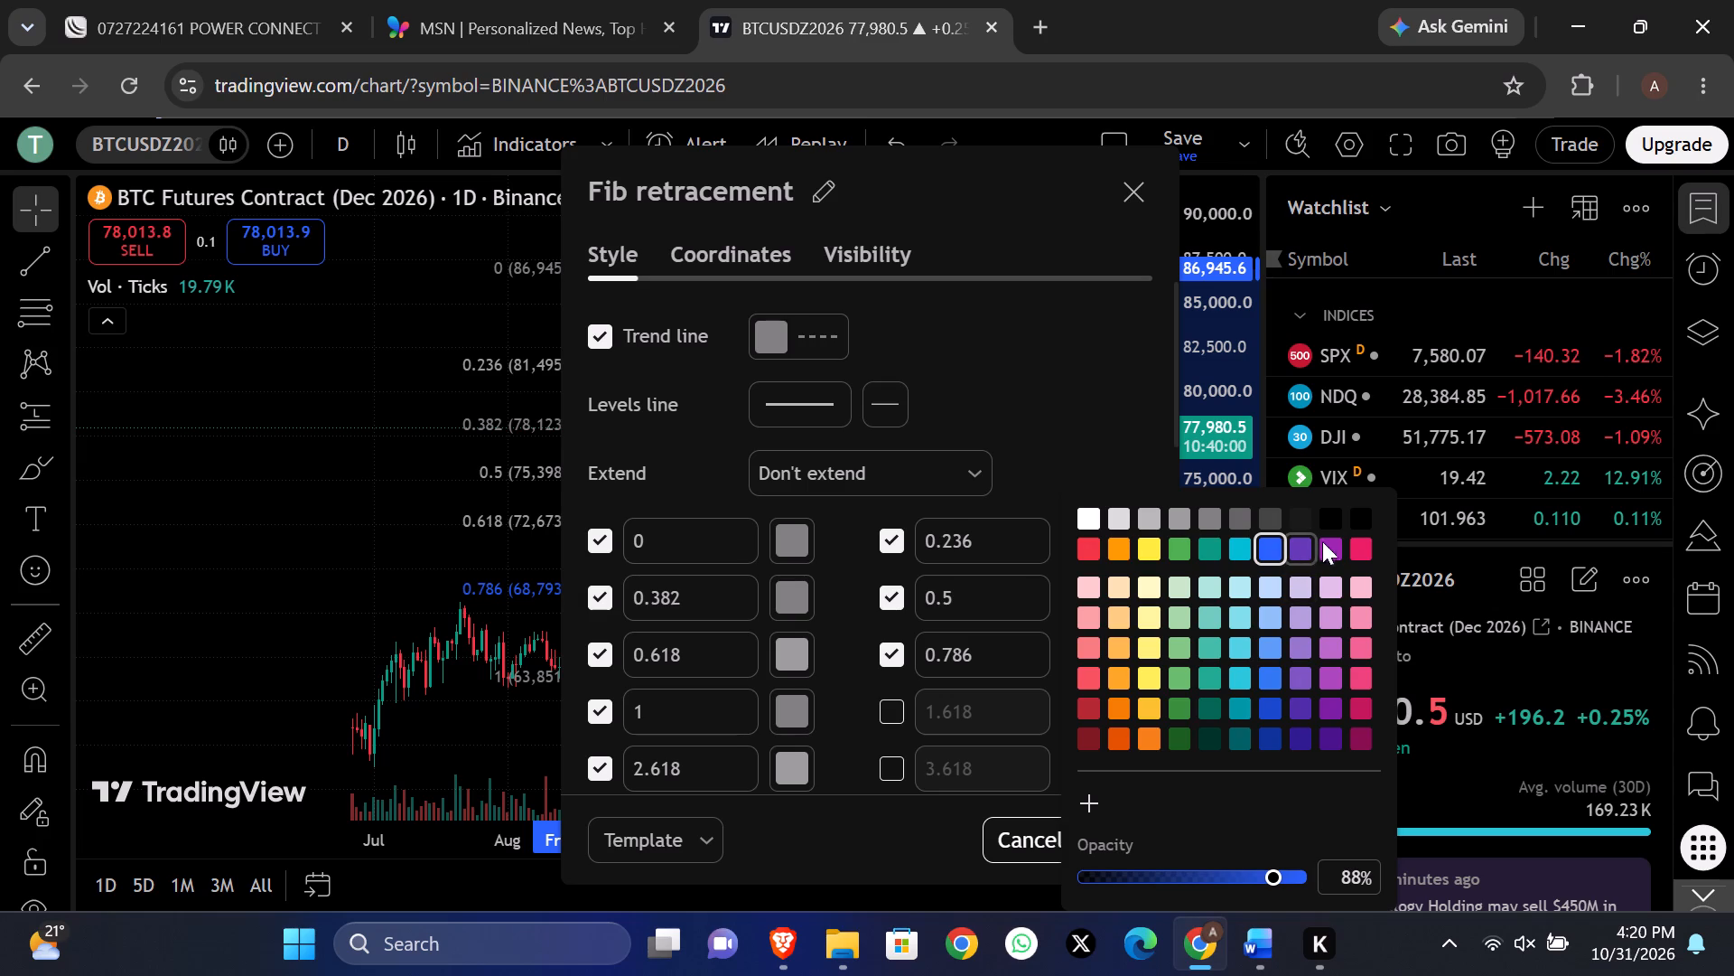
left_click(1269, 651)
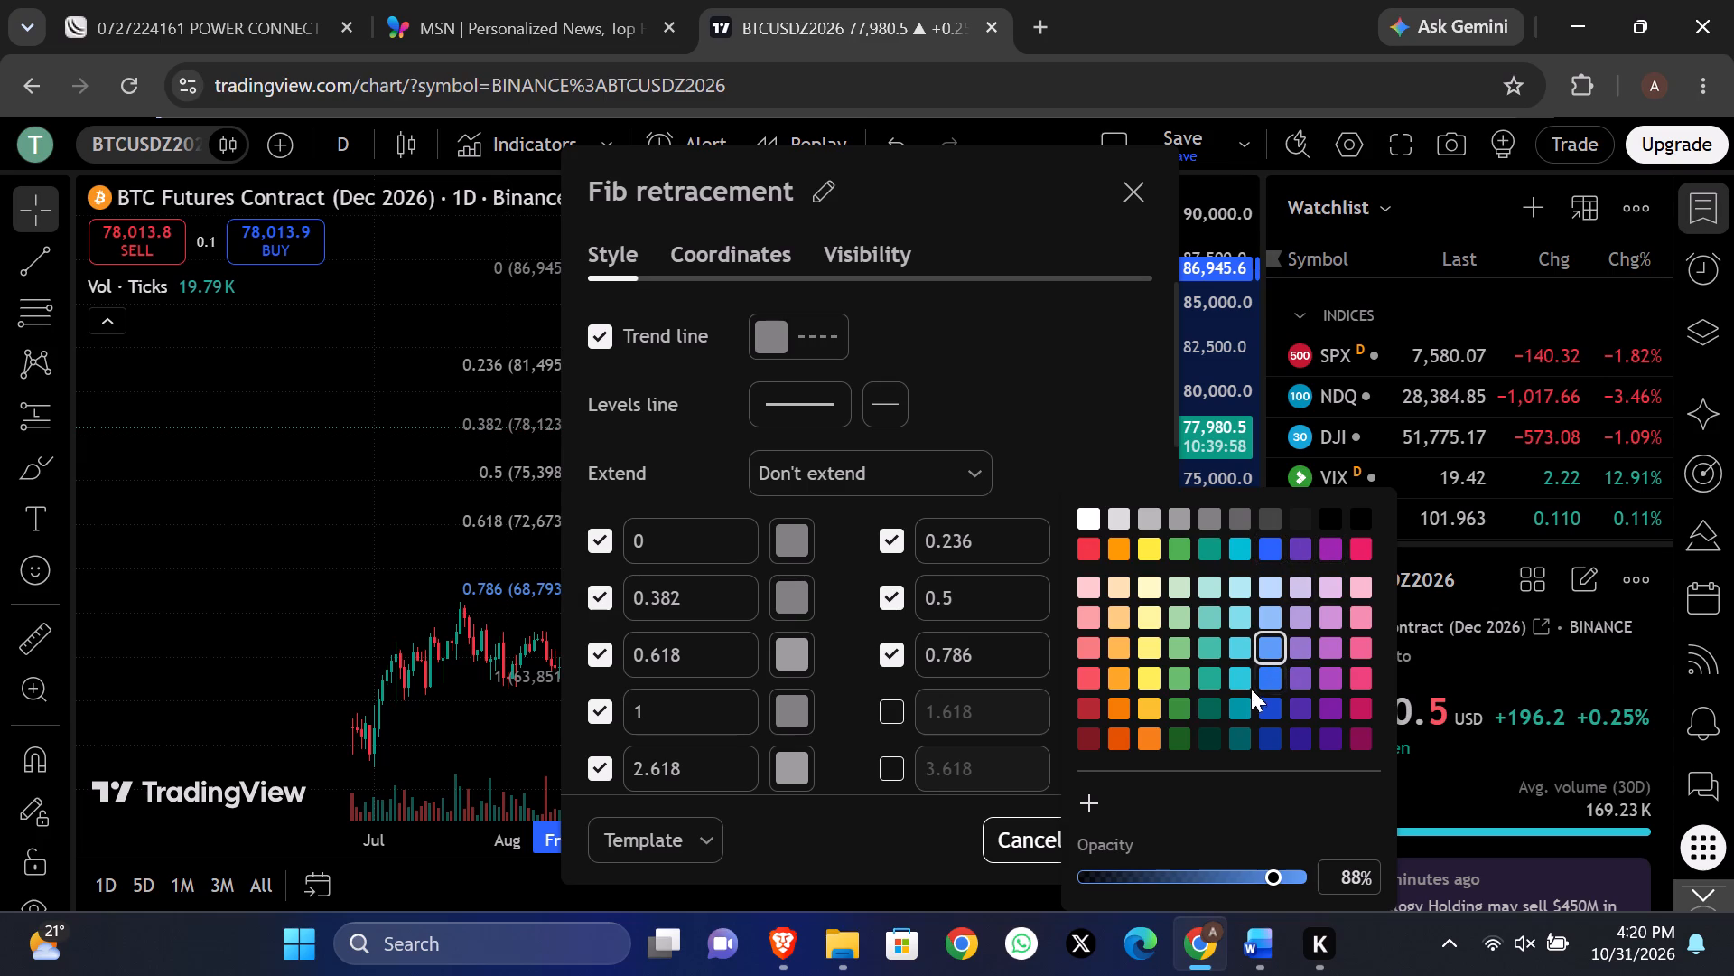
left_click_drag(1272, 880, 1281, 880)
left_click(1435, 786)
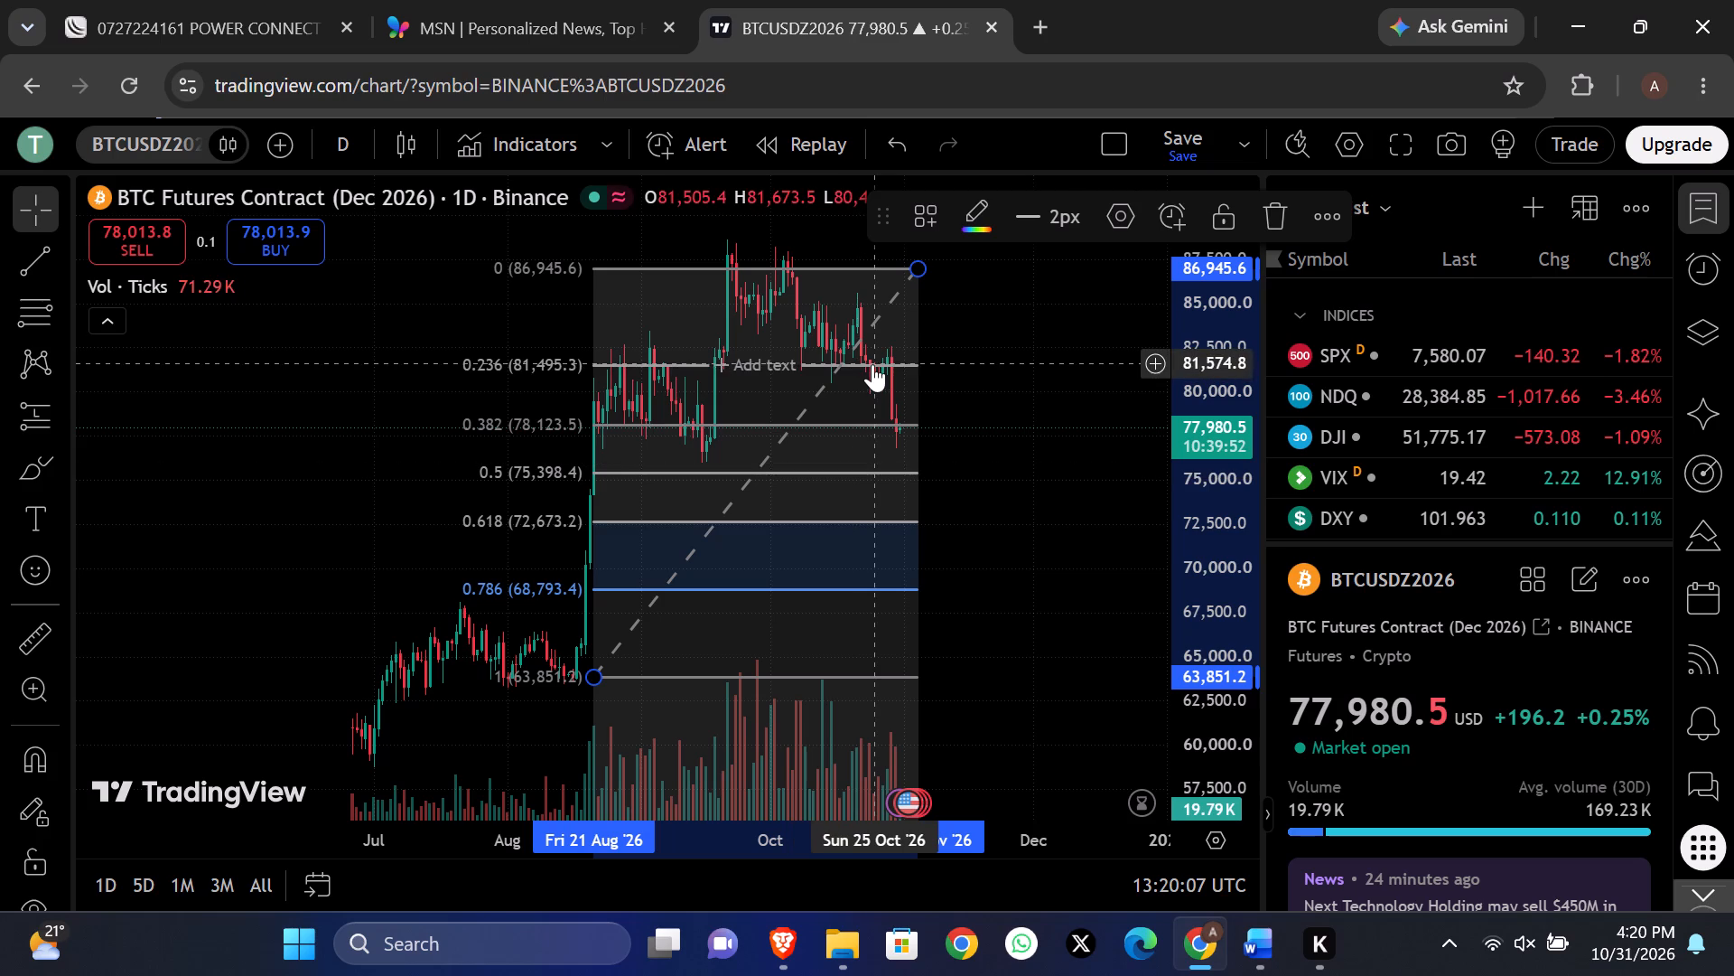
Recolour the Fib retracement's 0 level to very light grey.
left_click(872, 322)
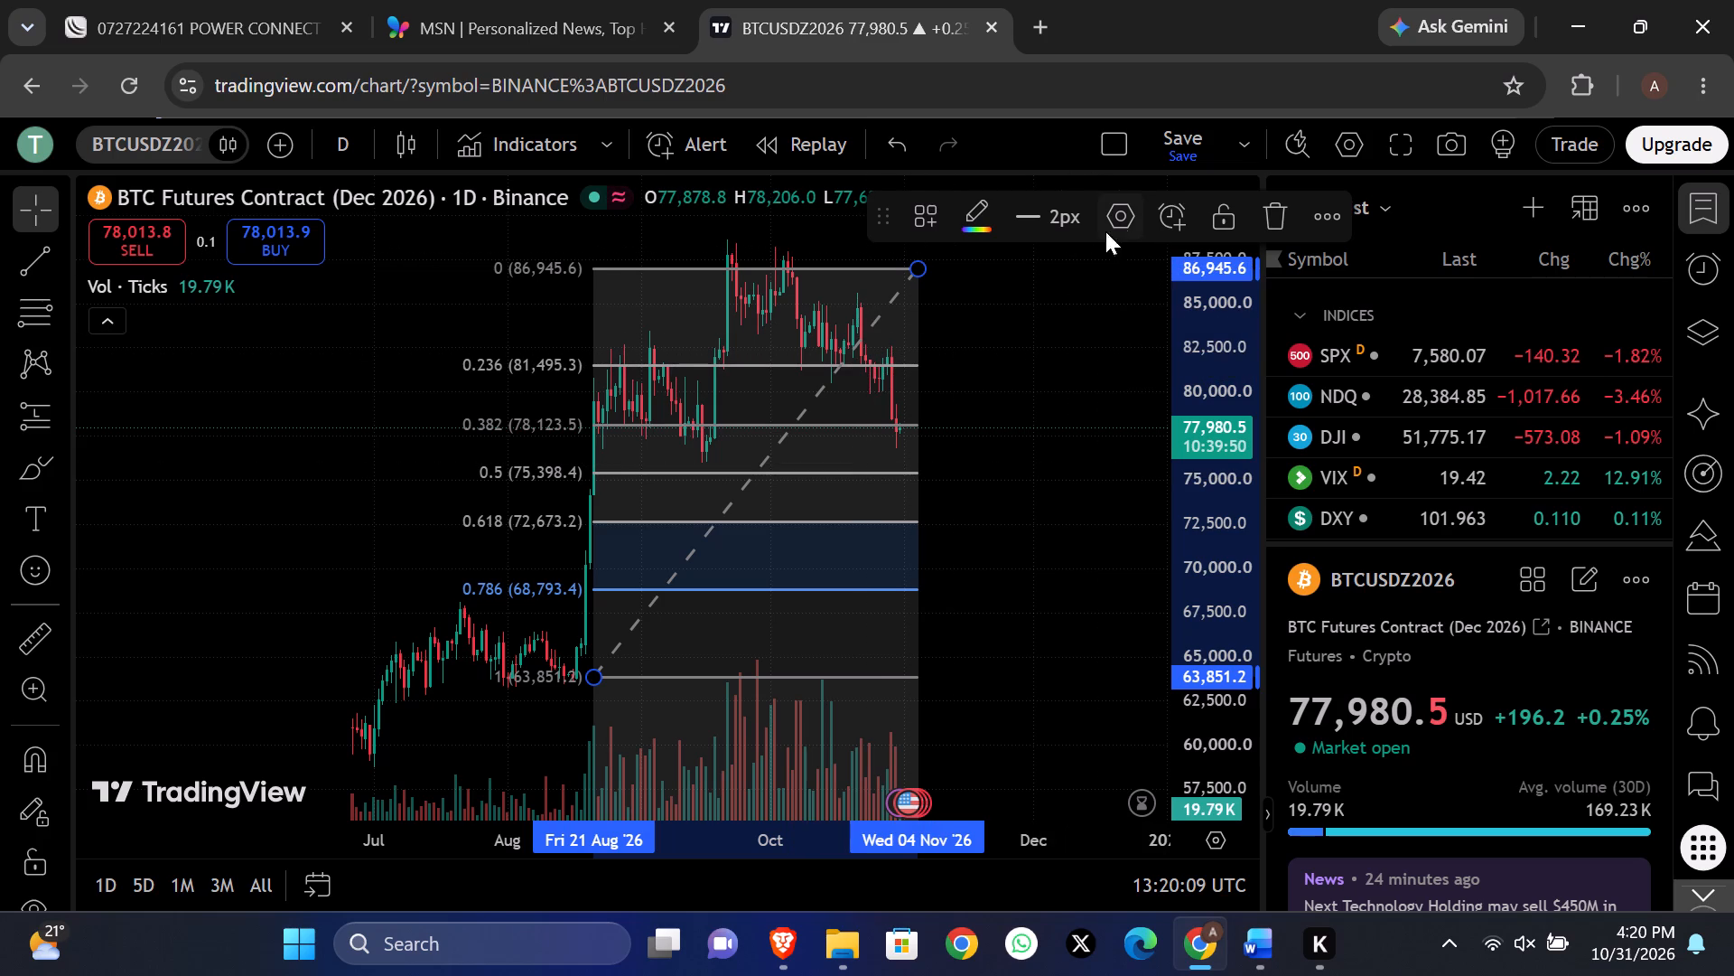
left_click(1123, 211)
left_click(779, 534)
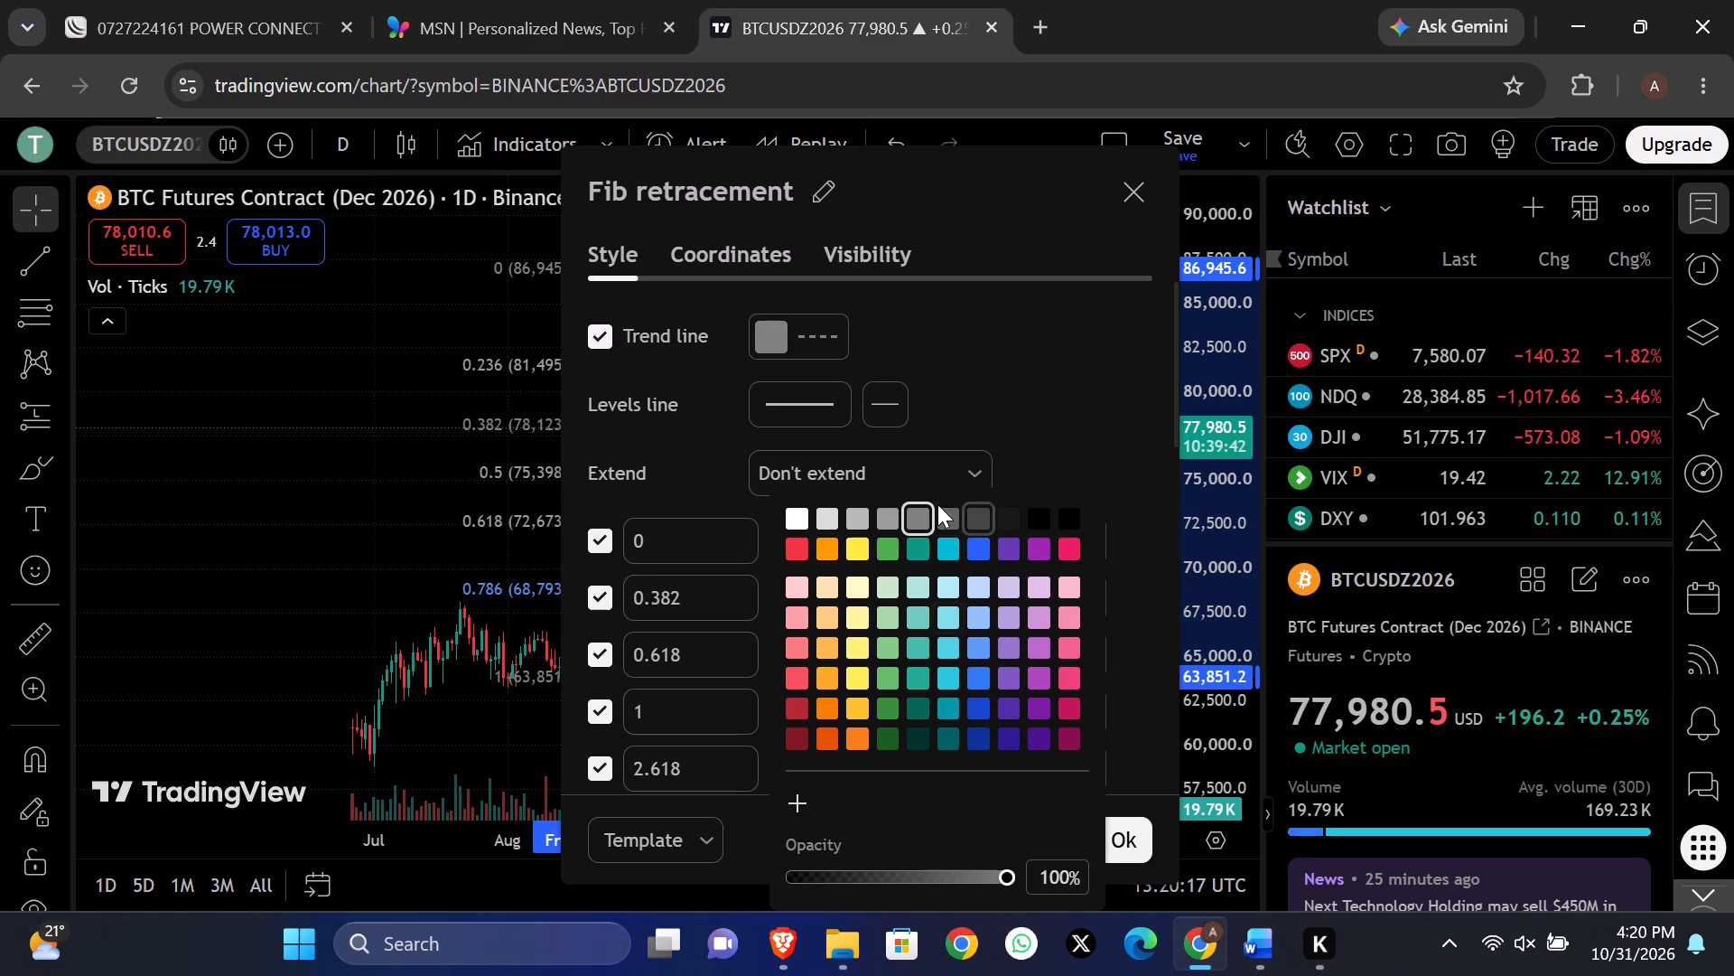
left_click(825, 516)
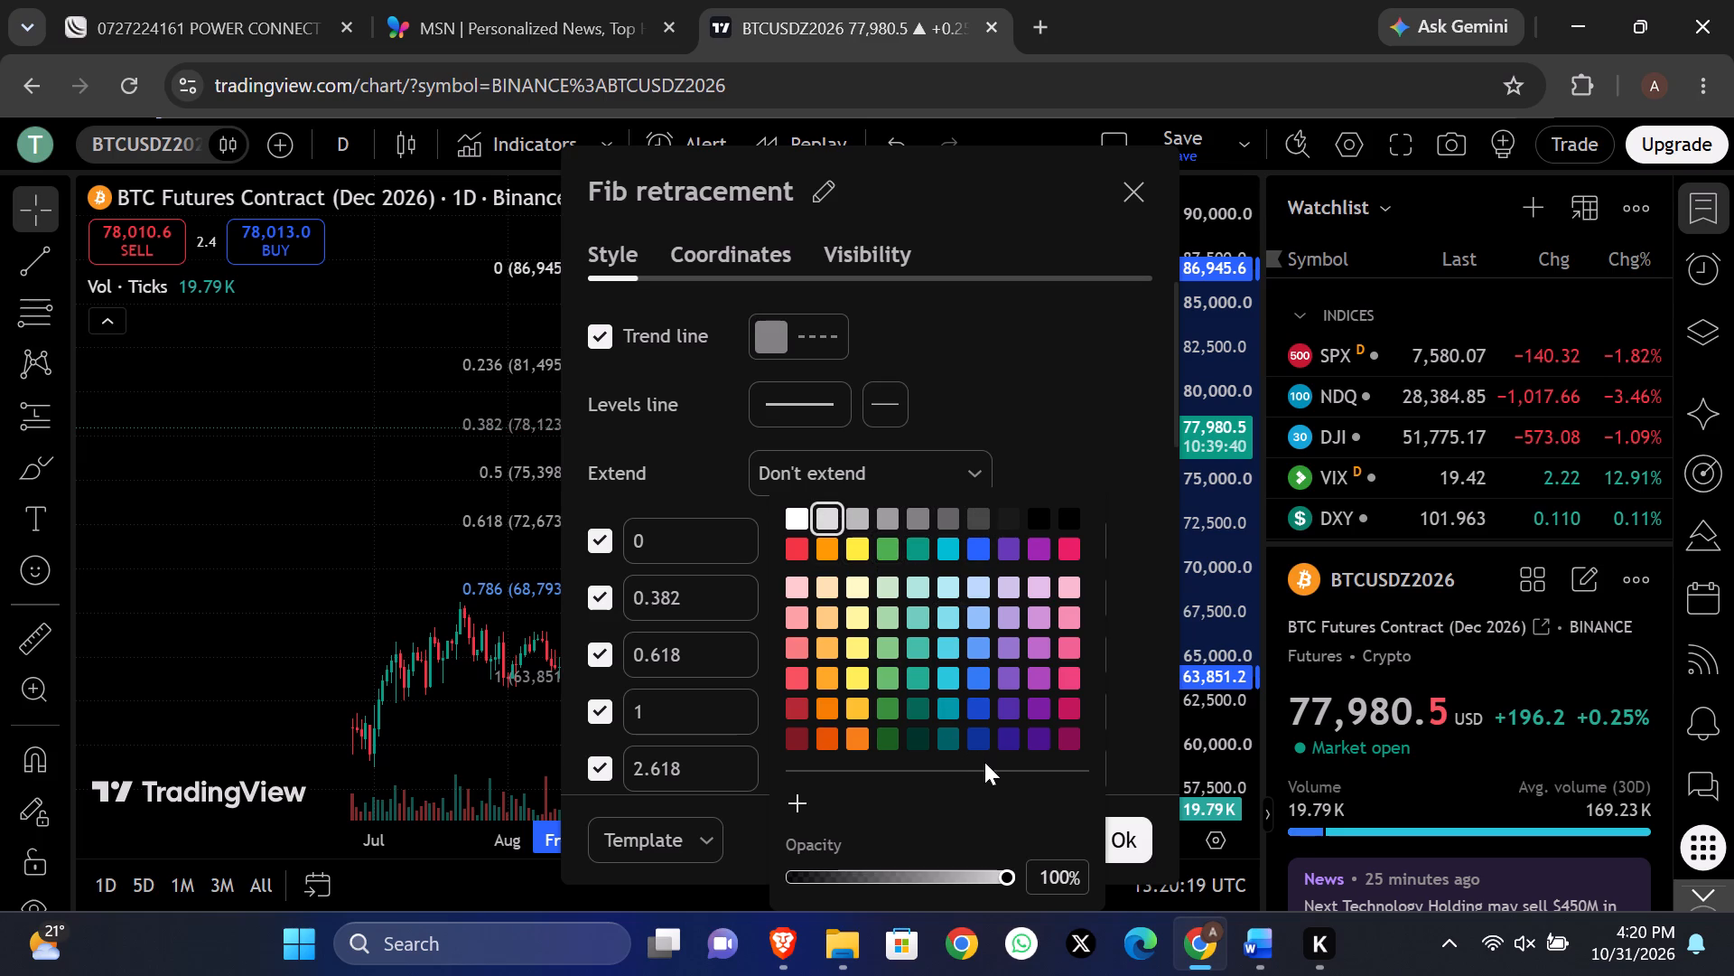
left_click(1152, 762)
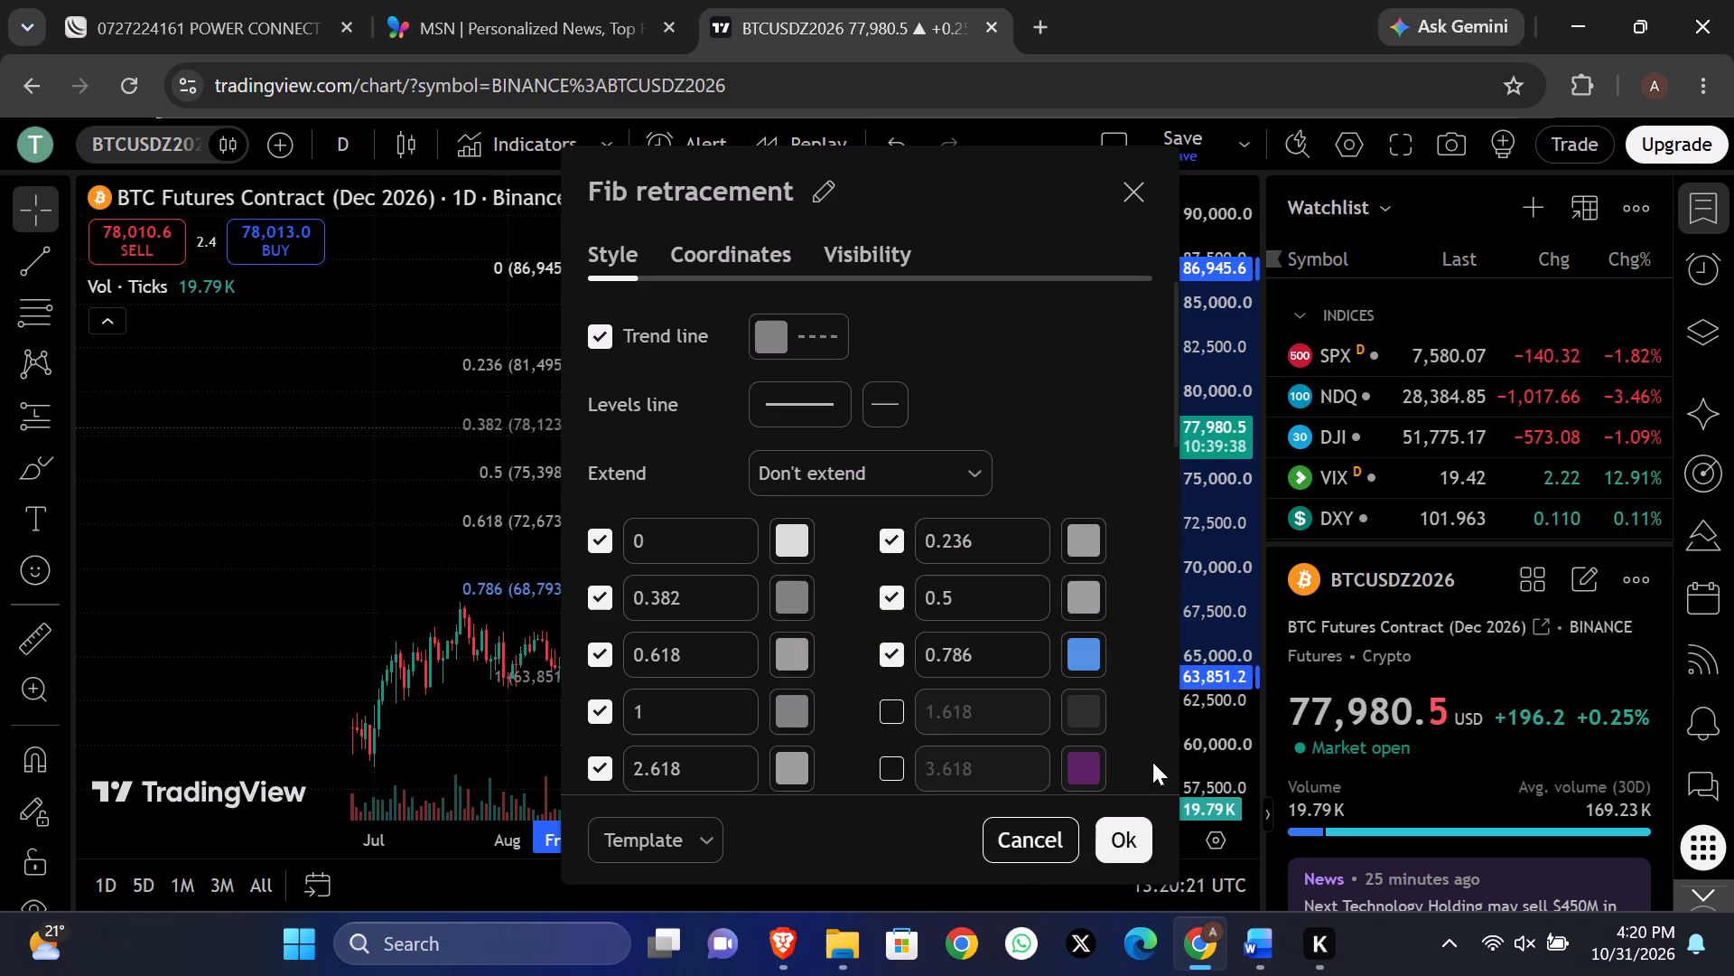
left_click(189, 502)
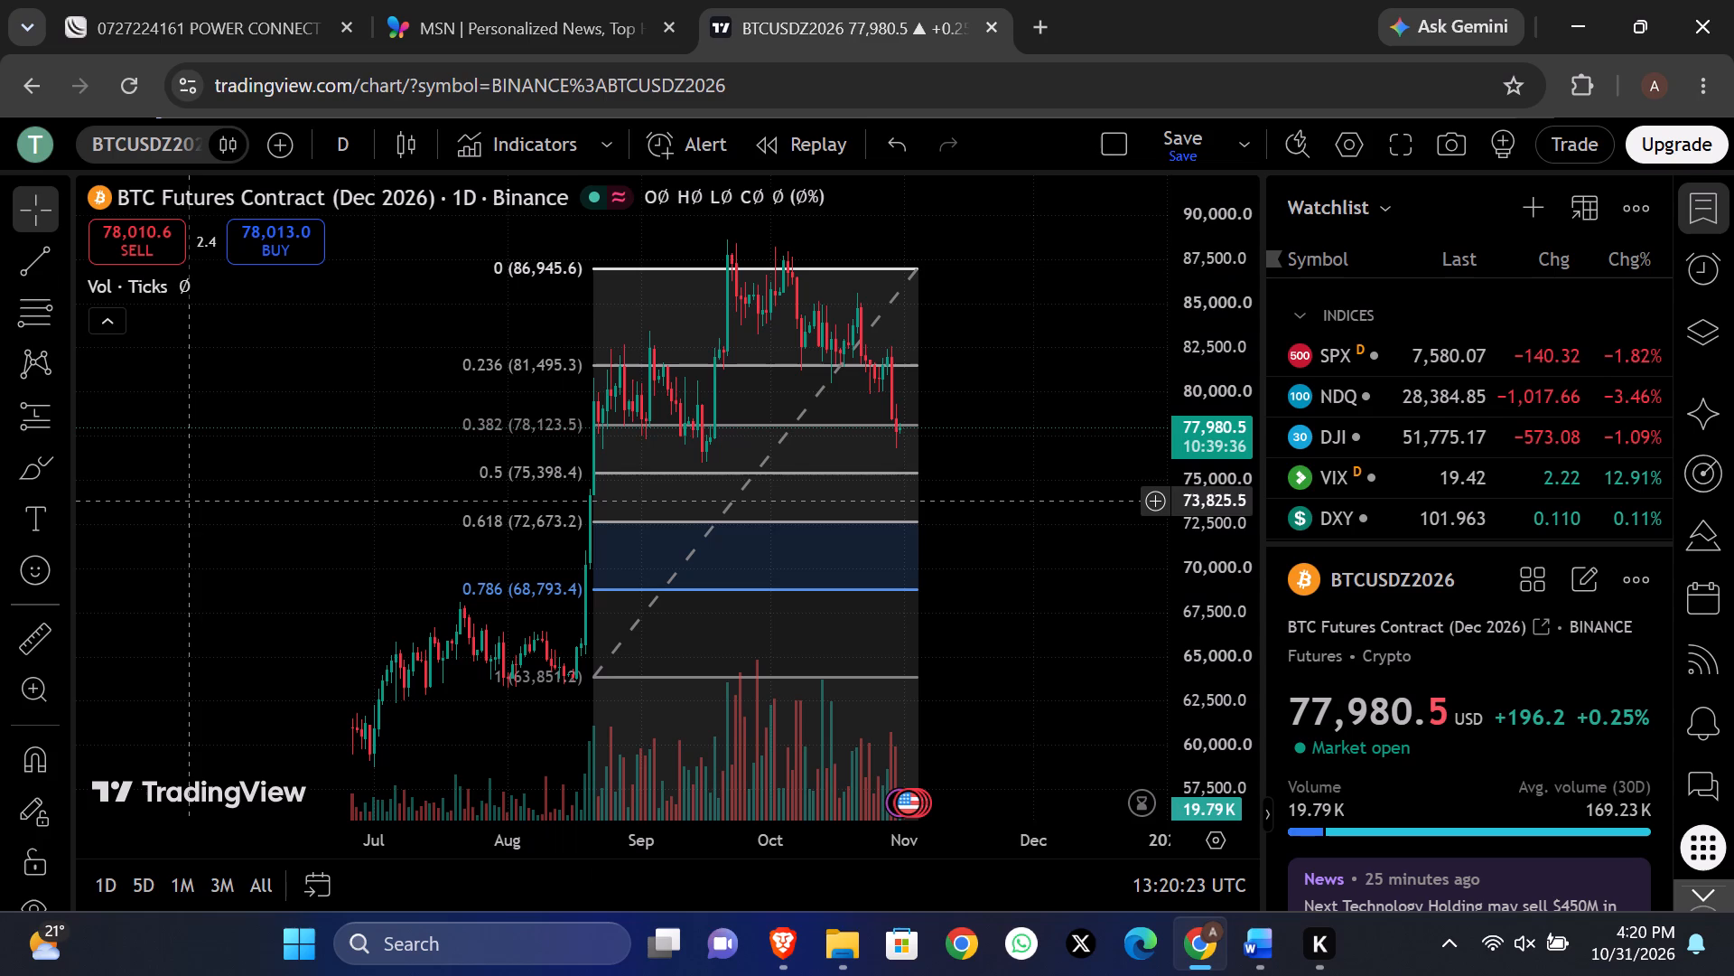
left_click(973, 615)
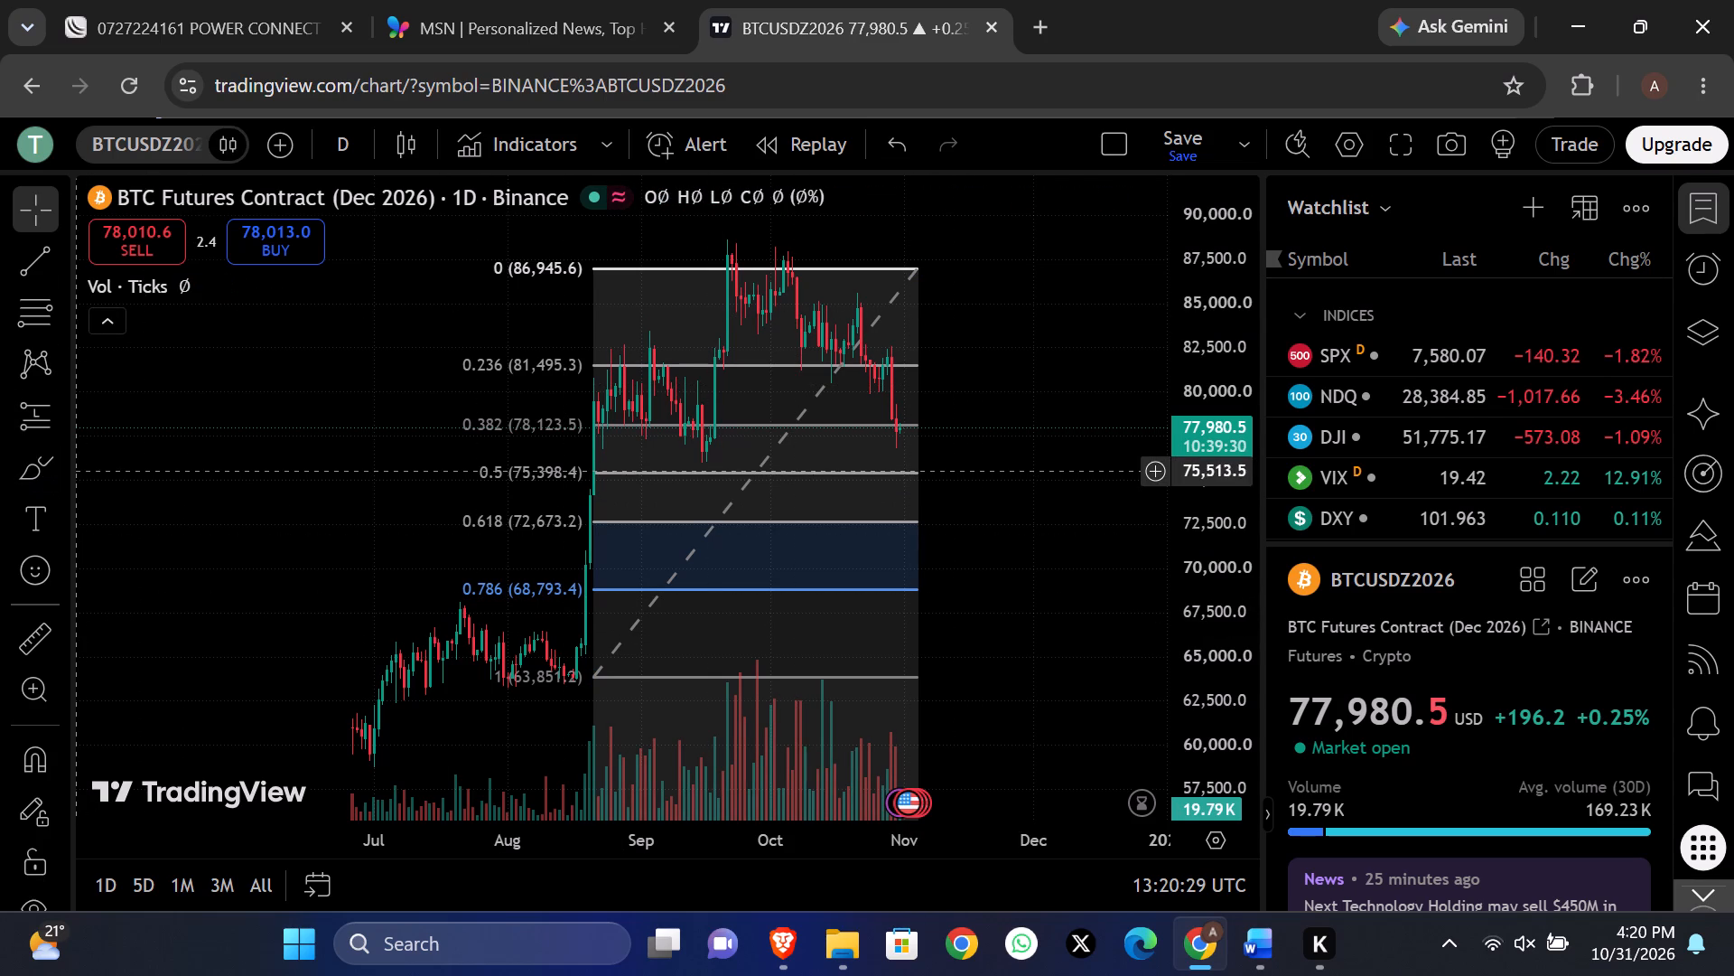
Draw a rectangle spanning the 0.618–0.786 zone, from about 72,598 on 19 Nov '26 to about 68,762 on 16 Dec '26.
left_click(66, 470)
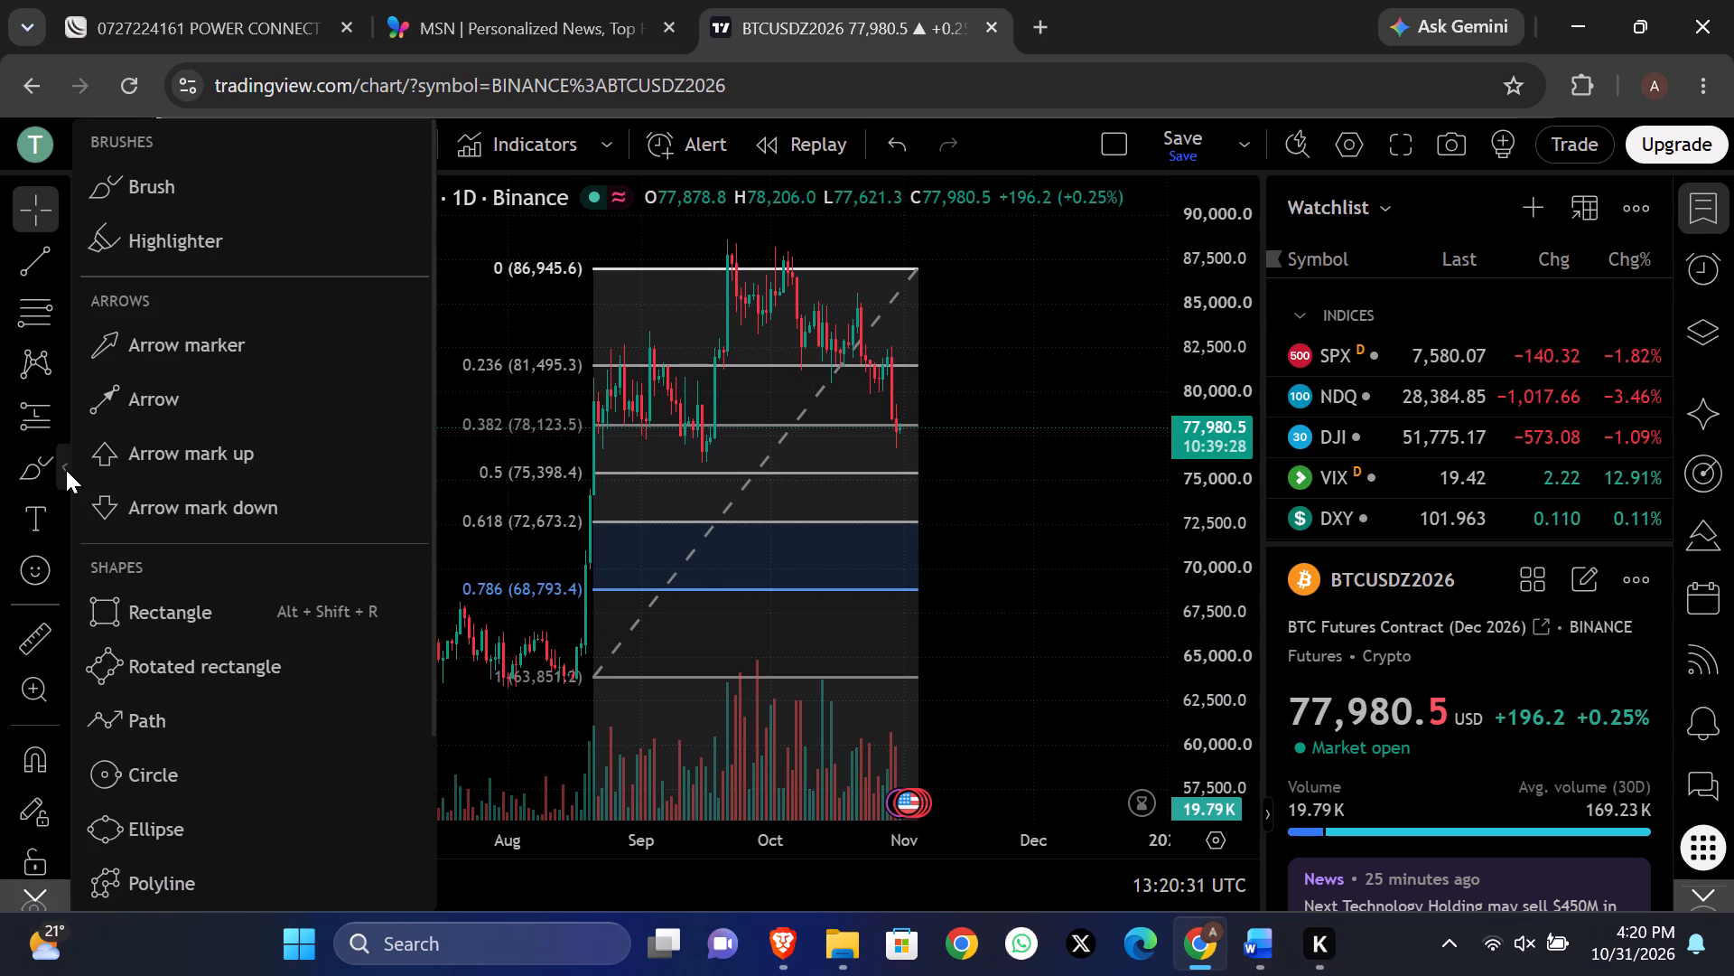
scroll(104, 485, "down", 1)
left_click(135, 548)
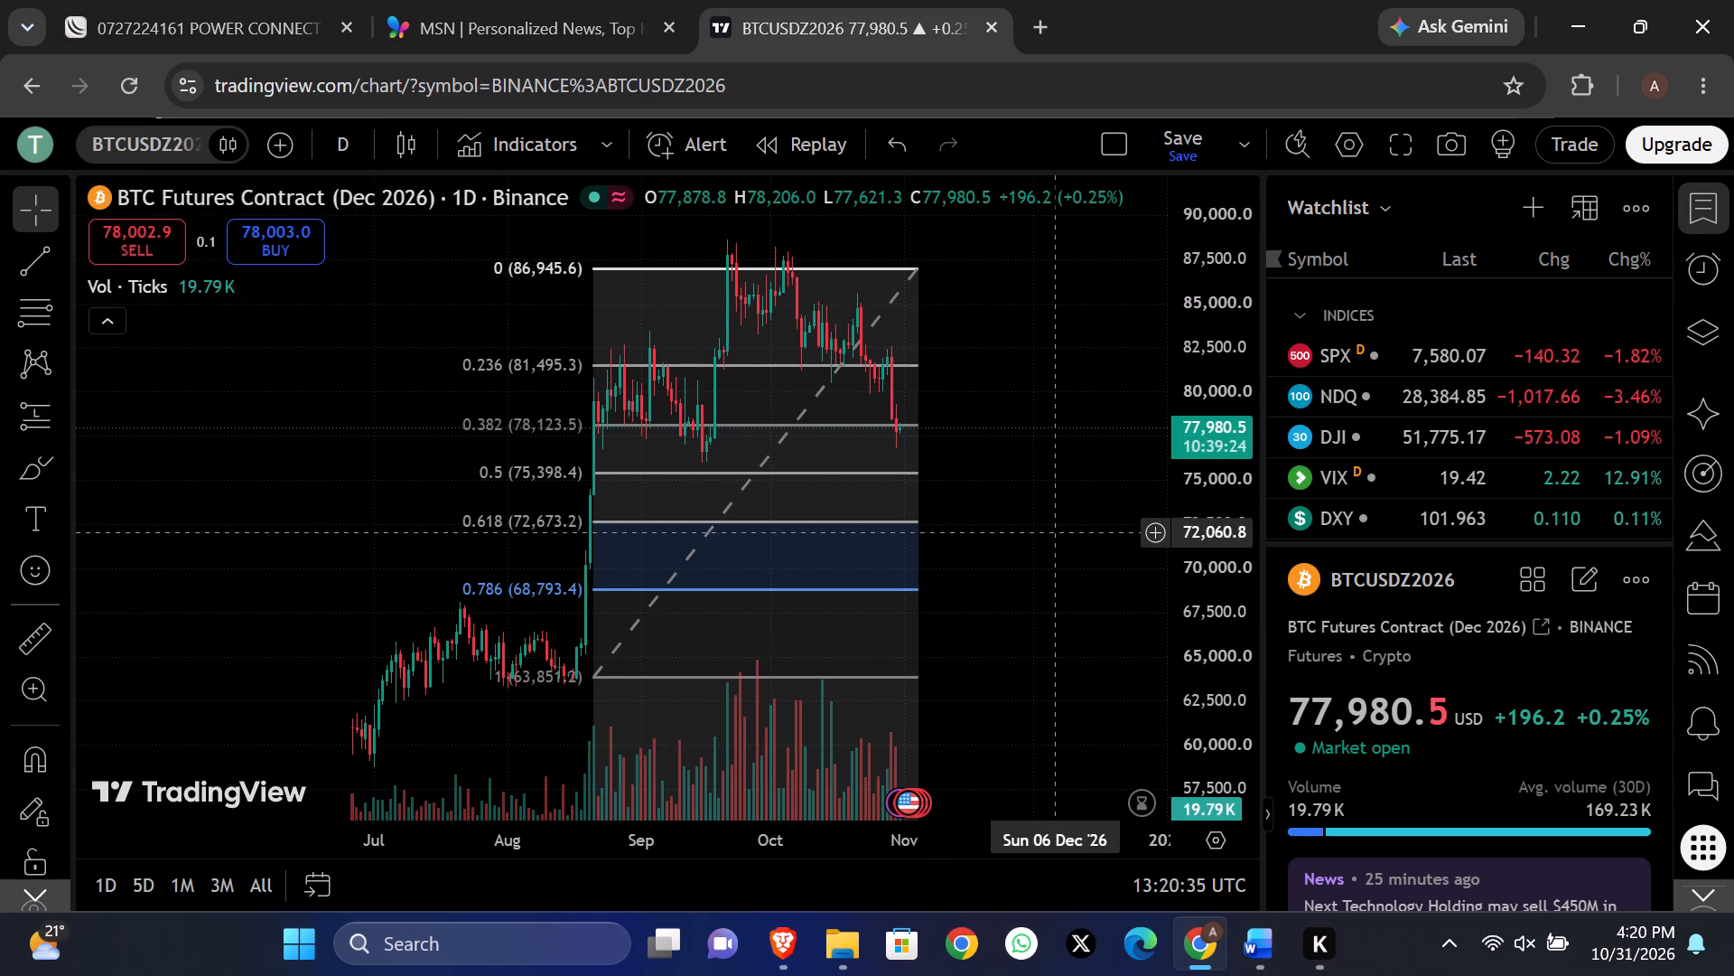
left_click_drag(1069, 518, 1027, 576)
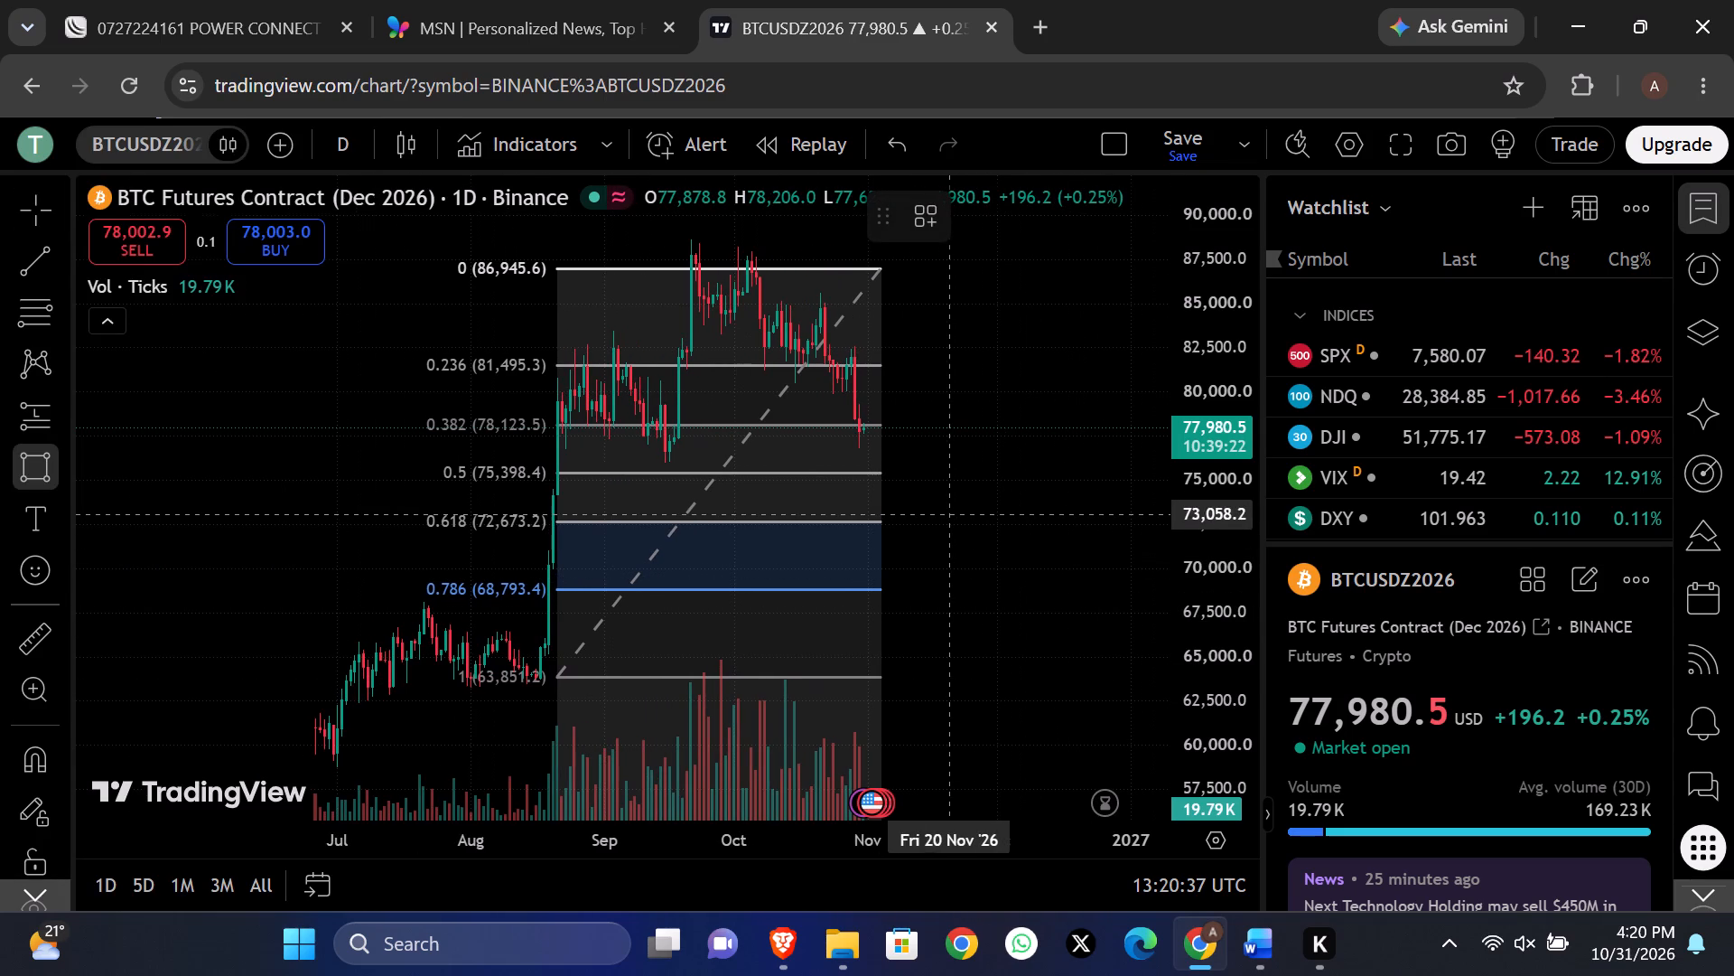
left_click_drag(945, 522, 1044, 580)
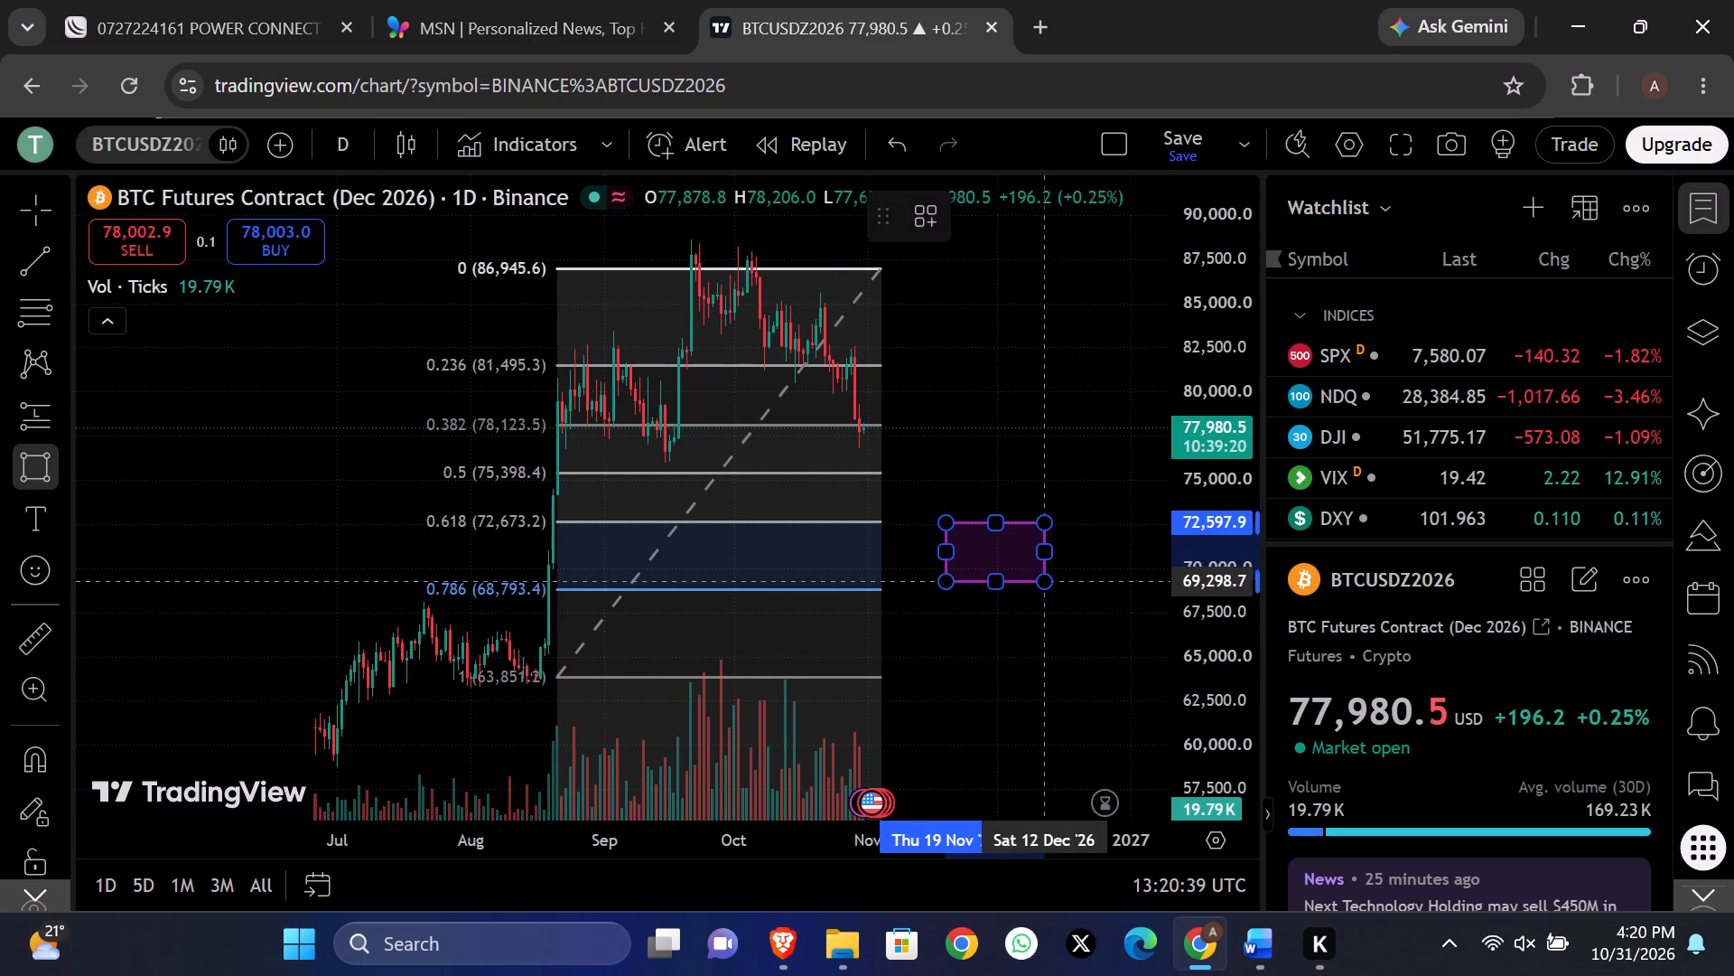
left_click_drag(1044, 580, 1062, 590)
left_click(1062, 590)
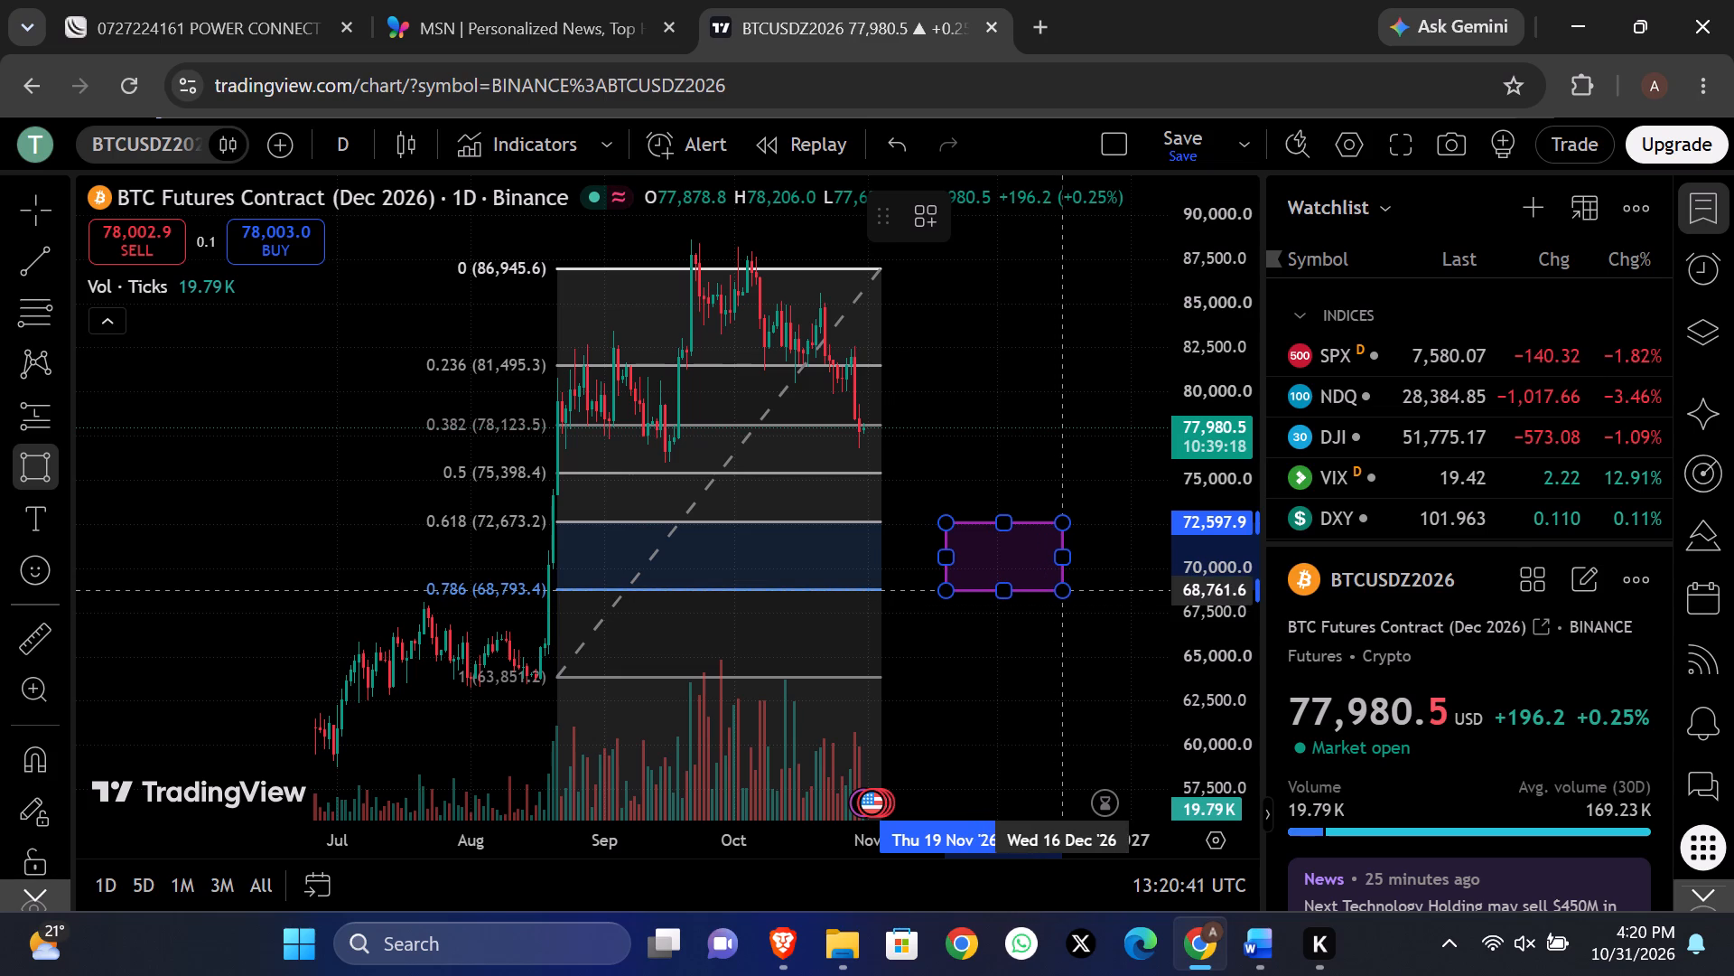
left_click(779, 543)
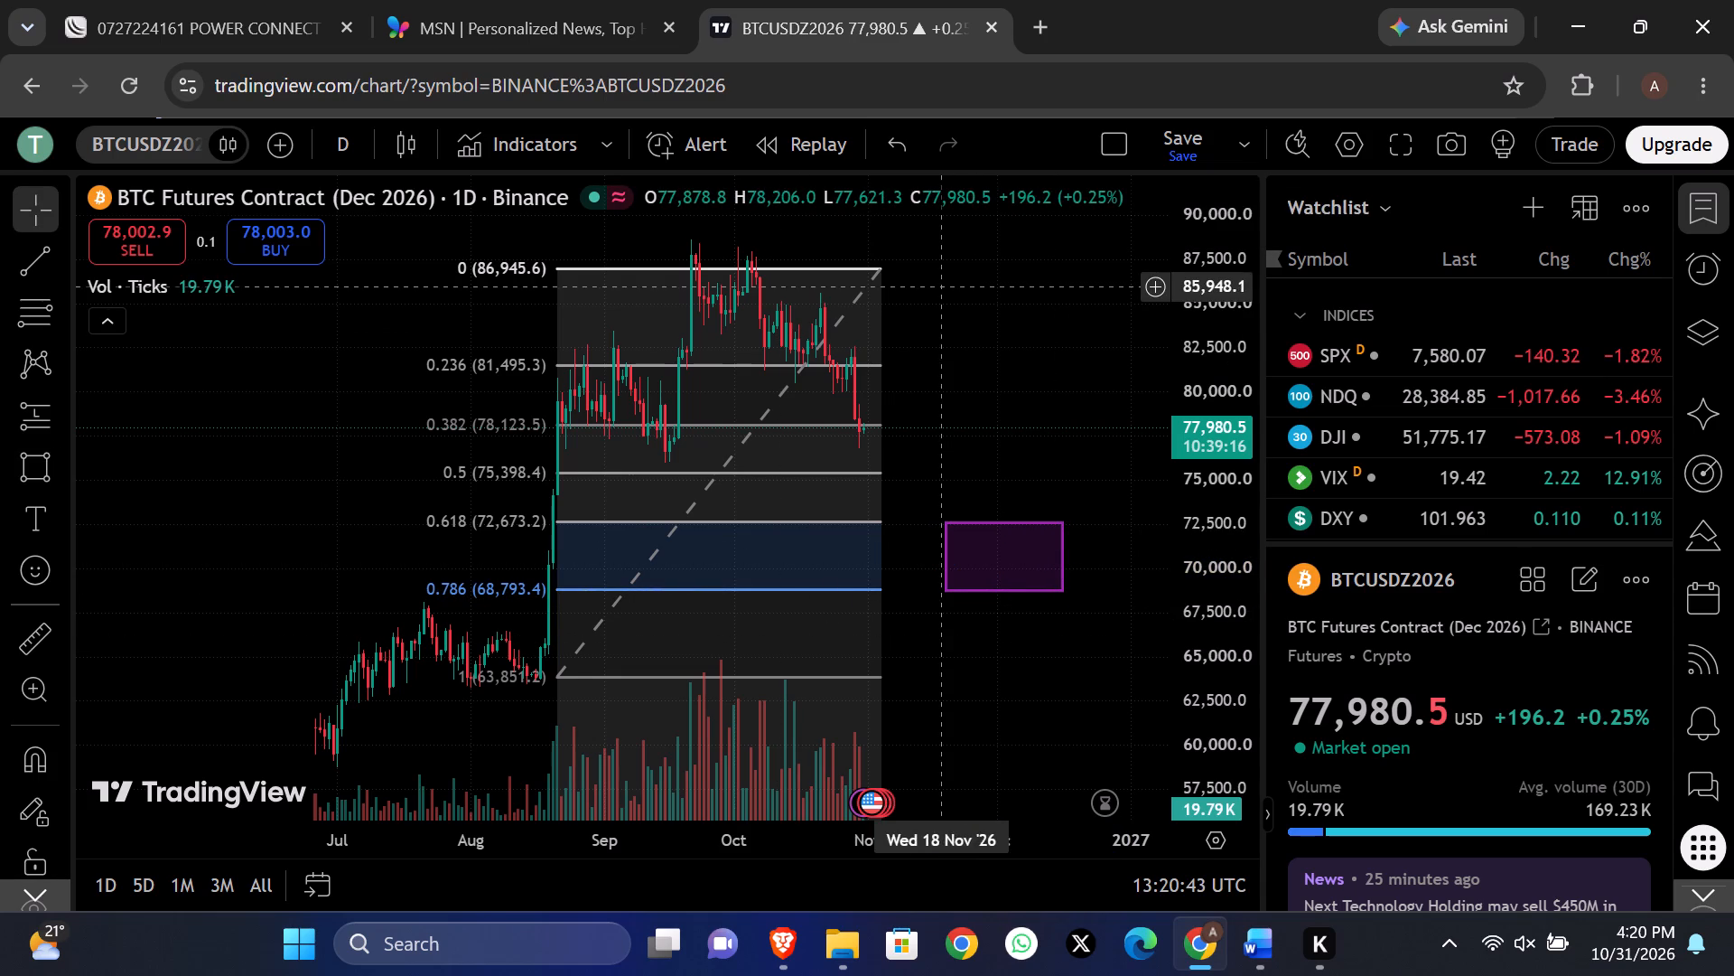
Delete the Fib retracement from the chart, keeping the rectangle.
left_click(837, 312)
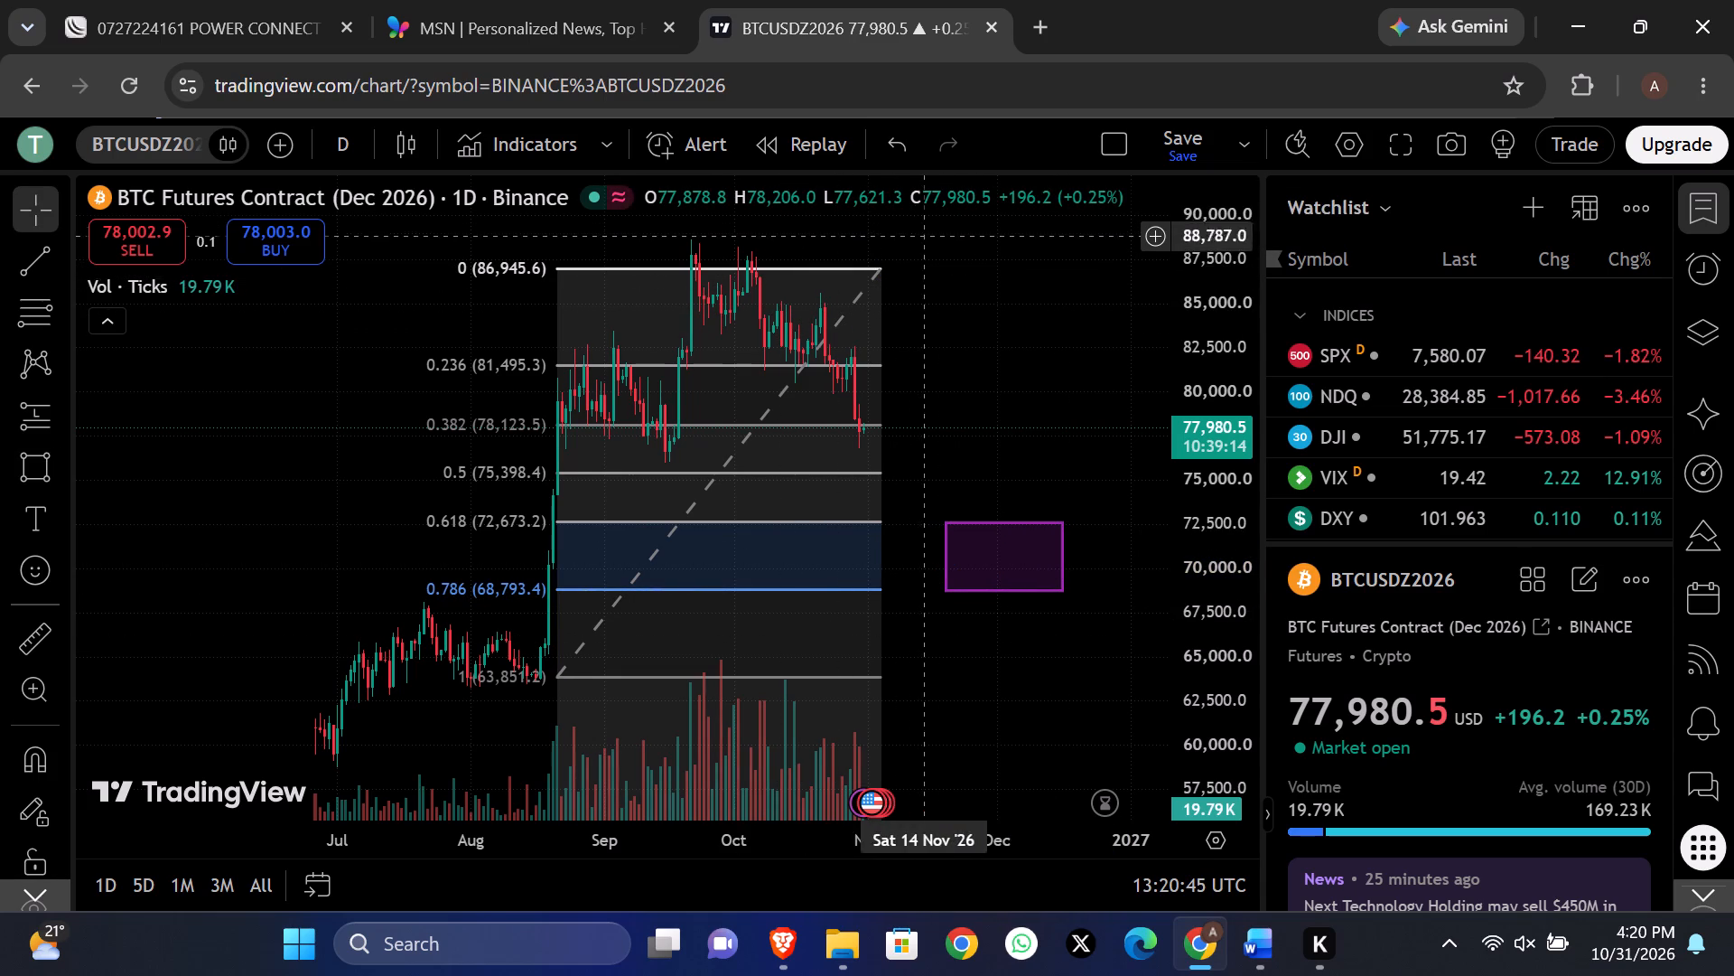
left_click(882, 272)
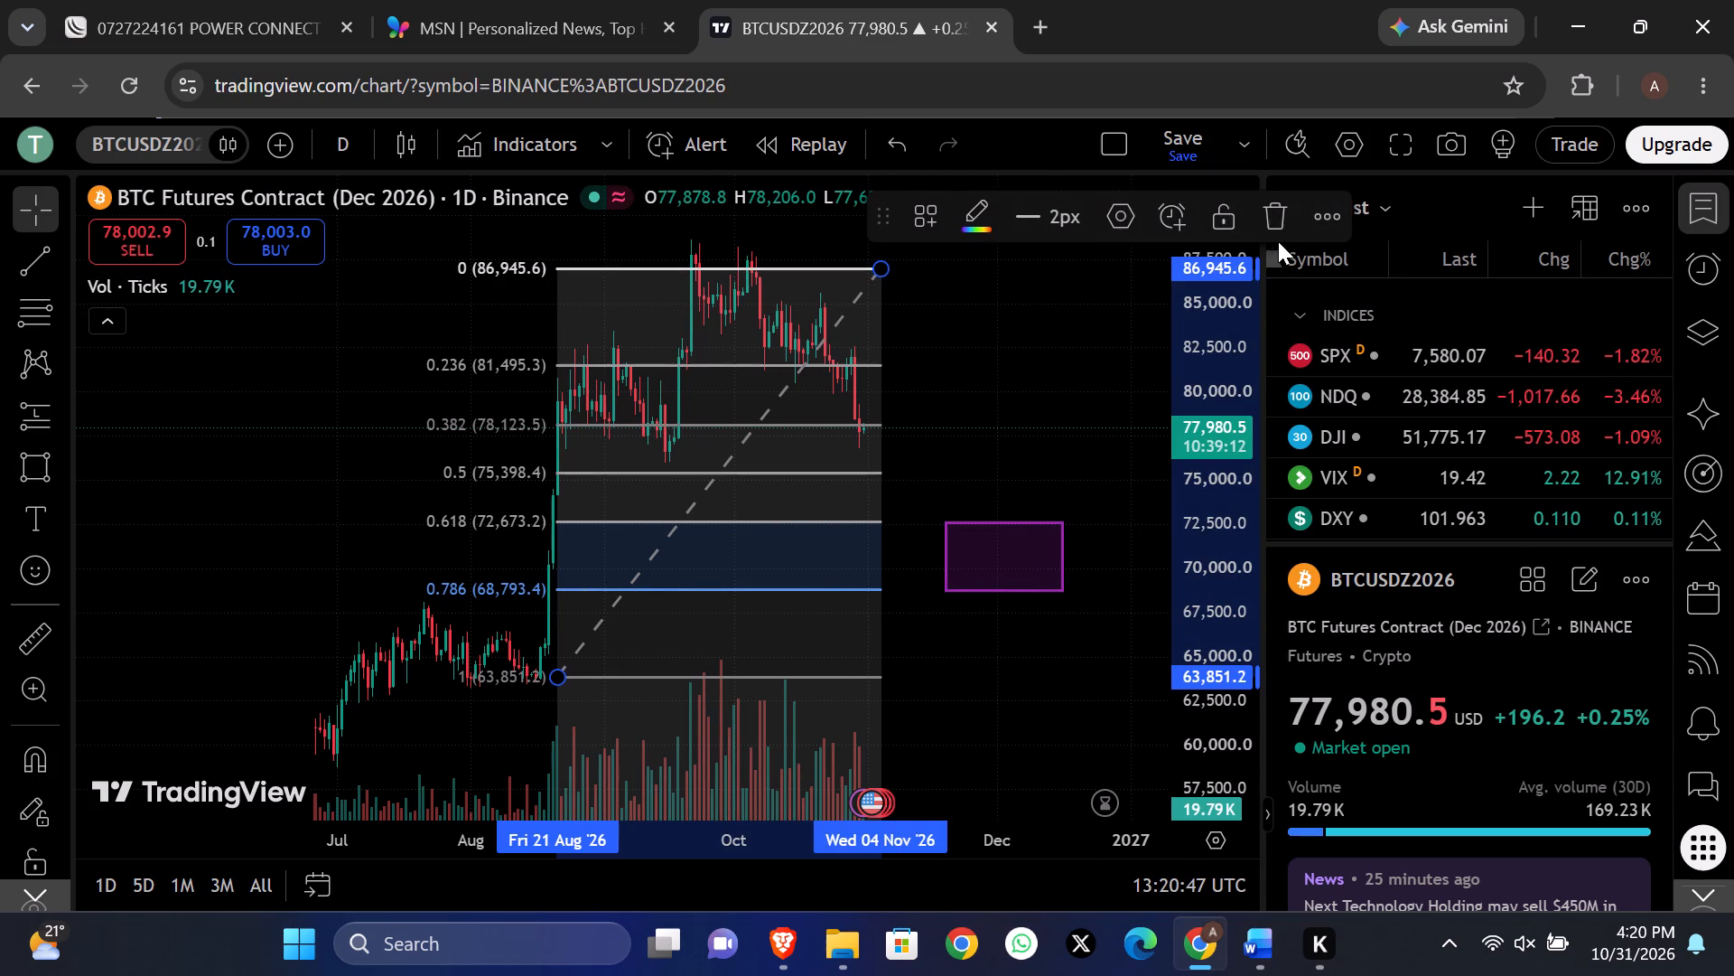
left_click(1278, 231)
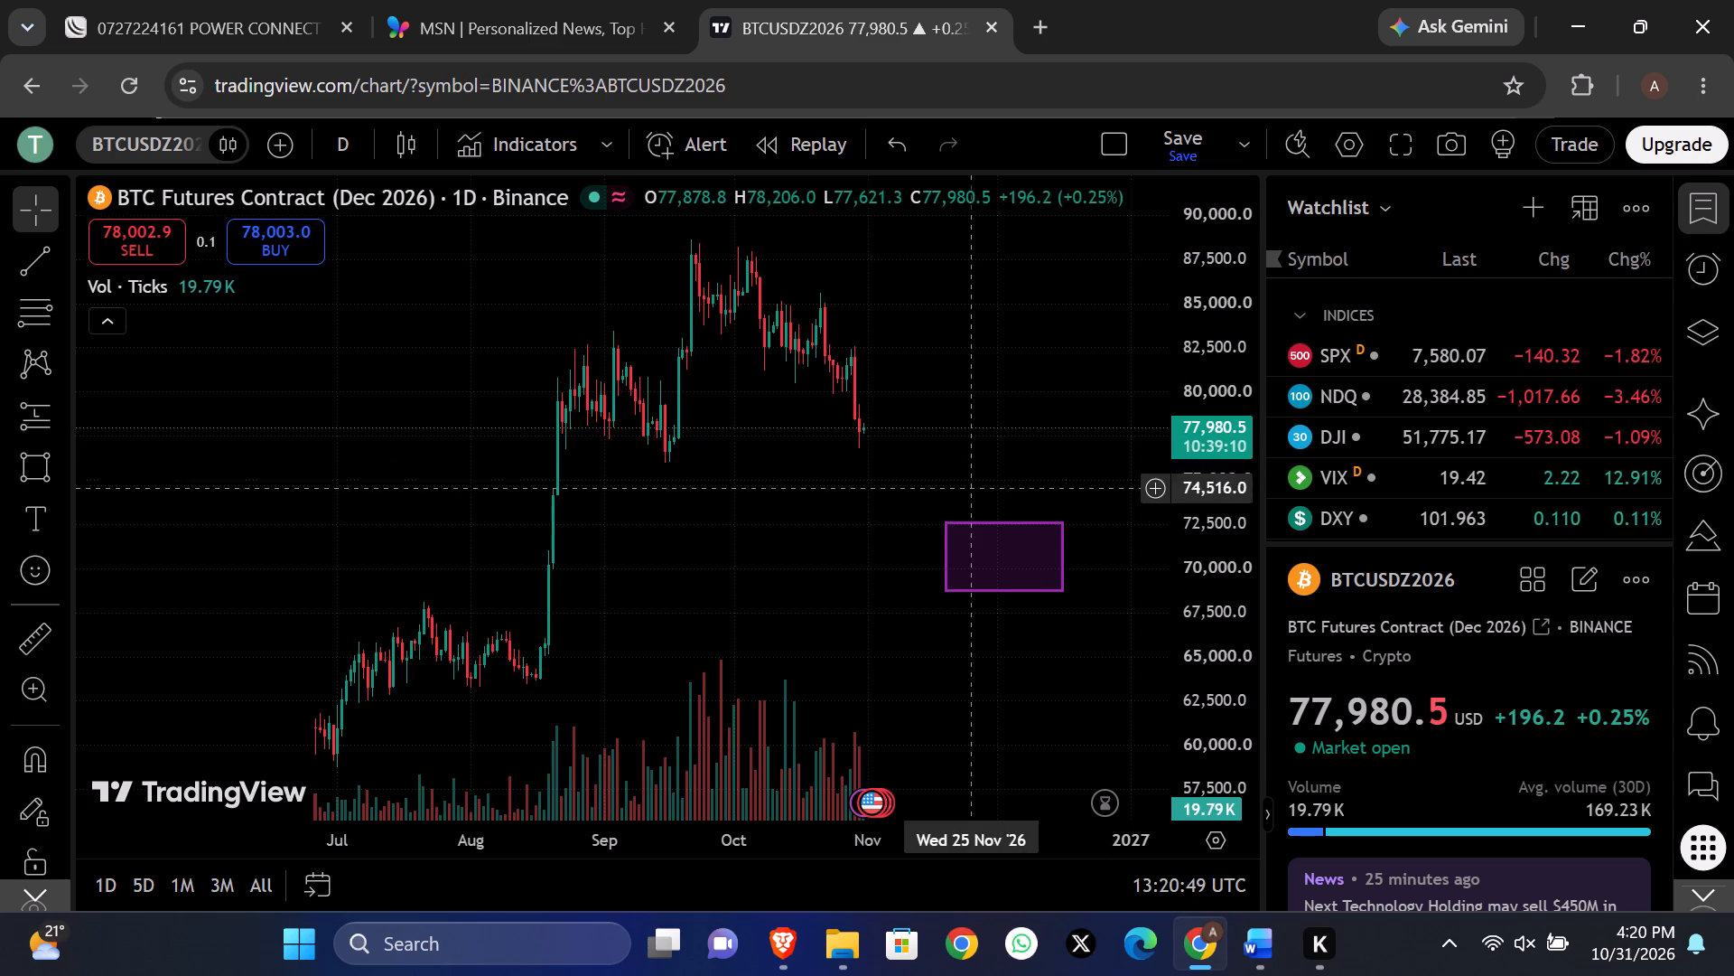
Extend the rectangle's left edge back to 19 Aug '26, where the steep rally begins.
left_click_drag(943, 558, 774, 538)
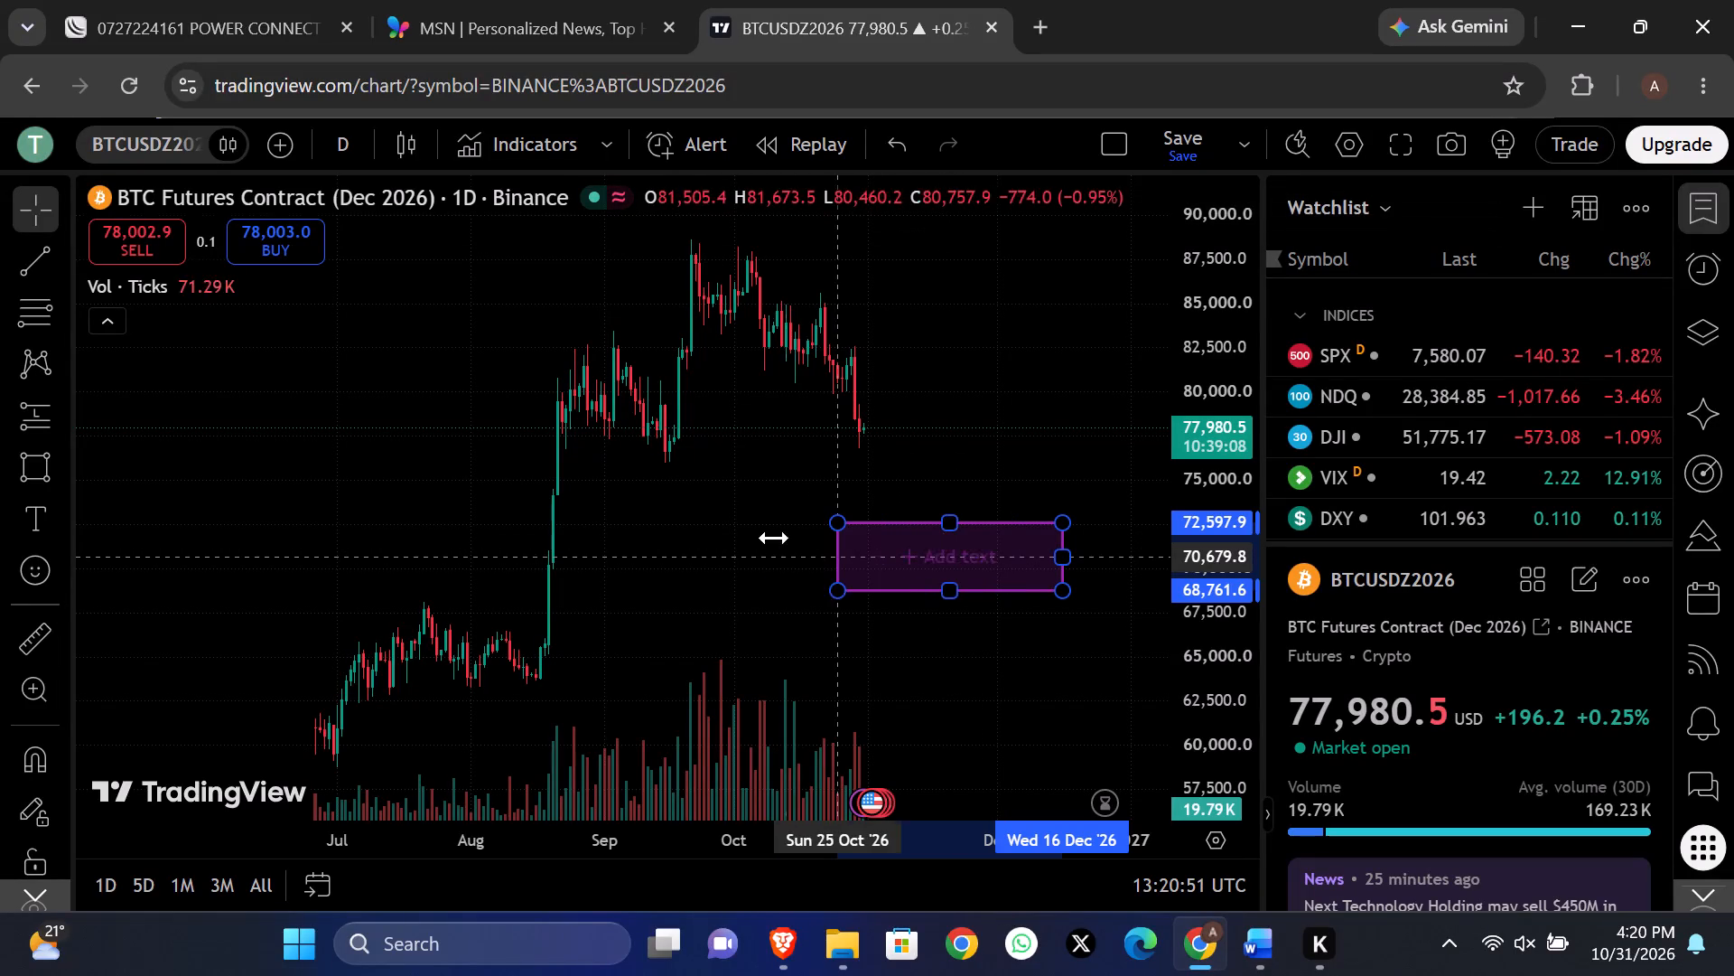
left_click_drag(774, 538, 550, 527)
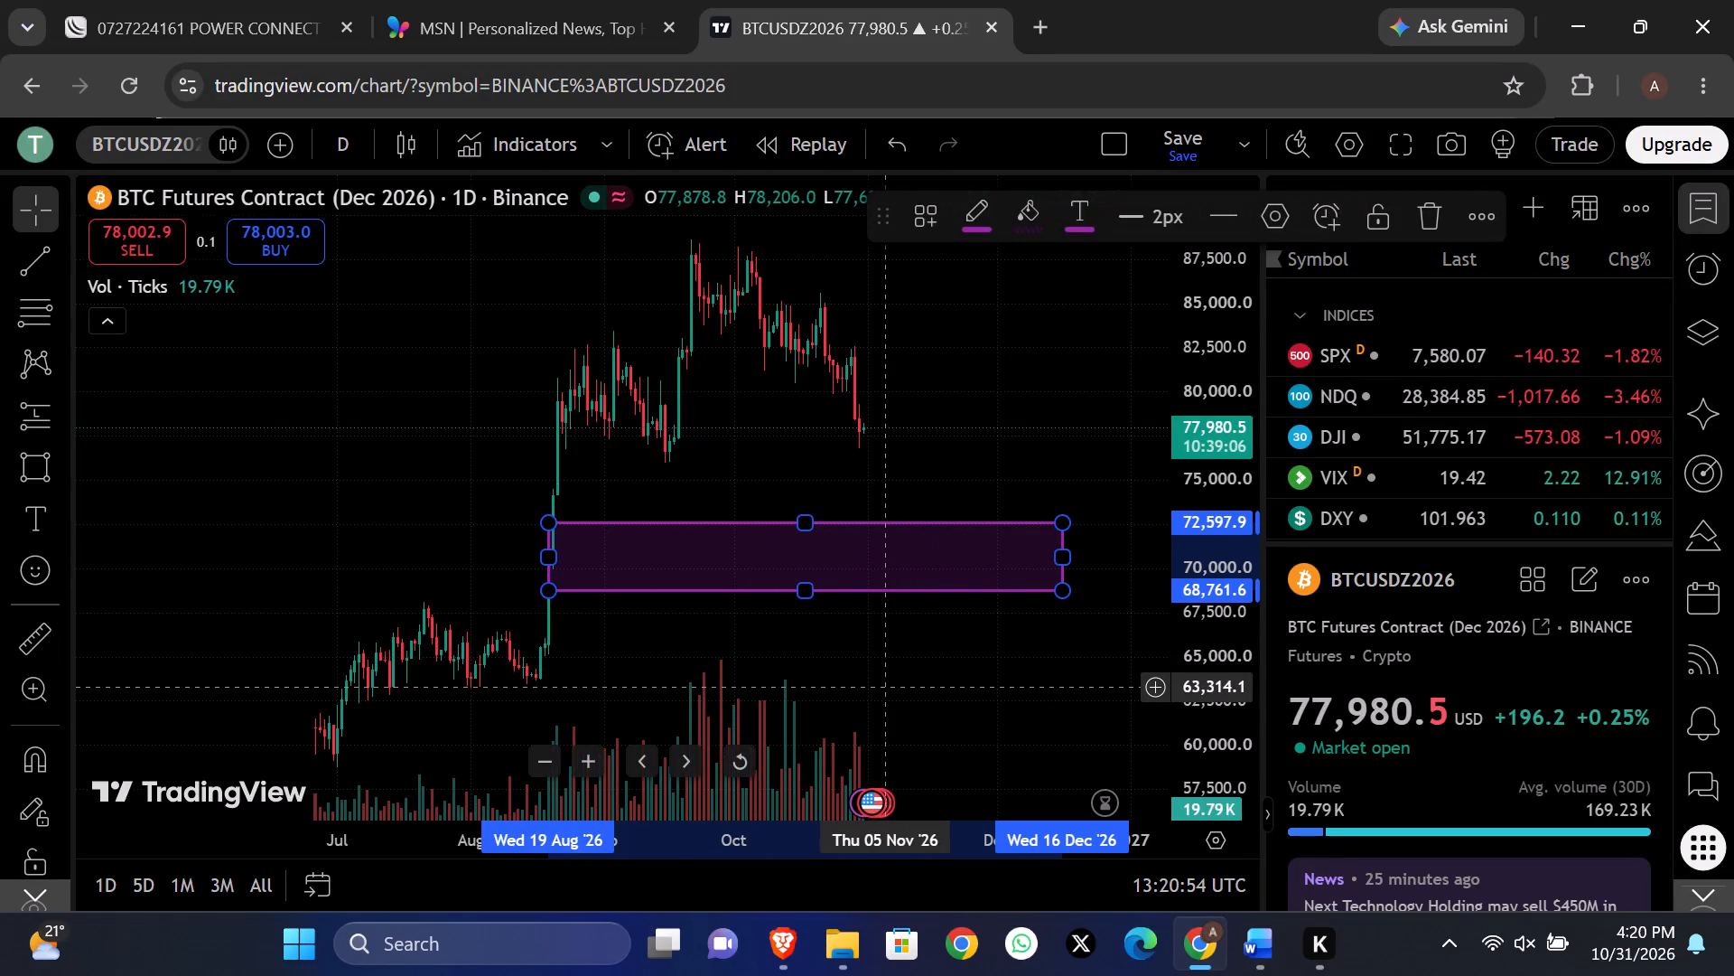
double_click(887, 687)
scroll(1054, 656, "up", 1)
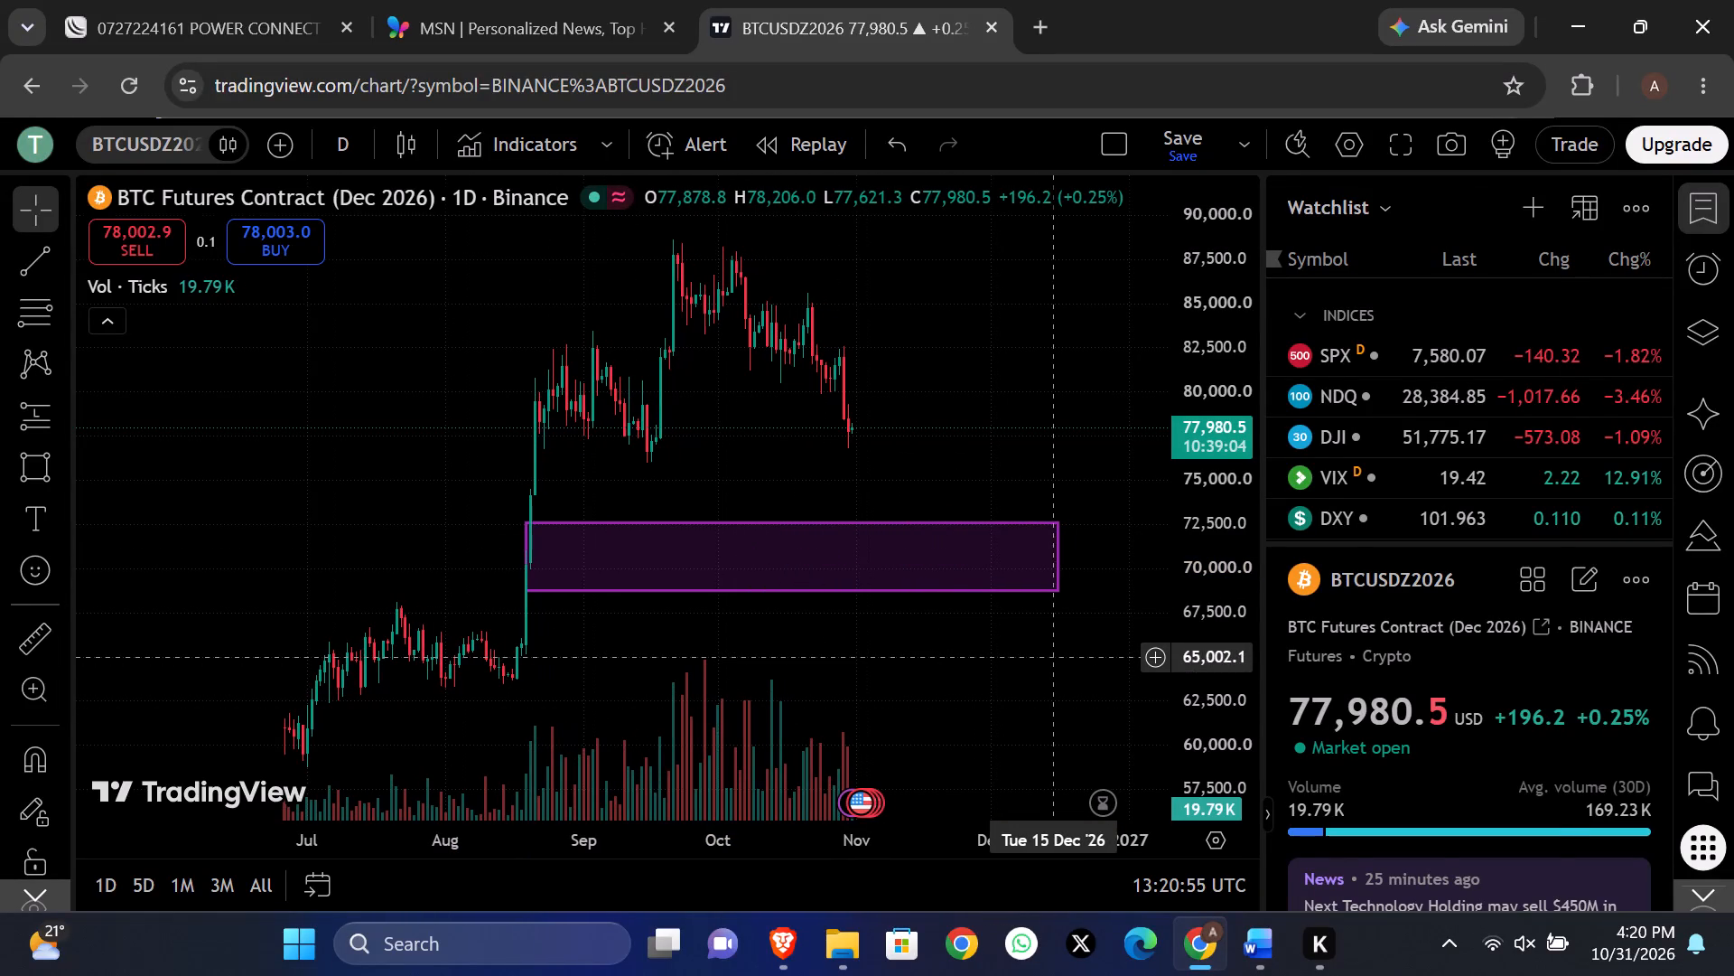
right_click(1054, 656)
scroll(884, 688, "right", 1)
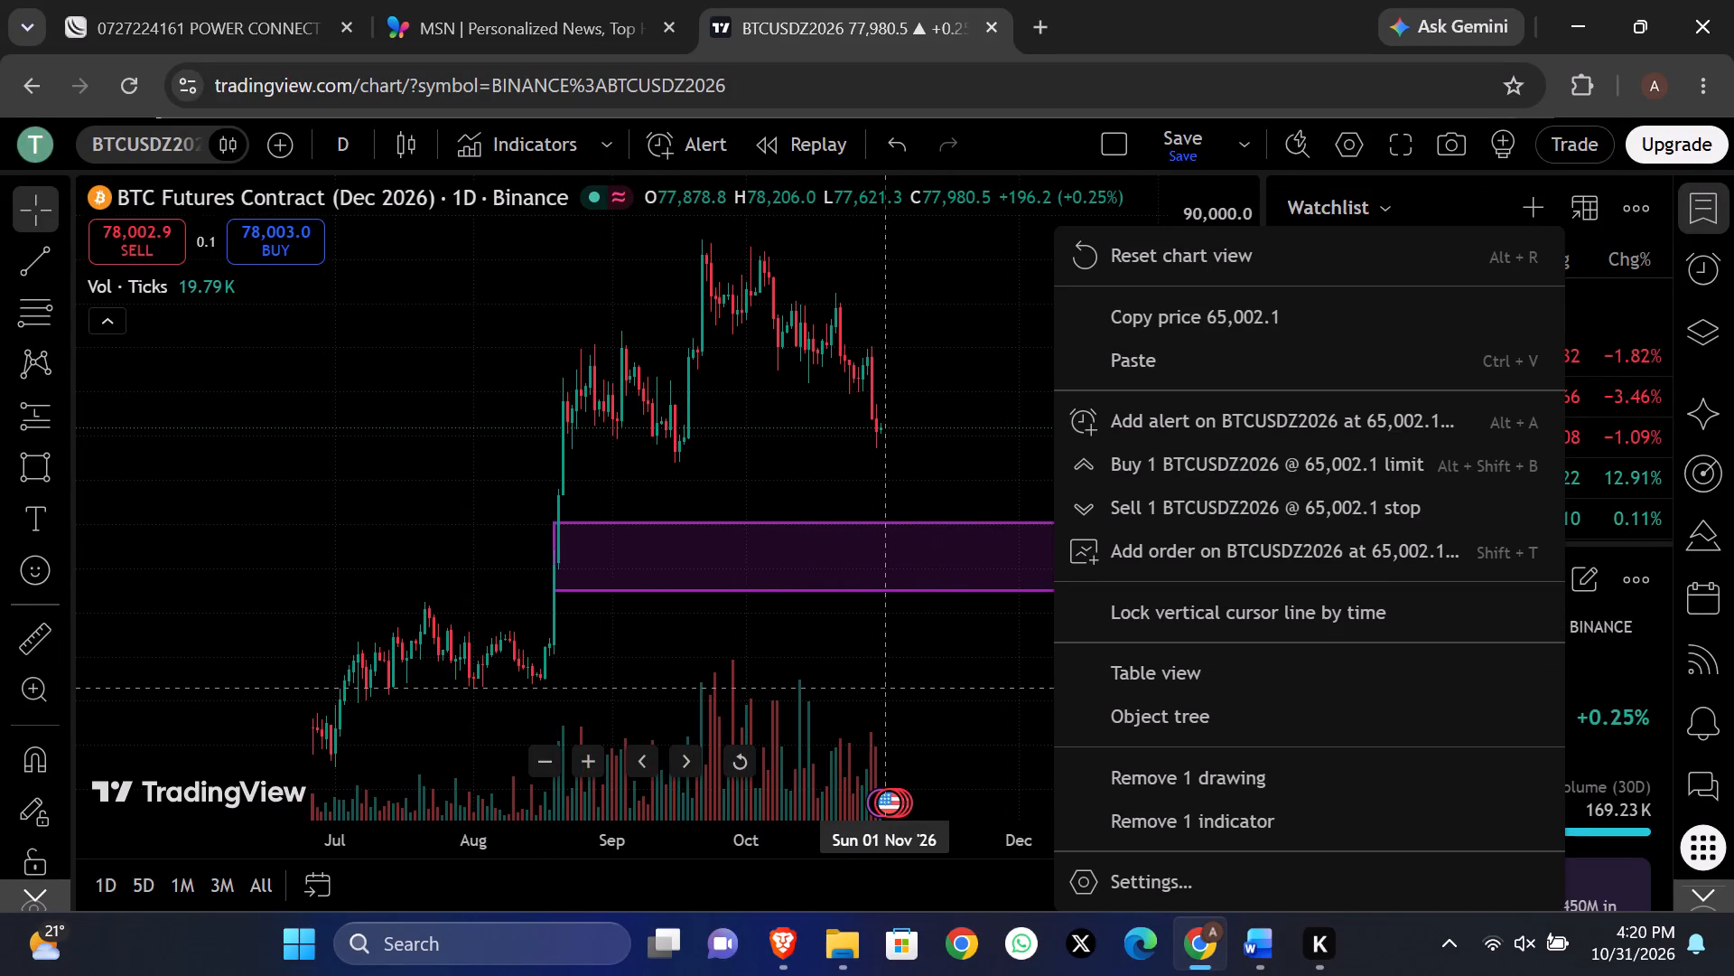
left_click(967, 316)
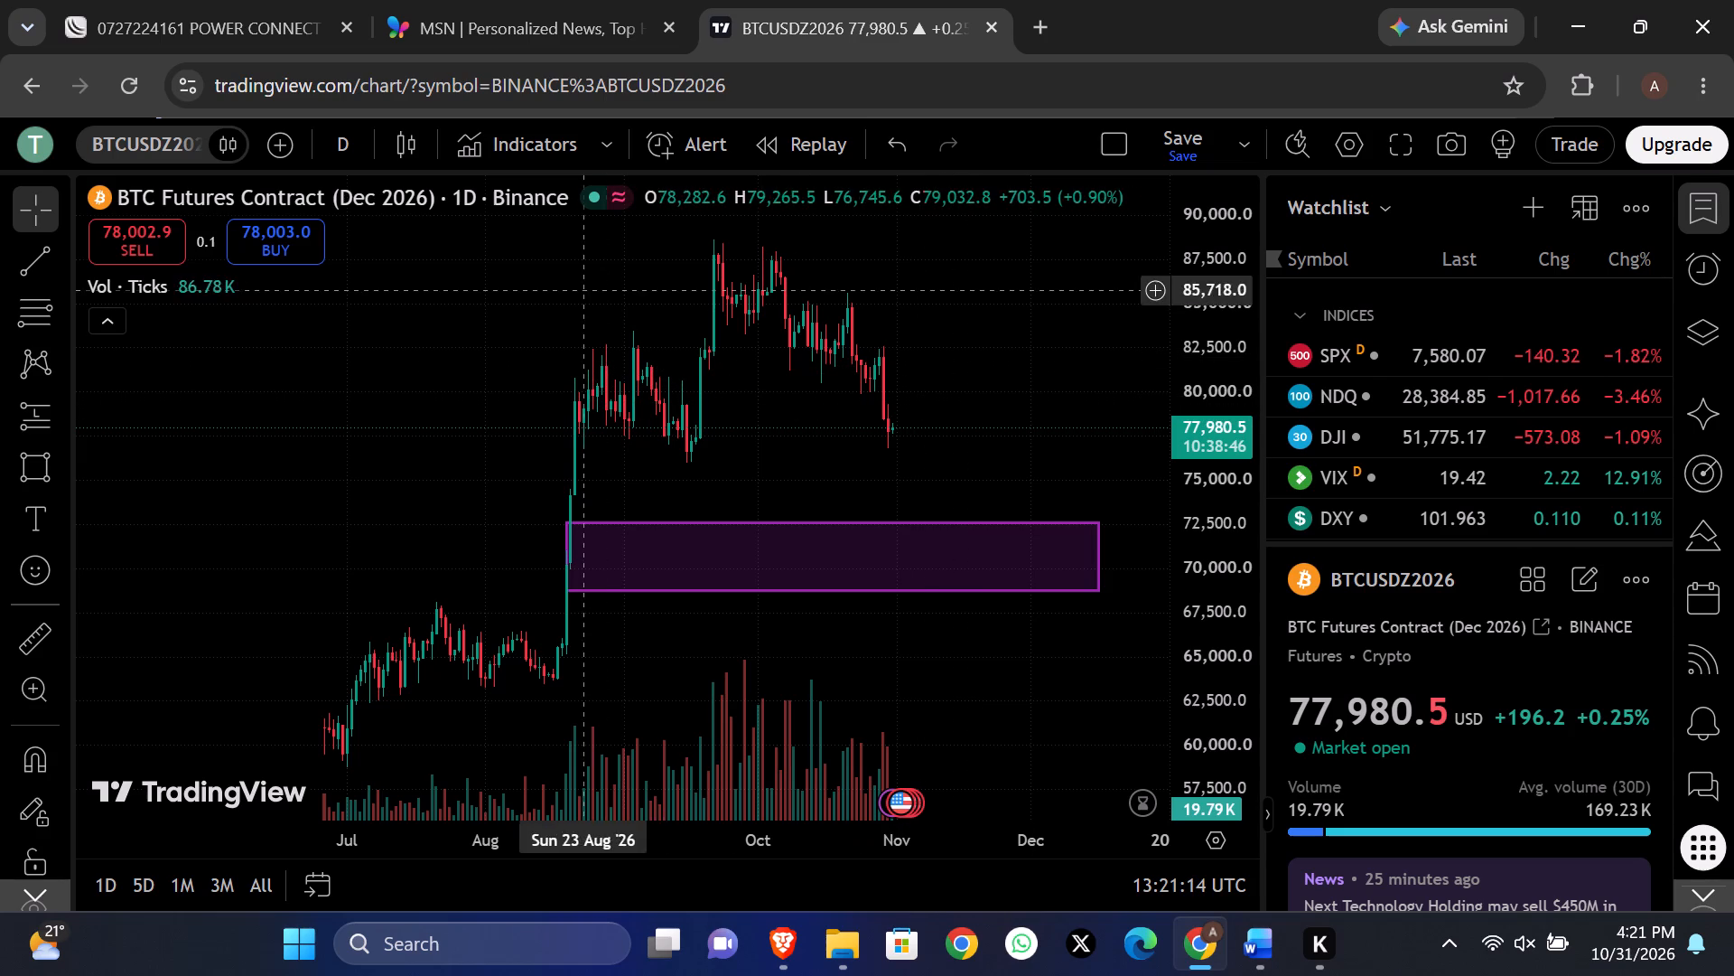
Draw an info line from about 80,194 on 30 Oct '26 to about 80,347 on 24 Nov '26.
left_click(59, 261)
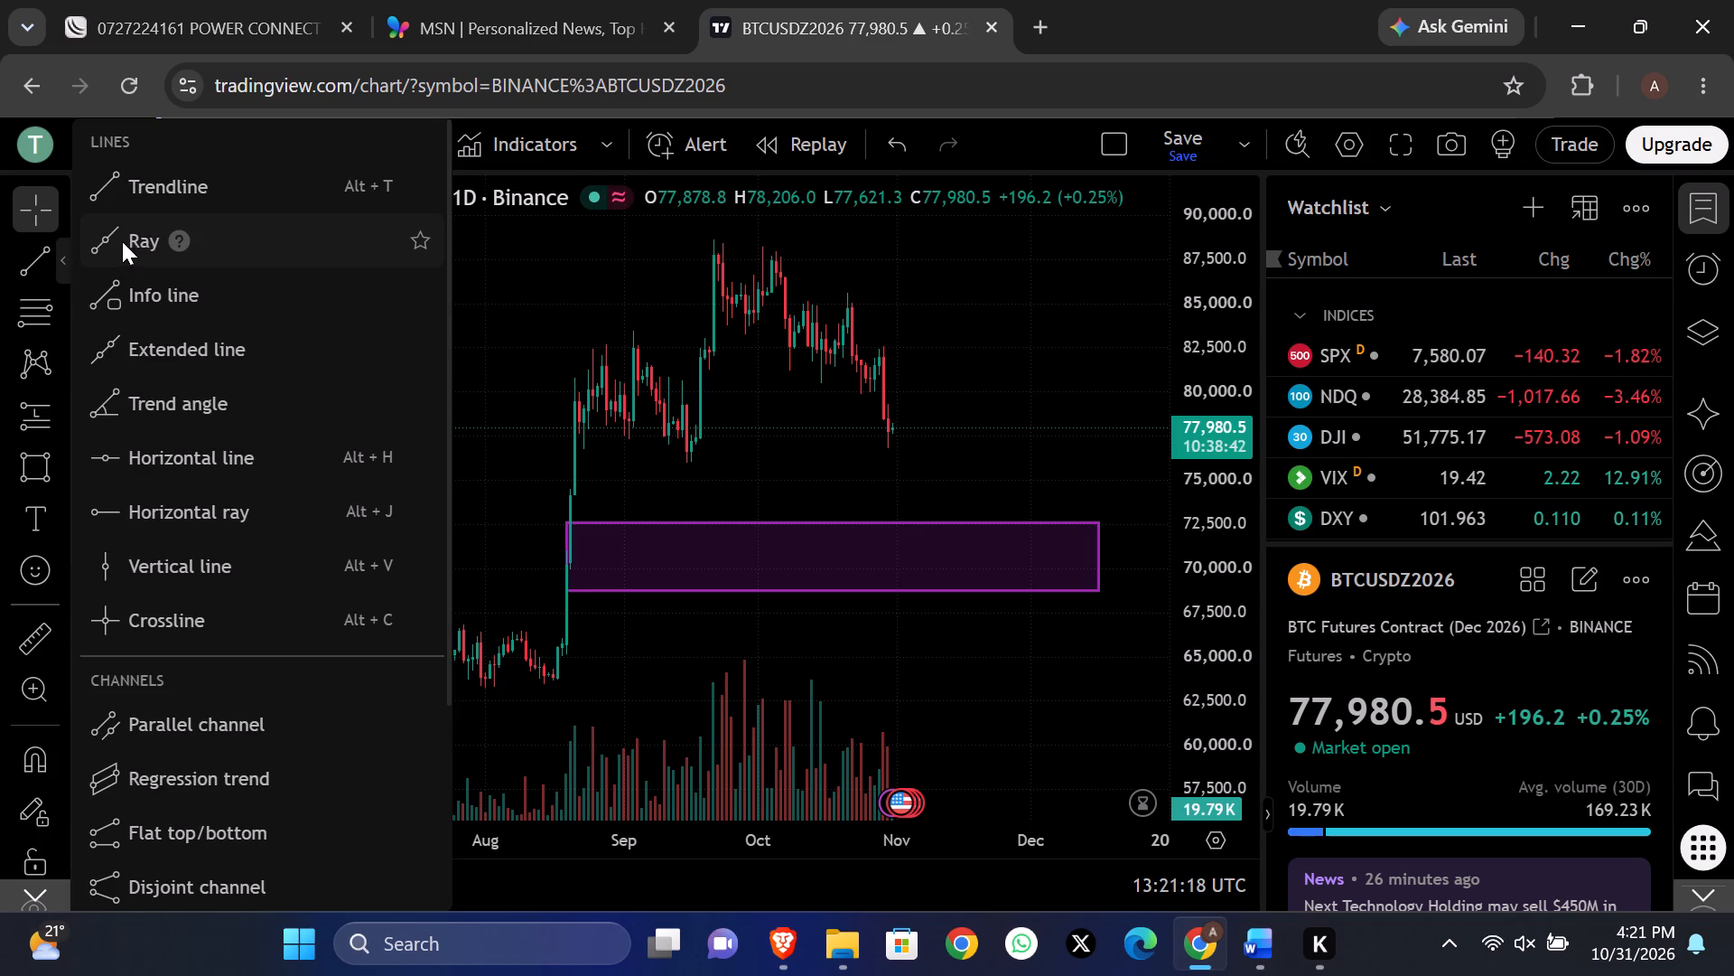
left_click(135, 290)
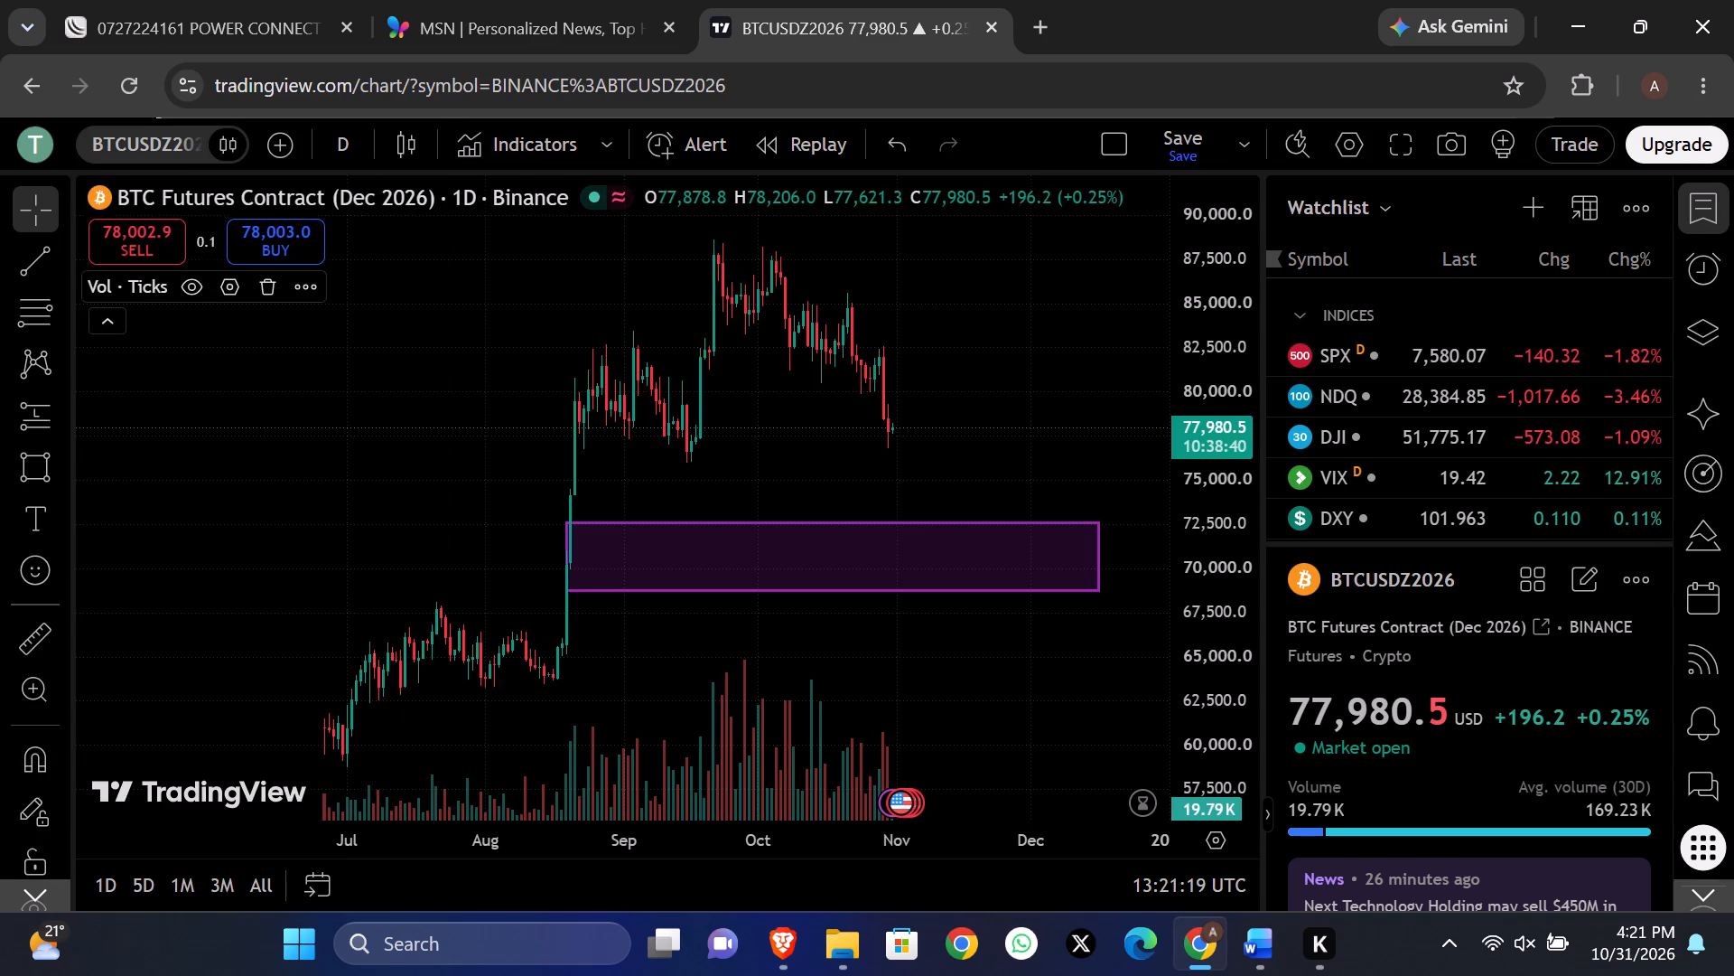
left_click_drag(887, 389, 903, 389)
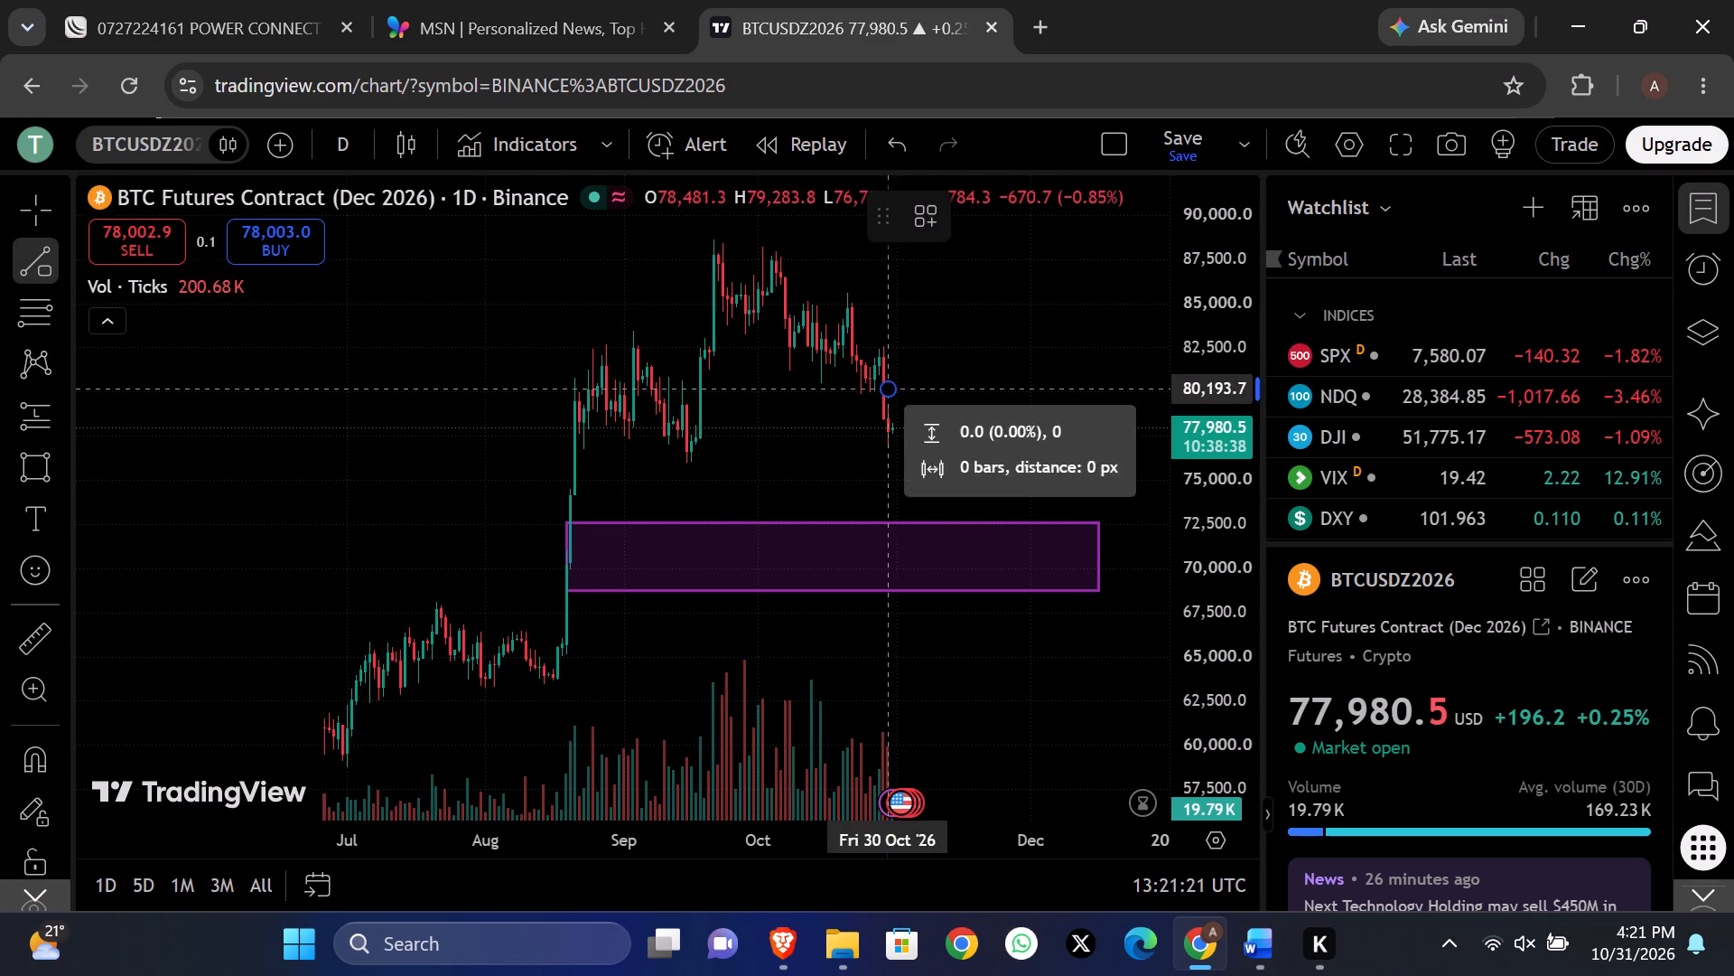
left_click_drag(903, 389, 999, 385)
left_click(999, 385)
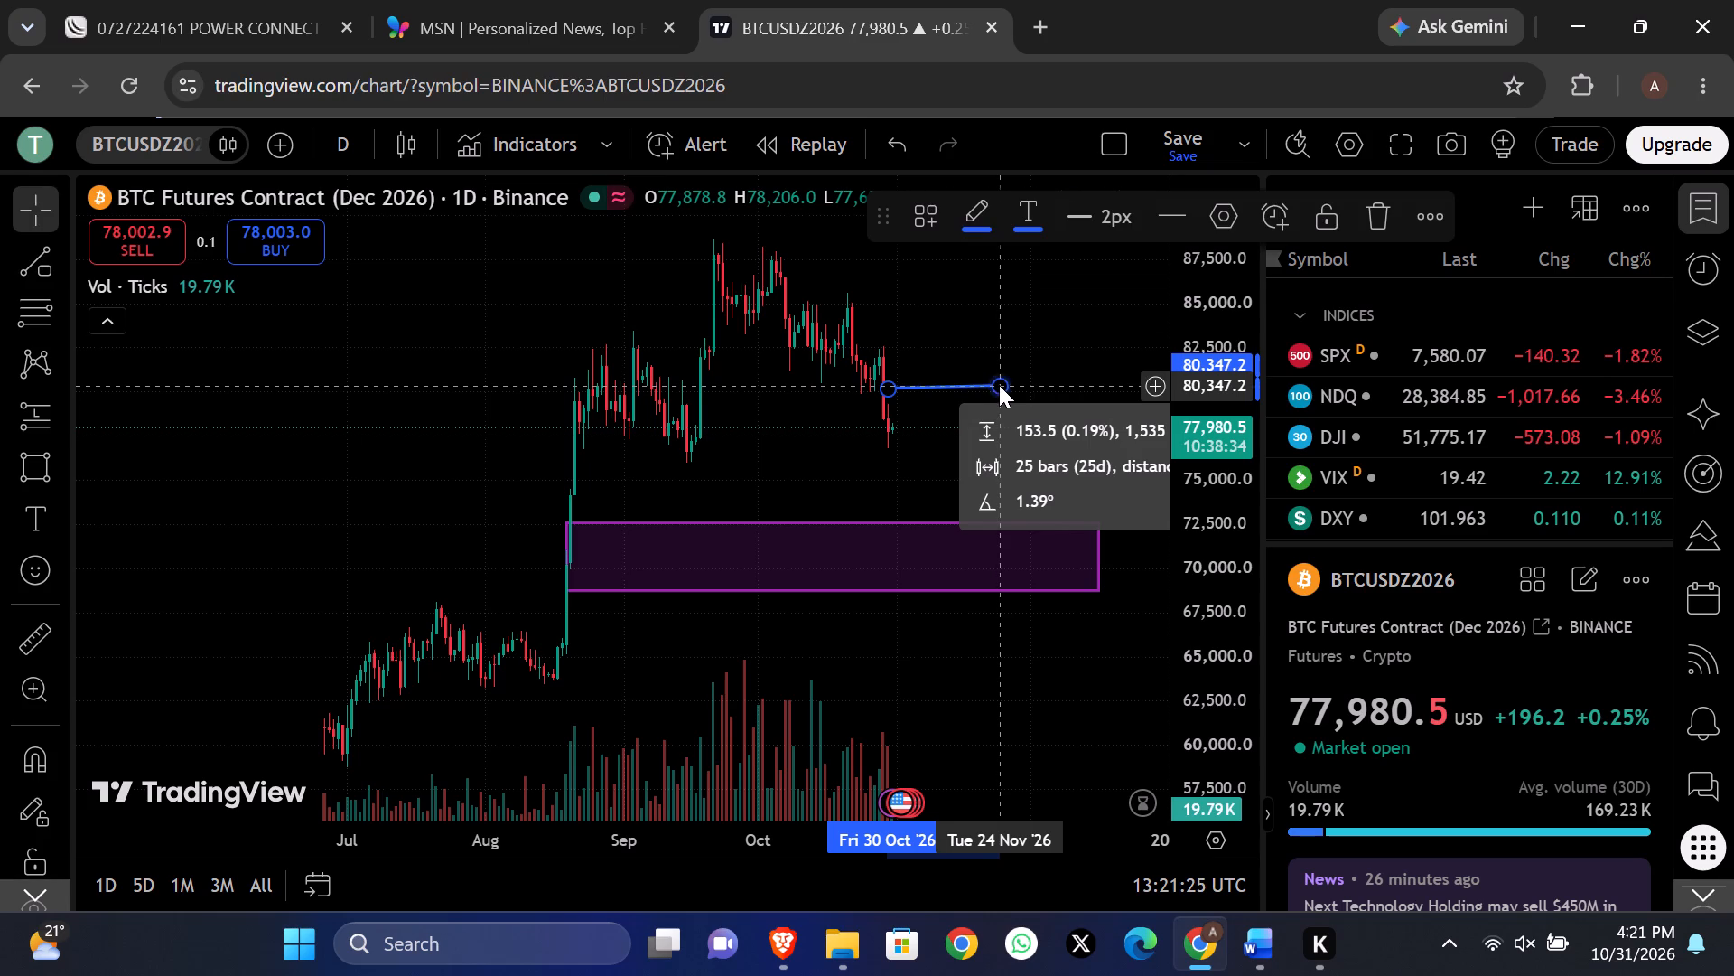
Move the info line back in time so it ends on 29 Oct '26 at about 80,117.
left_click_drag(938, 381, 812, 391)
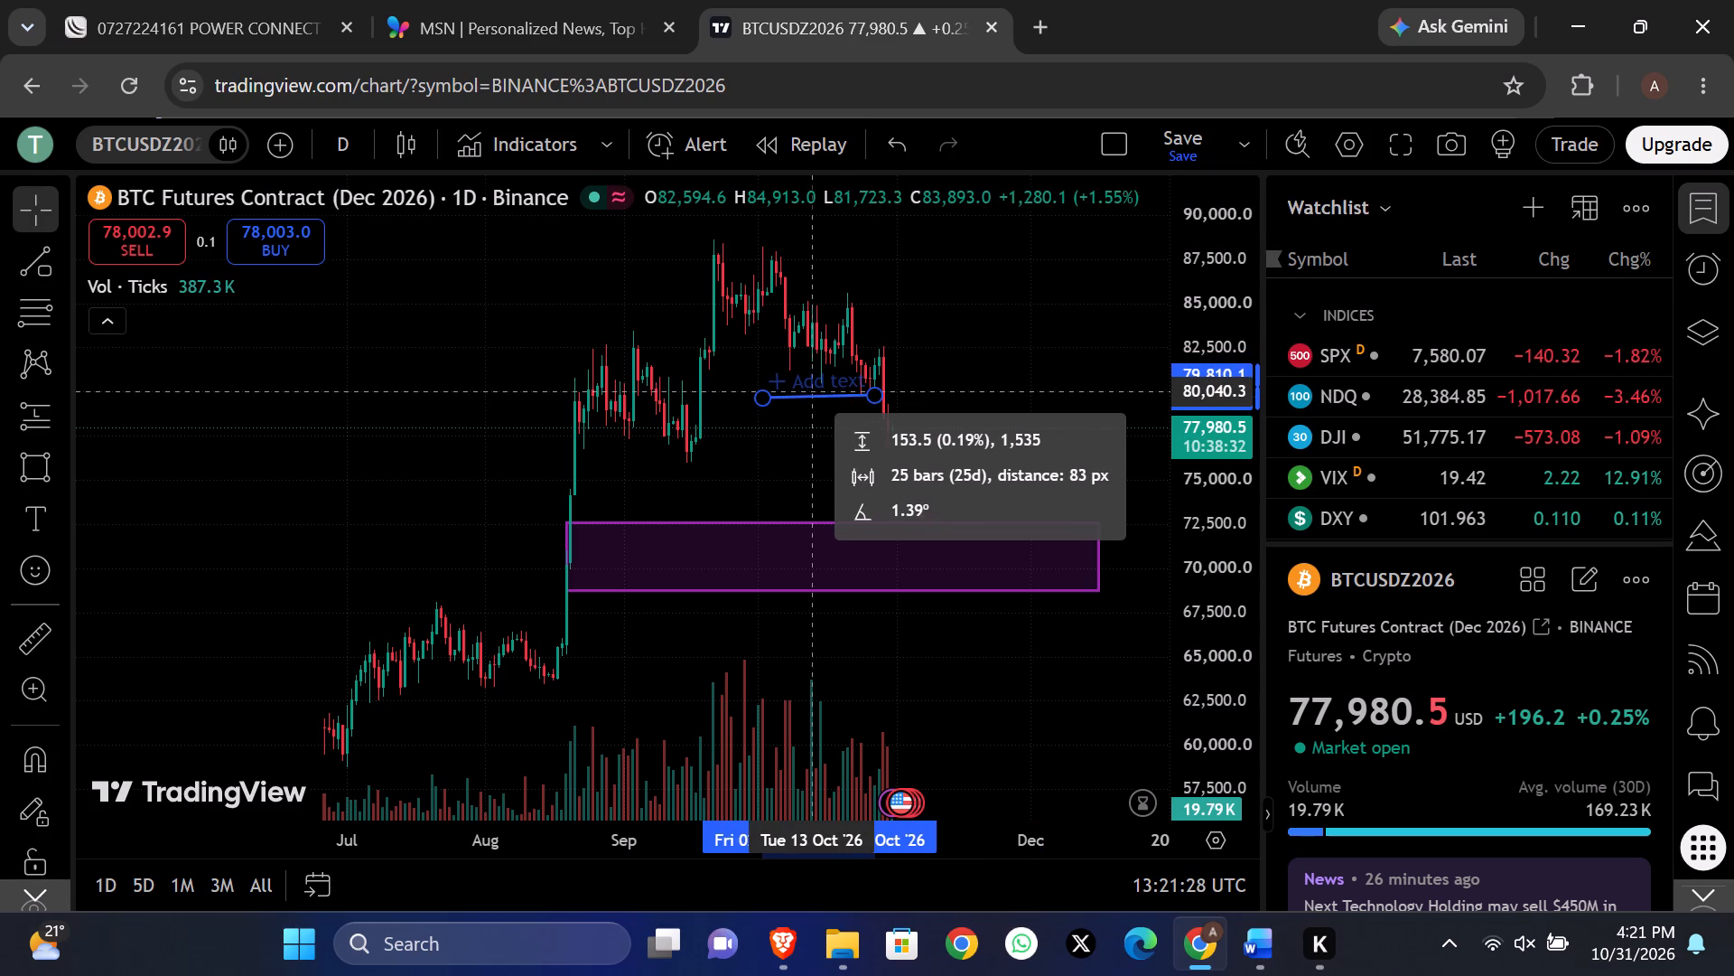
left_click_drag(812, 391, 822, 386)
left_click(822, 386)
Reposition the info line's earlier endpoint to 1 Oct '26 at about 80,194, making the line nearly horizontal.
left_click(768, 390)
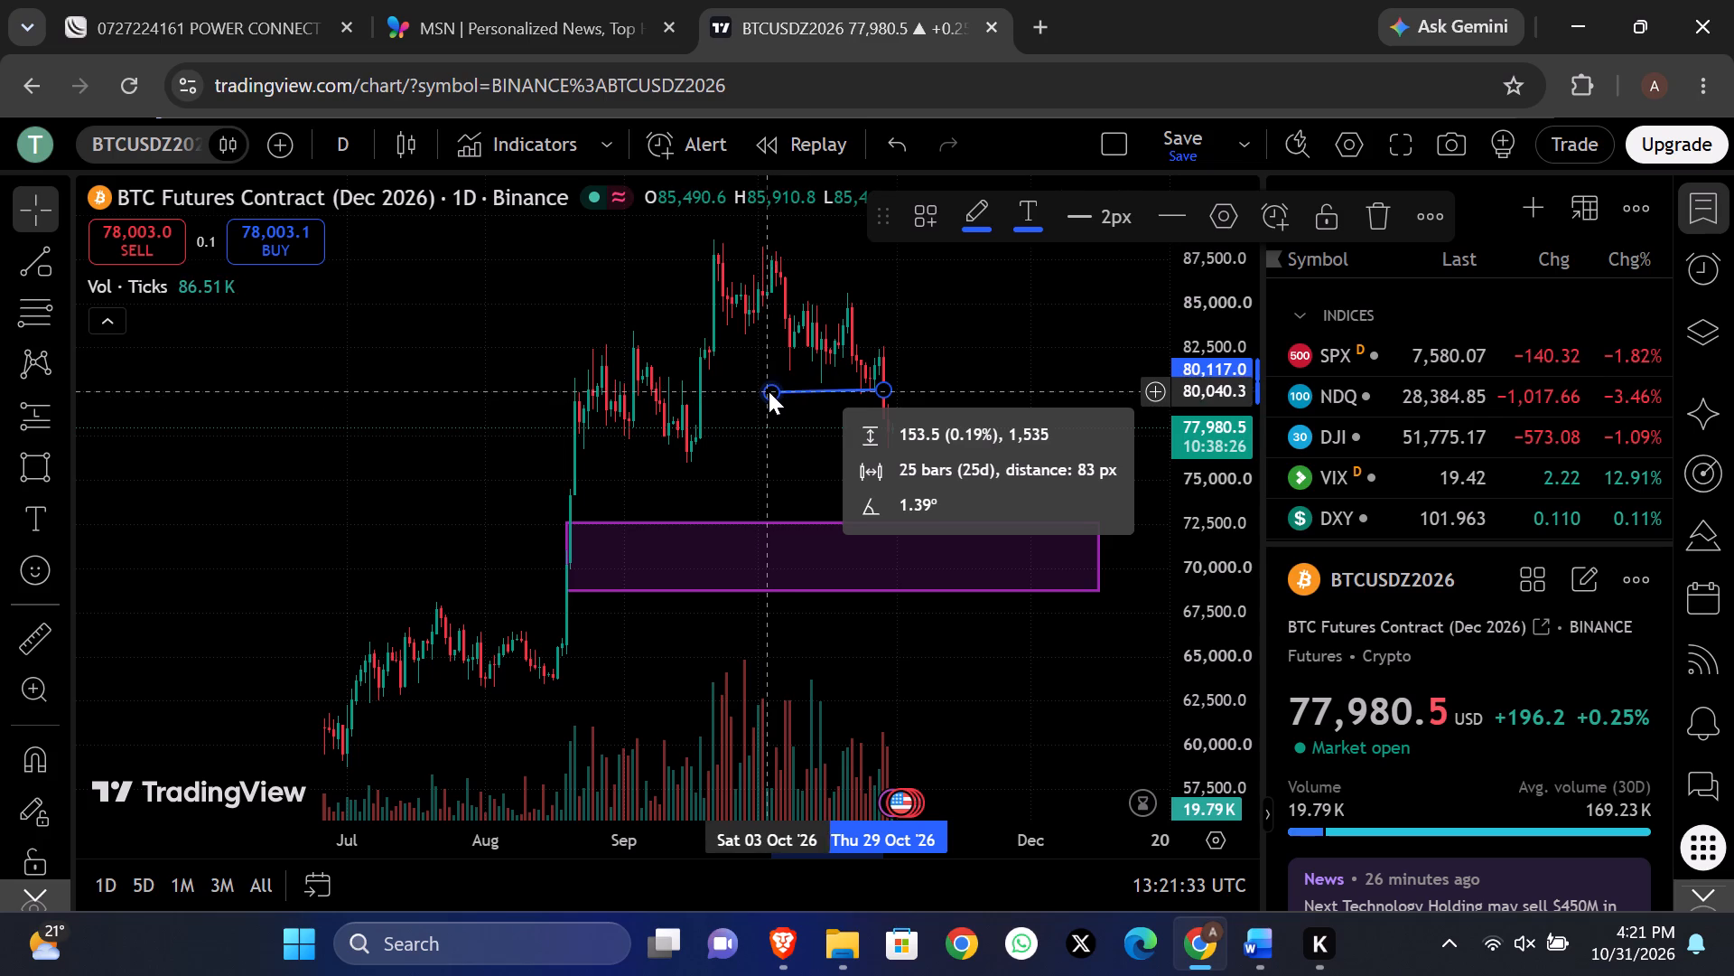
left_click_drag(769, 391, 760, 399)
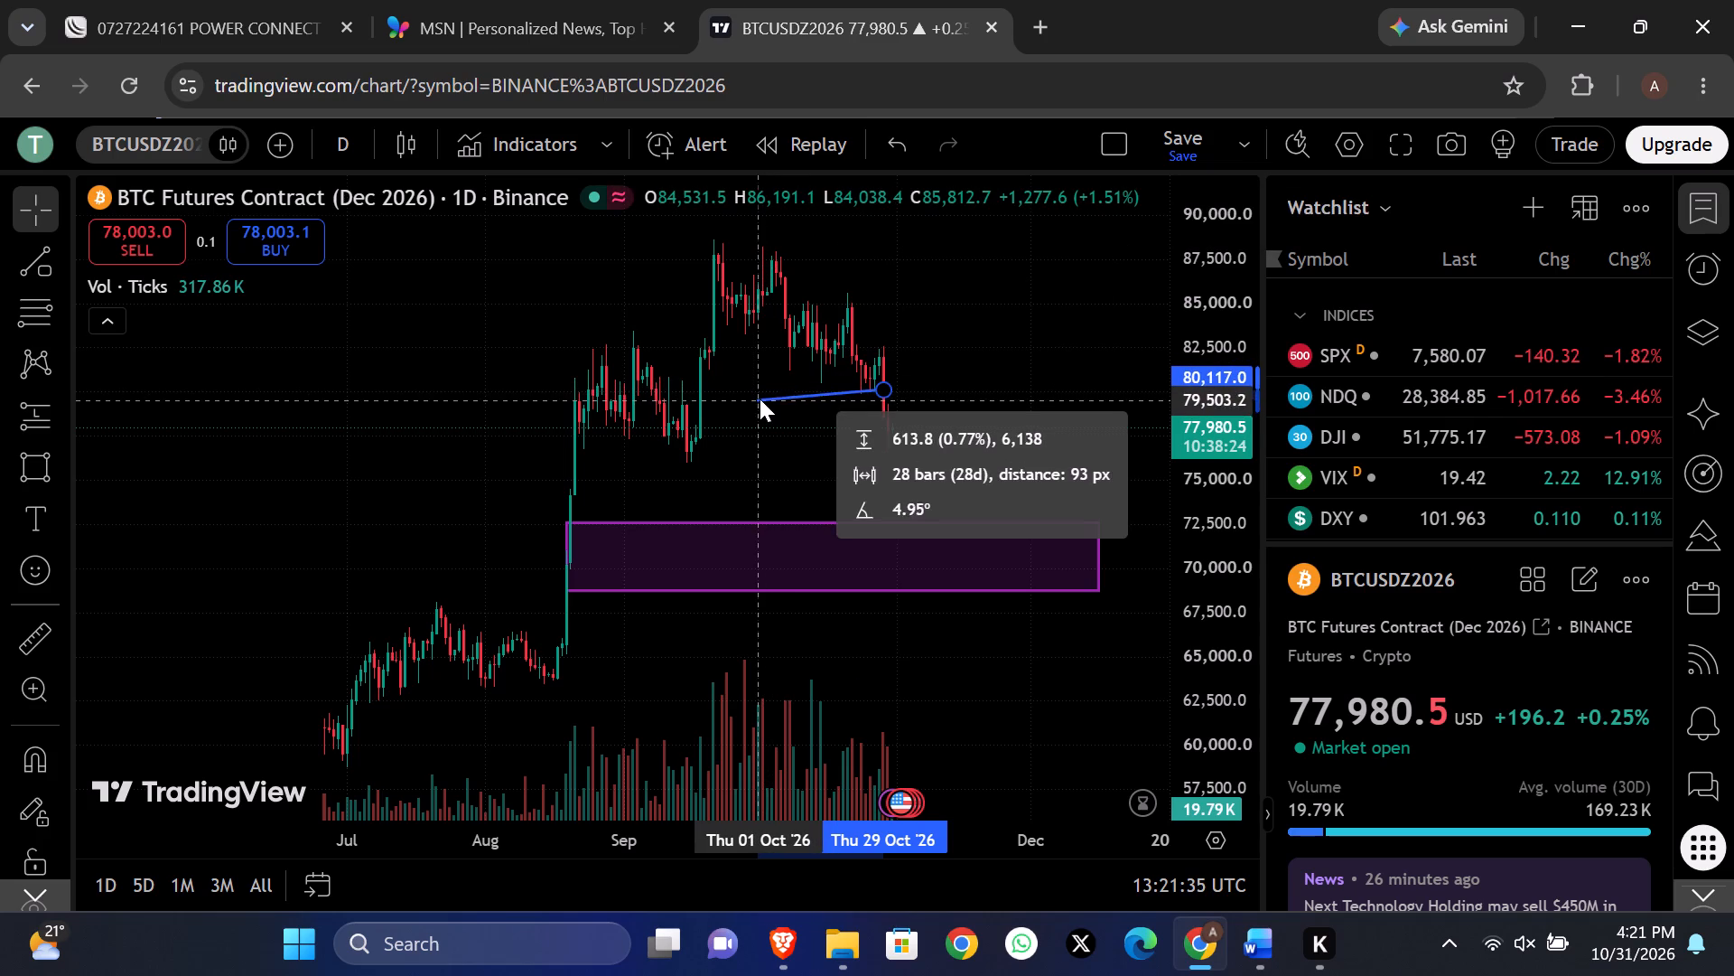
left_click_drag(760, 399, 760, 389)
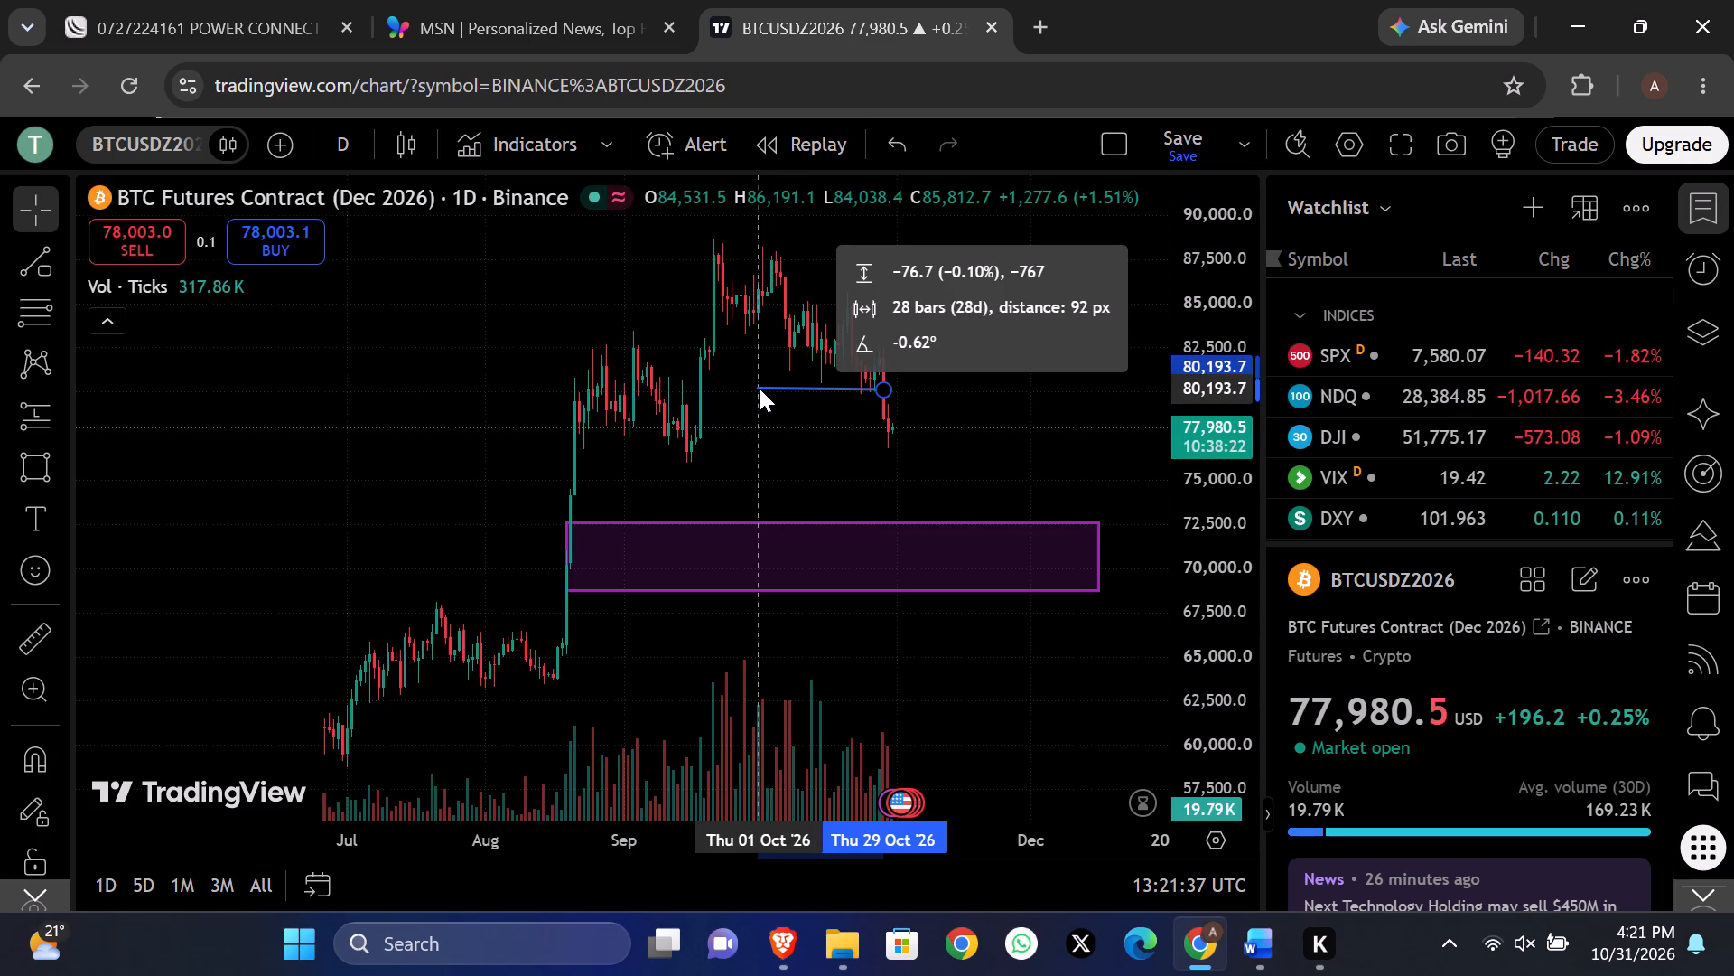
left_click_drag(760, 389, 760, 388)
left_click(760, 388)
left_click(921, 446)
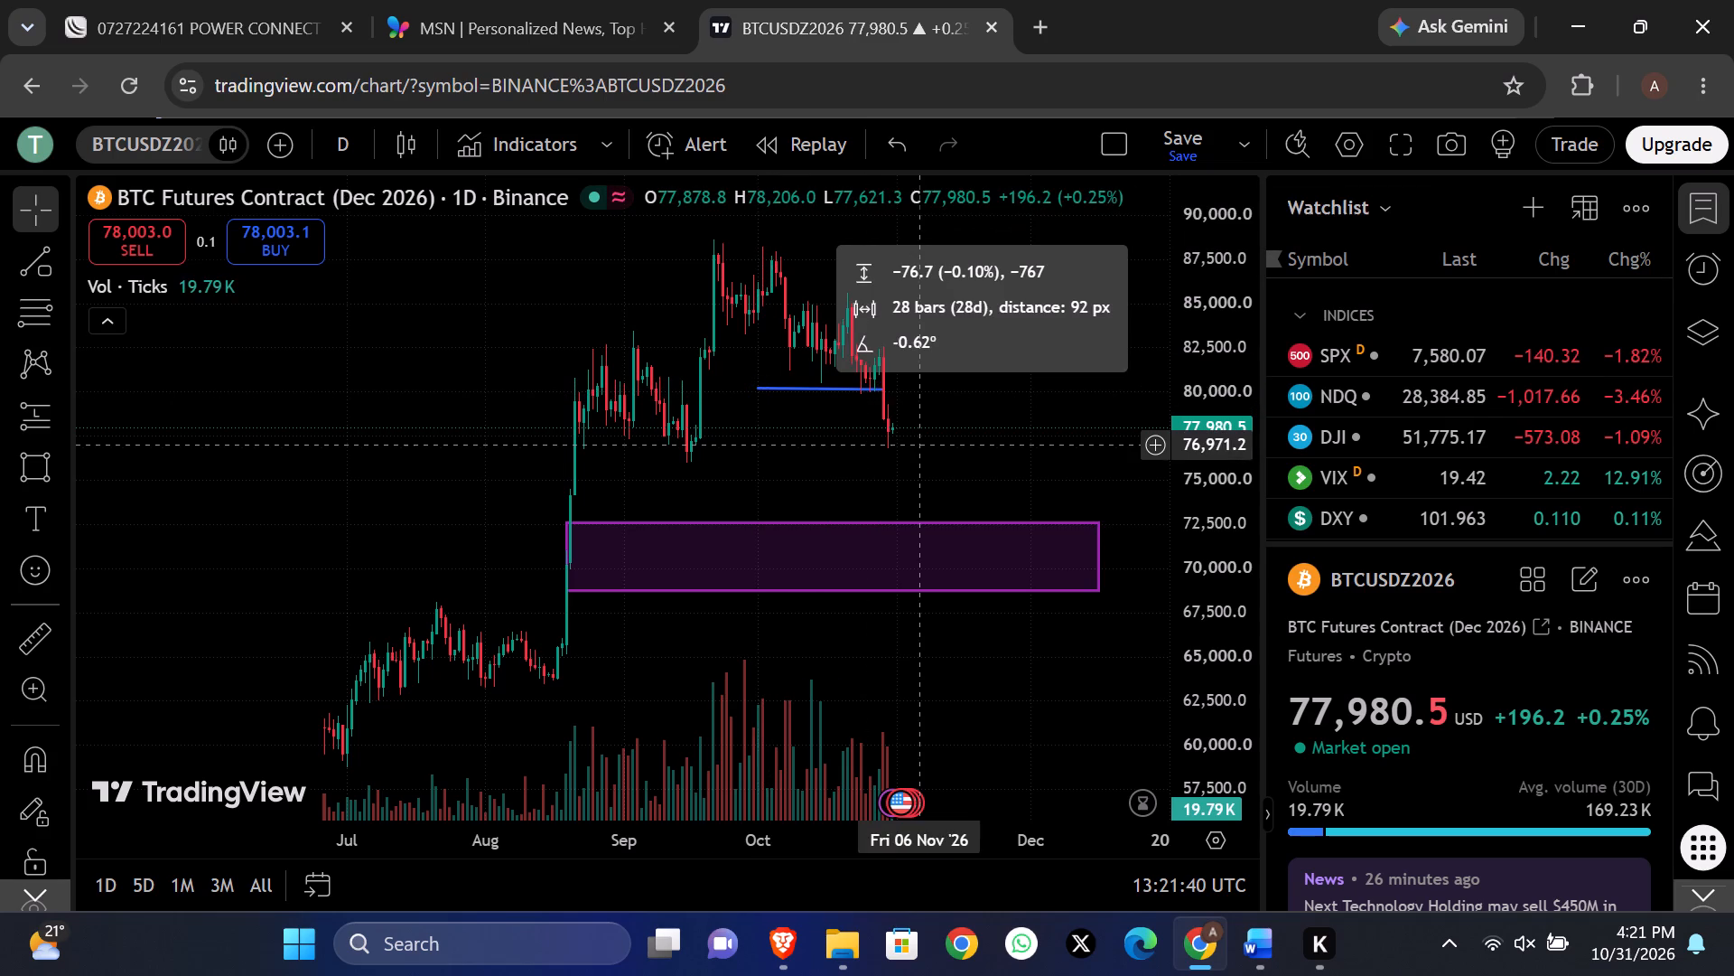
Lower the whole info line to run from about 79,733 on 1 Oct '26 to about 79,657 on 29 Oct '26.
left_click(832, 381)
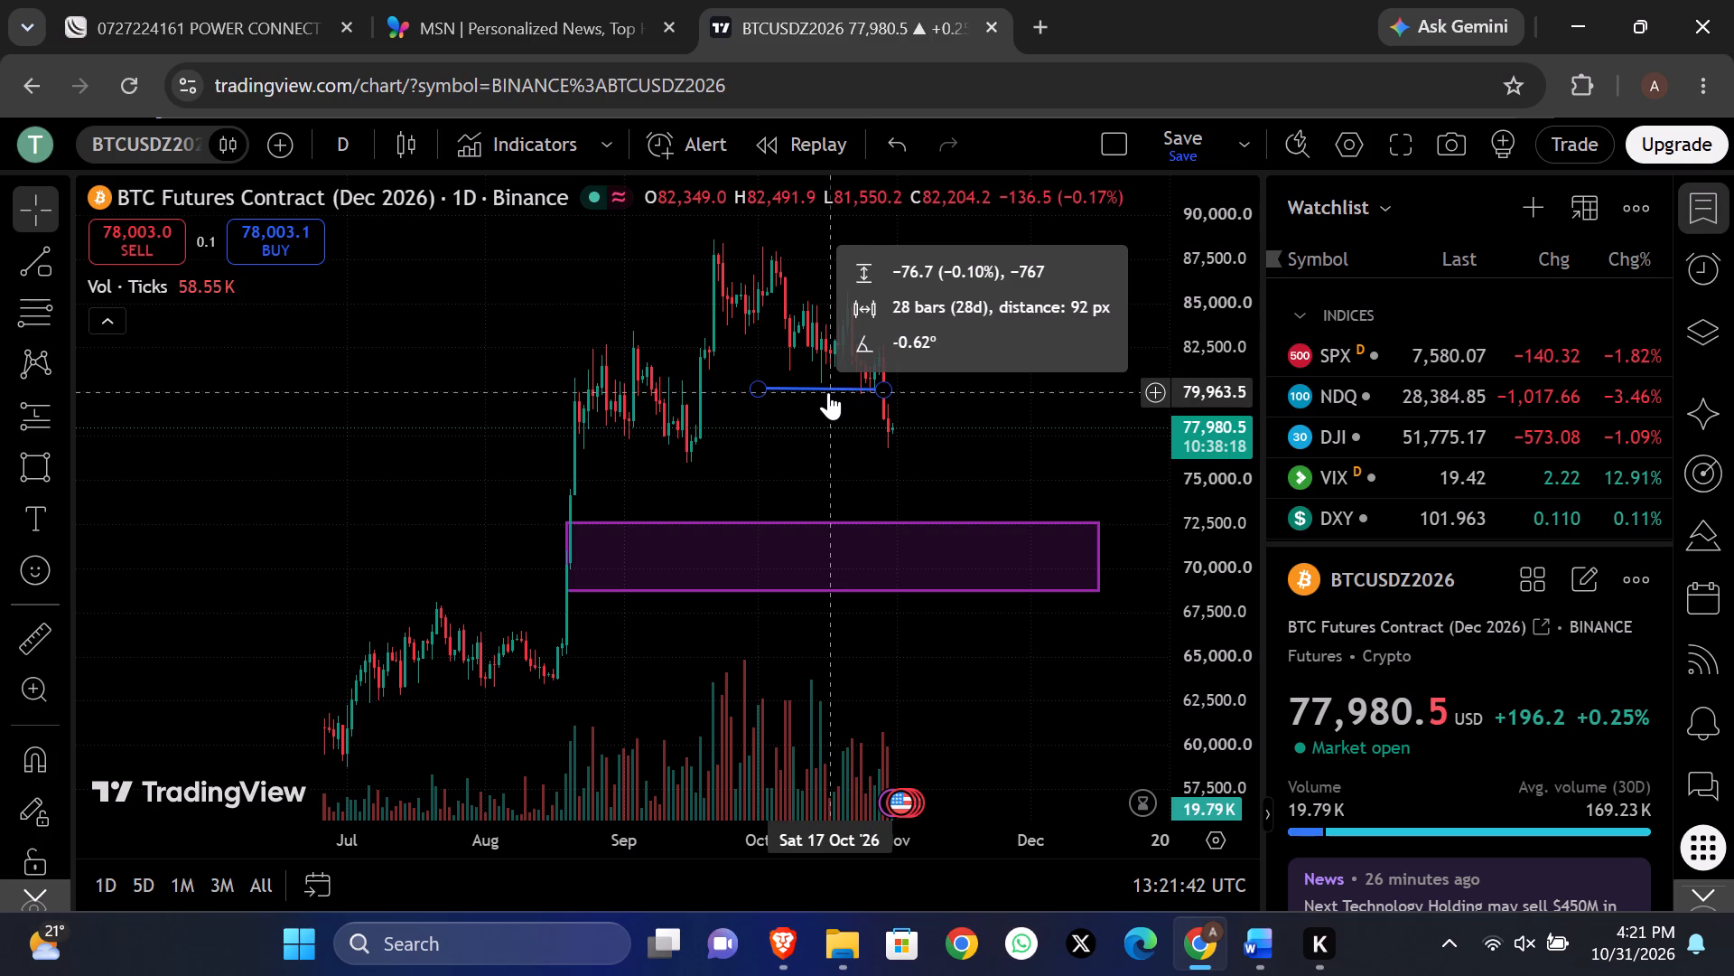
left_click_drag(837, 388, 837, 403)
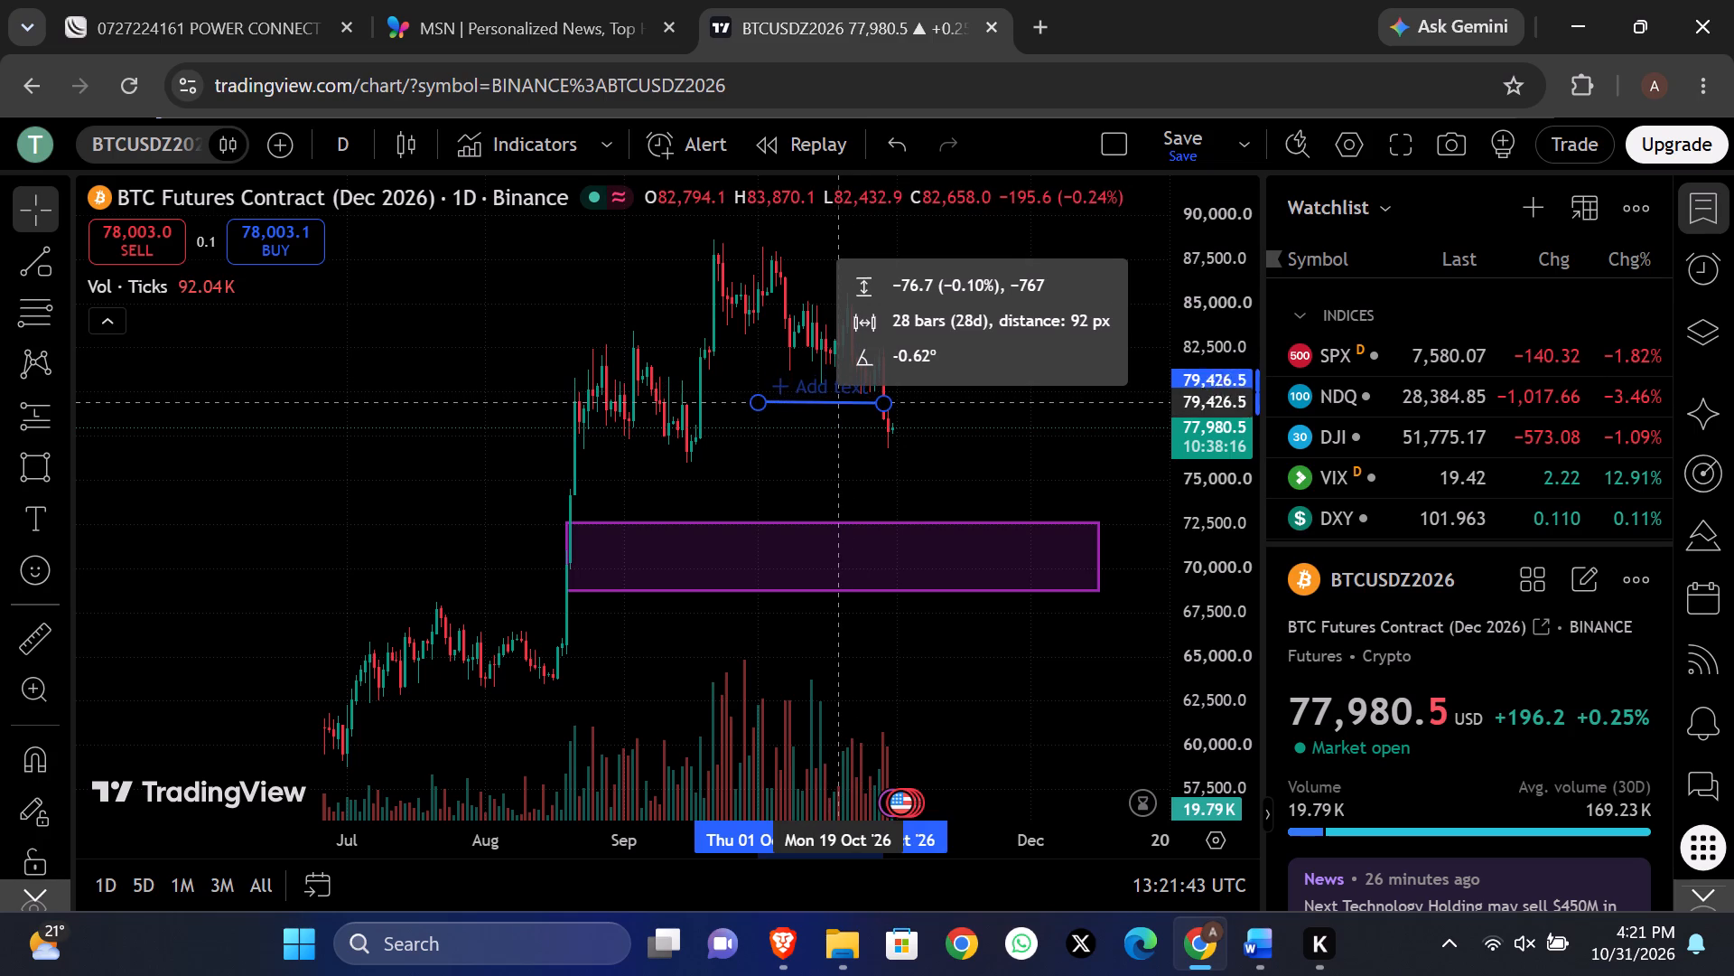
left_click_drag(837, 403, 837, 396)
left_click(837, 396)
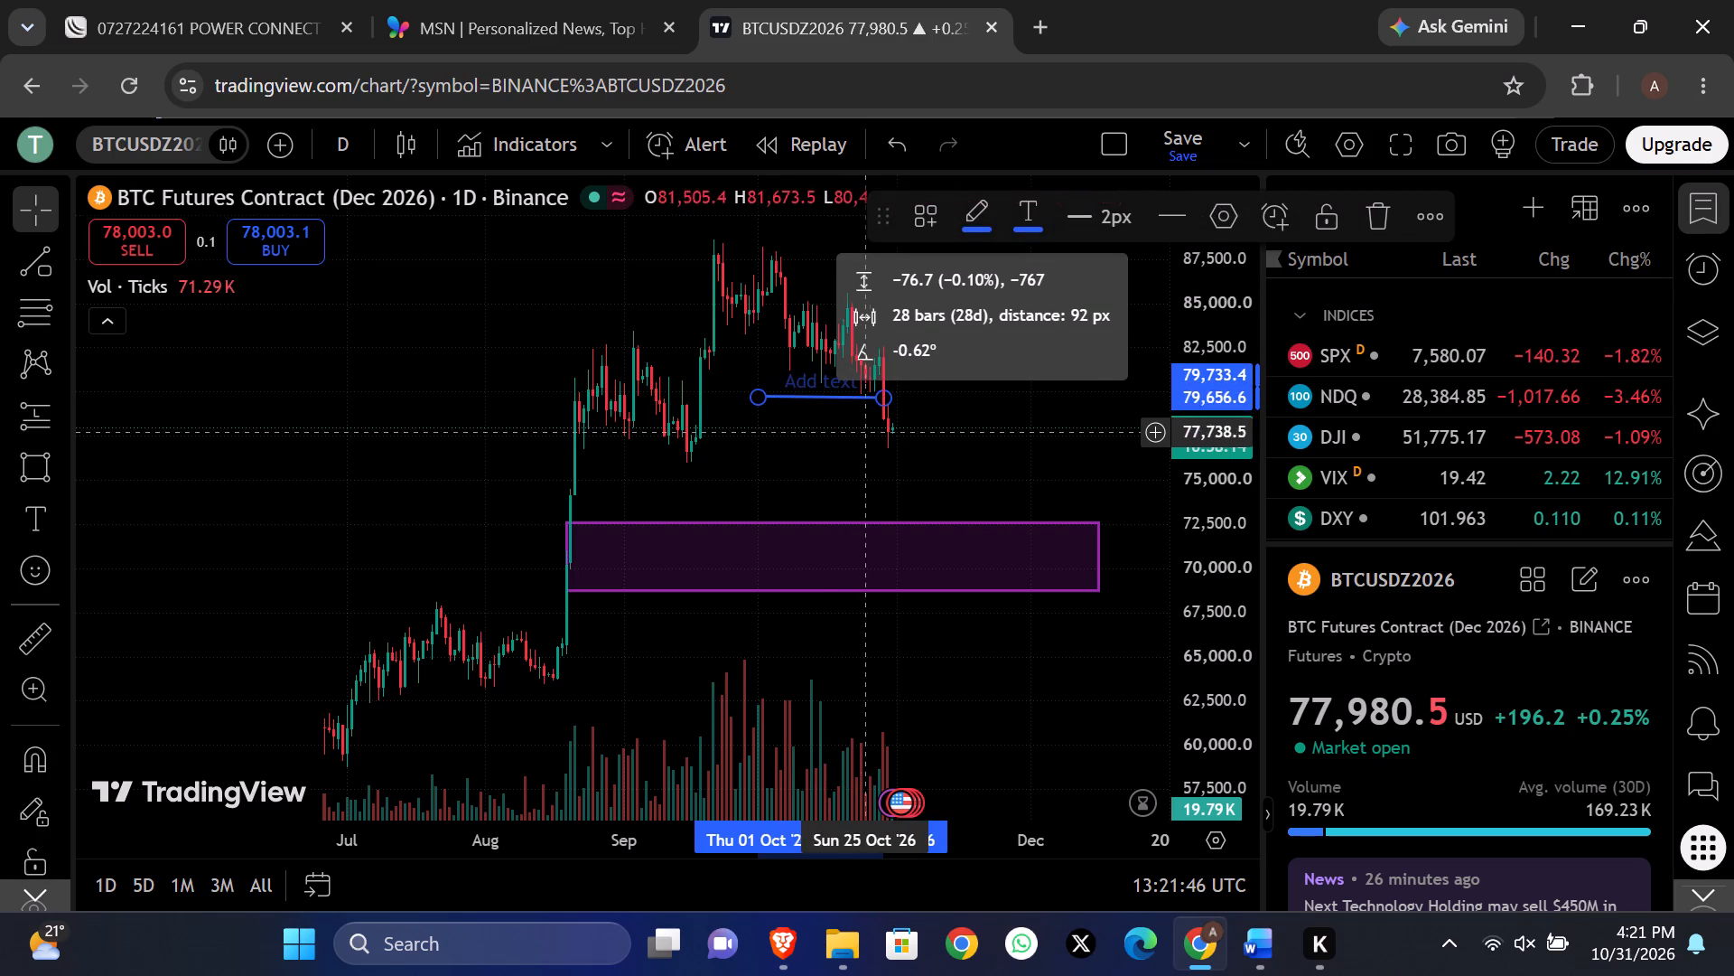
left_click(870, 436)
left_click(1013, 445)
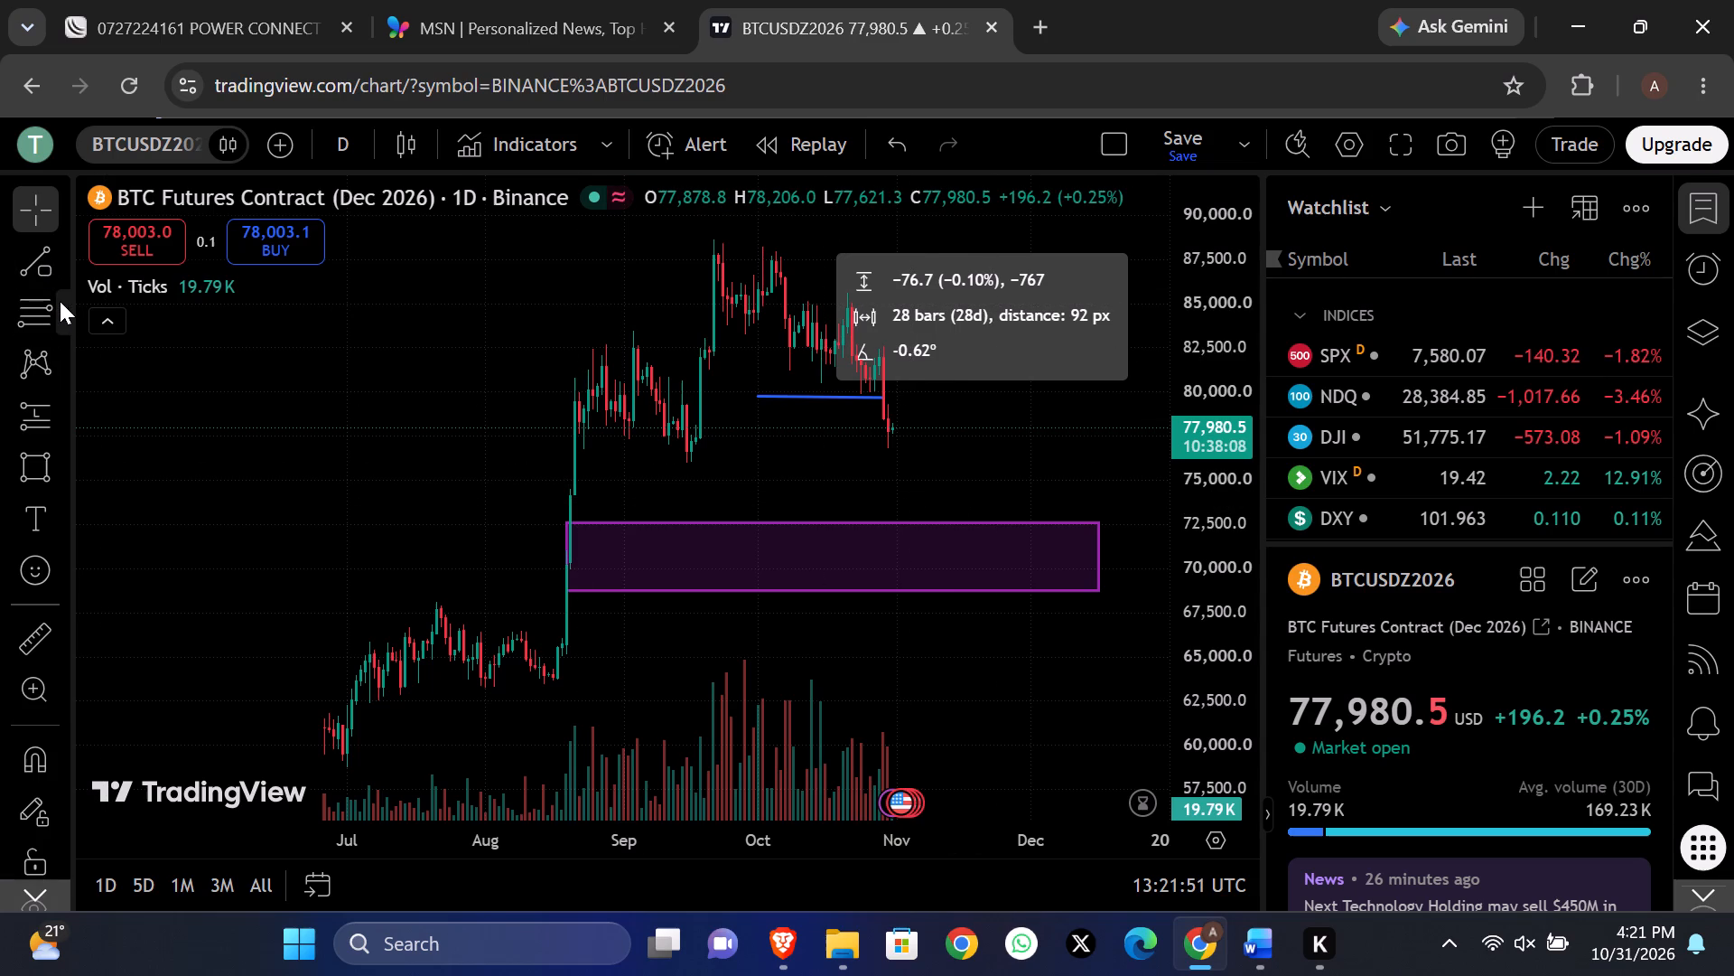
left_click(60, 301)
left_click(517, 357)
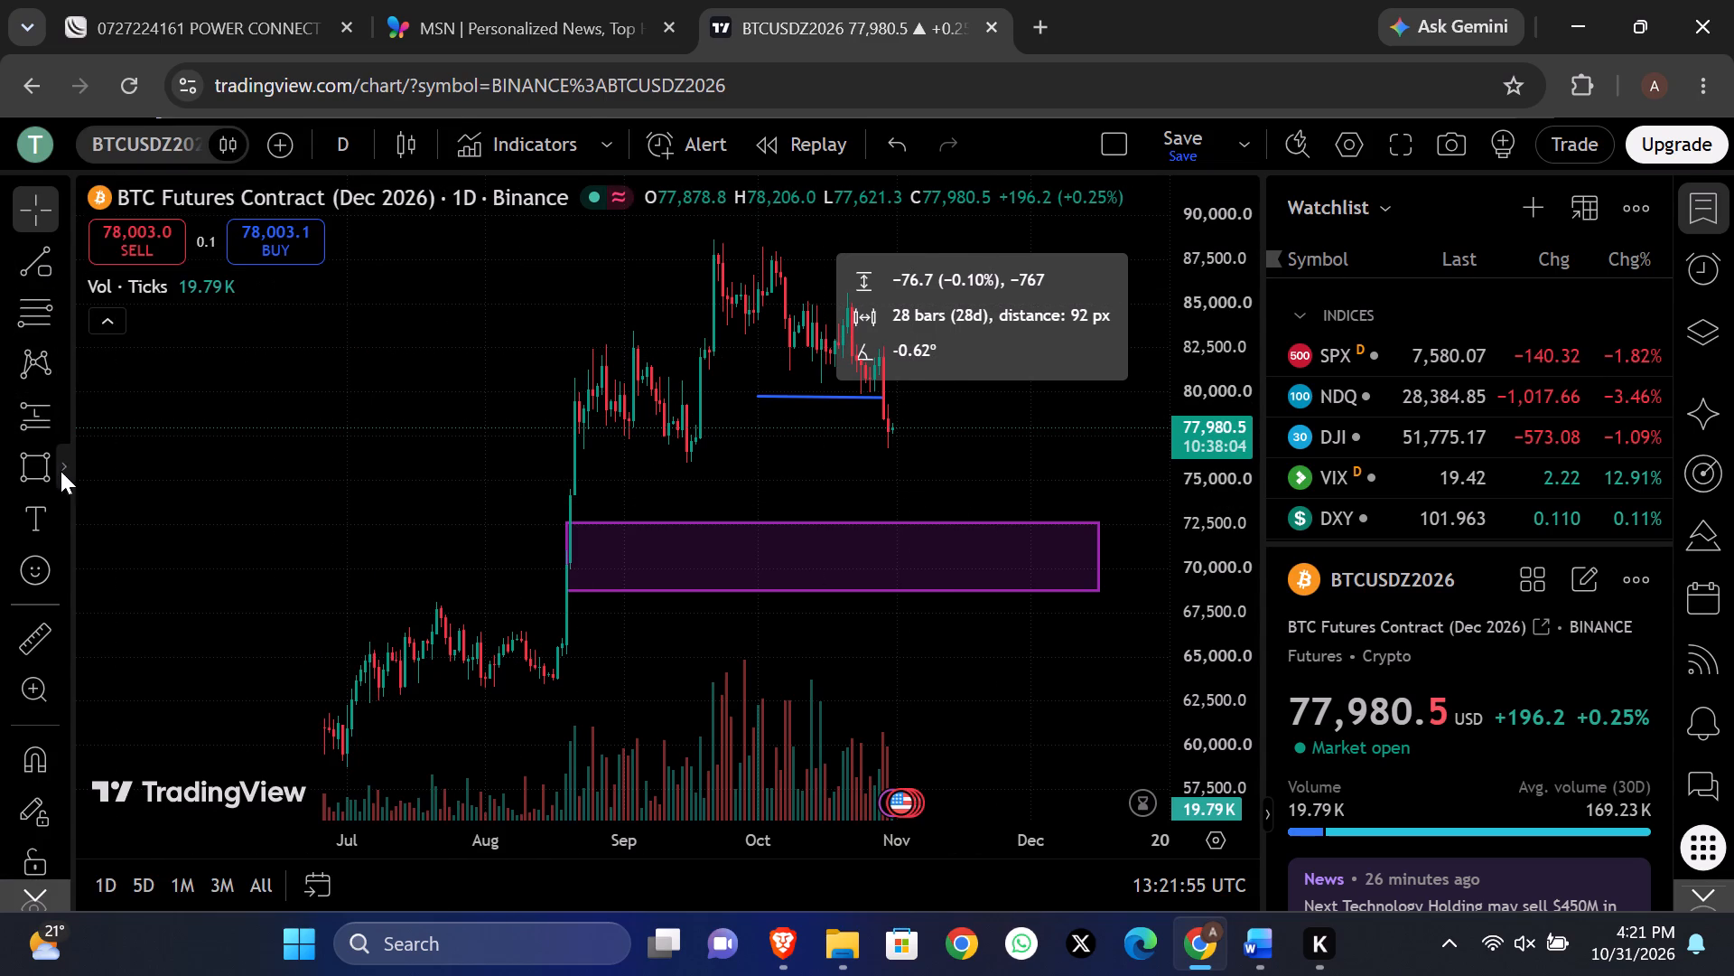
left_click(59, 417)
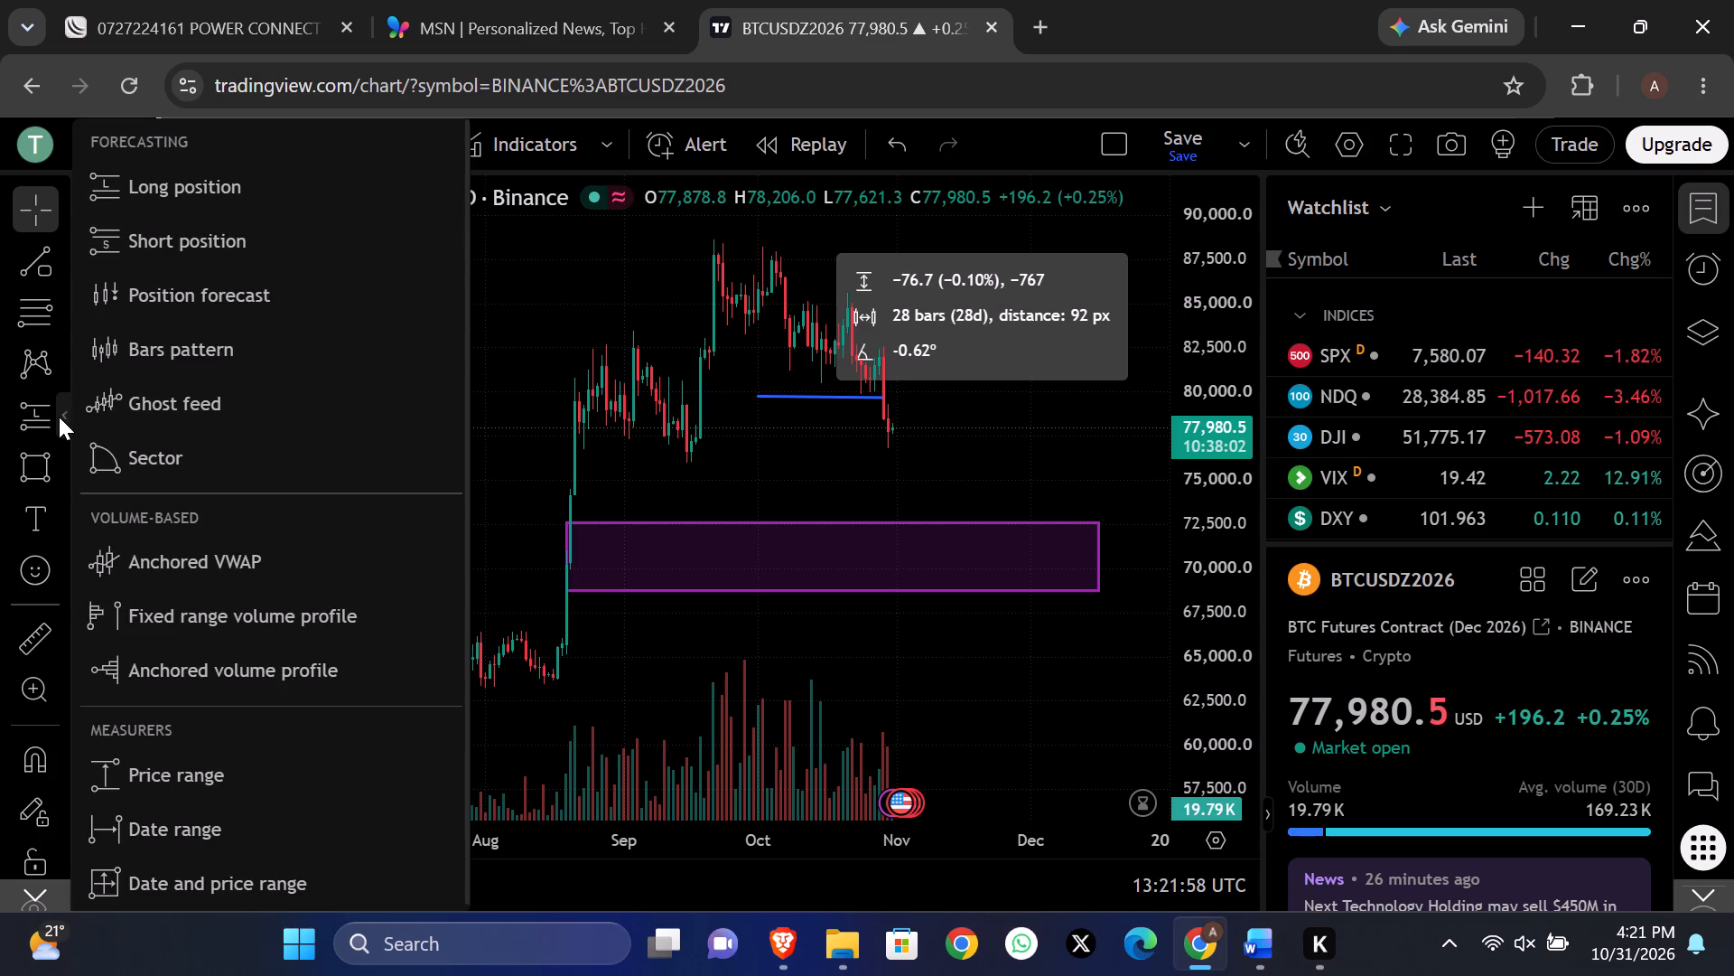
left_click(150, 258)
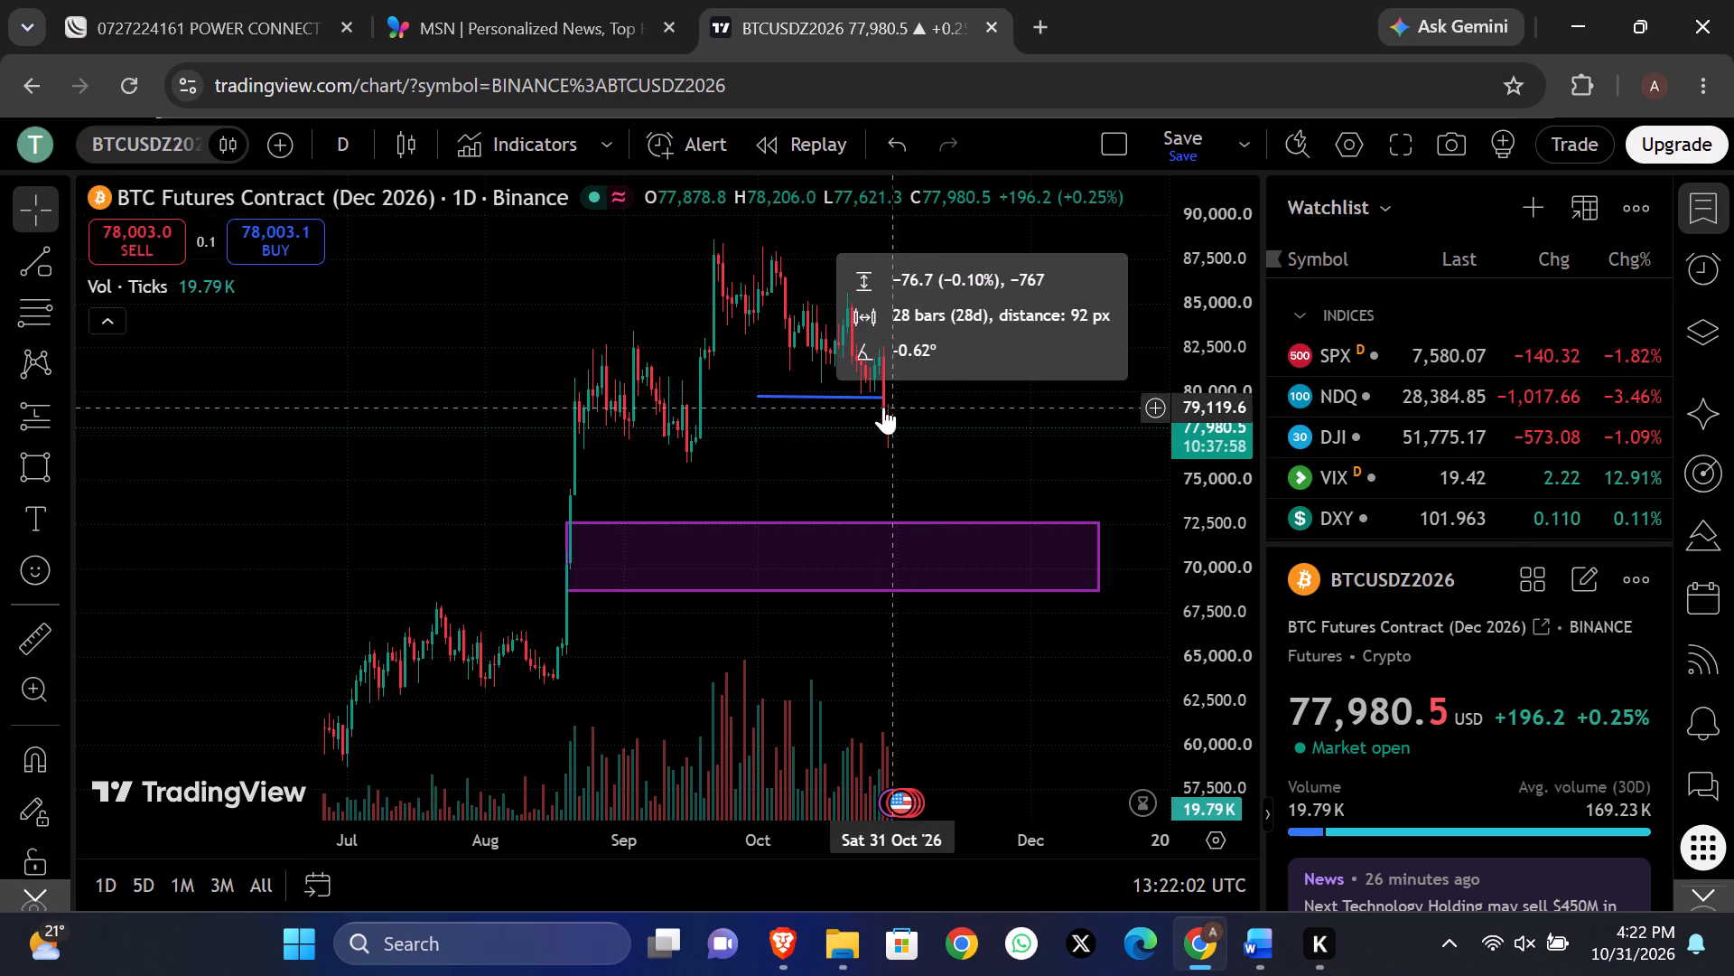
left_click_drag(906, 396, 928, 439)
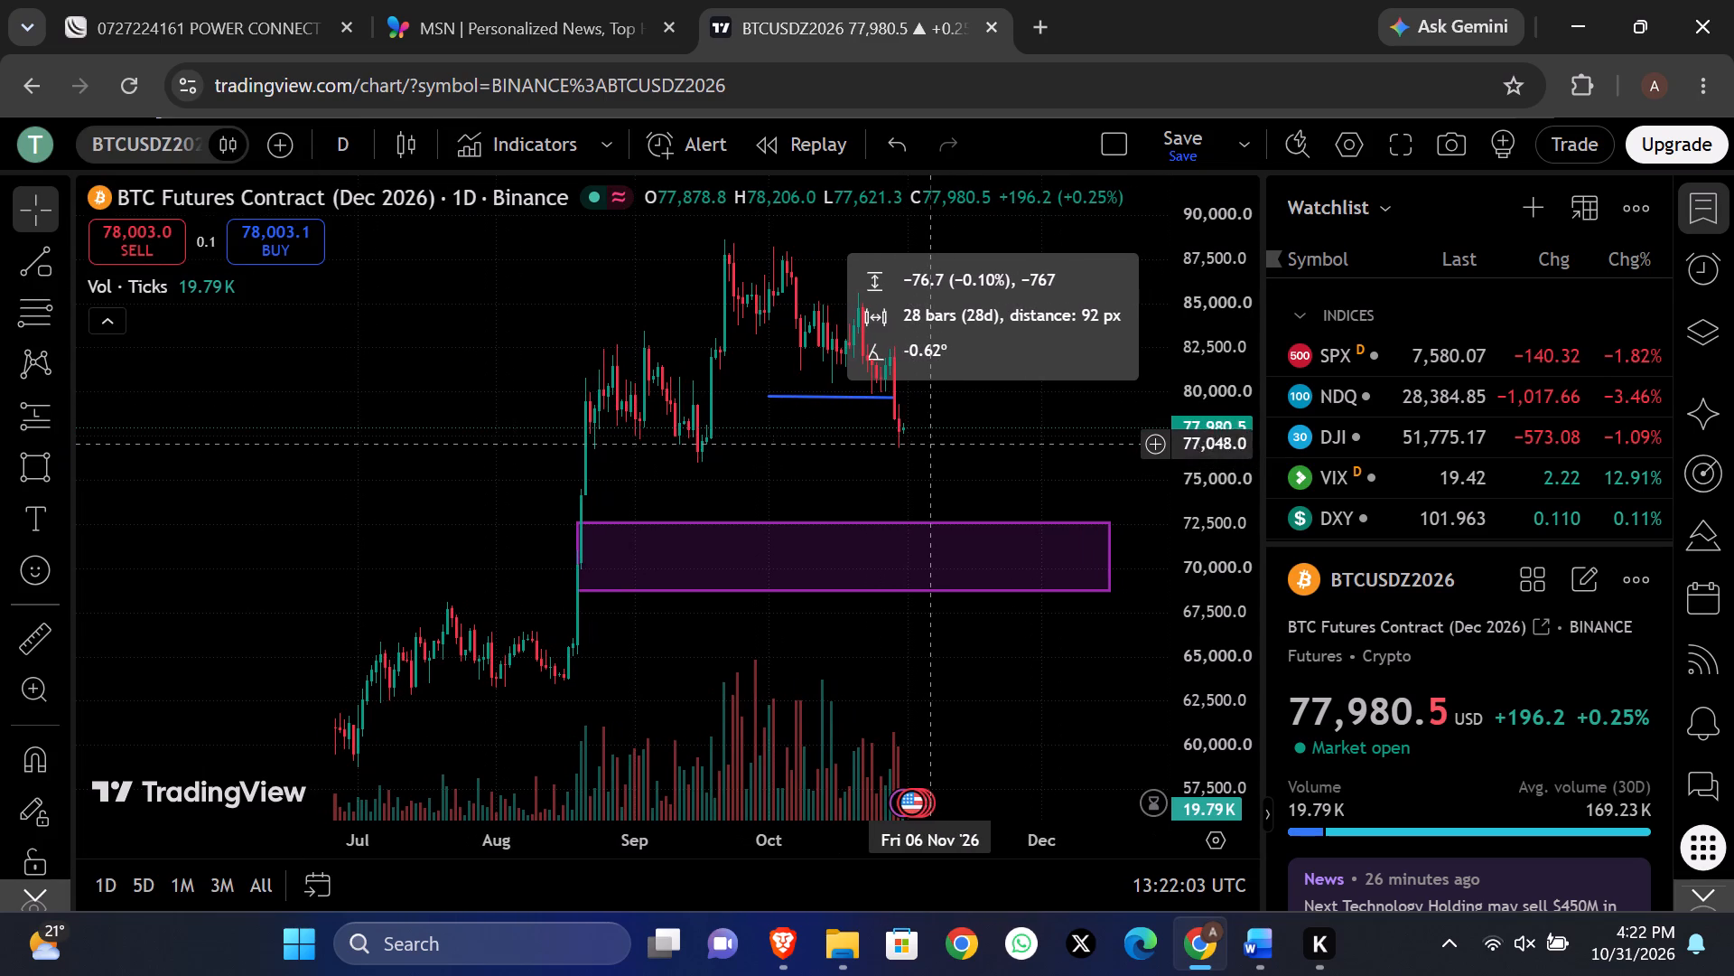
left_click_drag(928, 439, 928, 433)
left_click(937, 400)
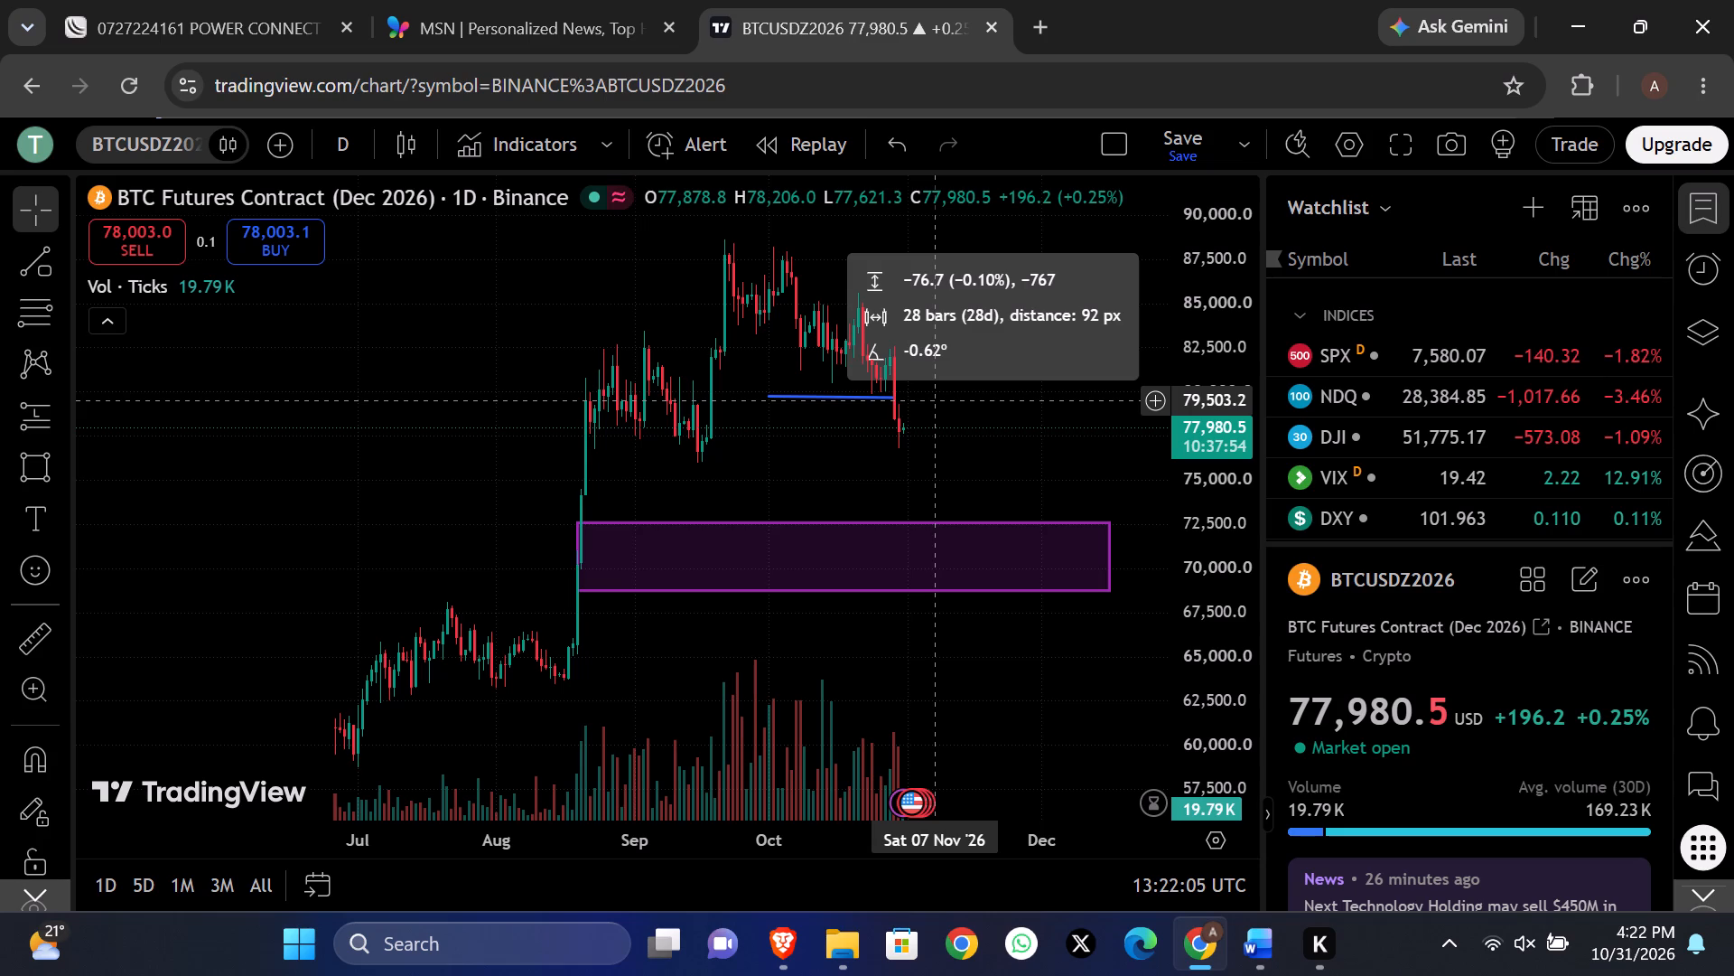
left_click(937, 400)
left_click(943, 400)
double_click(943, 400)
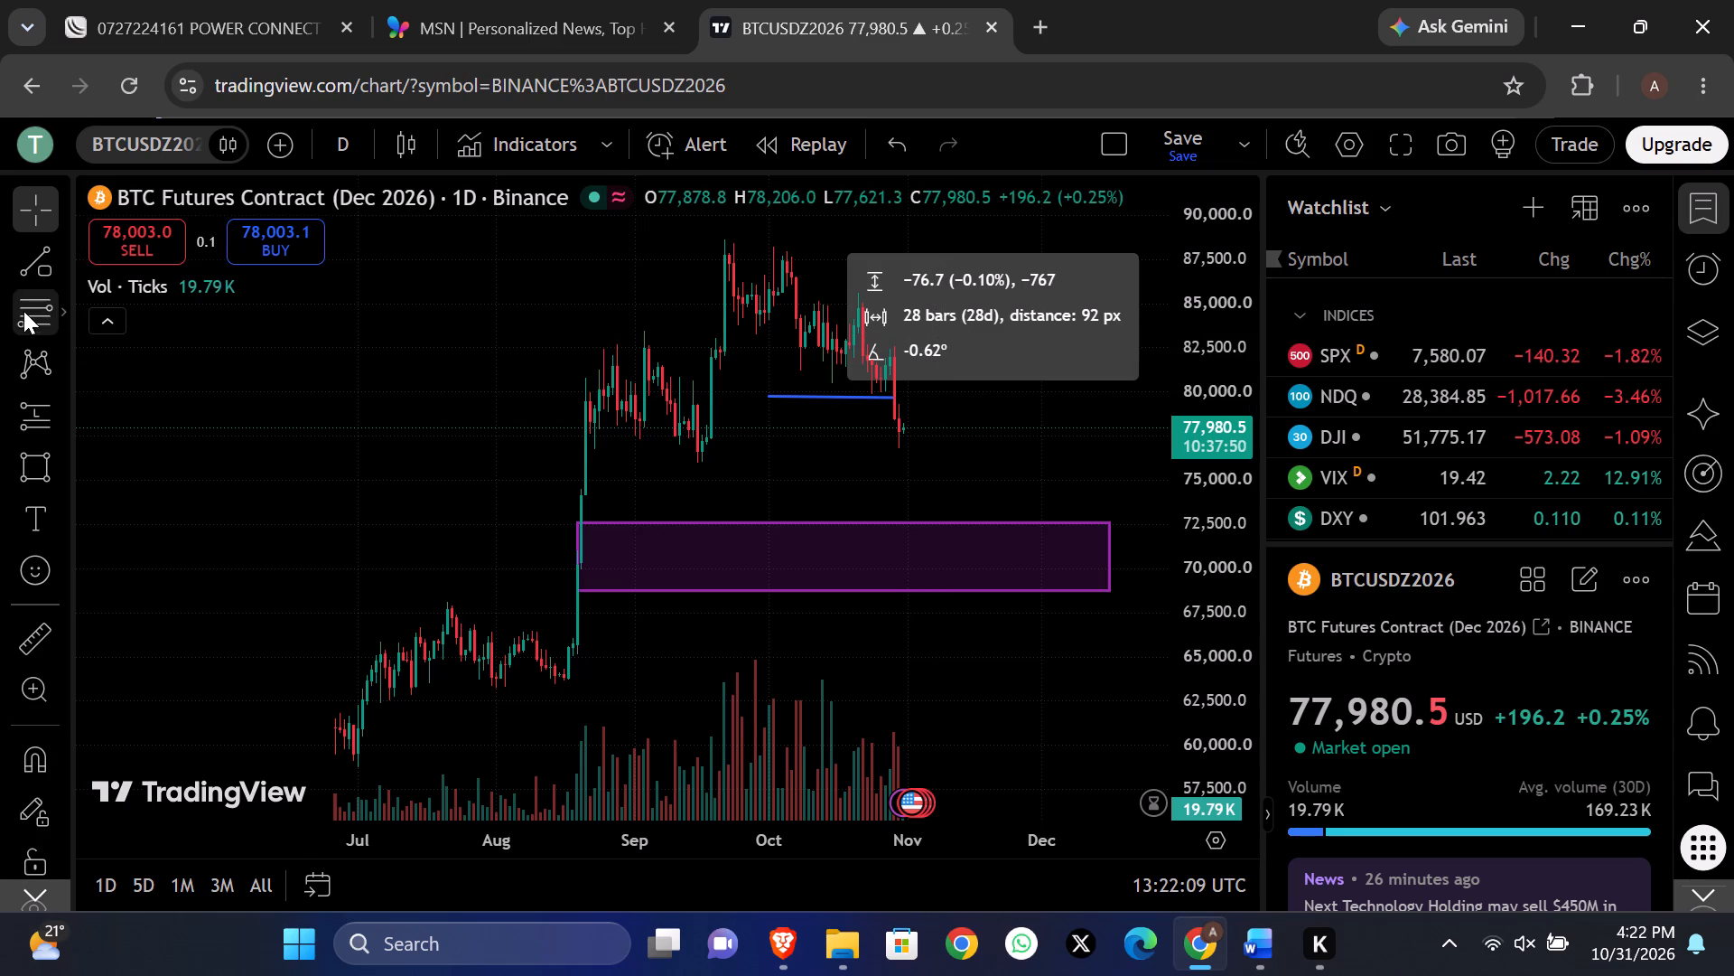
Place a short position just after the latest candle, starting 8 Nov '26 with its entry at about 79,657.
left_click(68, 419)
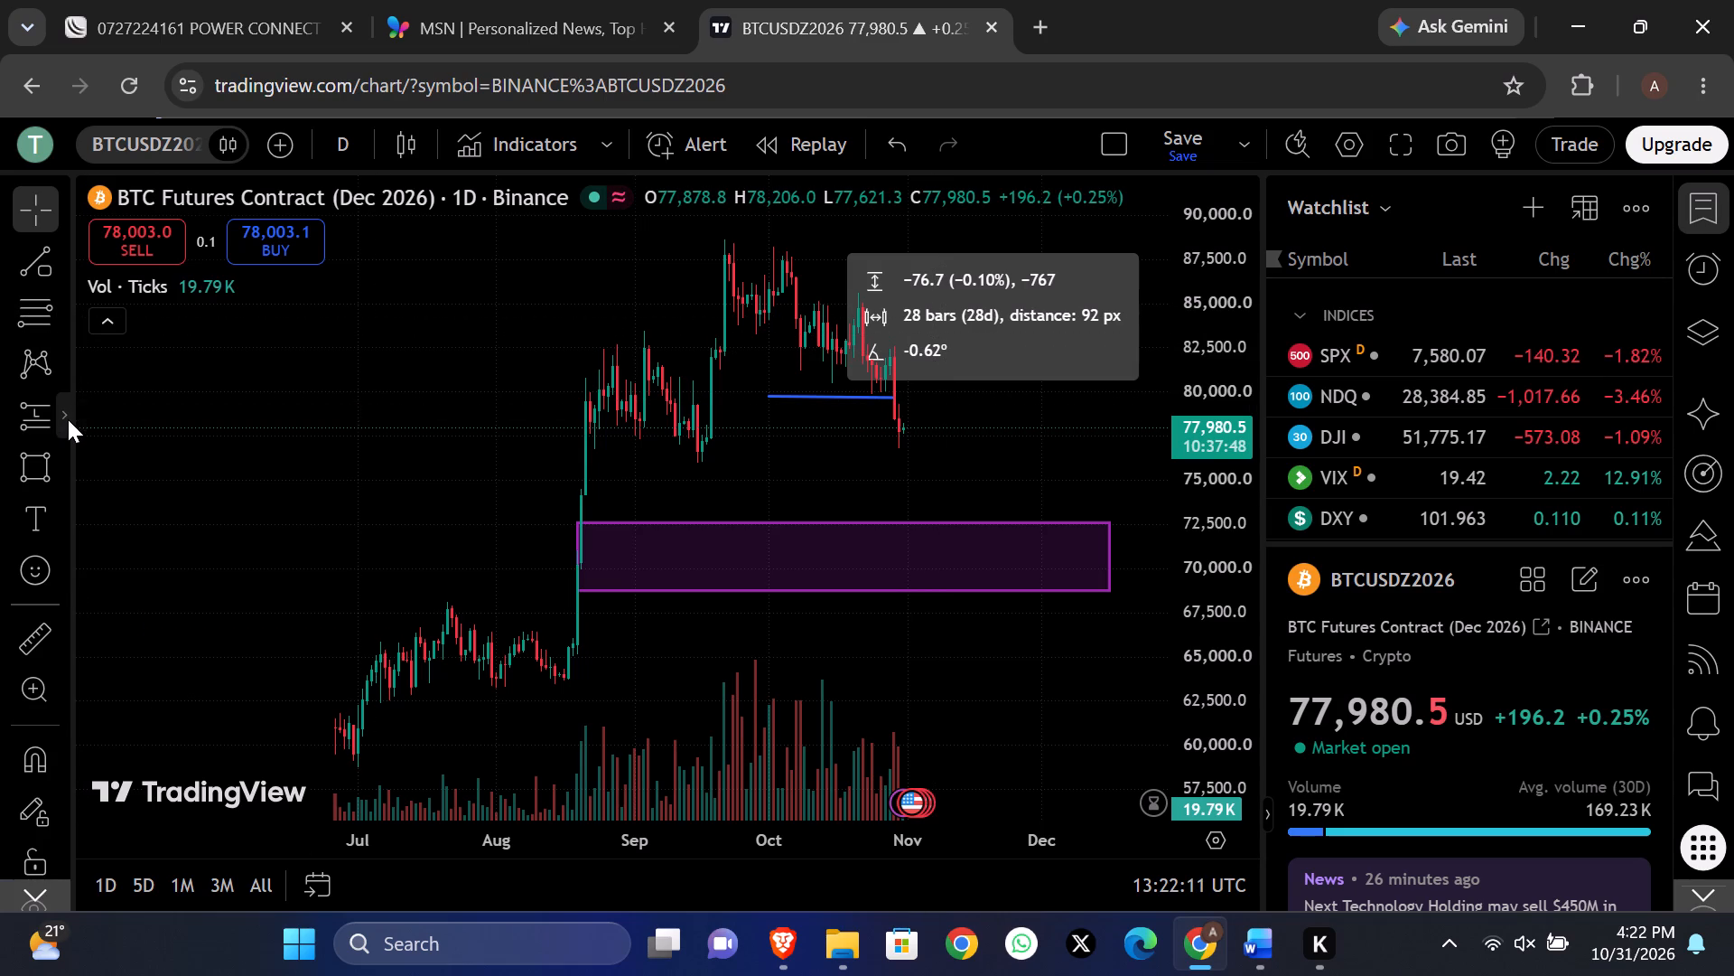
double_click(177, 234)
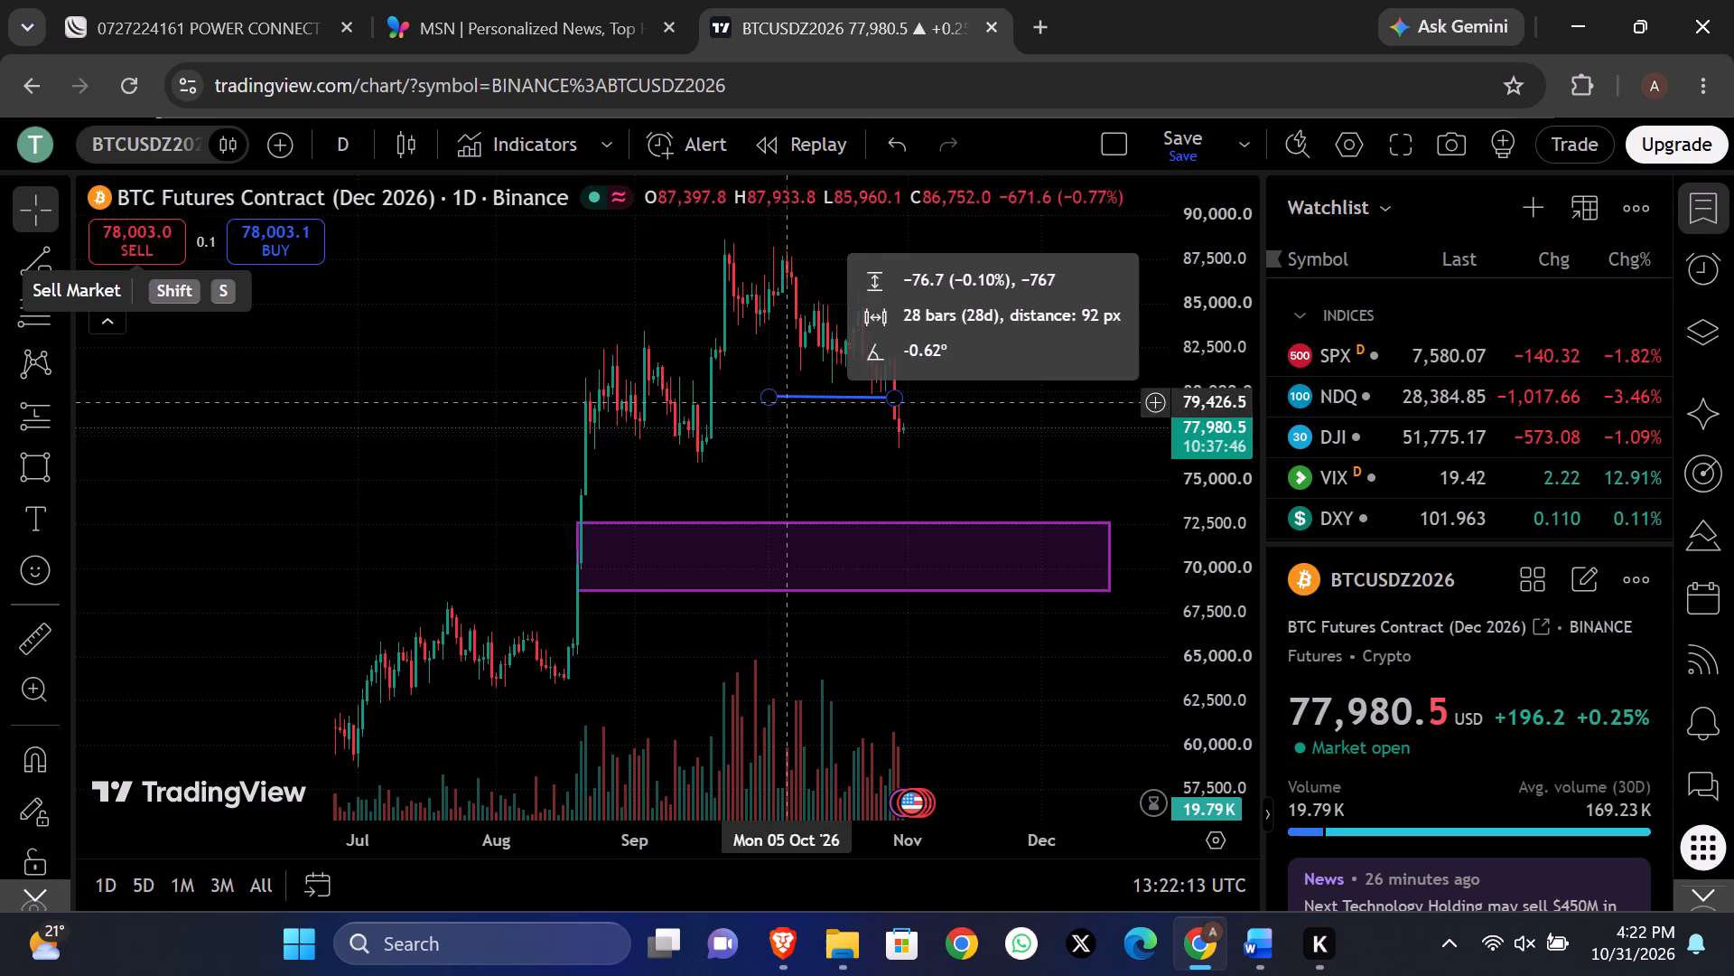
left_click(937, 394)
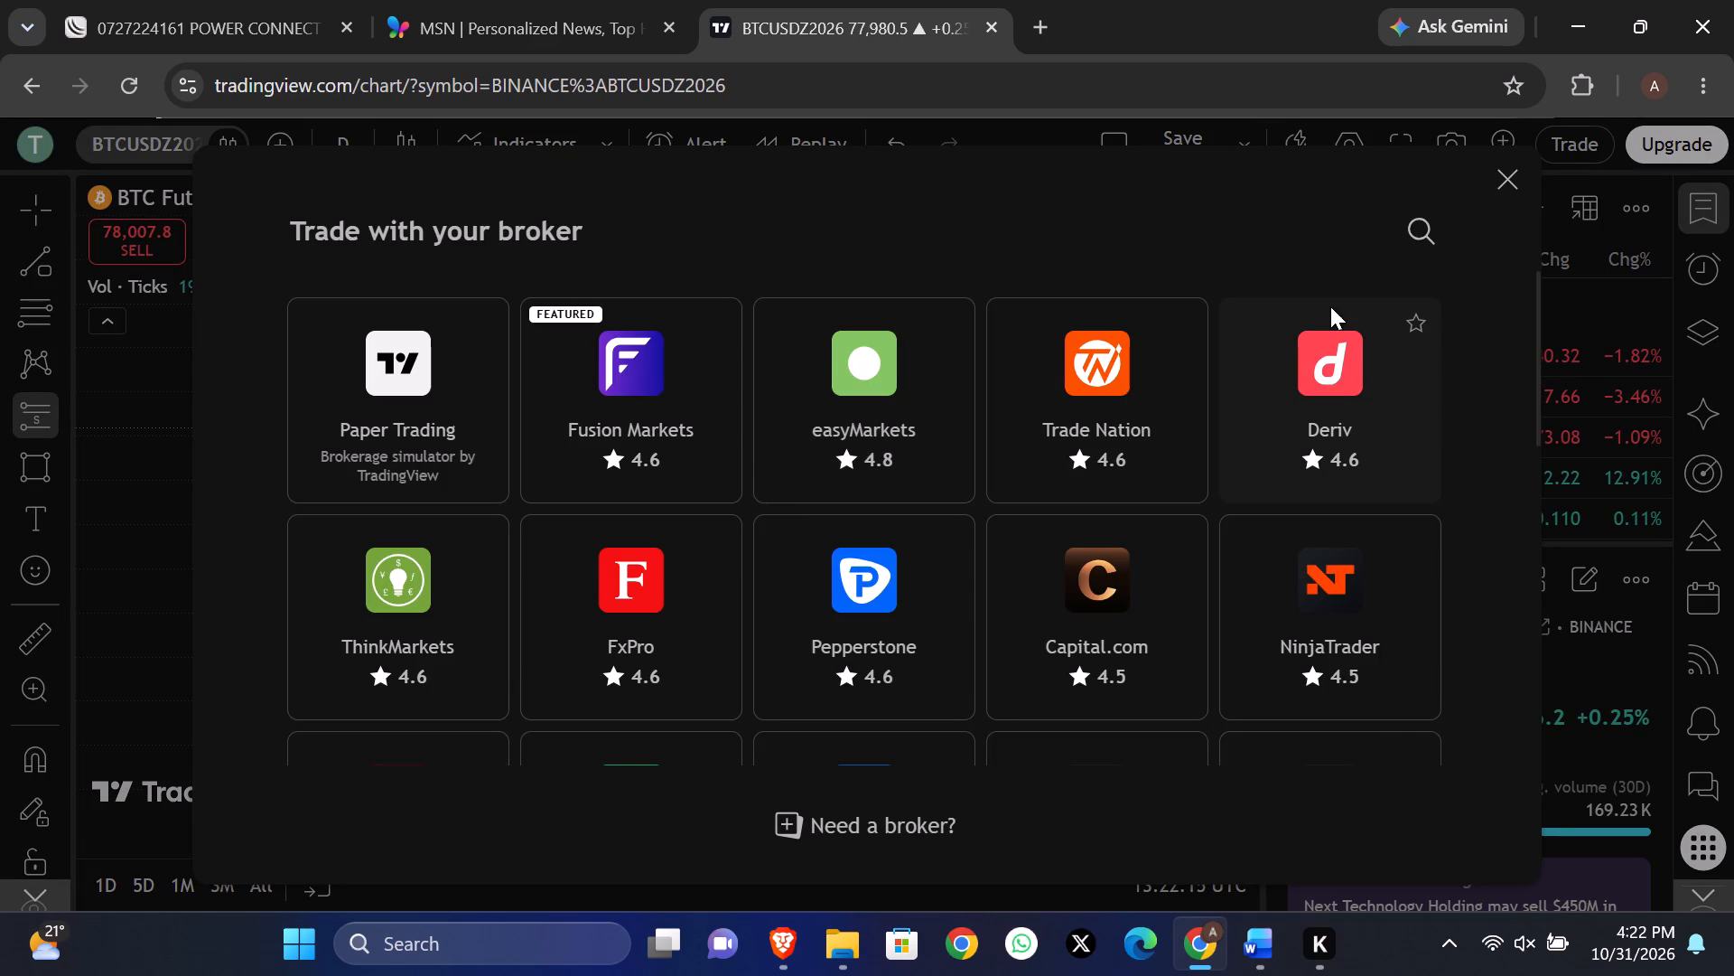
left_click(1507, 183)
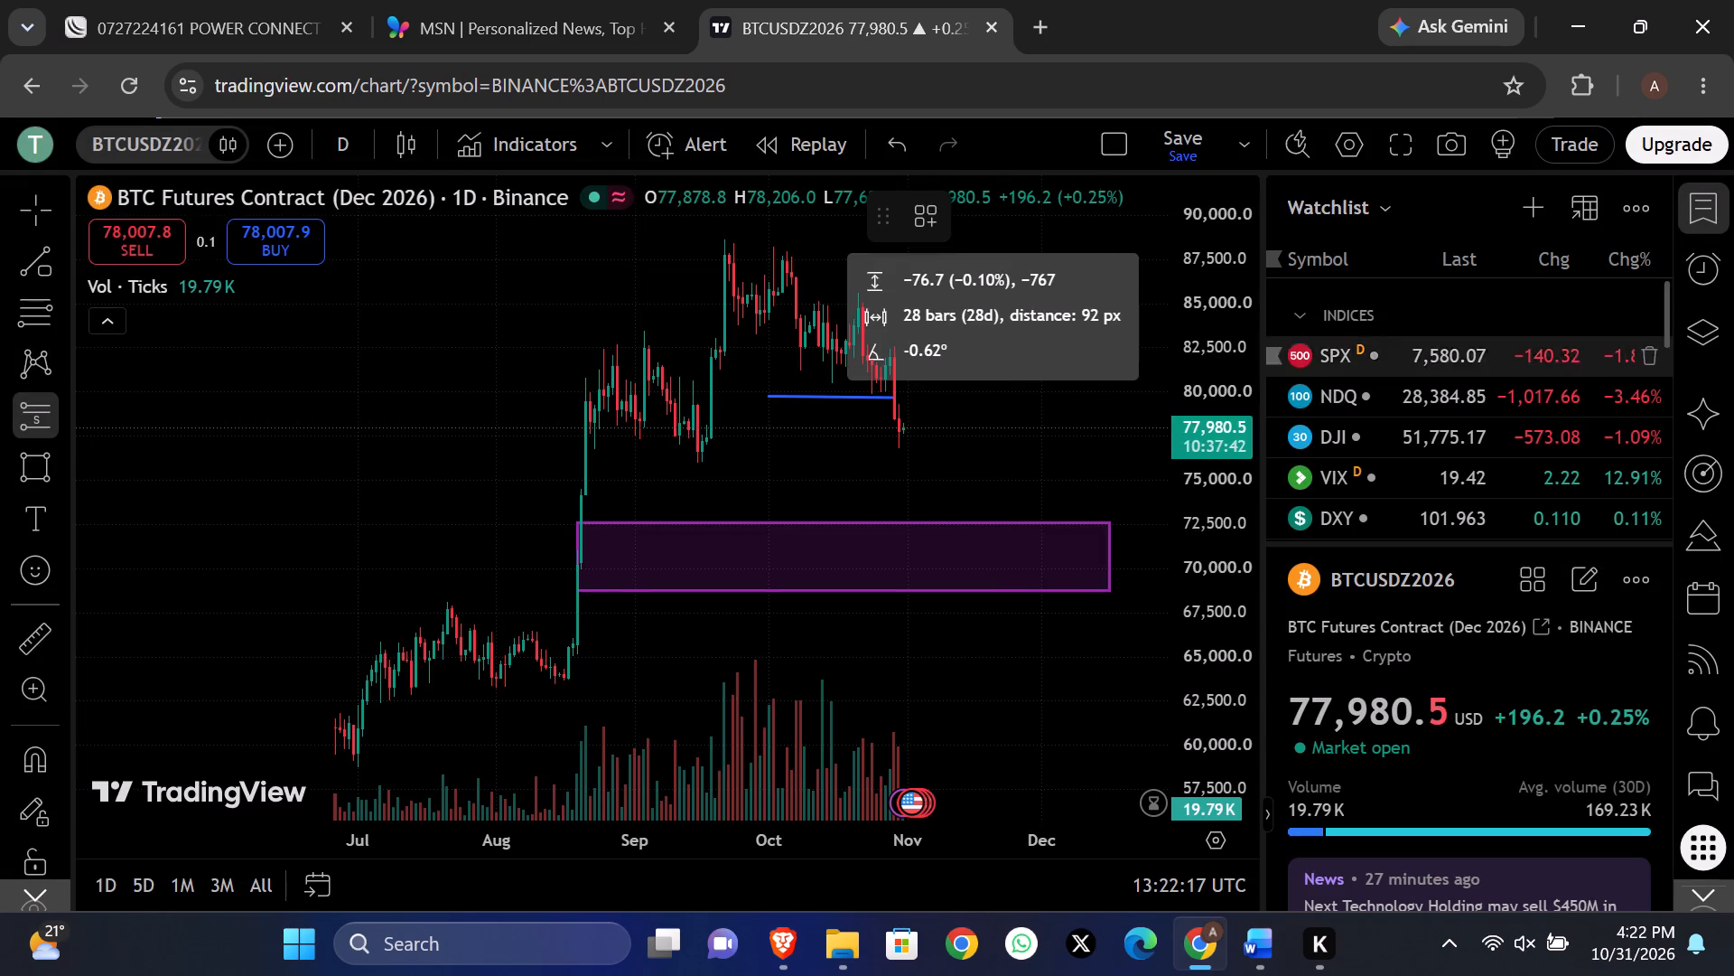
left_click(960, 396)
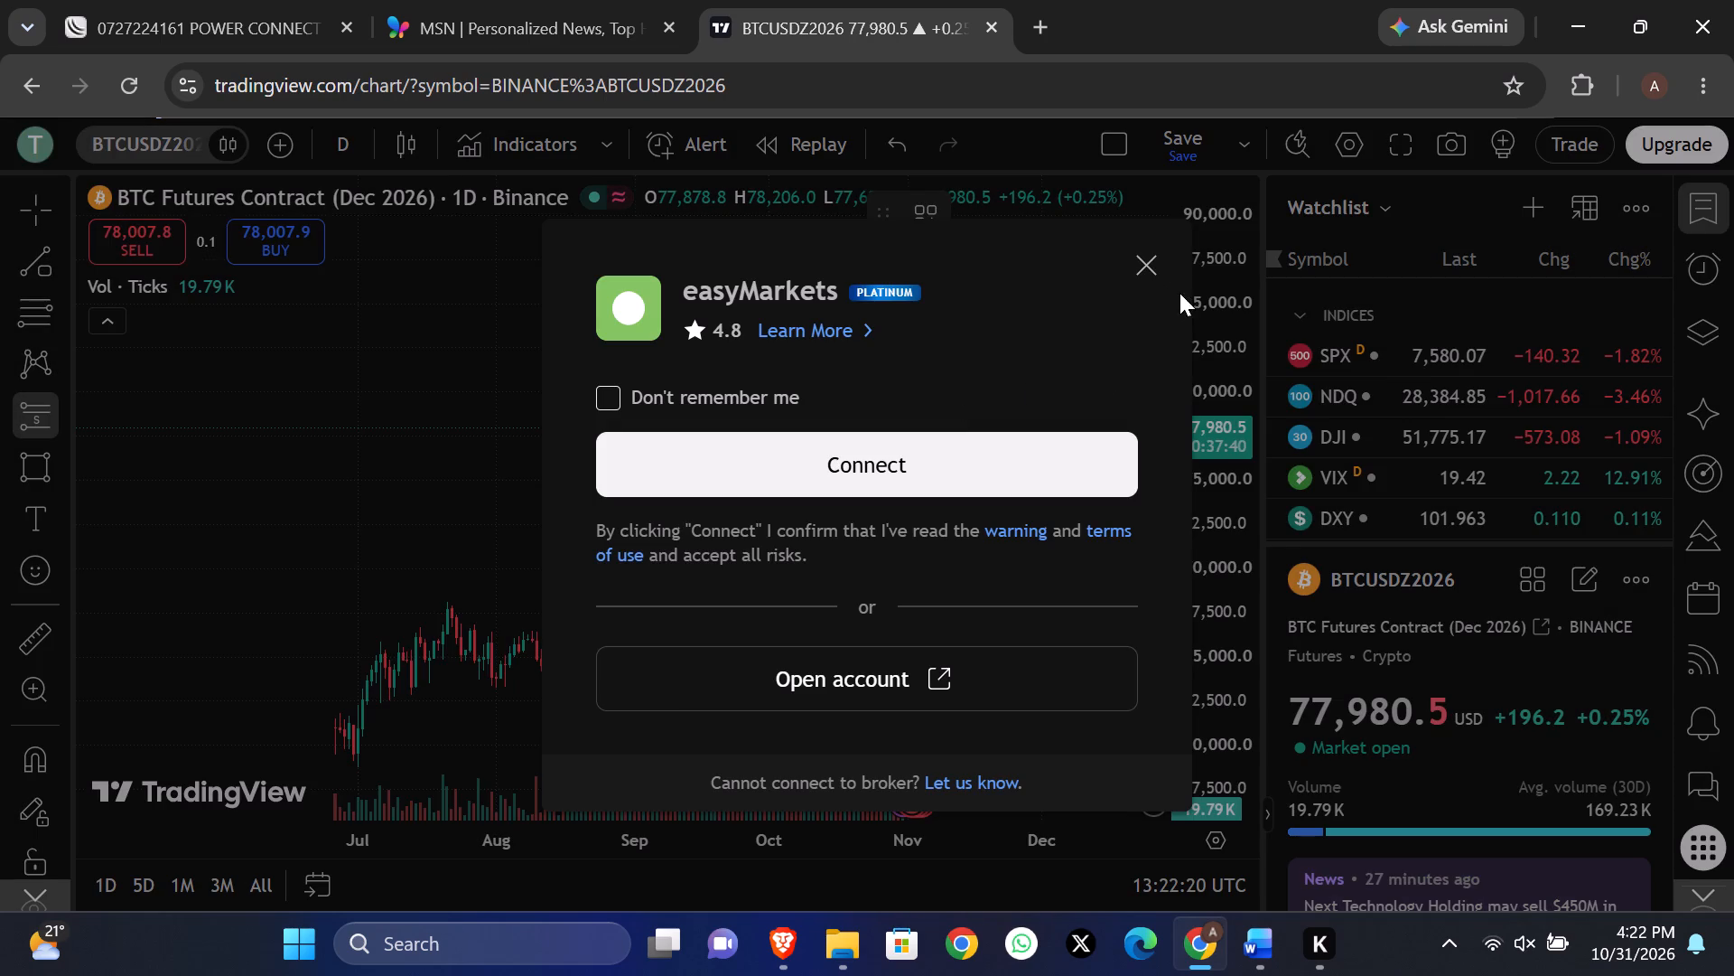
left_click(1142, 259)
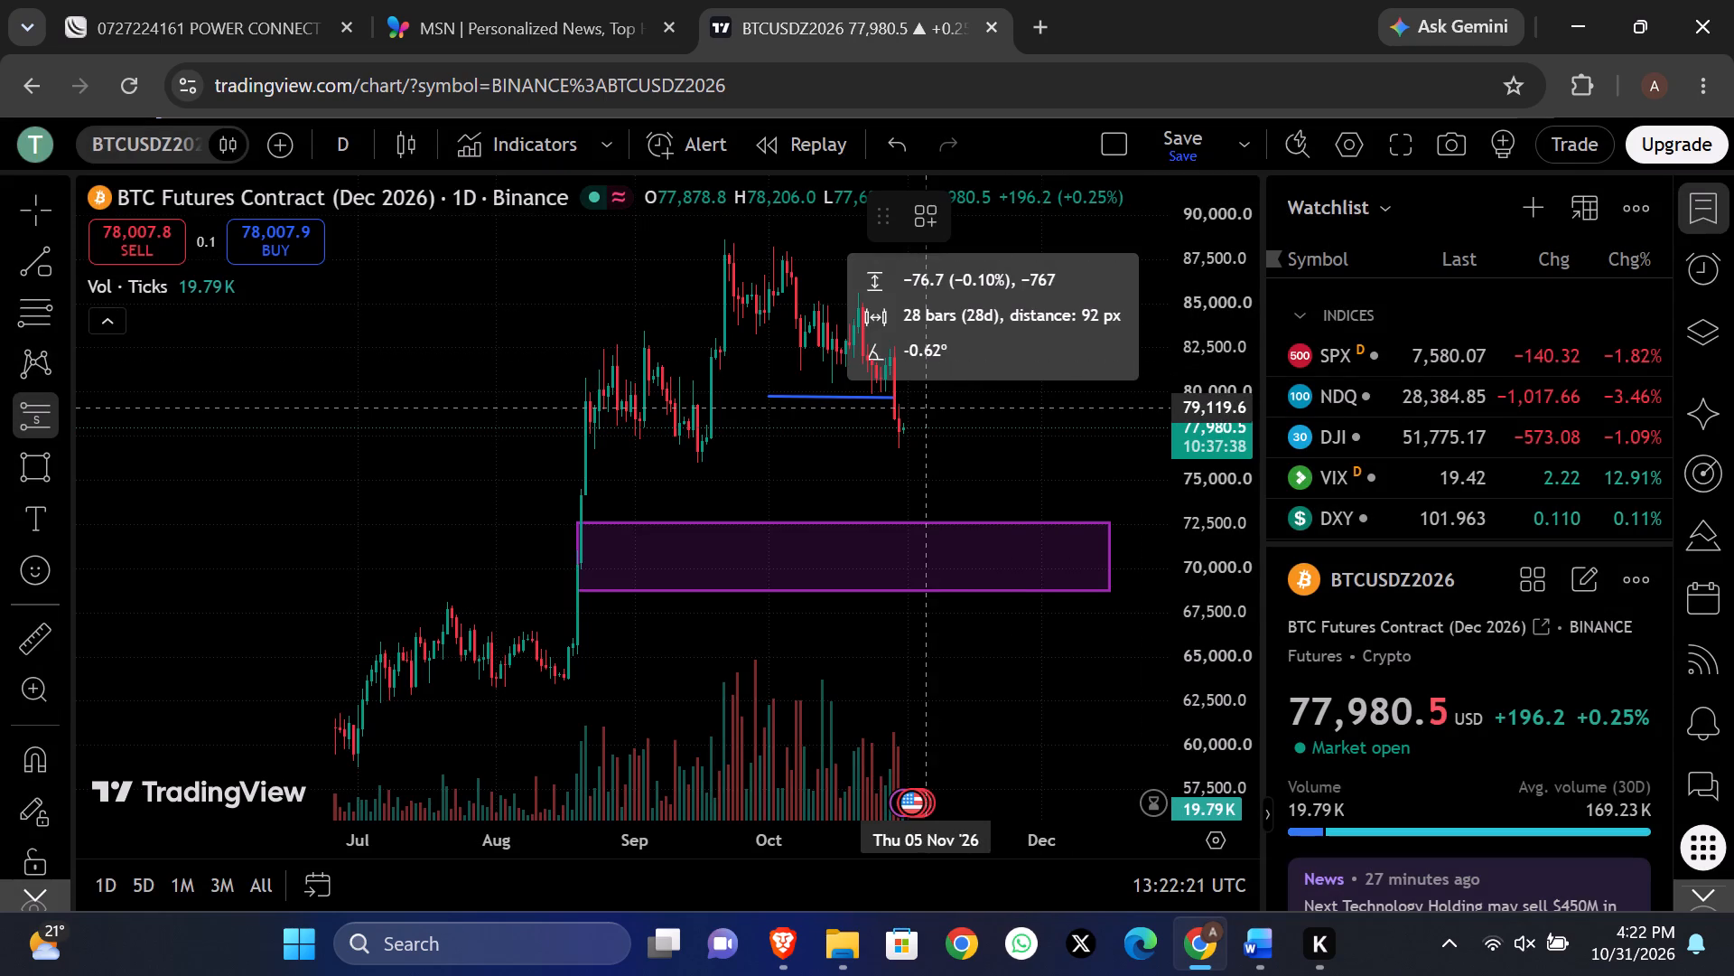
left_click(939, 398)
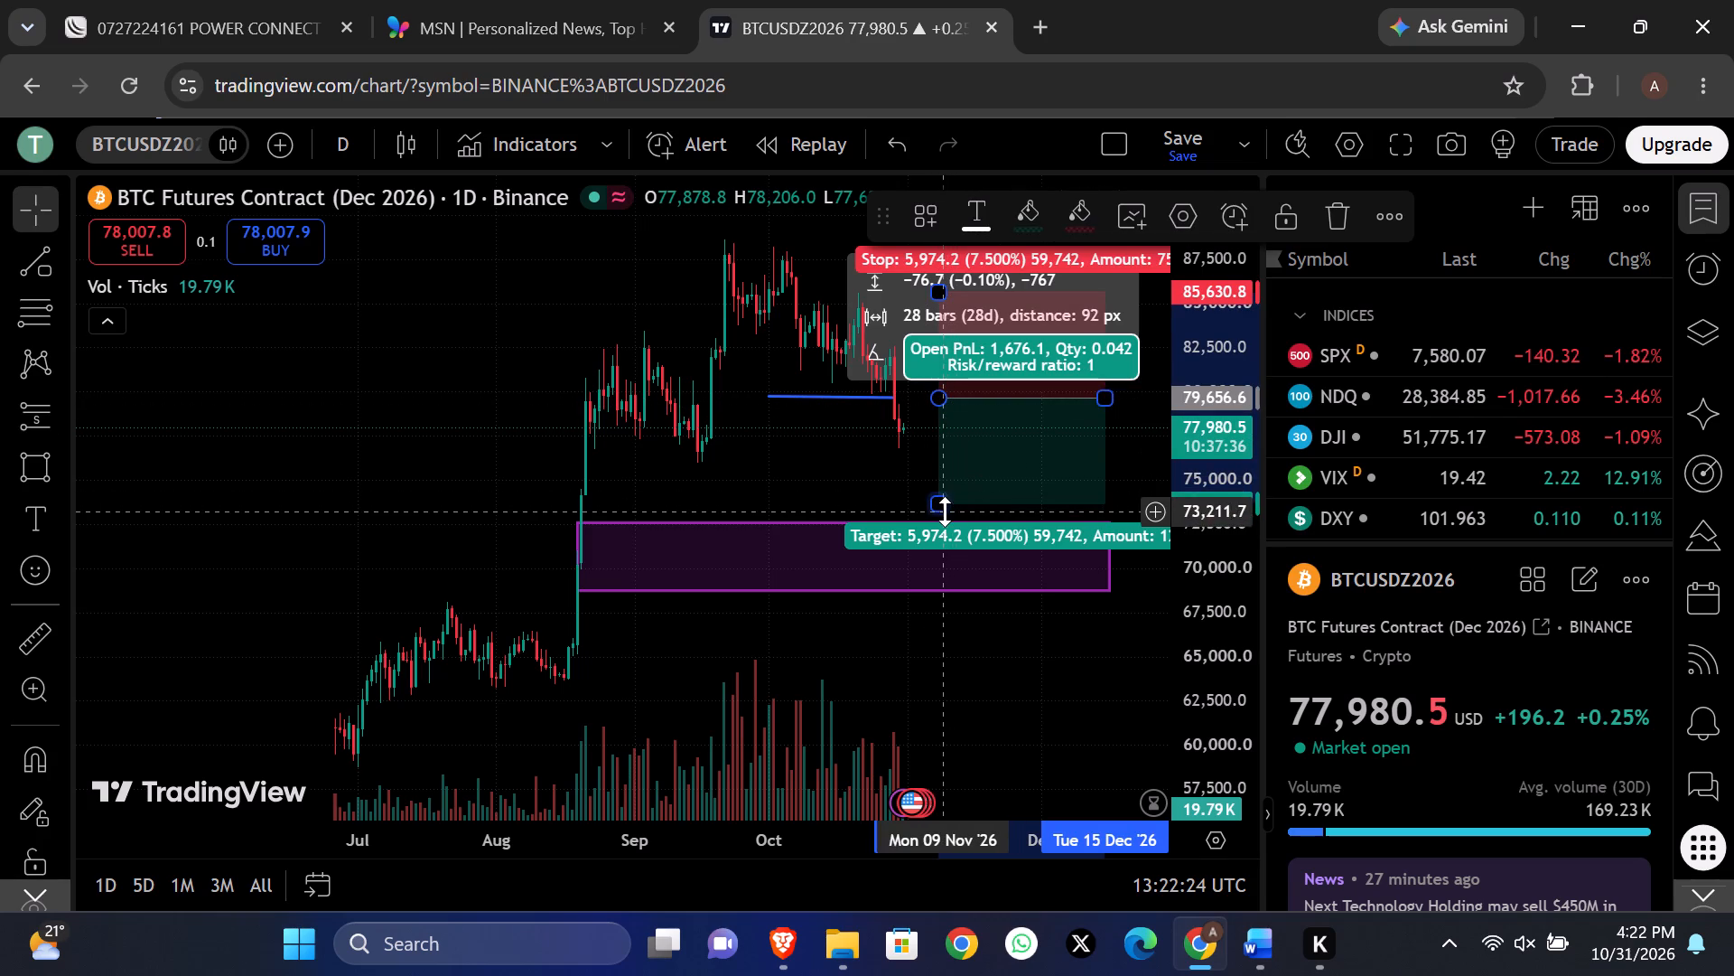
Extend the short position's target down into the purple rectangle, to about 70,066.
left_click_drag(945, 511, 945, 558)
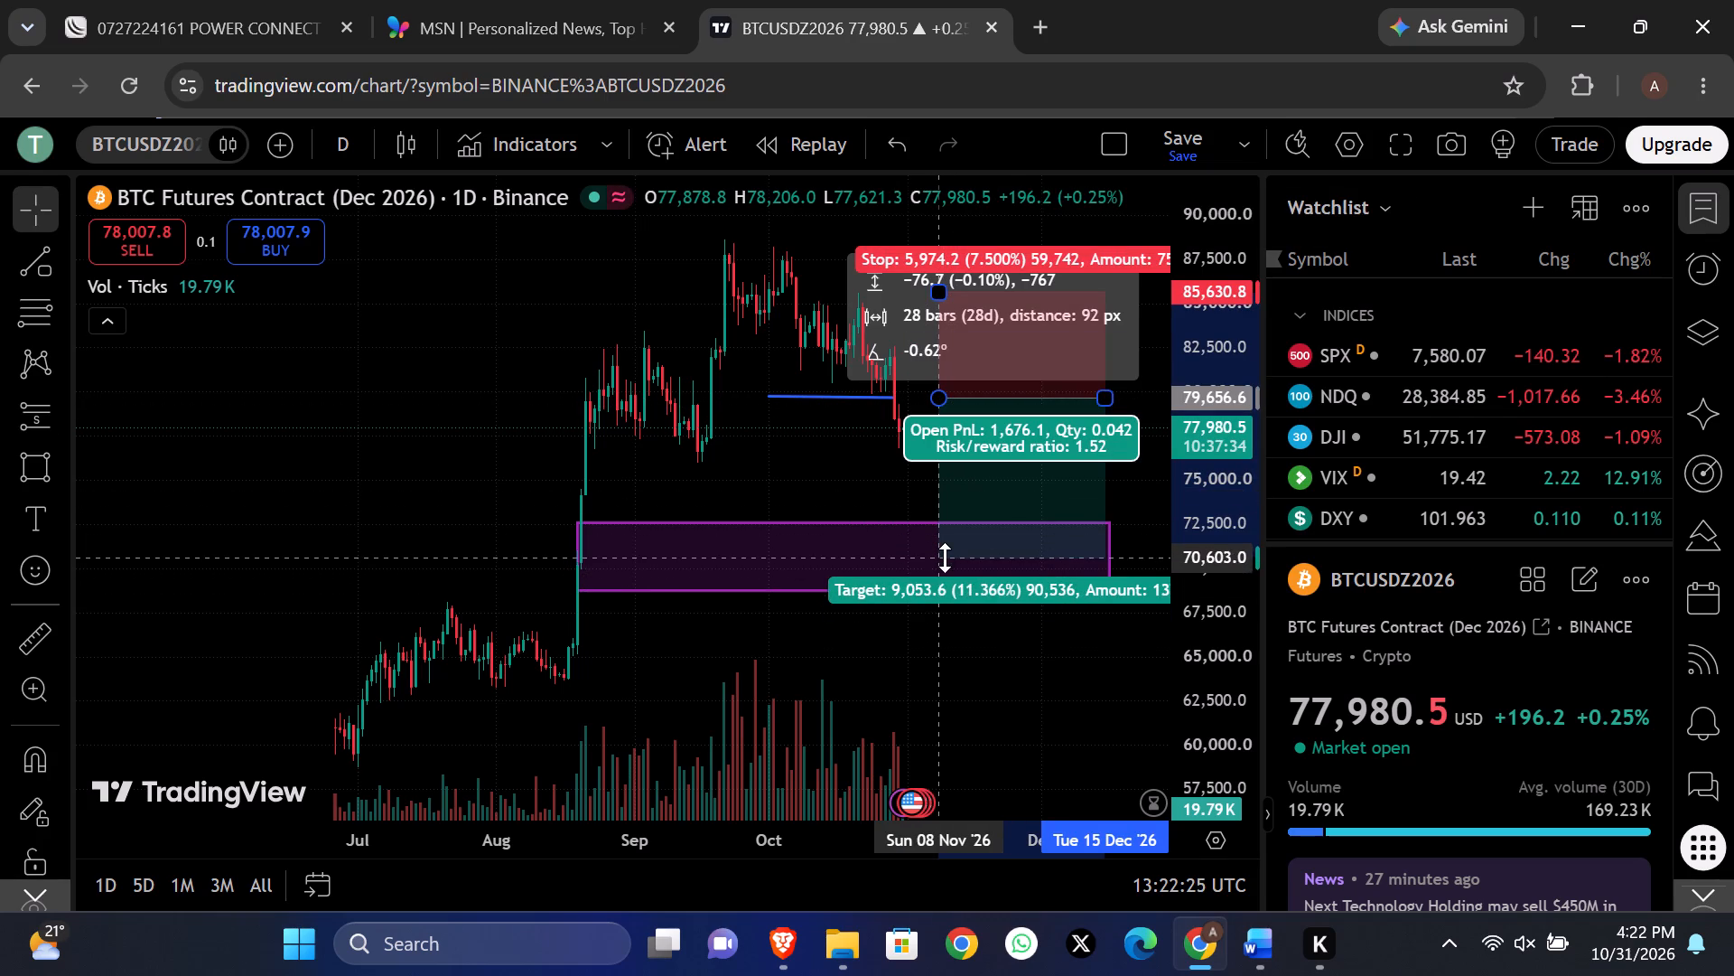
left_click_drag(945, 558, 945, 567)
left_click(1085, 680)
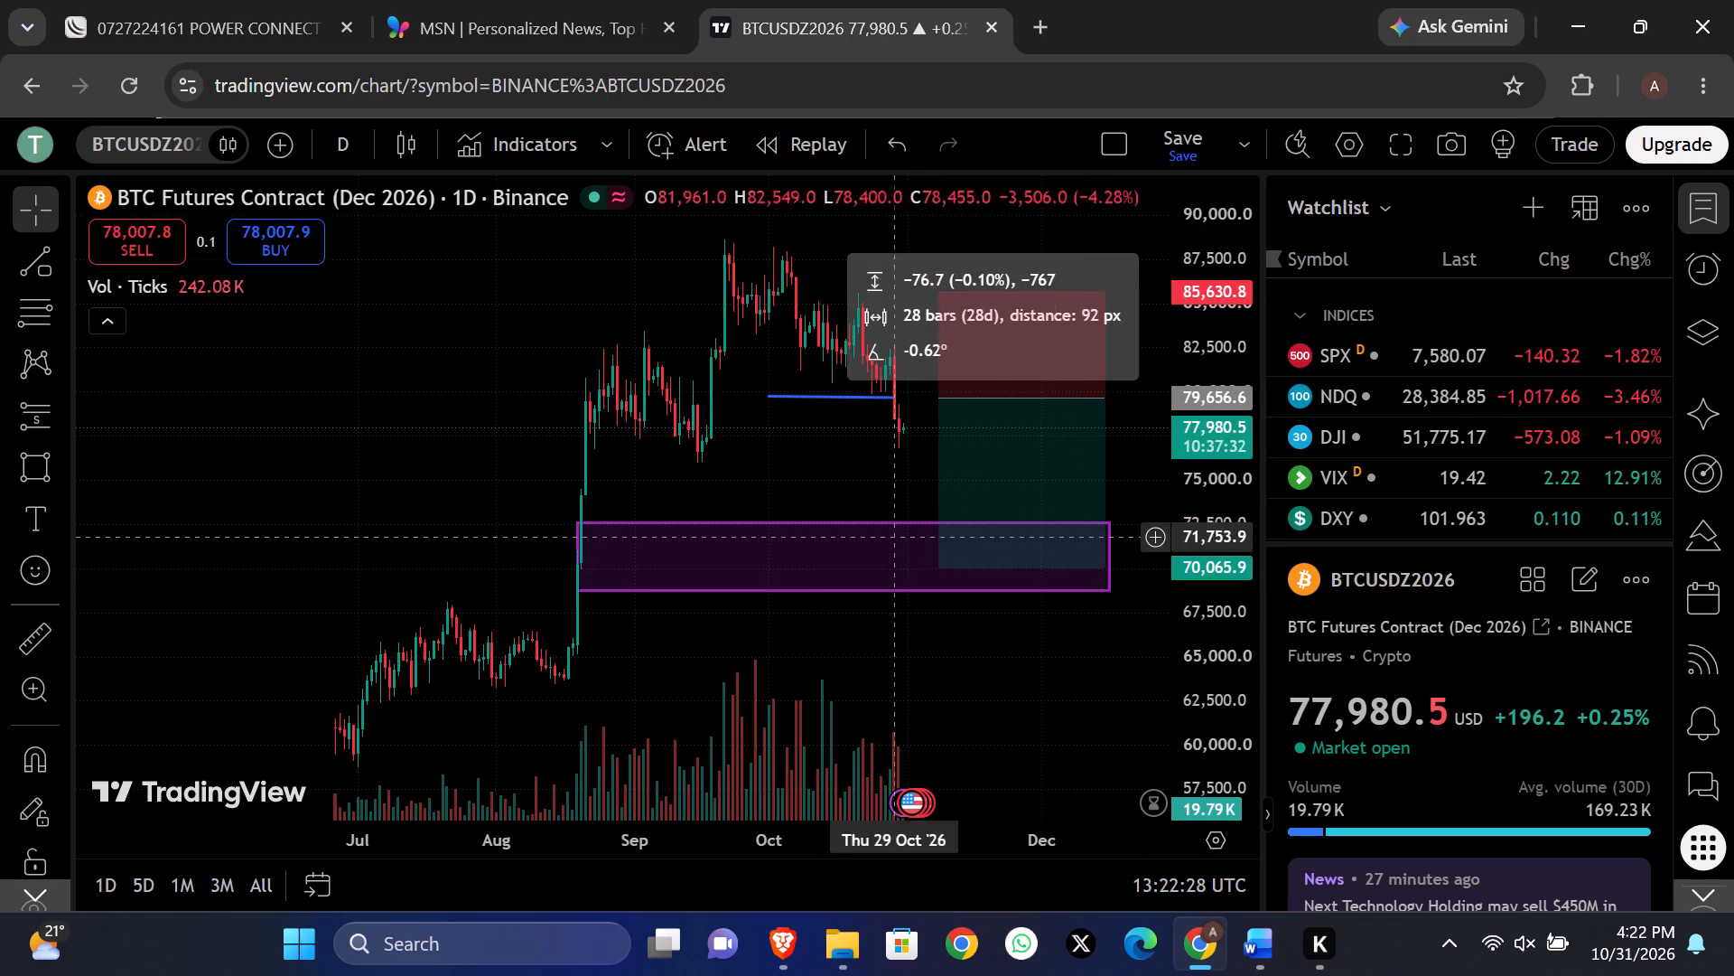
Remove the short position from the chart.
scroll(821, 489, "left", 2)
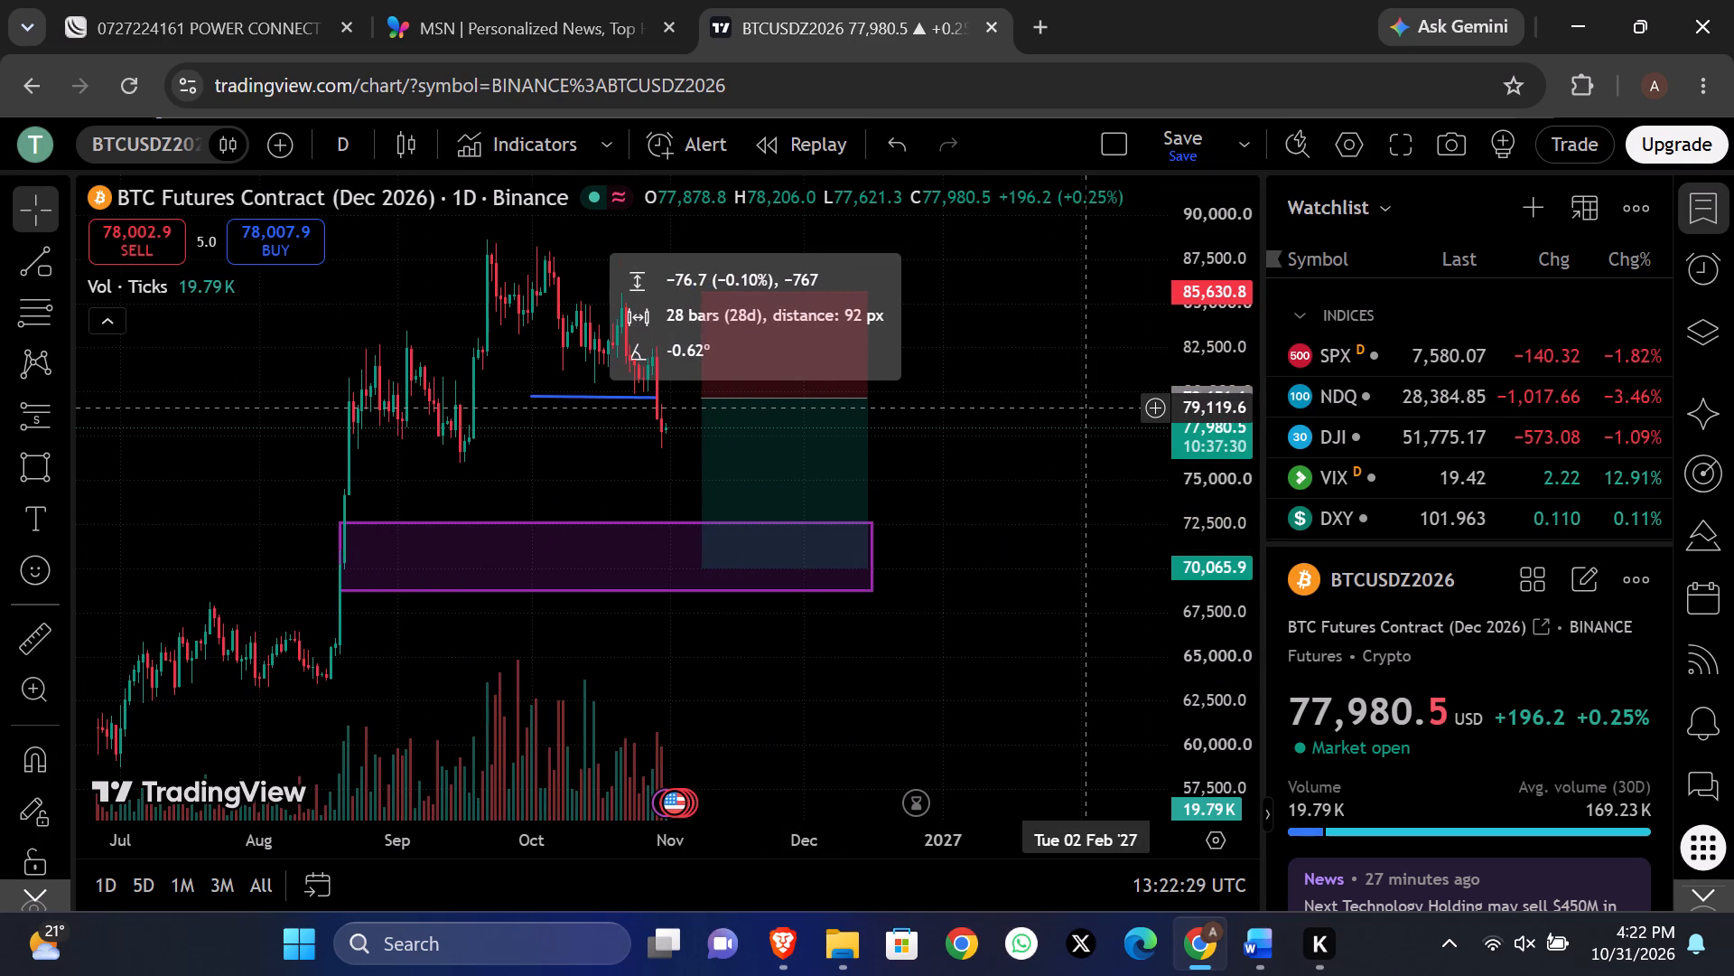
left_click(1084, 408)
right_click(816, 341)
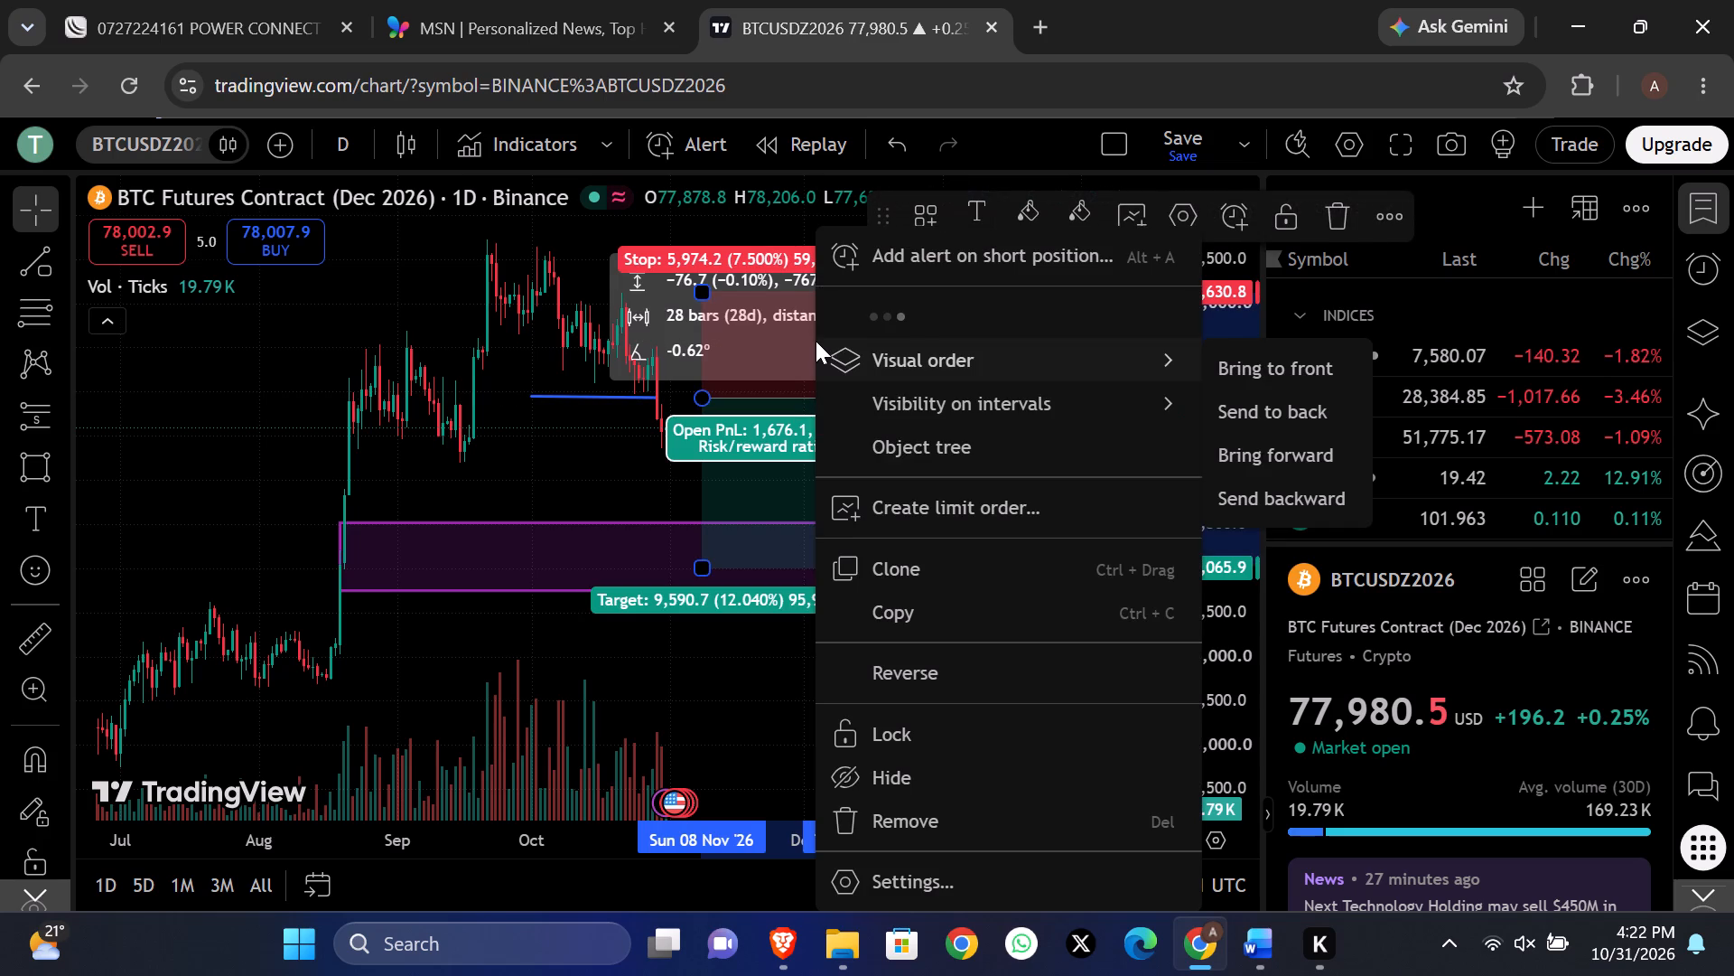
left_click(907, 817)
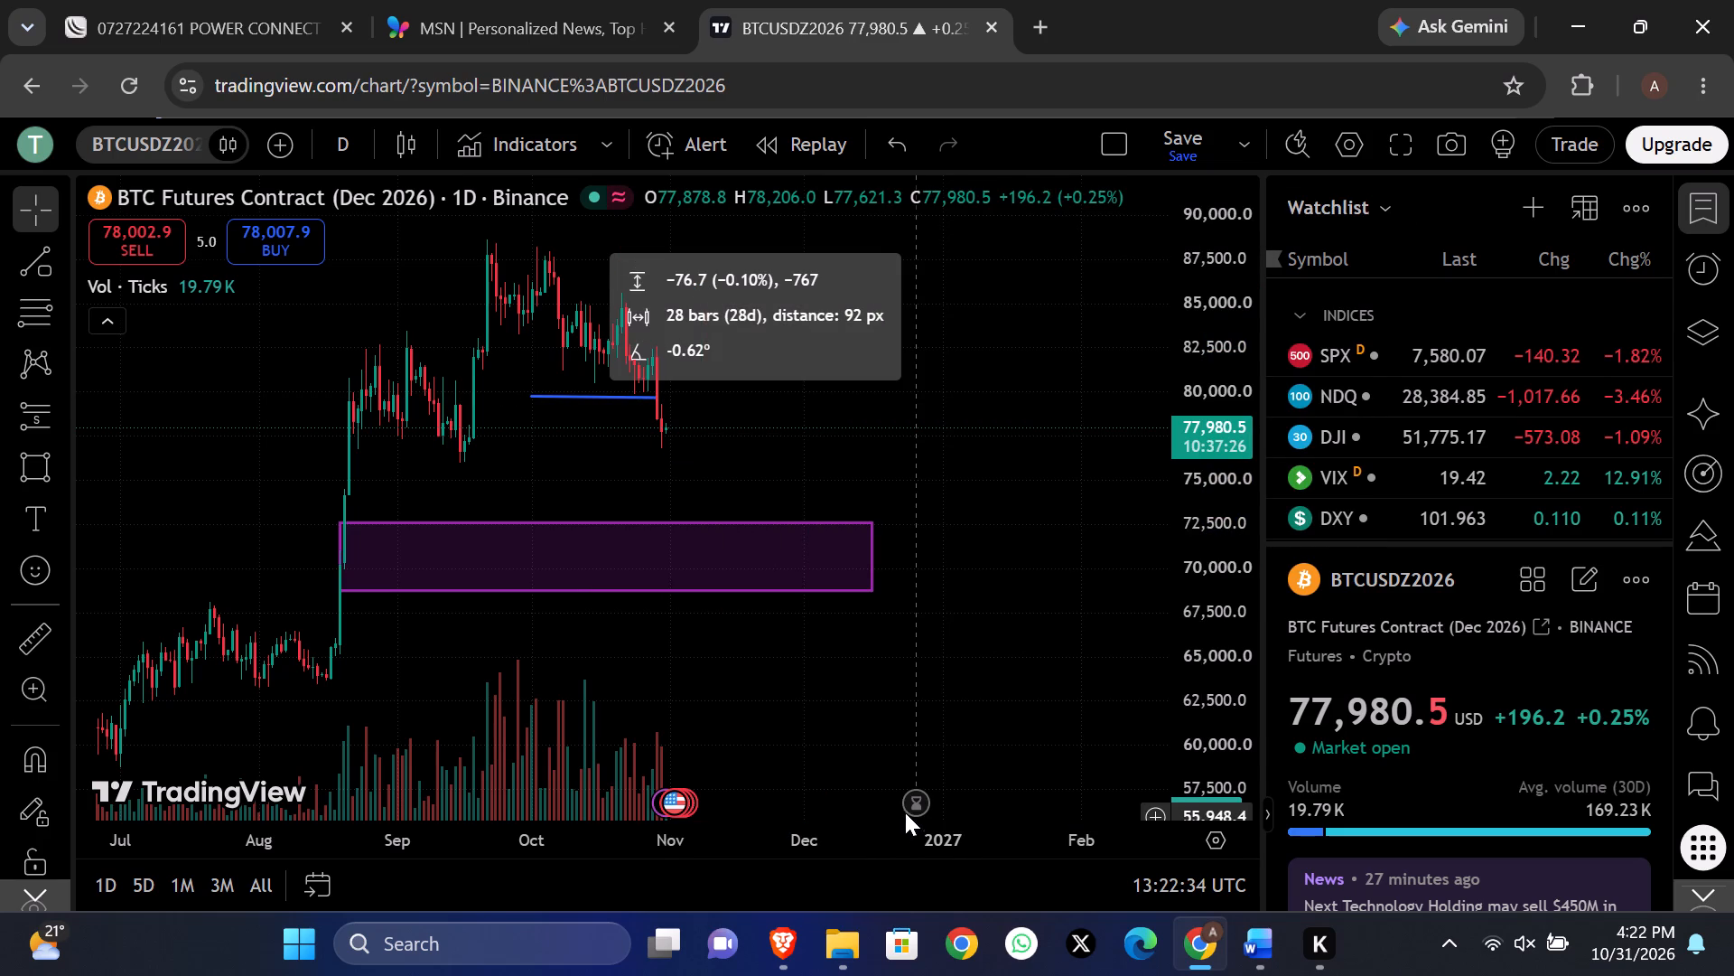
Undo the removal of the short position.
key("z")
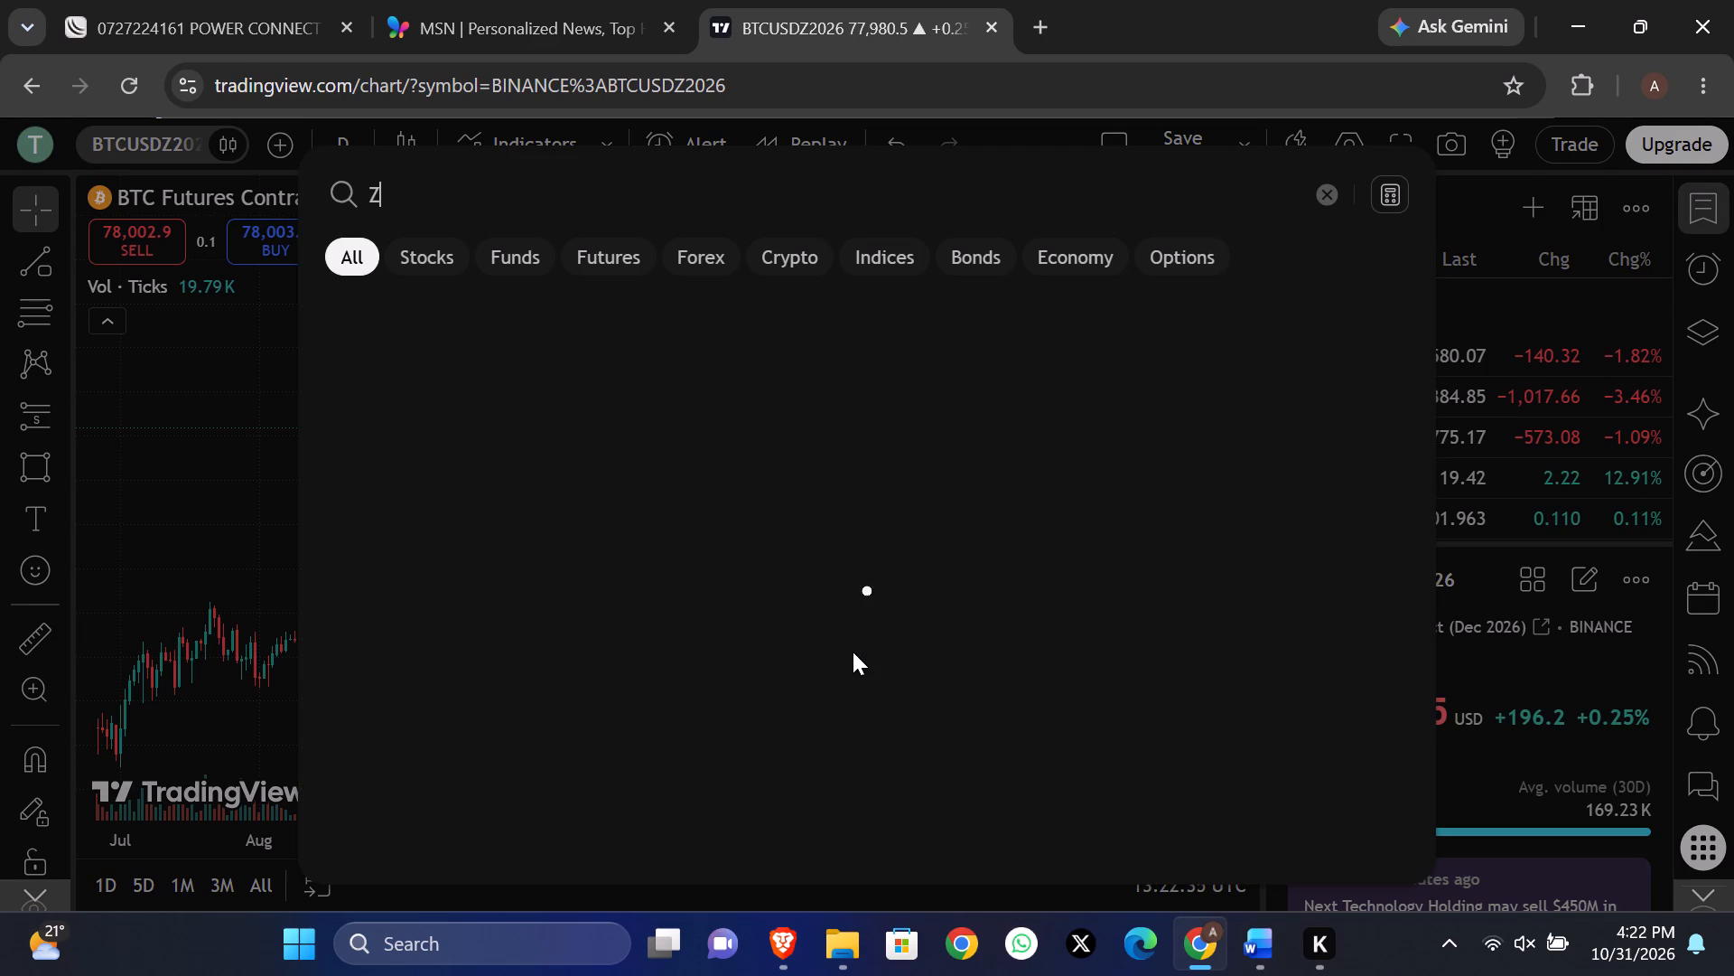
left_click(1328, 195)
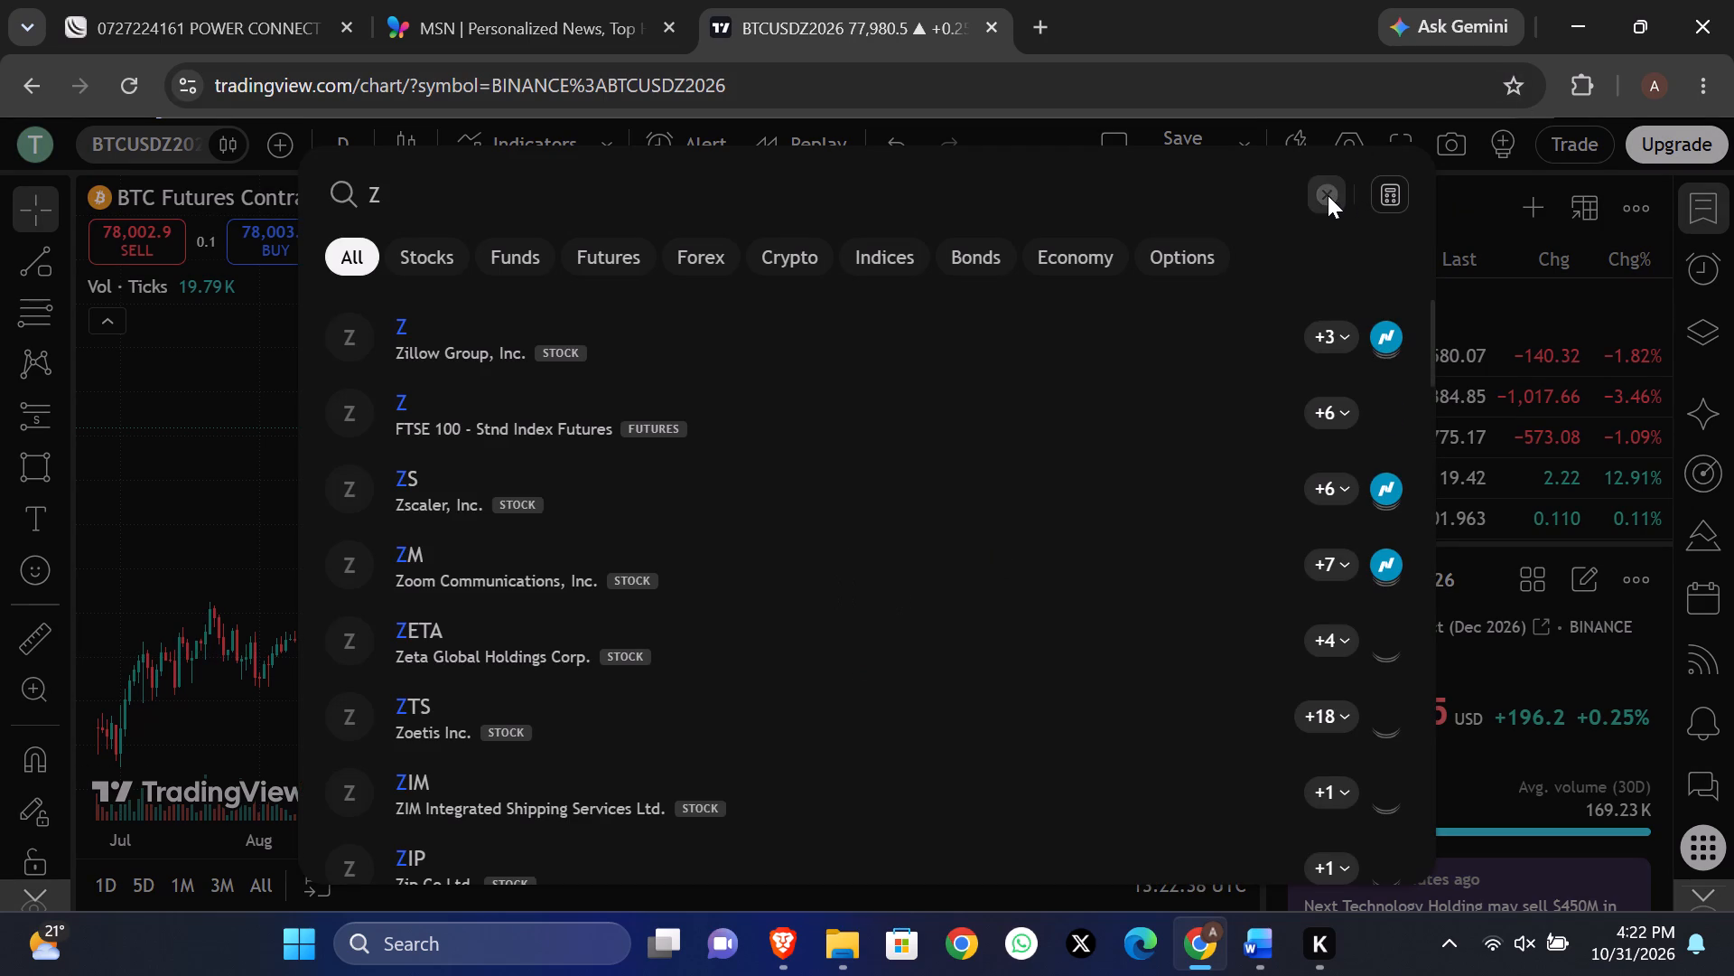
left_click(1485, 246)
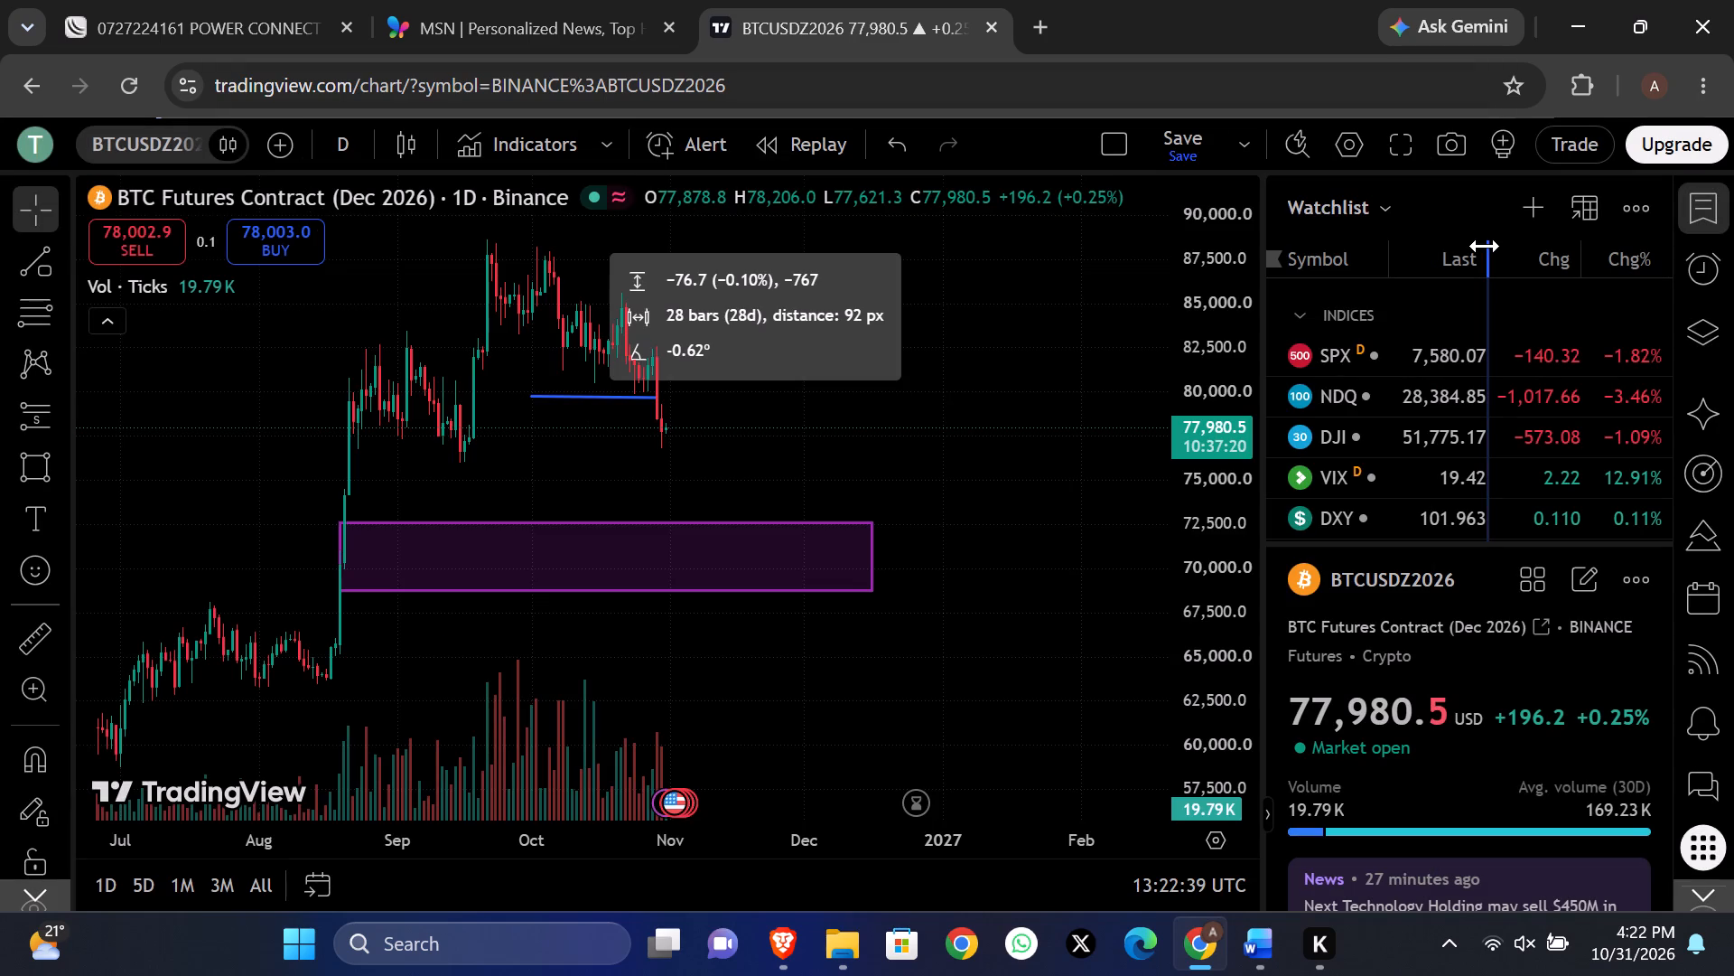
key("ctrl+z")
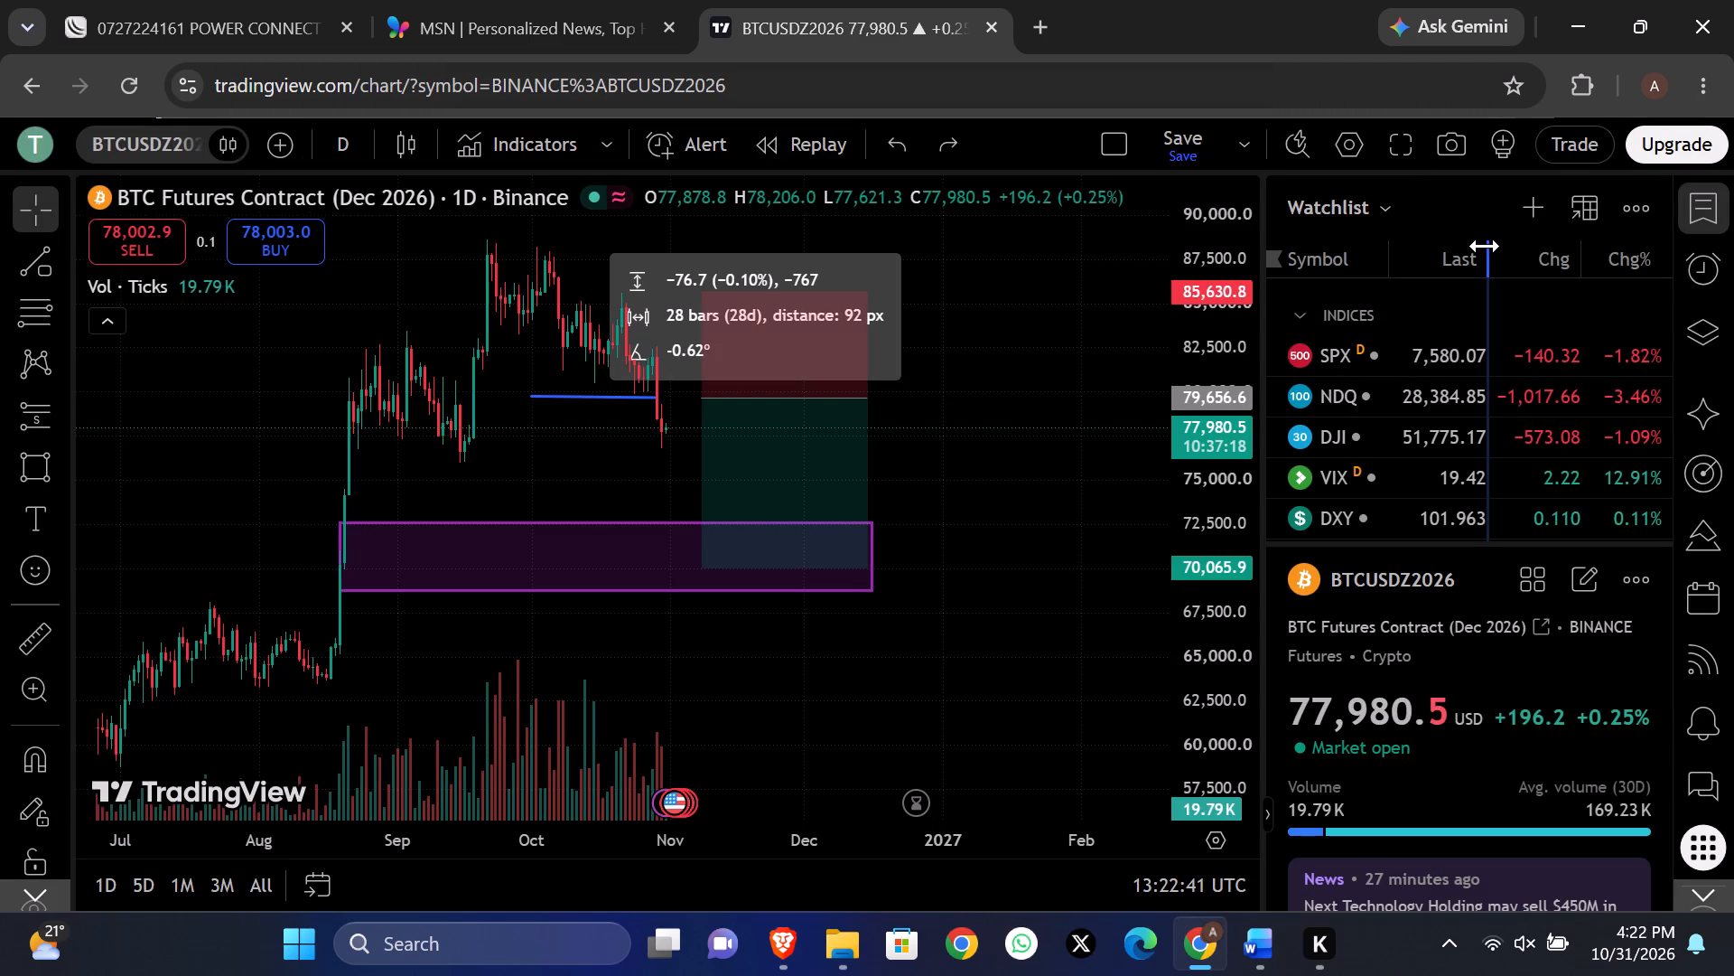
Undo the placement of the short position and the last move of the blue trend line.
key("ctrl+z")
key("ctrl+z")
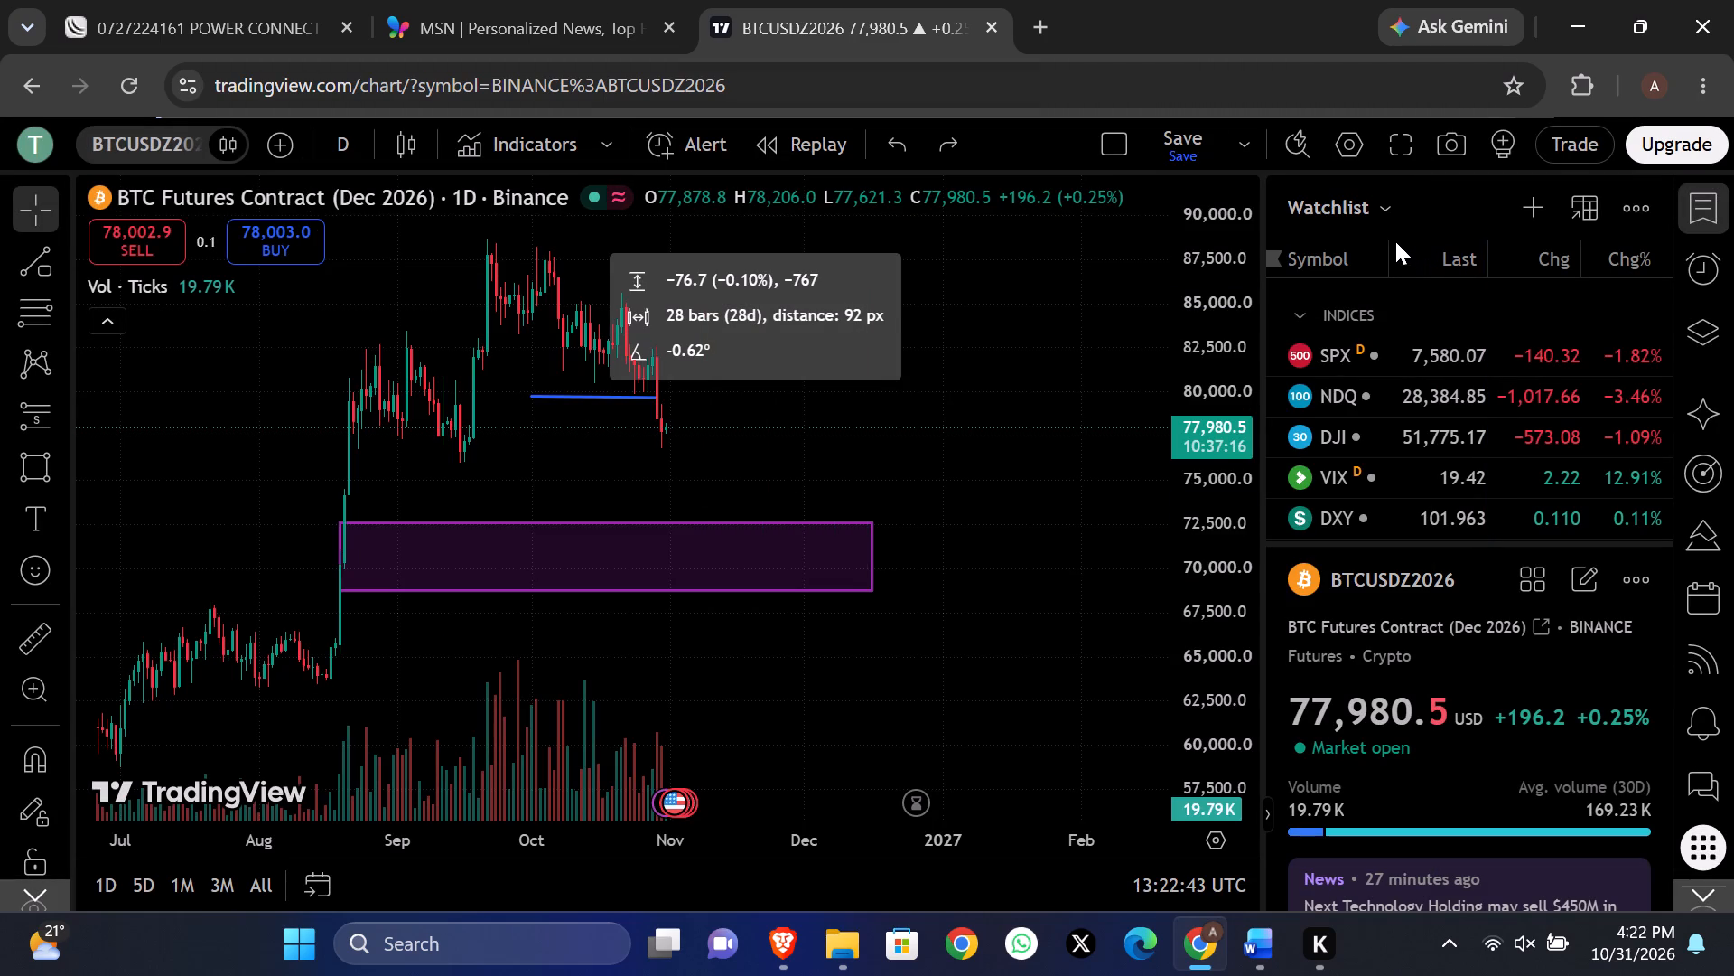
key("ctrl+z")
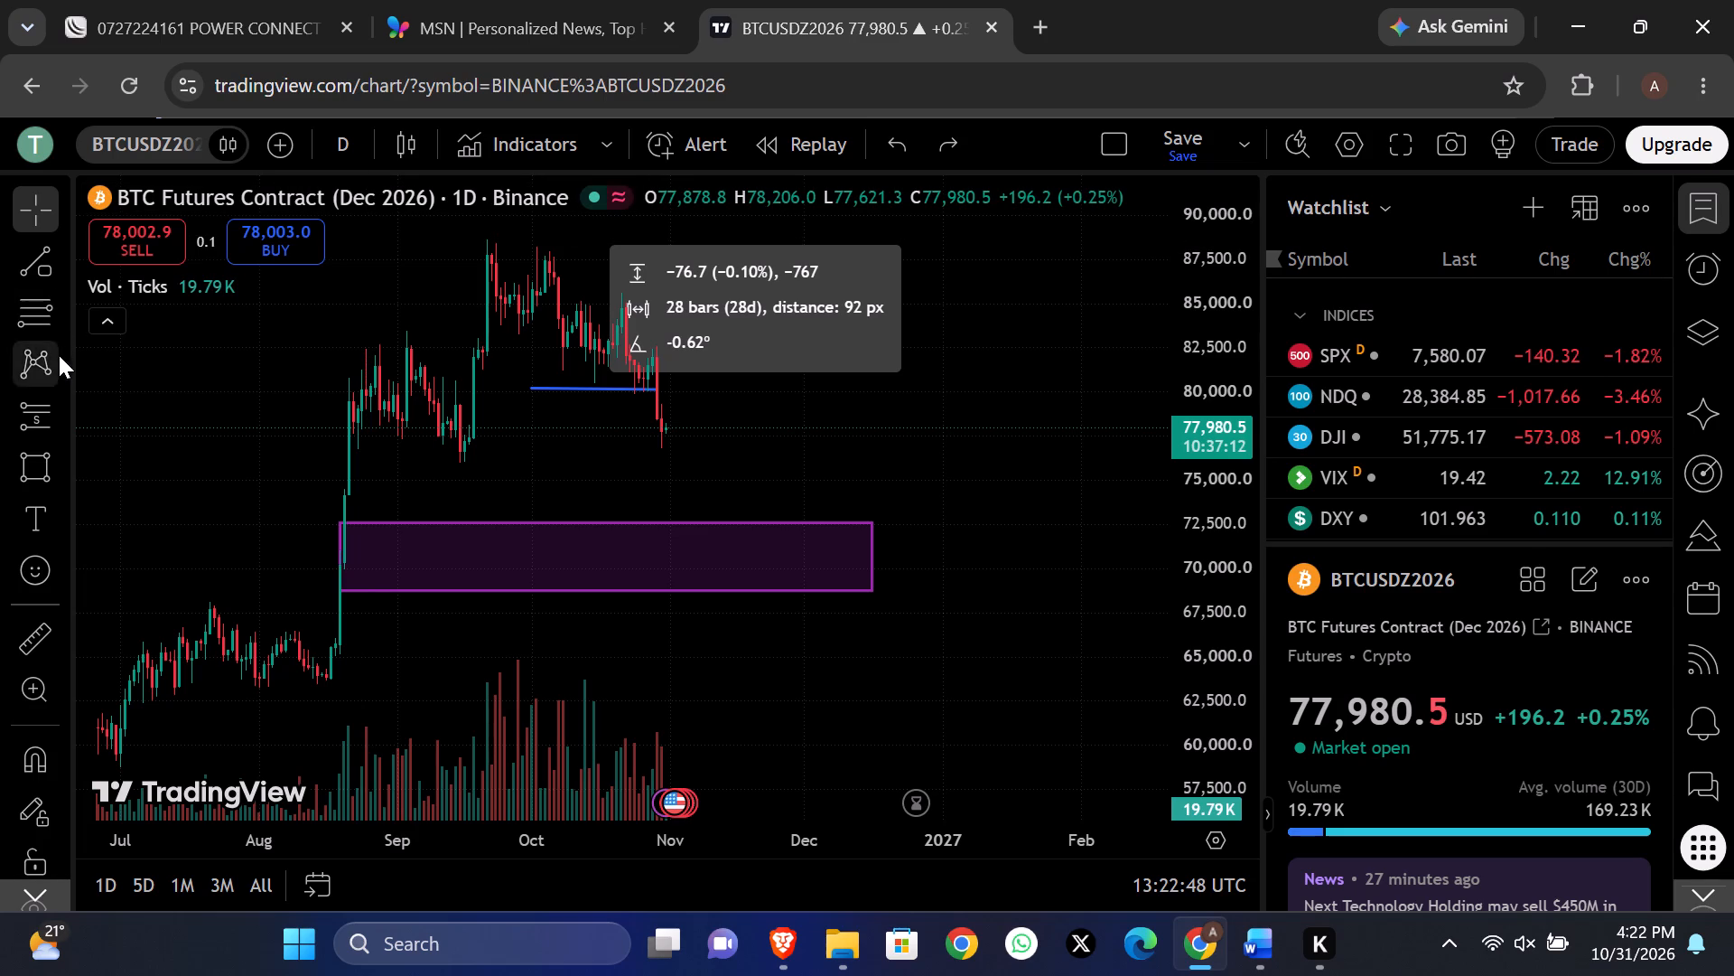
Place a new short position after the latest candle, starting 14 Nov '26 with its entry at about 79,887.
left_click(55, 416)
left_click(42, 413)
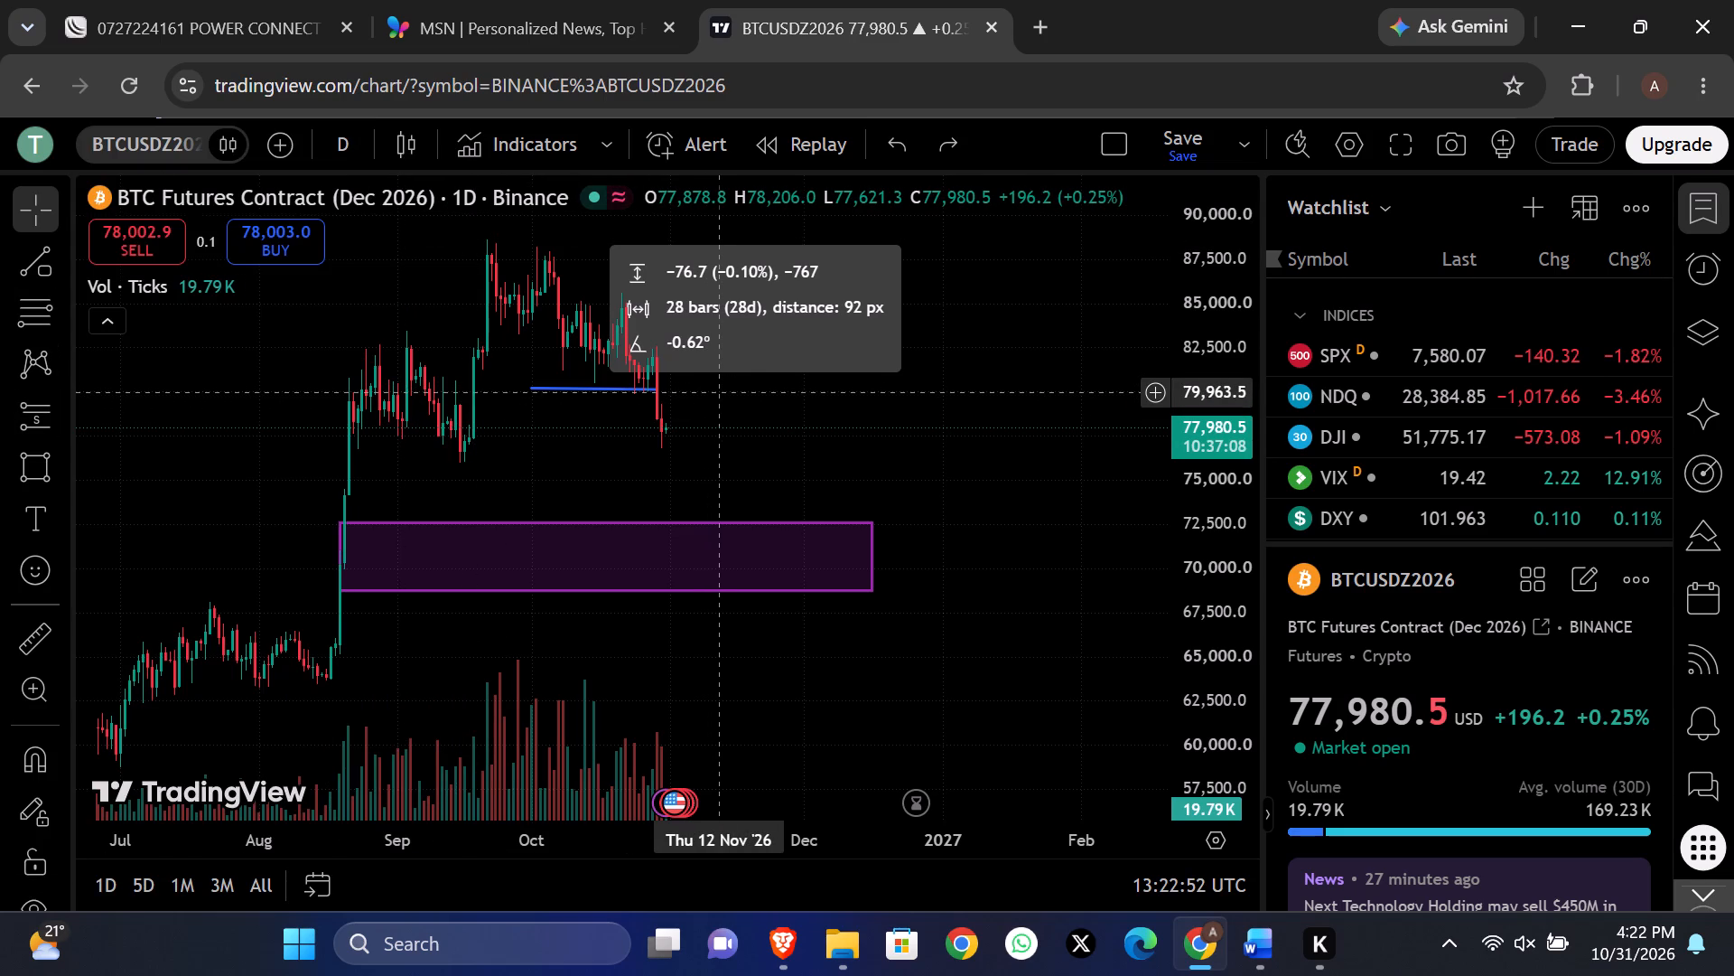
left_click(722, 393)
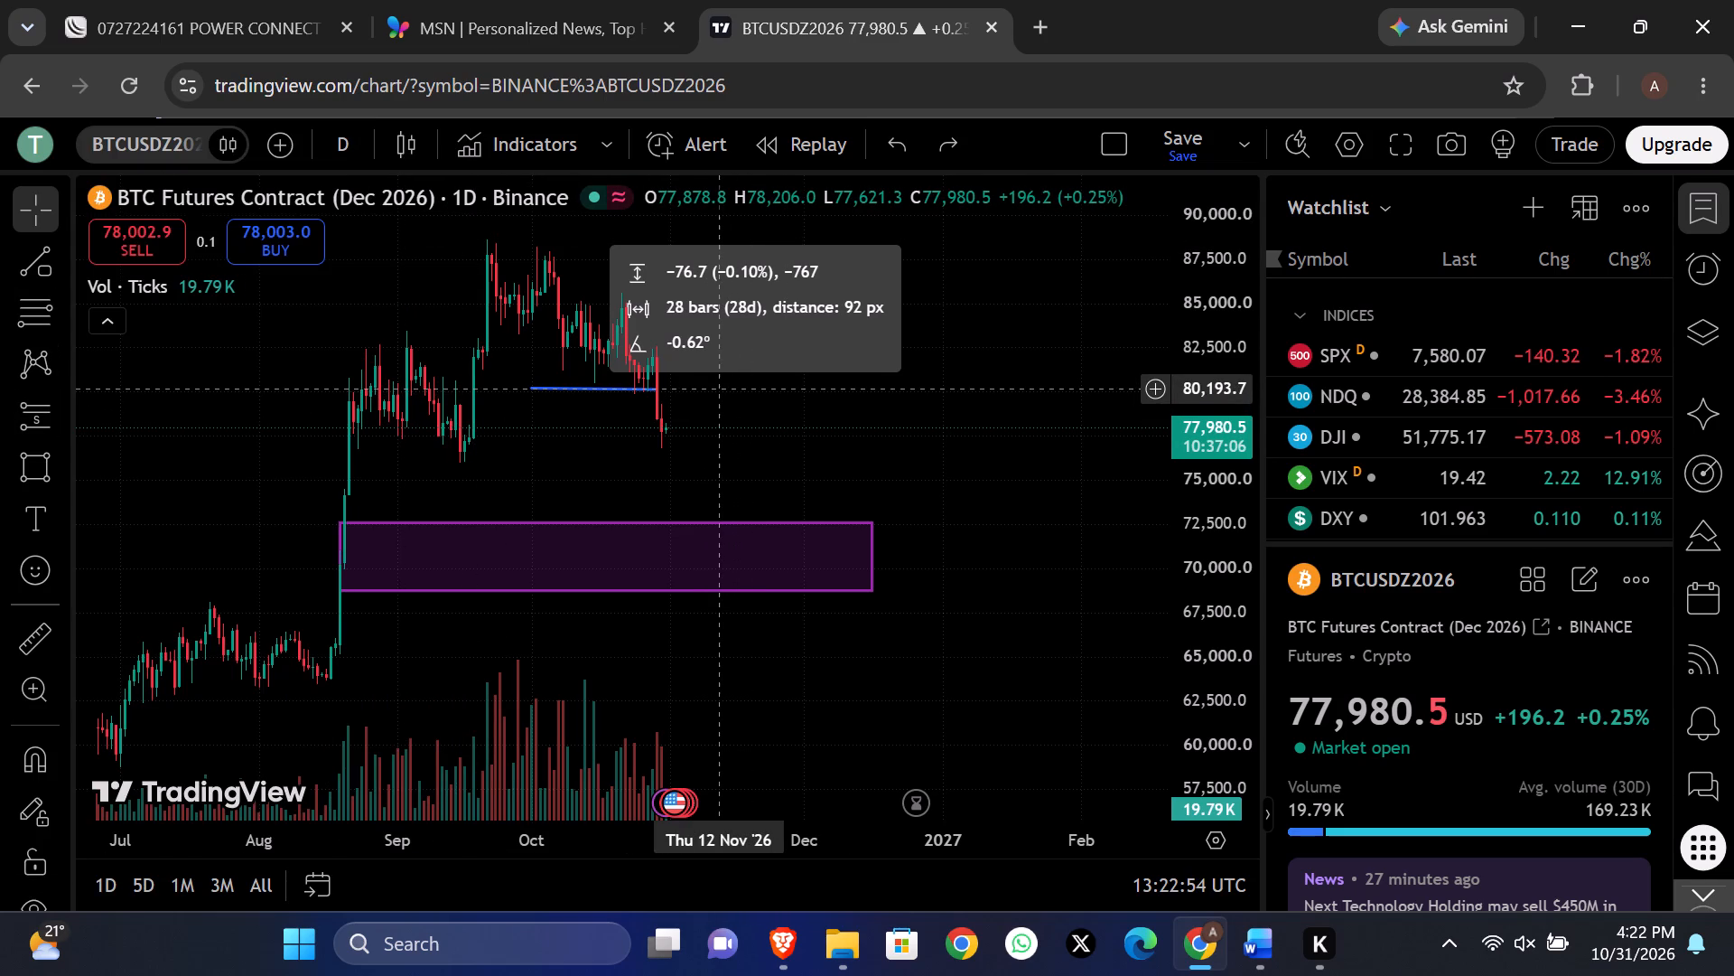
double_click(721, 388)
left_click(735, 391)
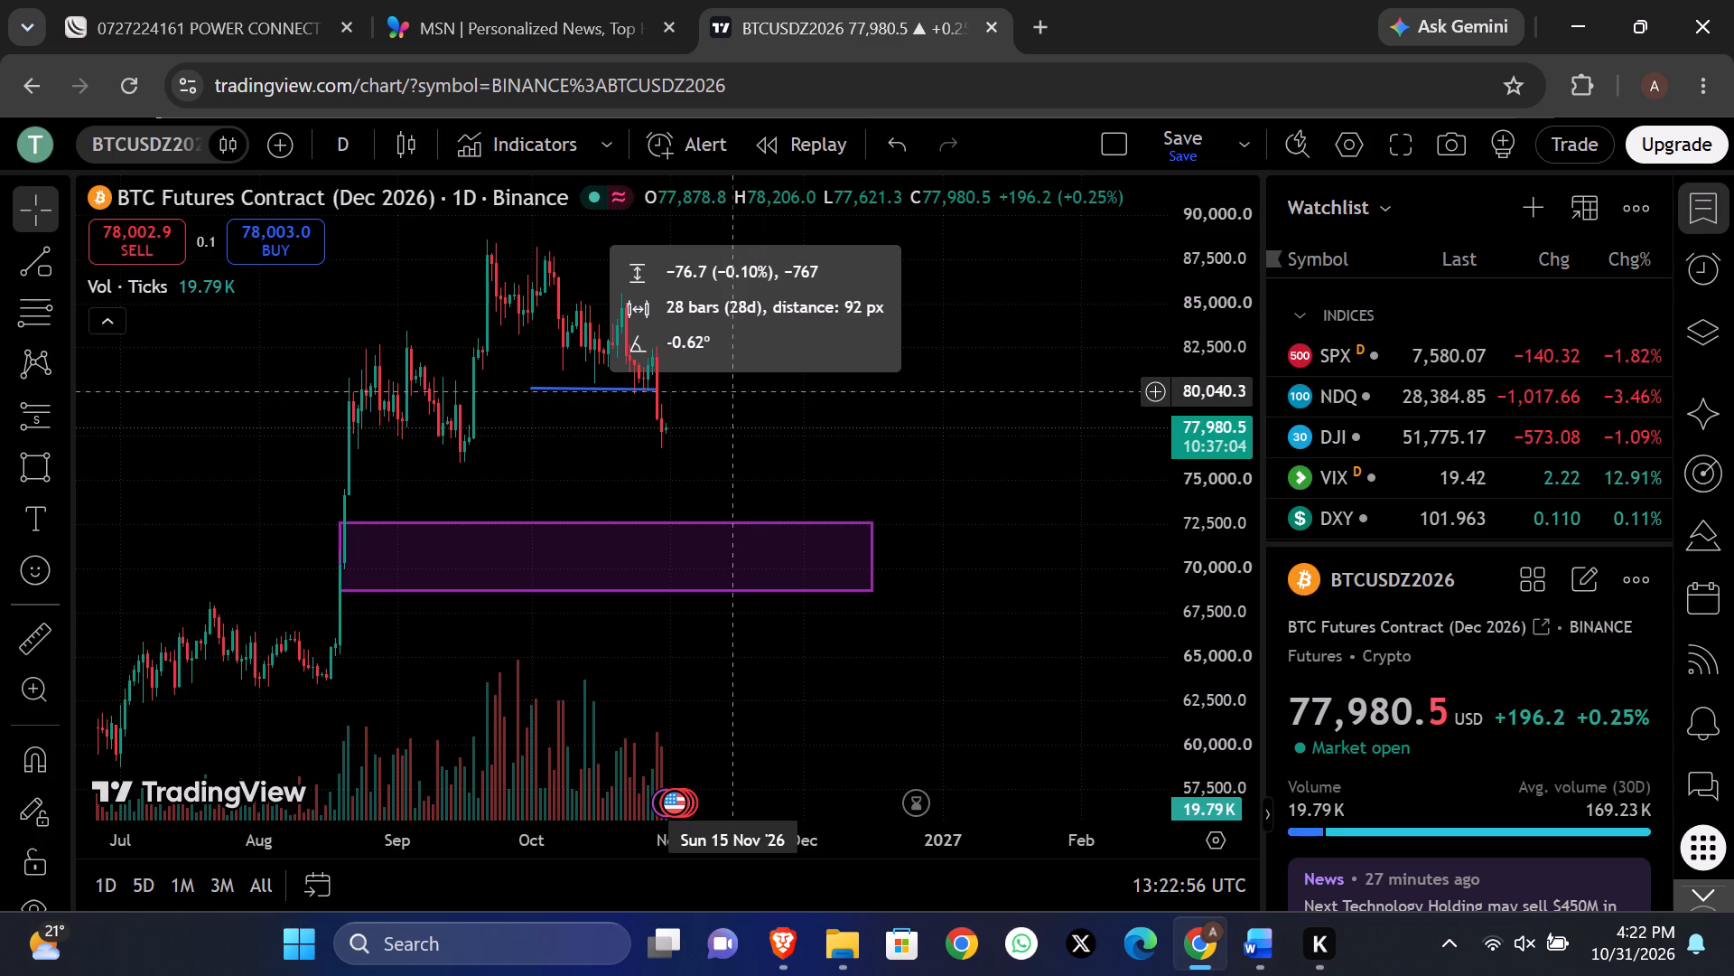
left_click(40, 411)
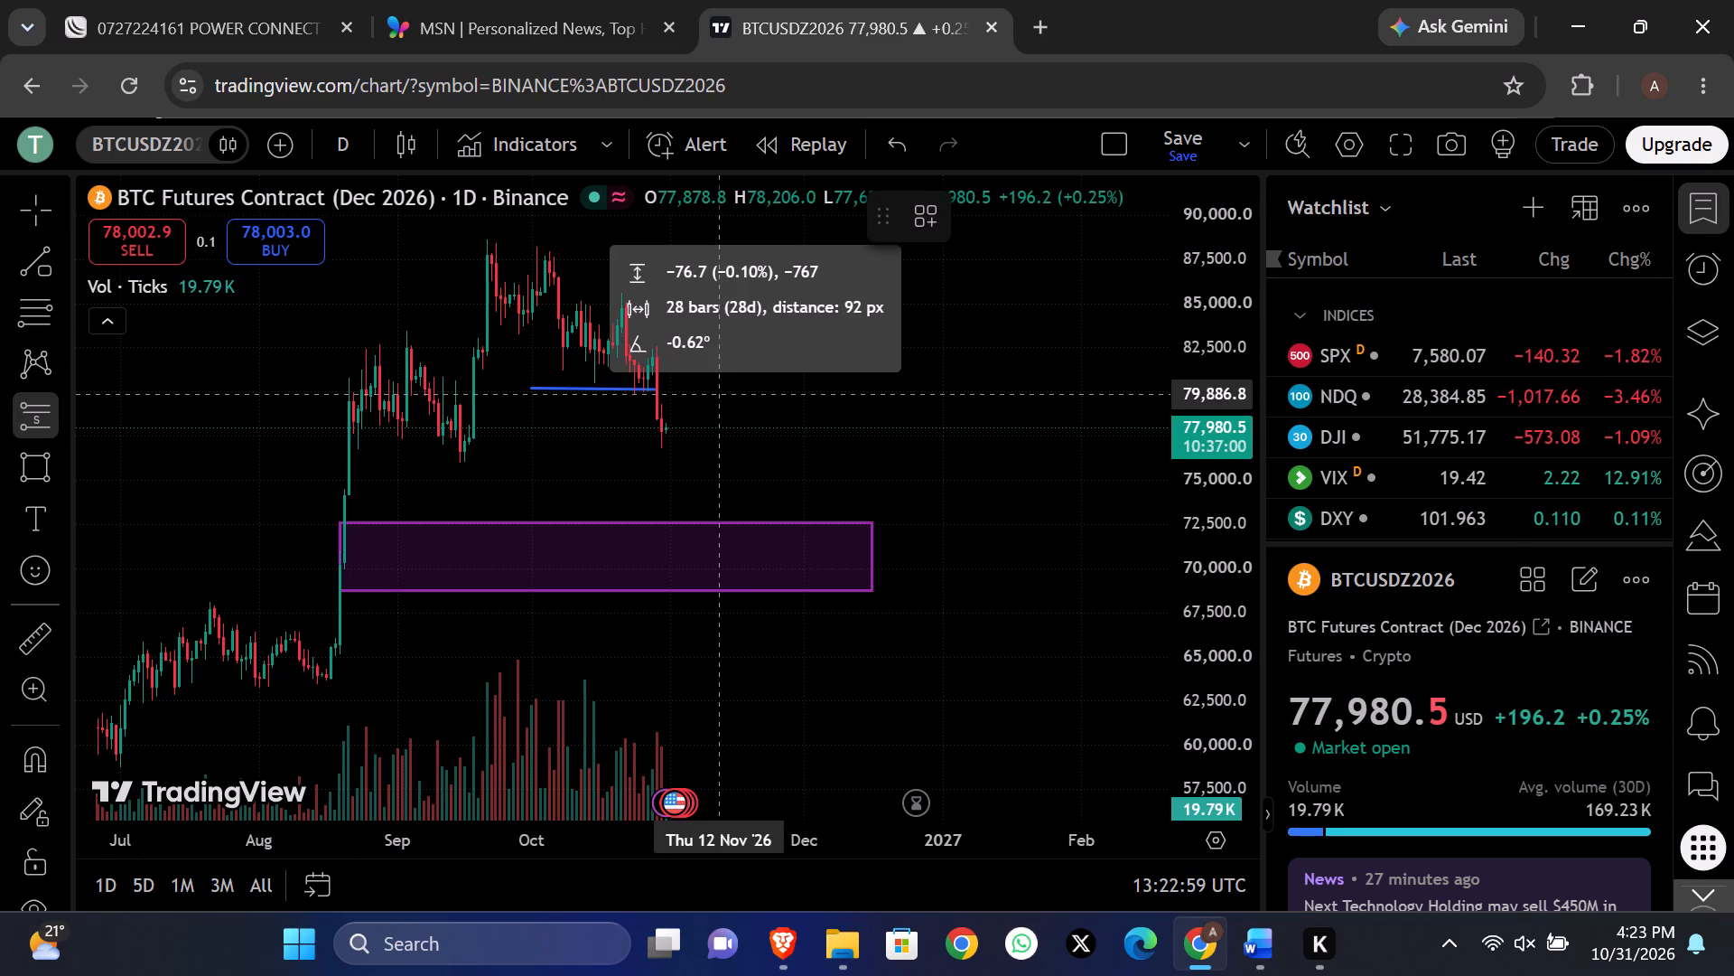
left_click(730, 393)
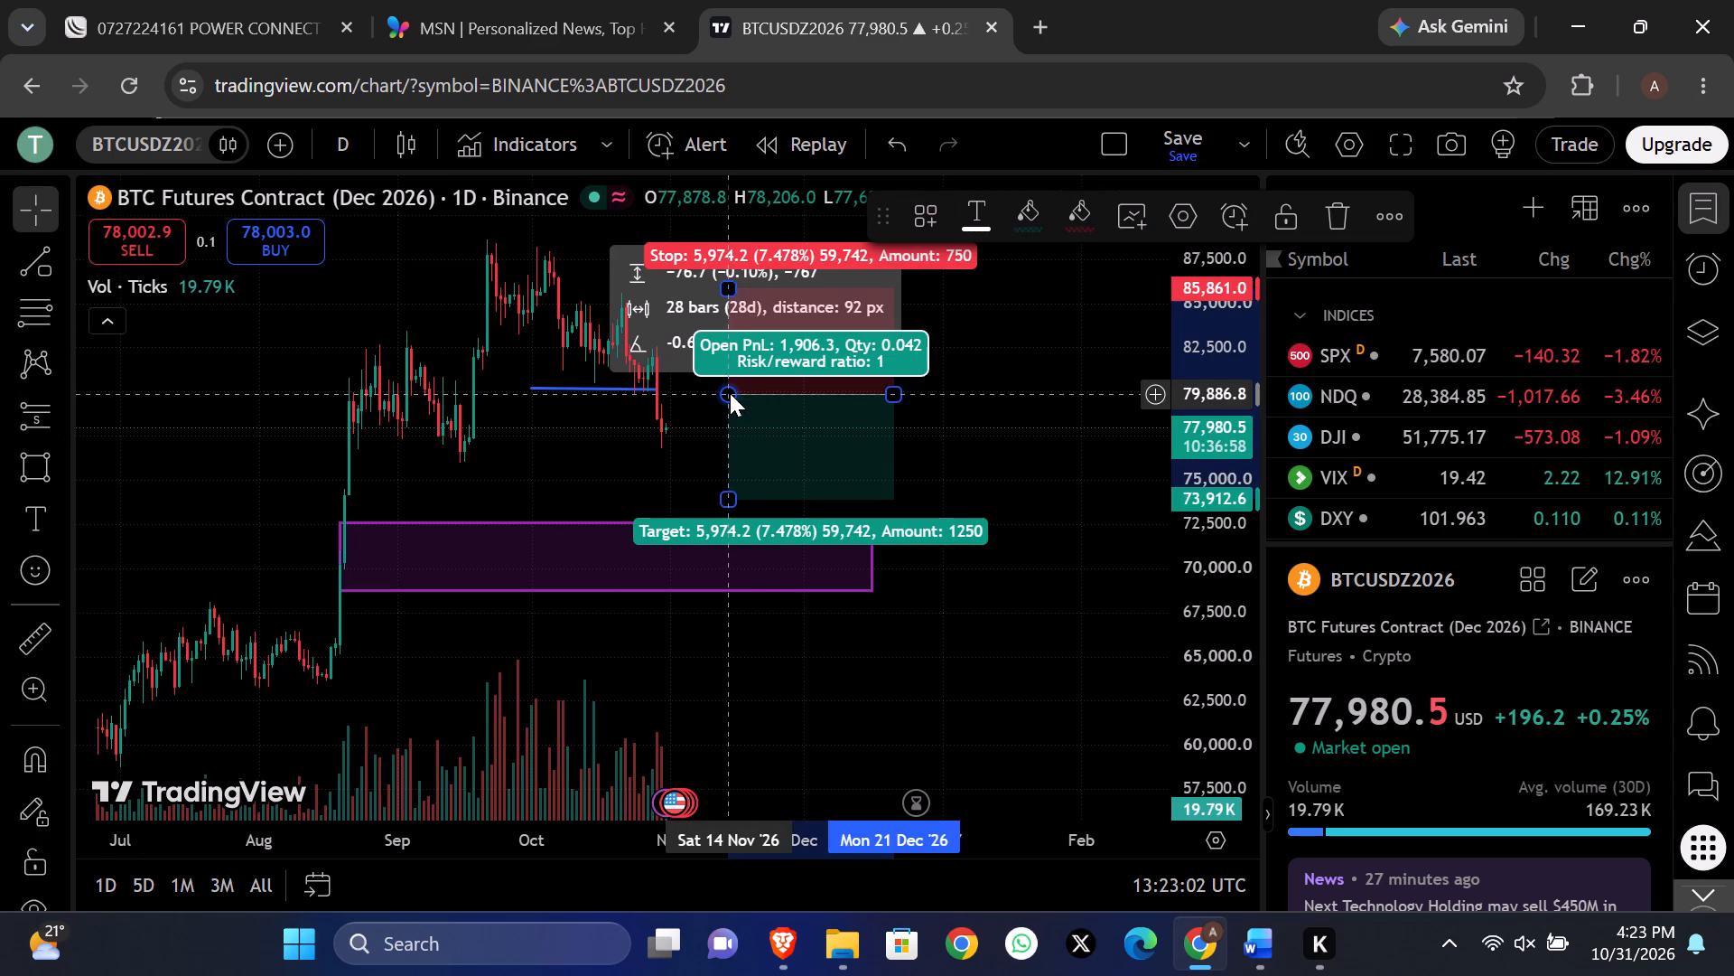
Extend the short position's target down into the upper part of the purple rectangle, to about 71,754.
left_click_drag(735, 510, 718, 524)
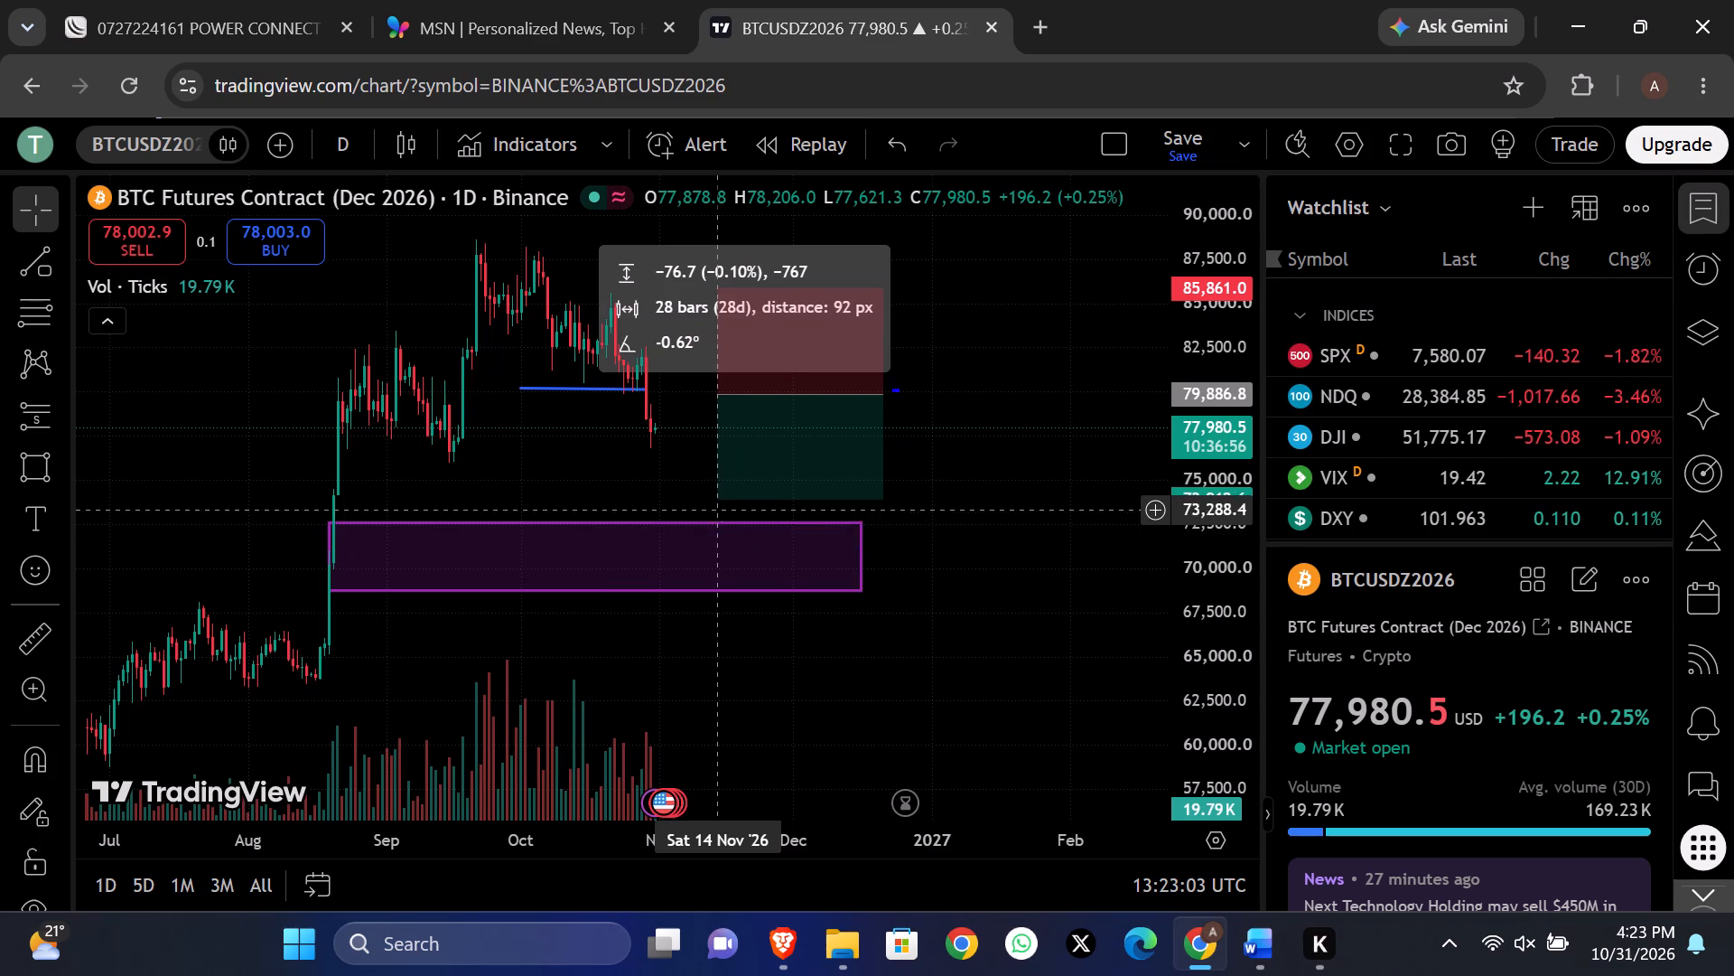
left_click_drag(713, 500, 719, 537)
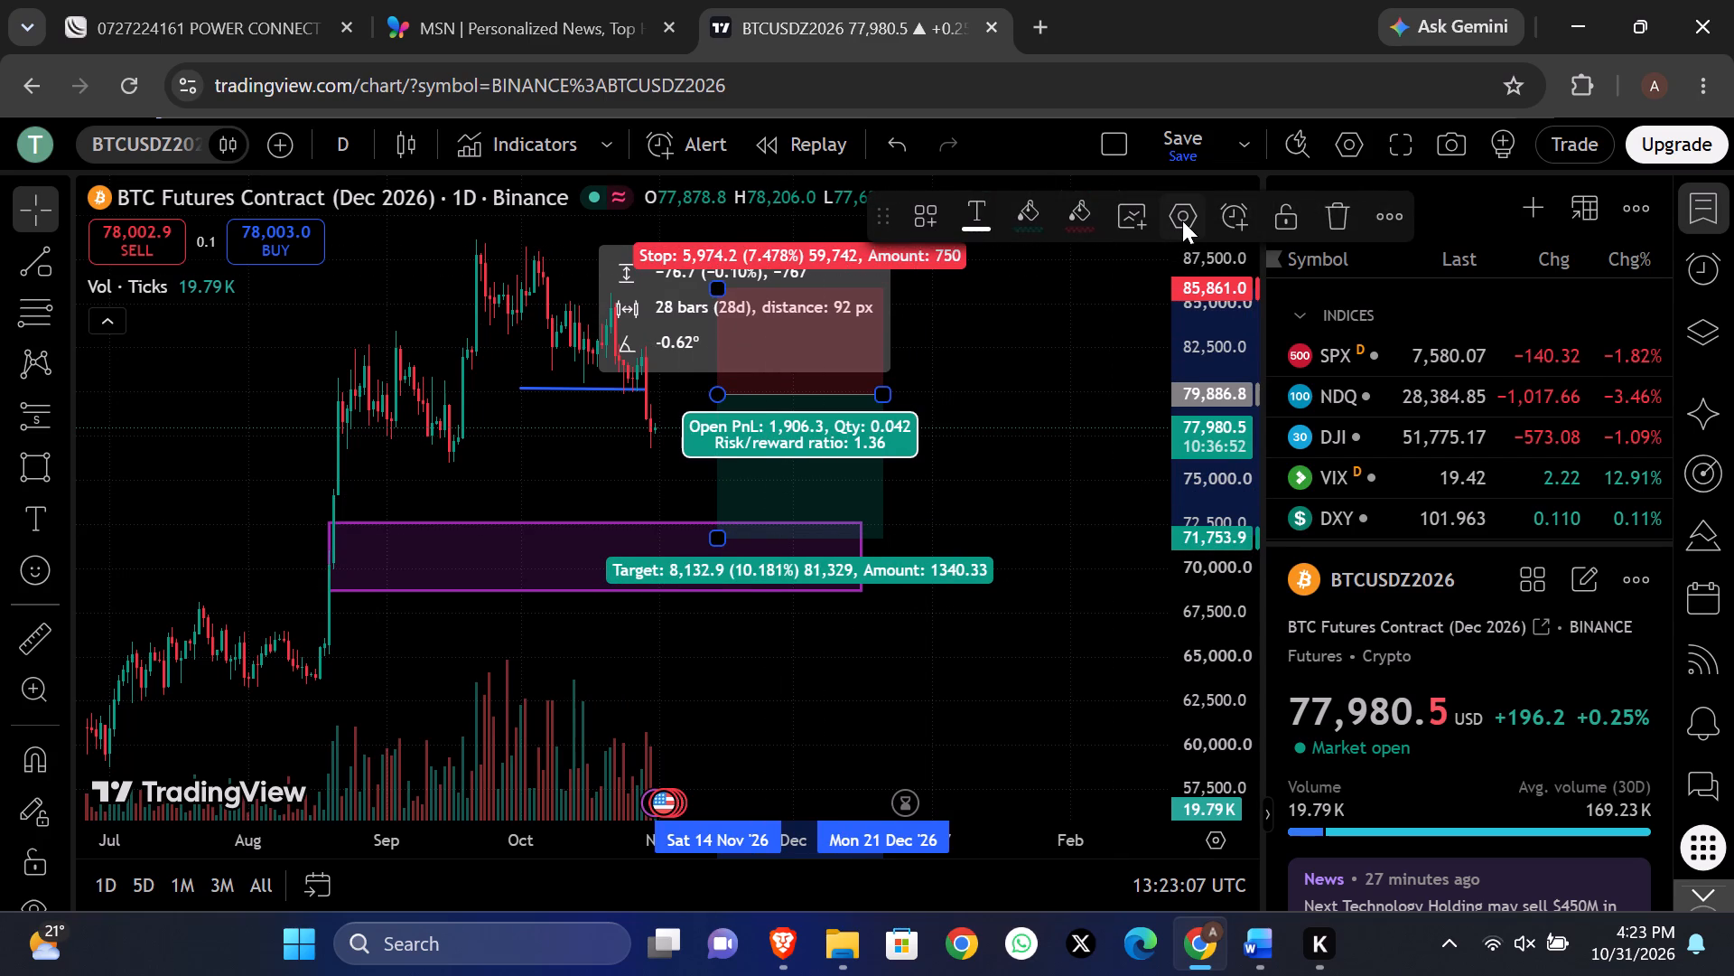
Set the short position's target colour opacity to 46% and its stop colour opacity to 72%.
left_click(1182, 221)
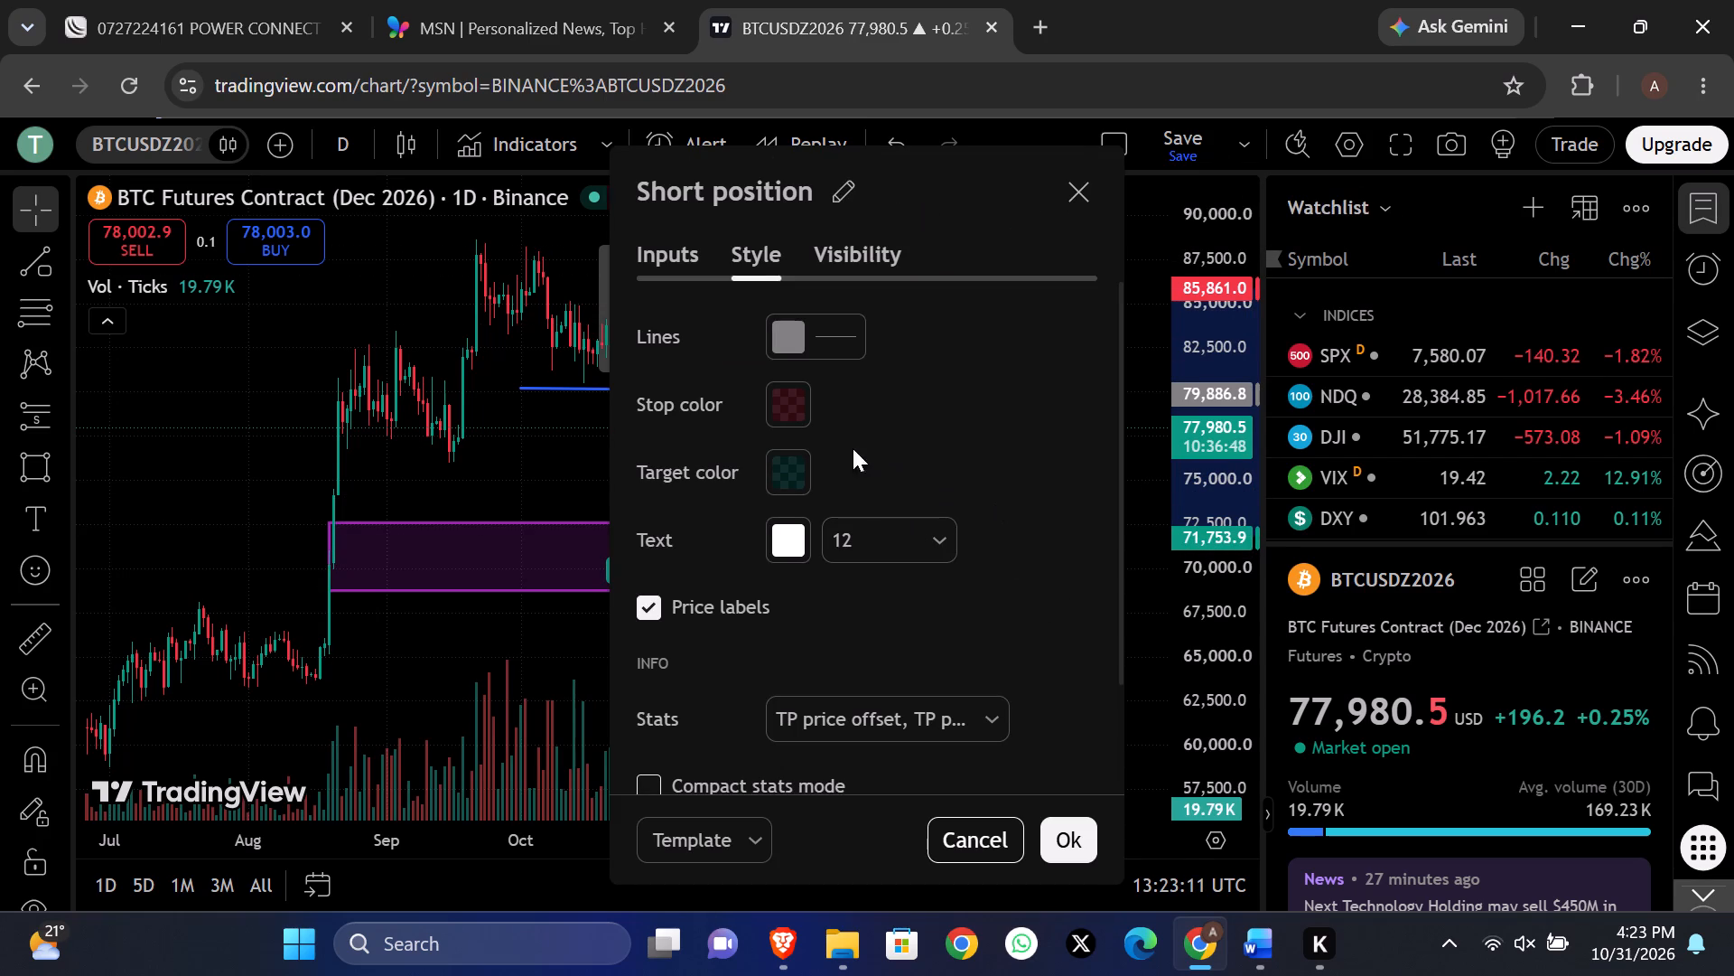
left_click(797, 468)
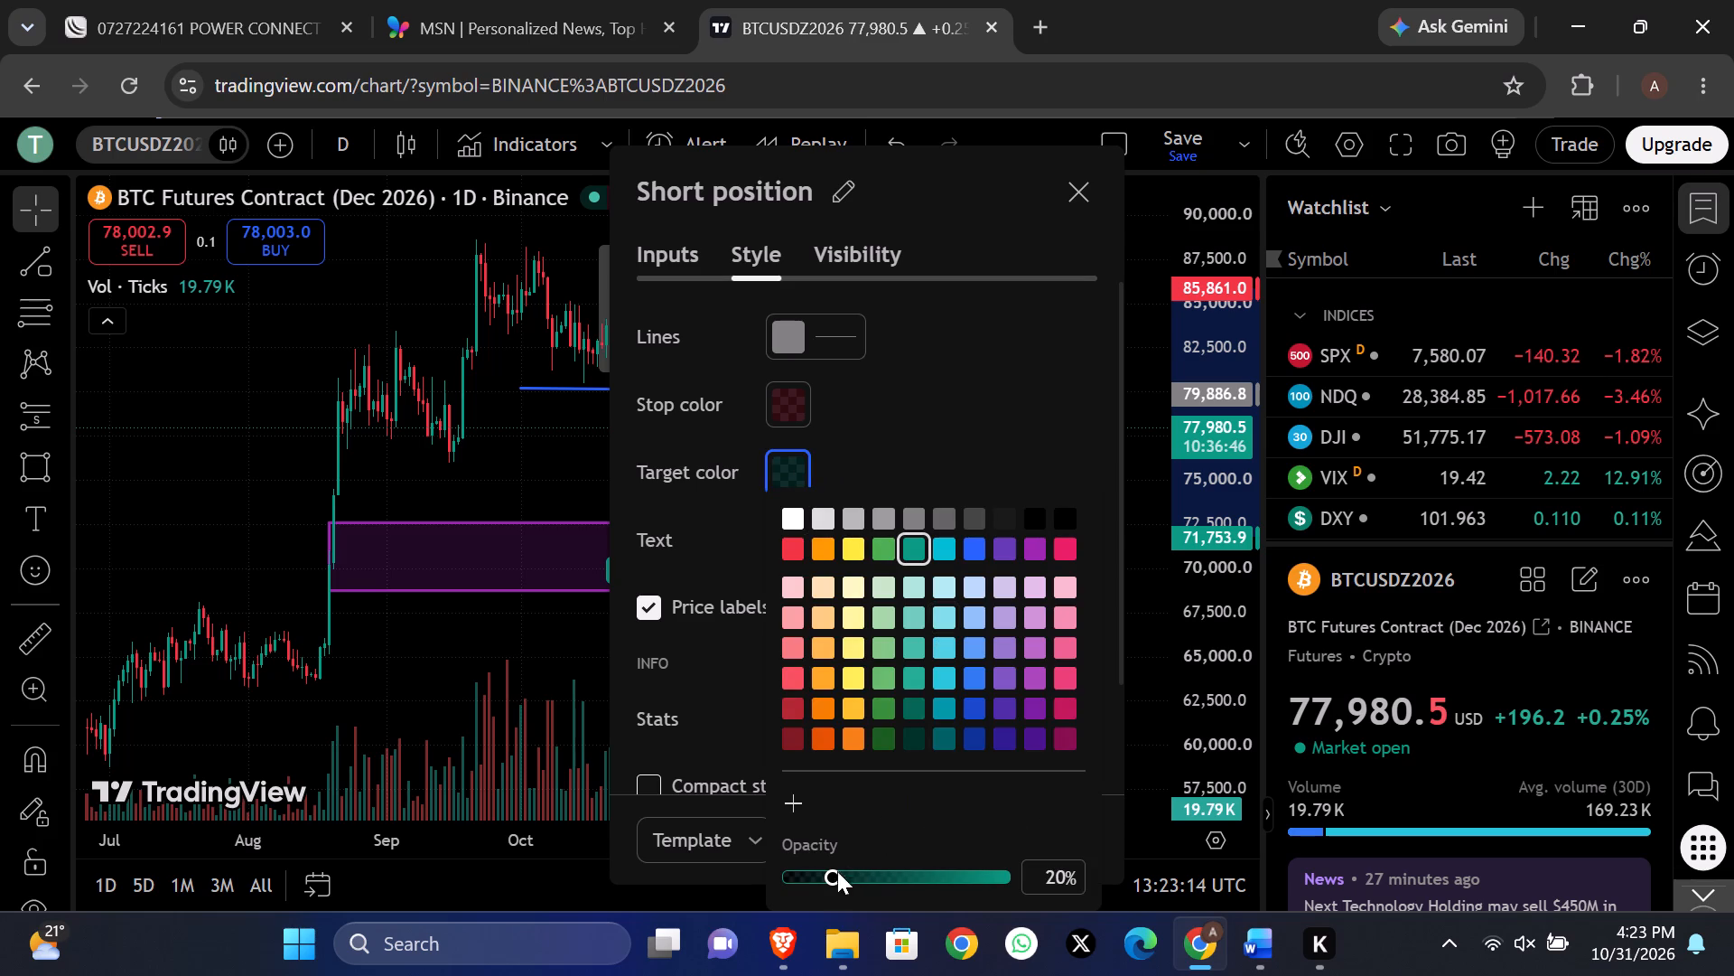
left_click_drag(835, 875, 888, 874)
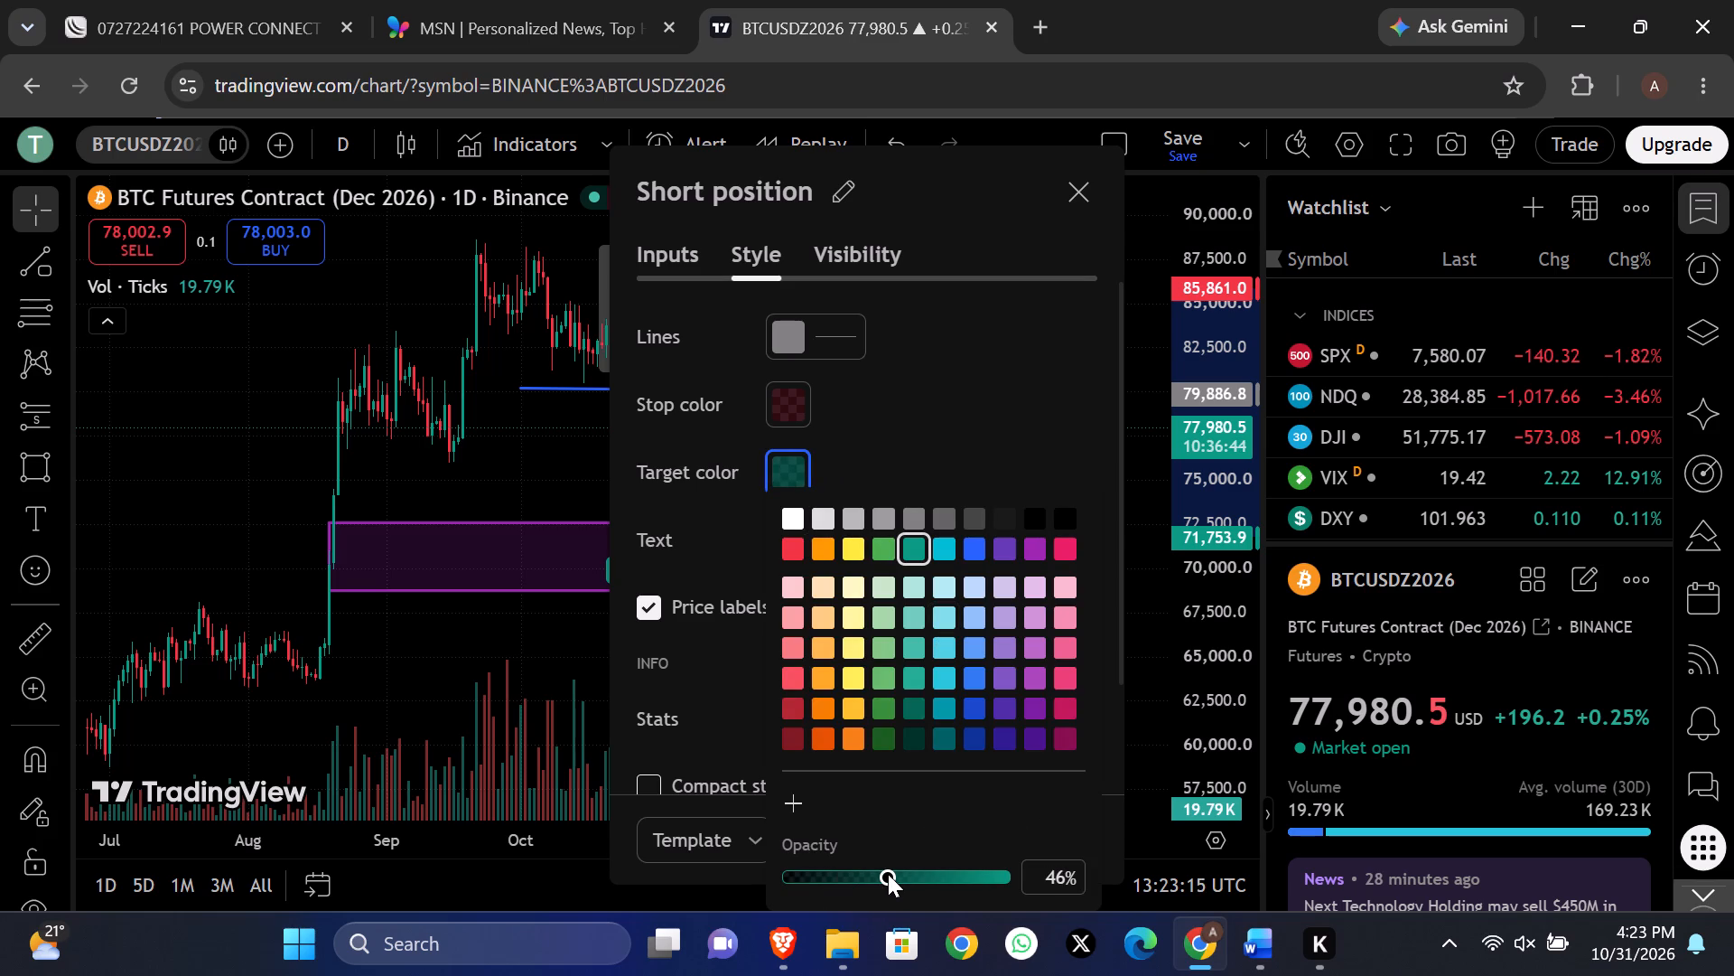
left_click(781, 397)
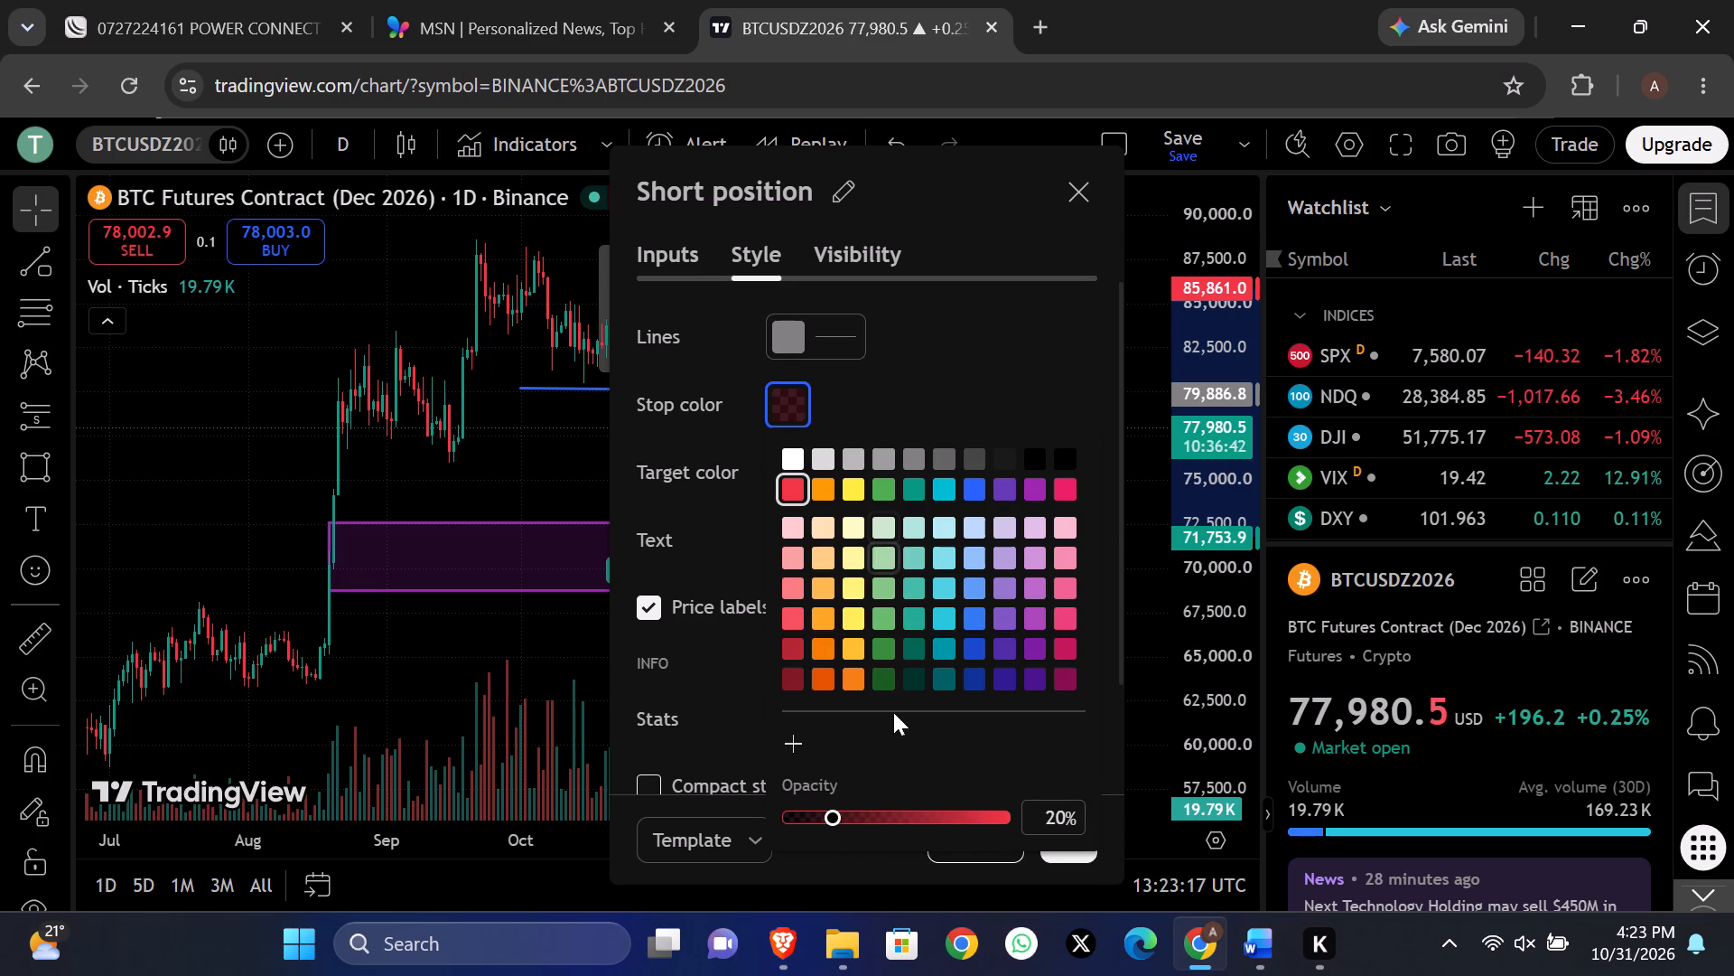
left_click_drag(834, 812, 944, 811)
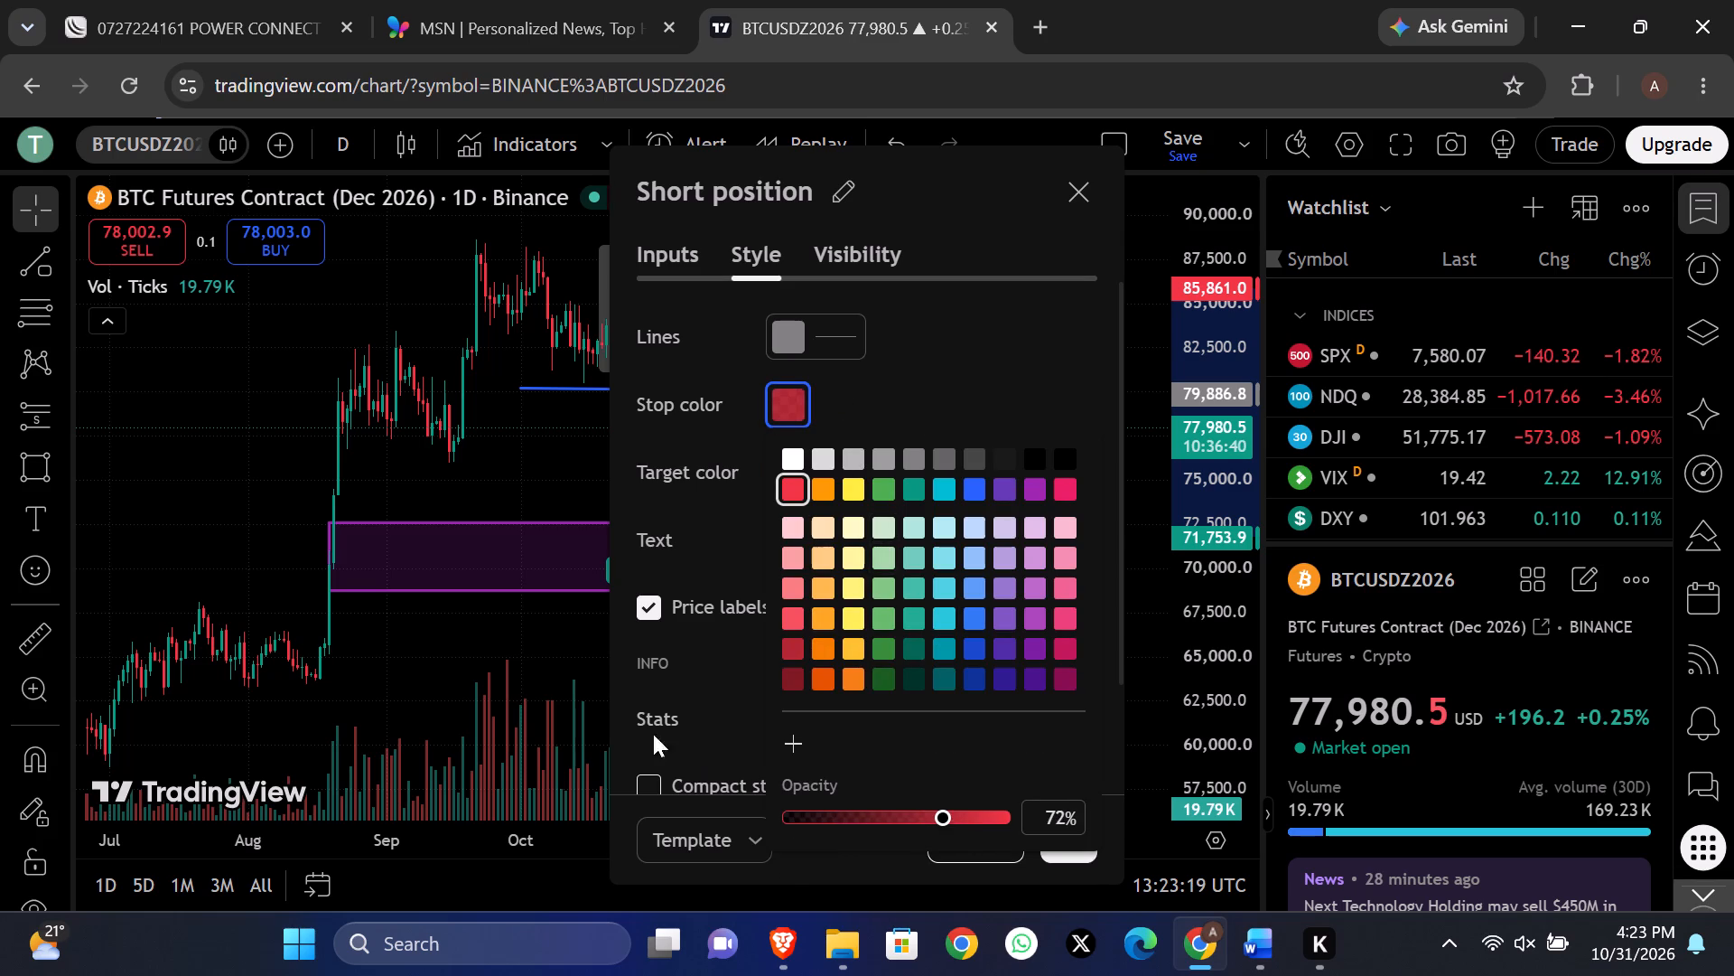
left_click(536, 676)
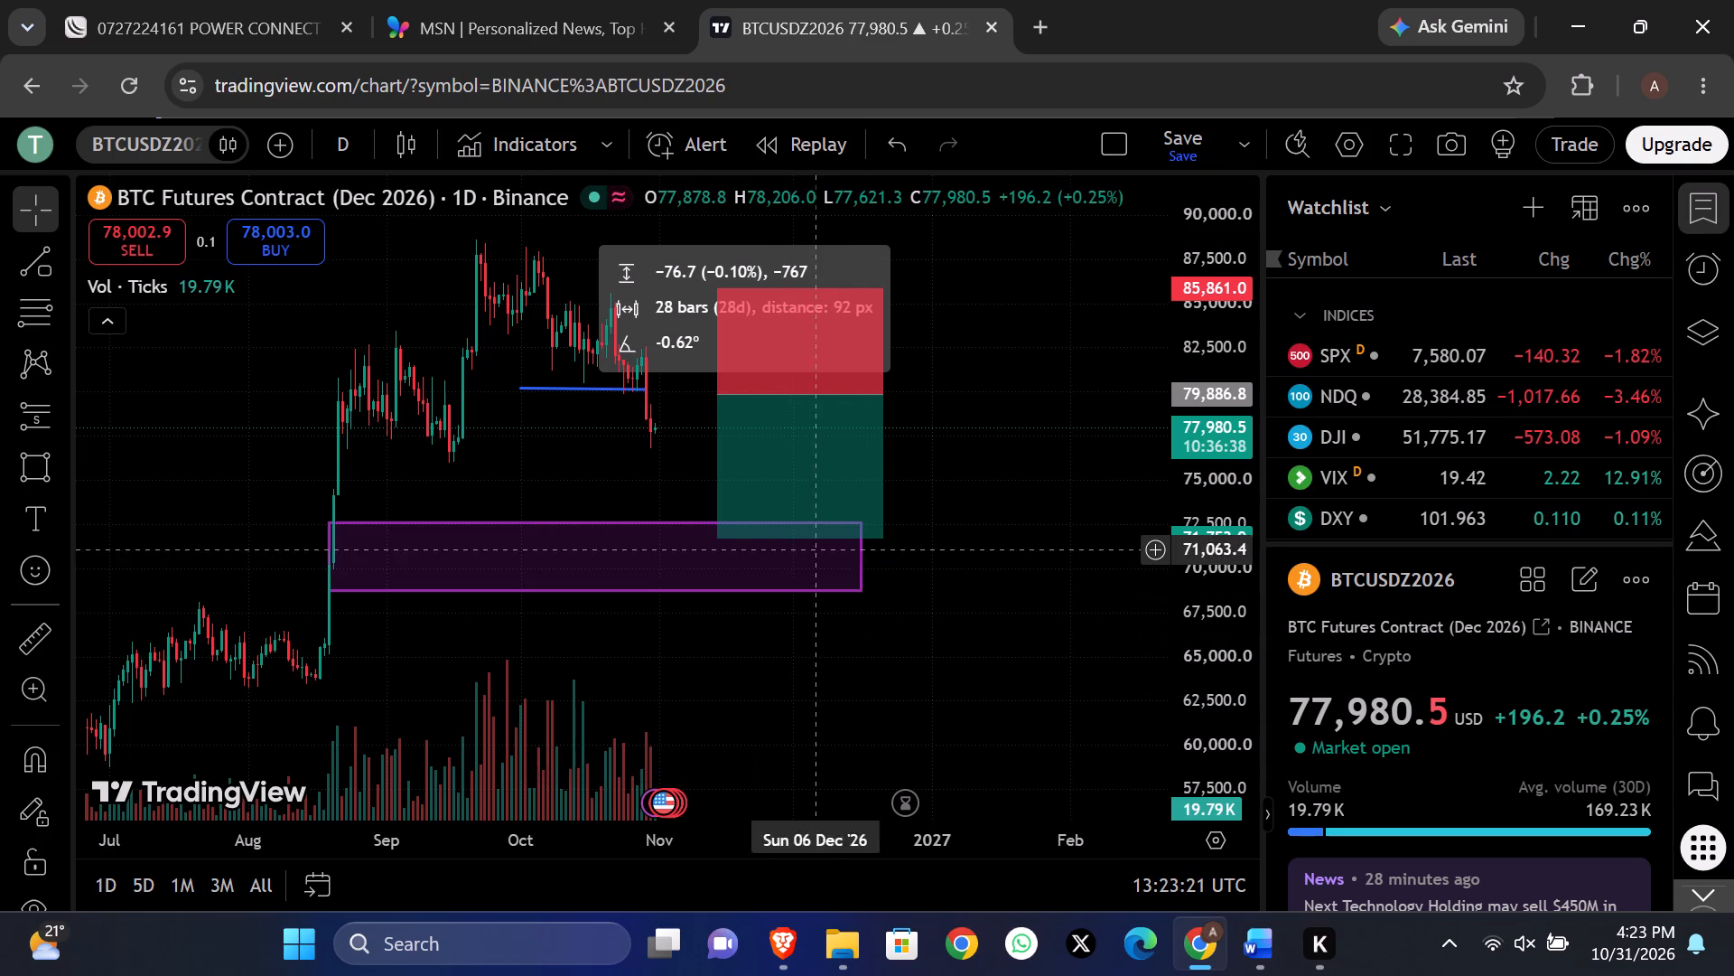
Stretch the short position's start back to the end of the blue trend line, at 29 Oct '26.
left_click_drag(724, 399, 704, 399)
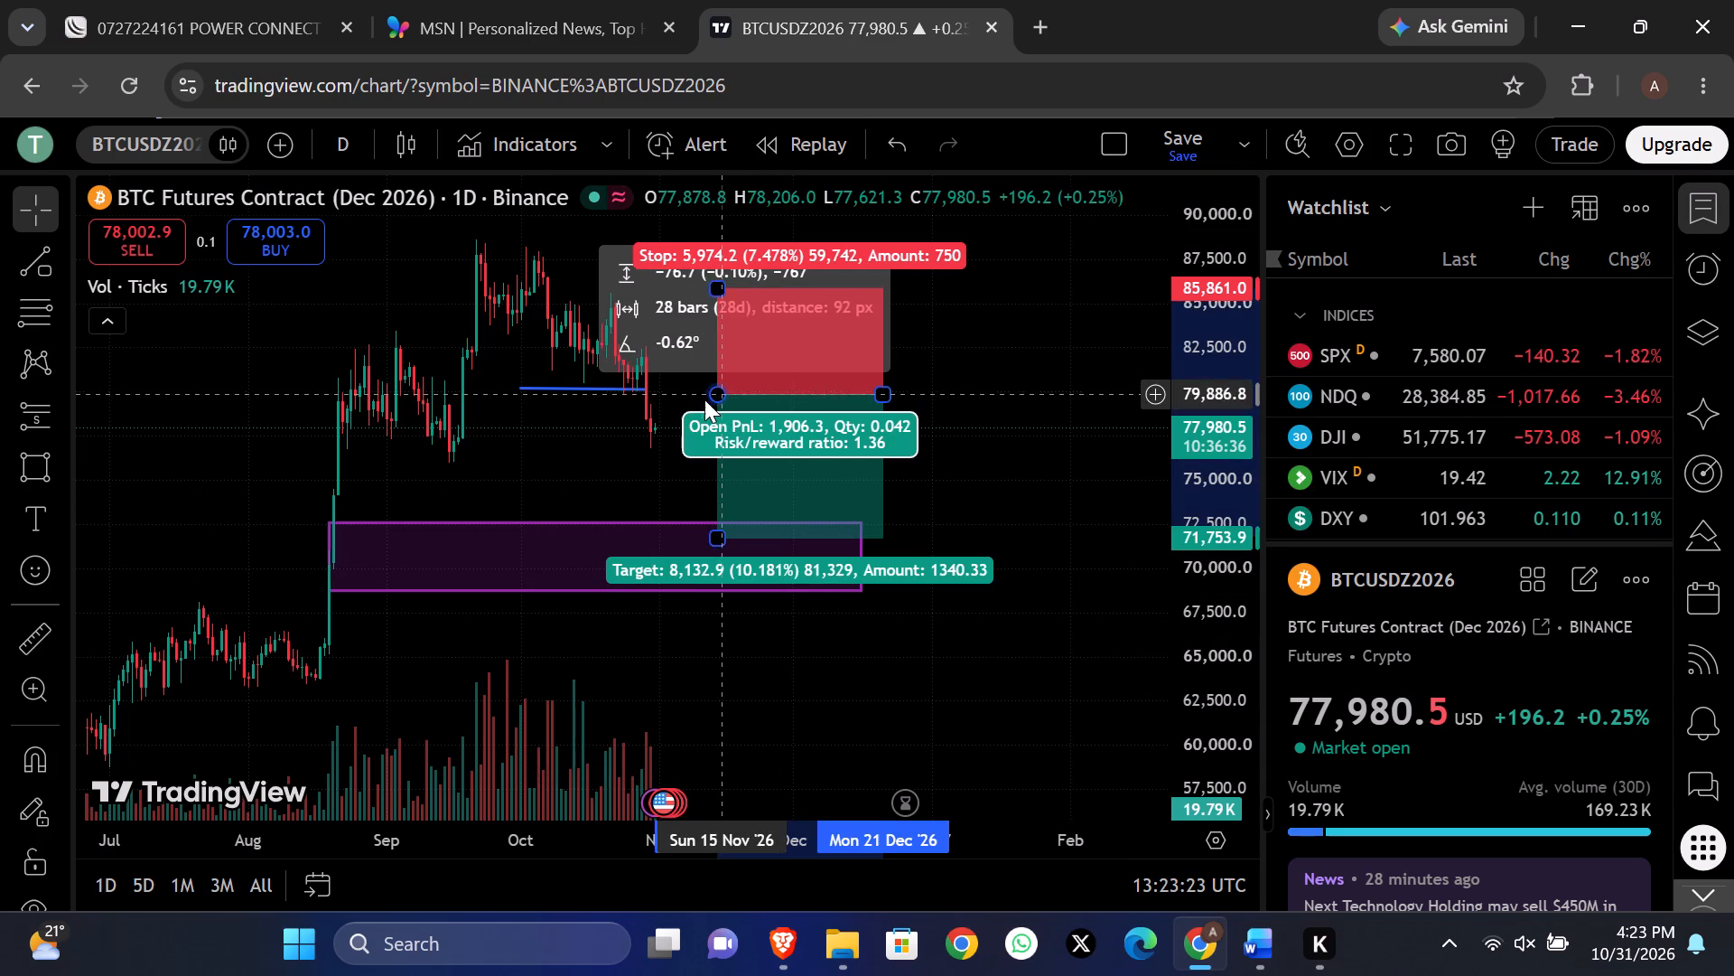
left_click_drag(704, 399, 647, 393)
left_click(894, 505)
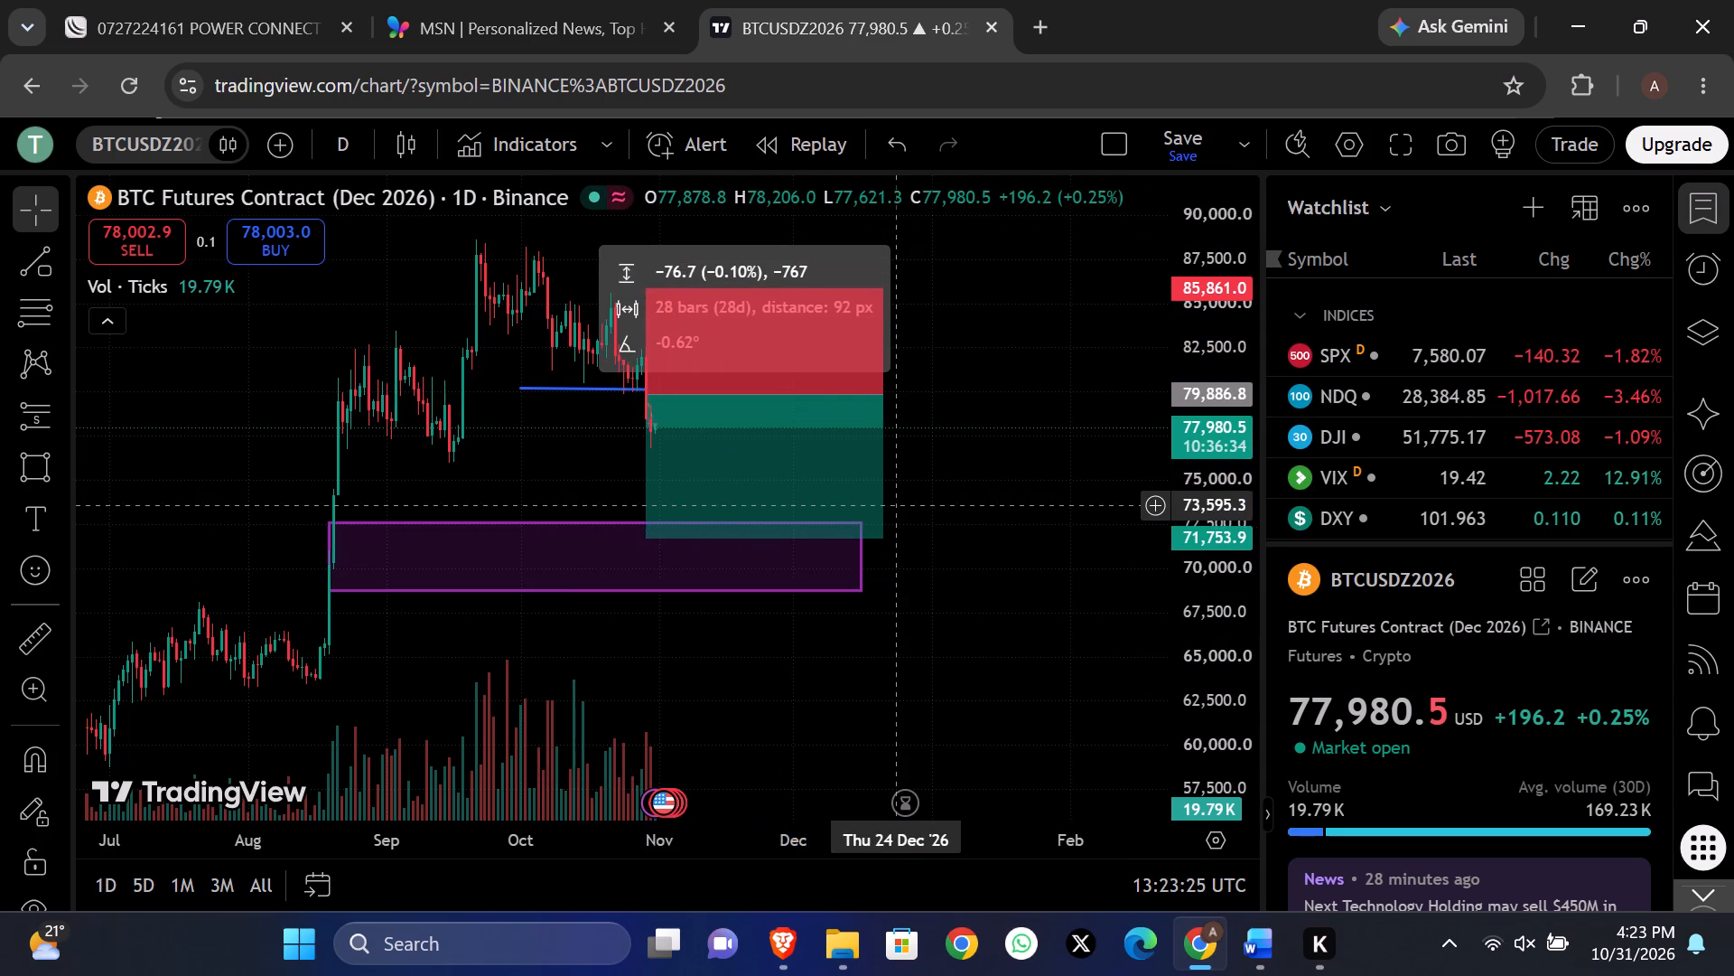
Lower the short position's target deeper into the purple rectangle, to about 70,373.
left_click_drag(646, 538, 646, 568)
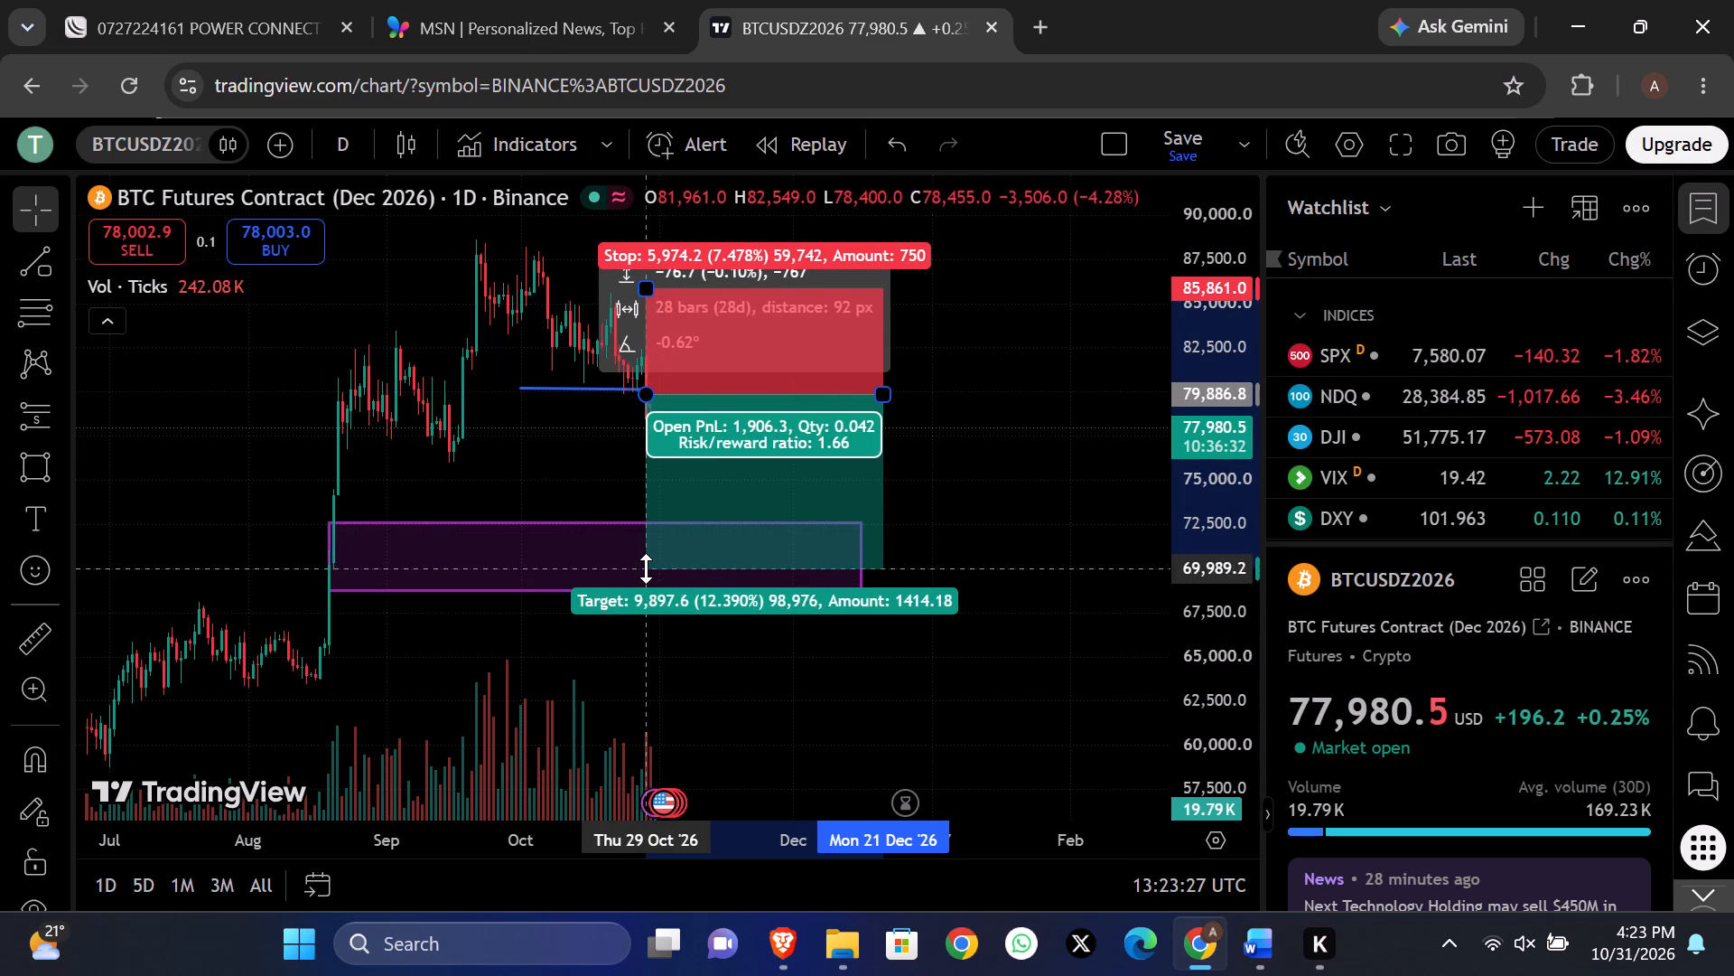
left_click_drag(646, 568, 654, 562)
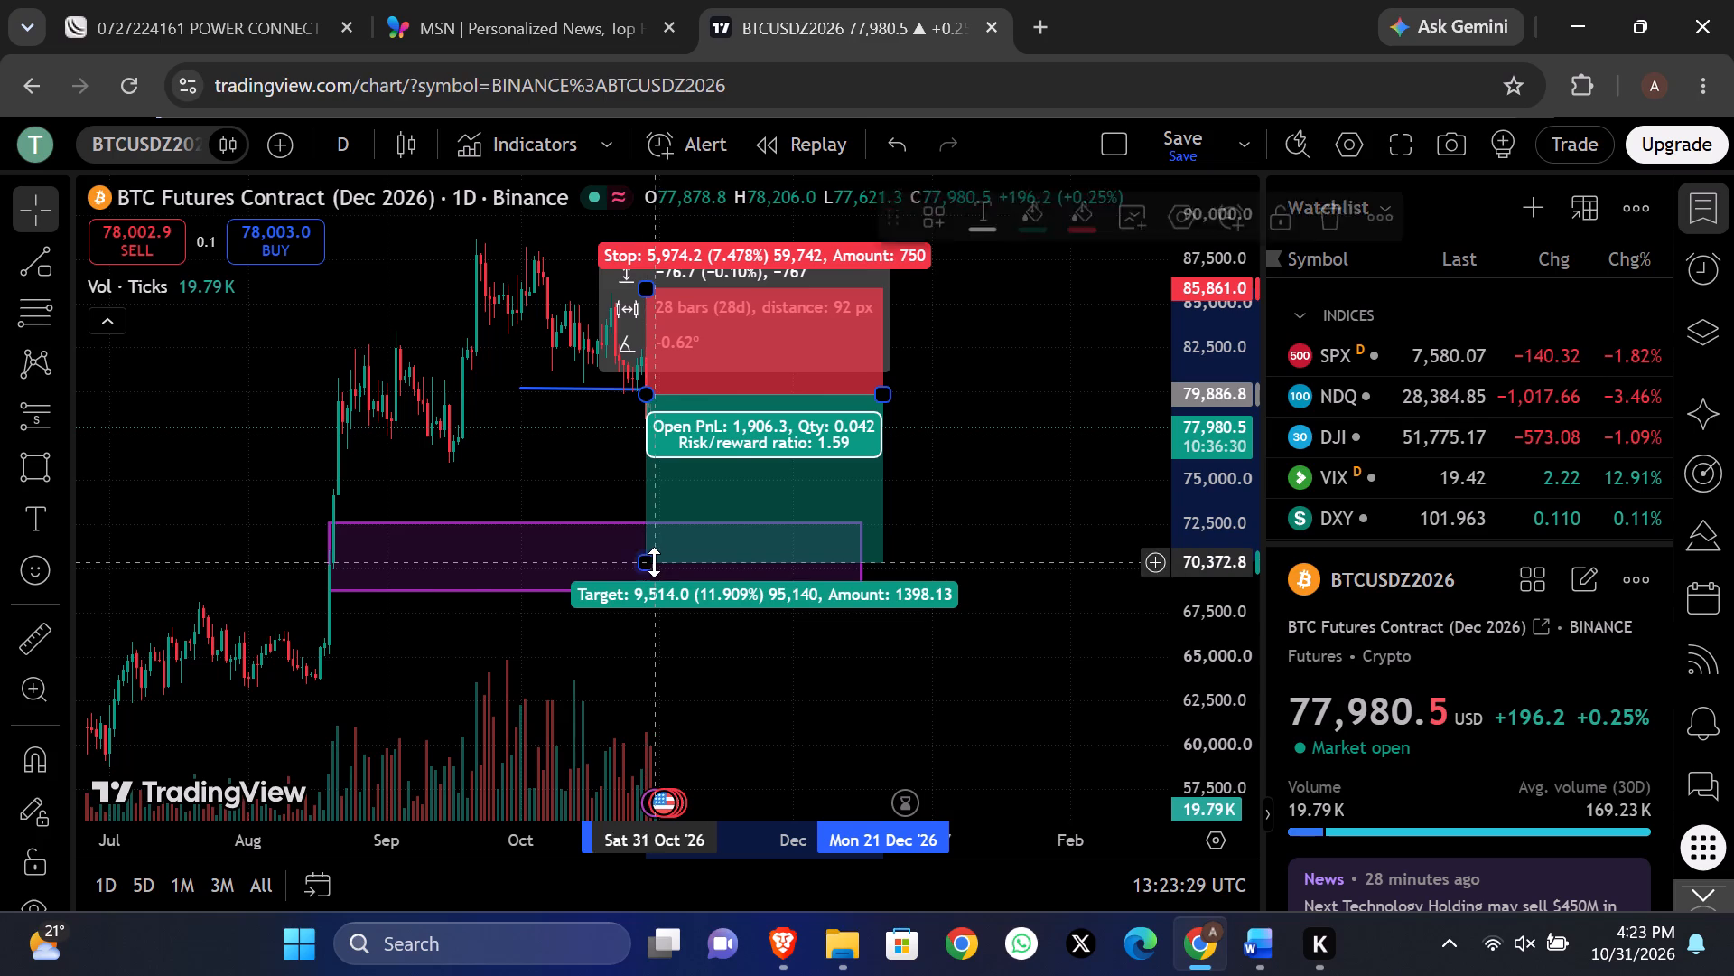
double_click(1007, 579)
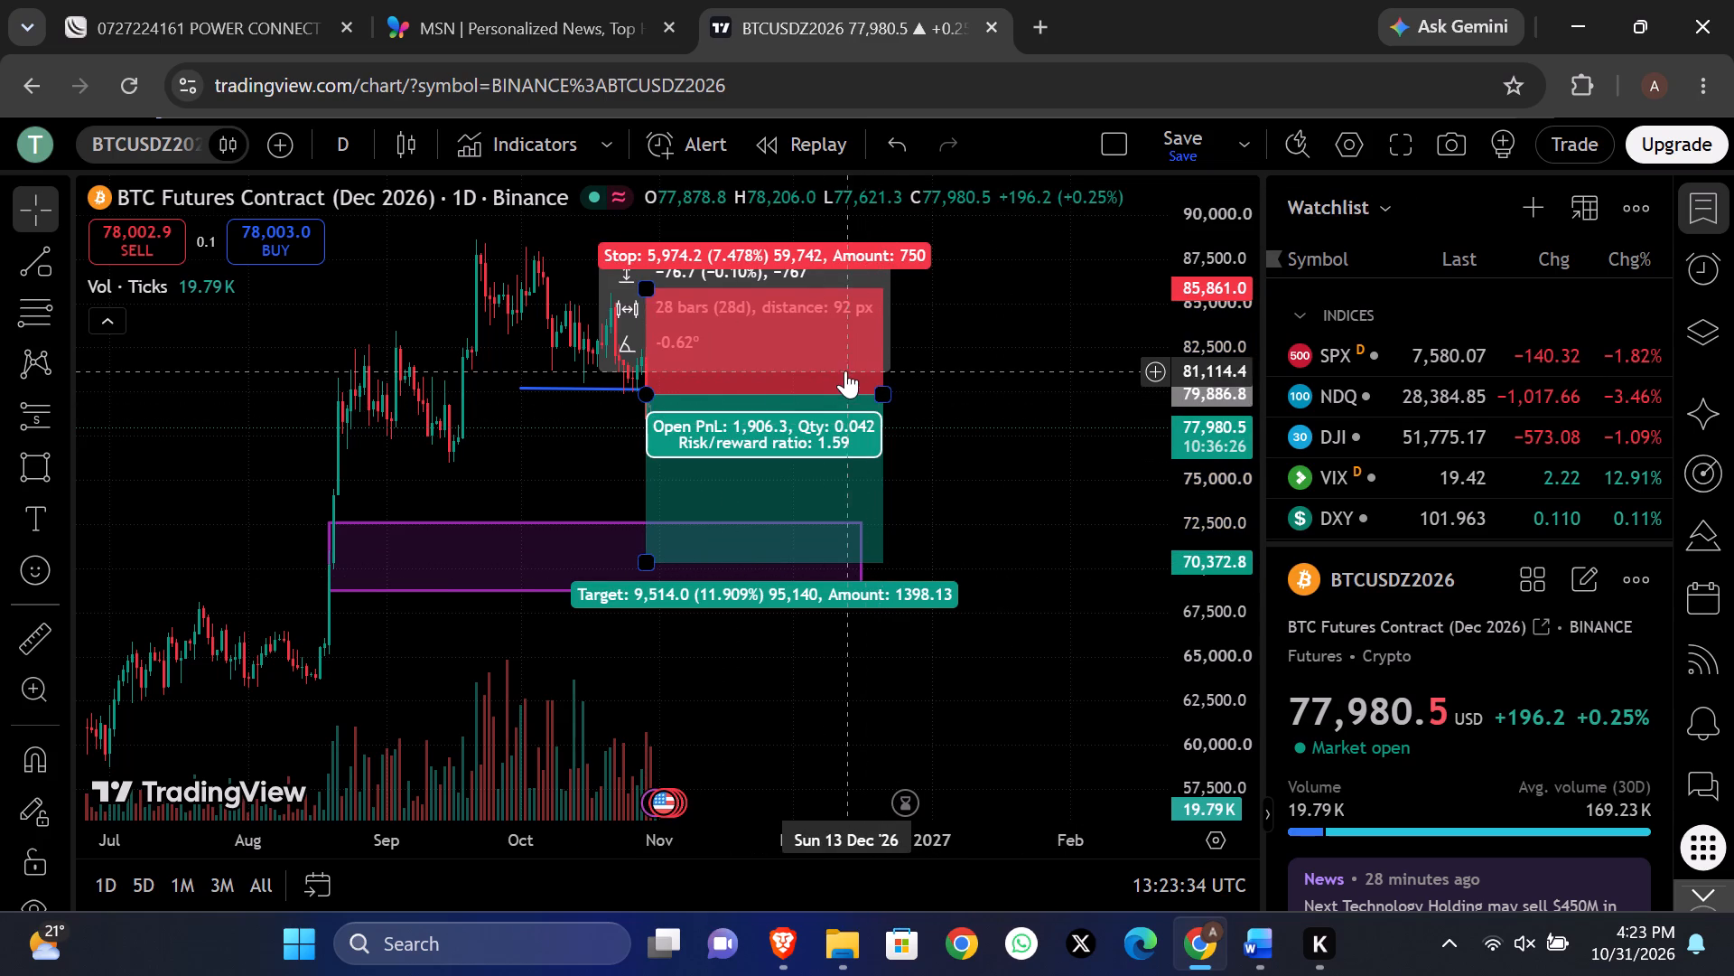
left_click(984, 484)
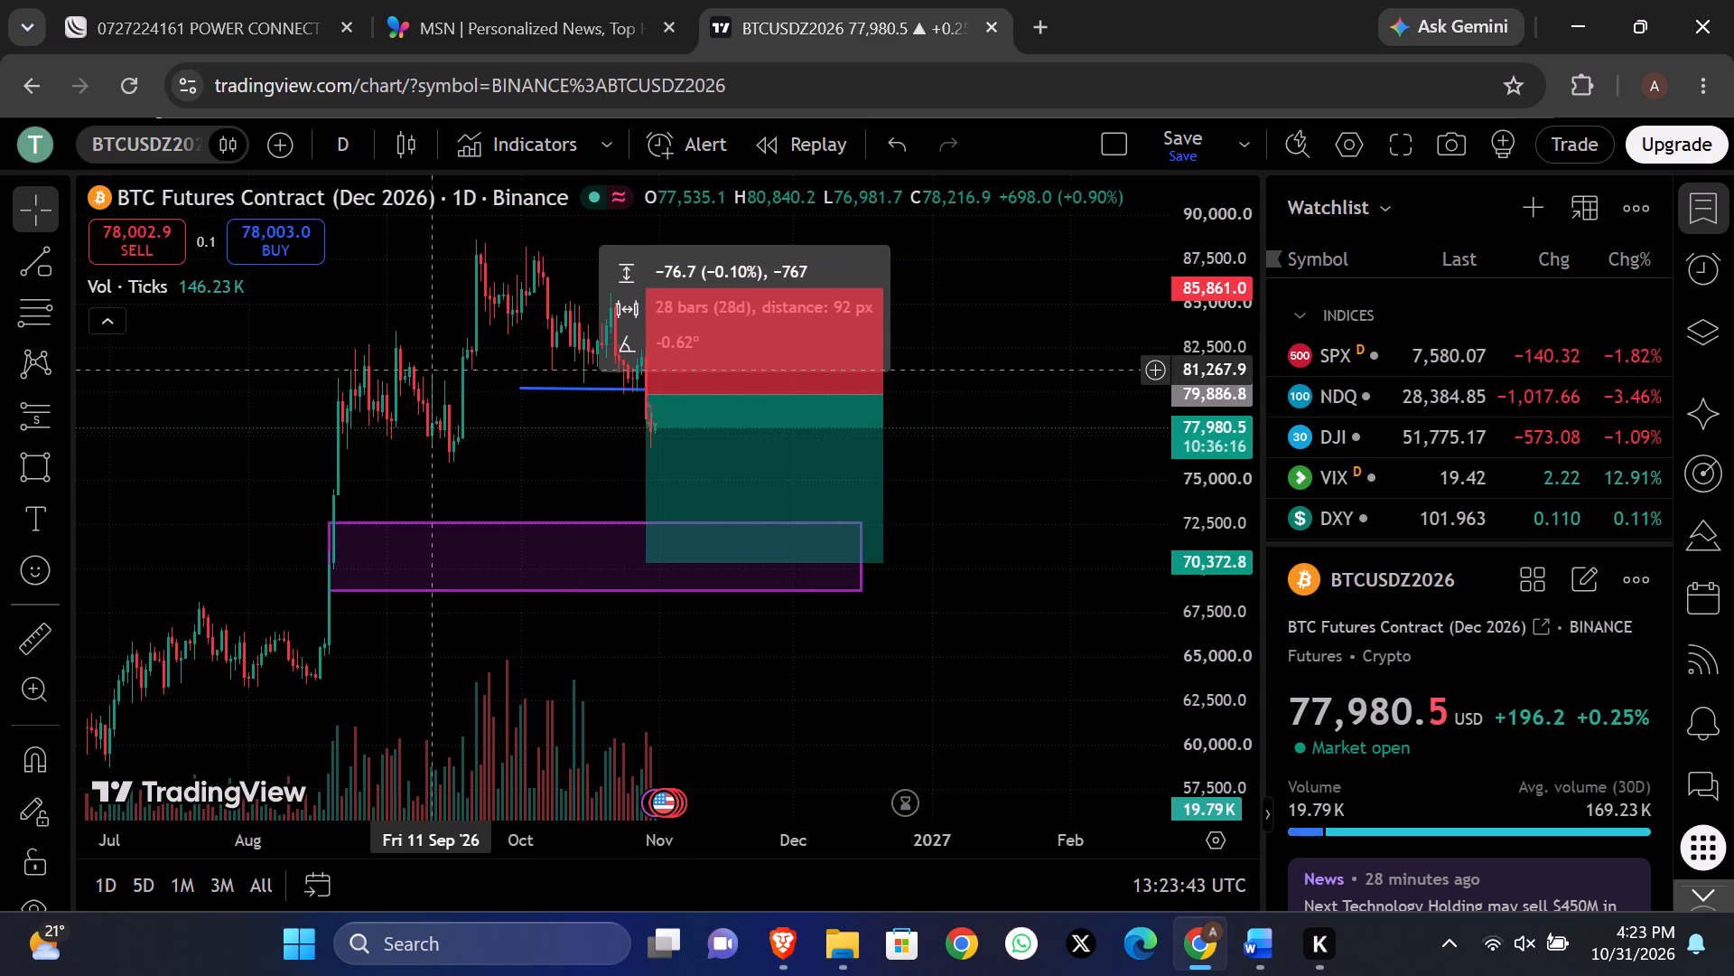
Draw a Fibonacci retracement from the mid-September low at about 76,204 up to about 88,940 at 2 Oct '26.
left_click(42, 314)
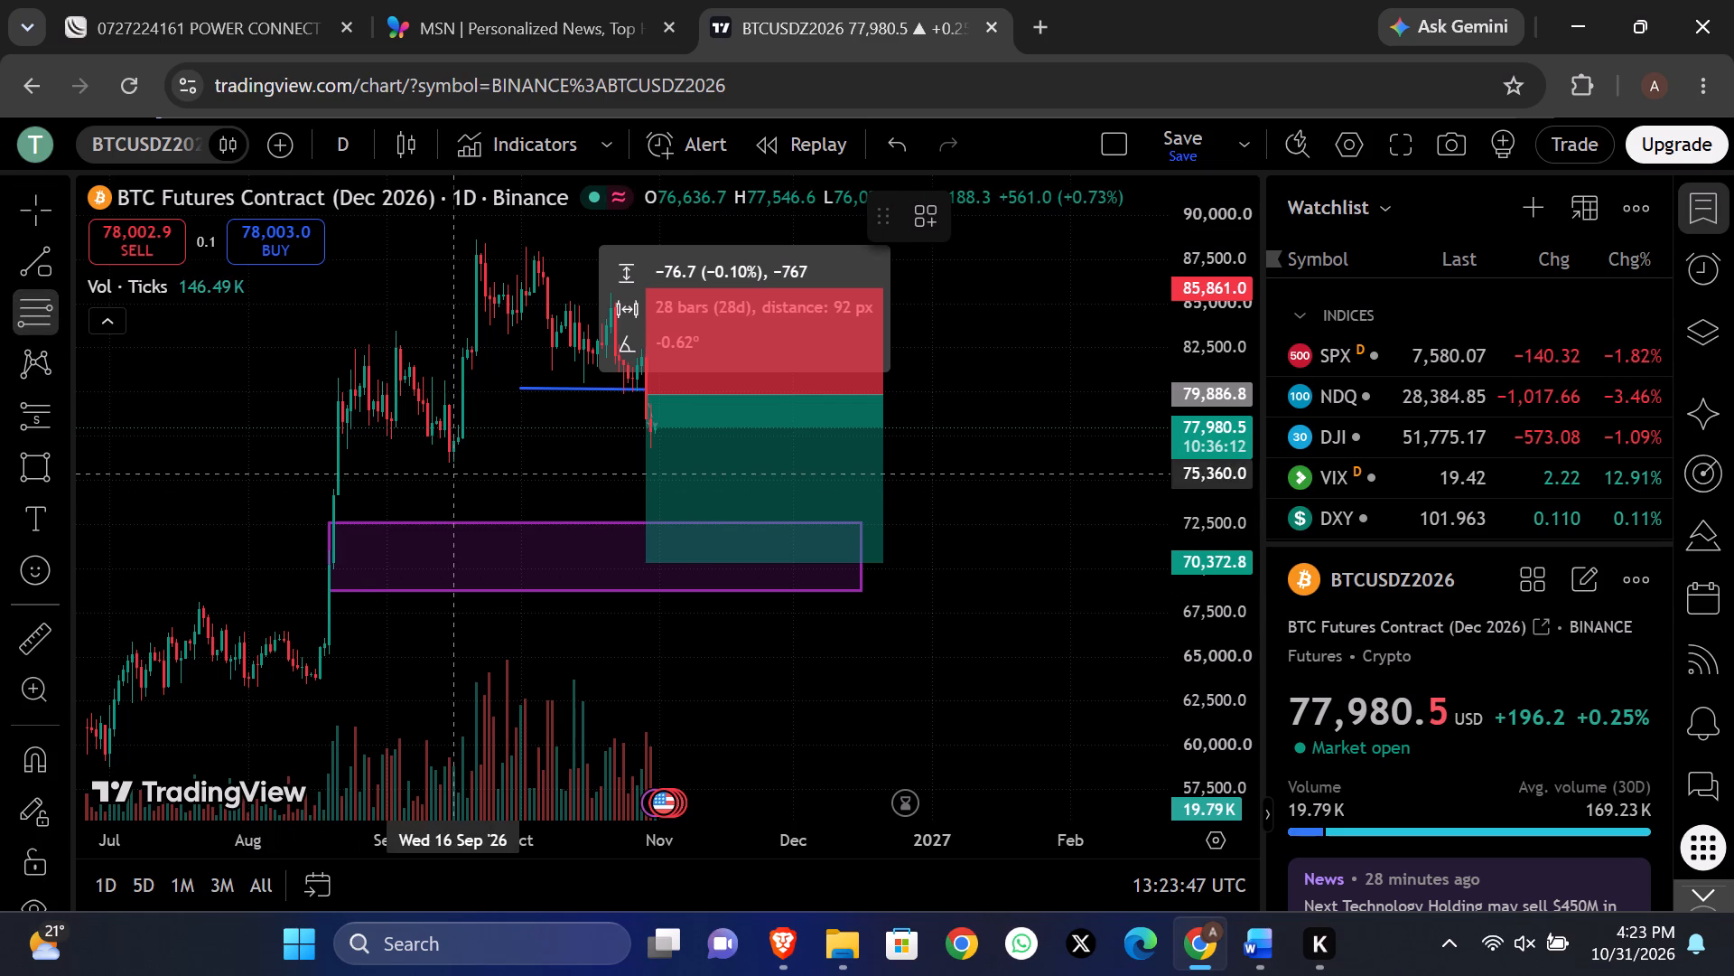
left_click_drag(469, 459, 524, 270)
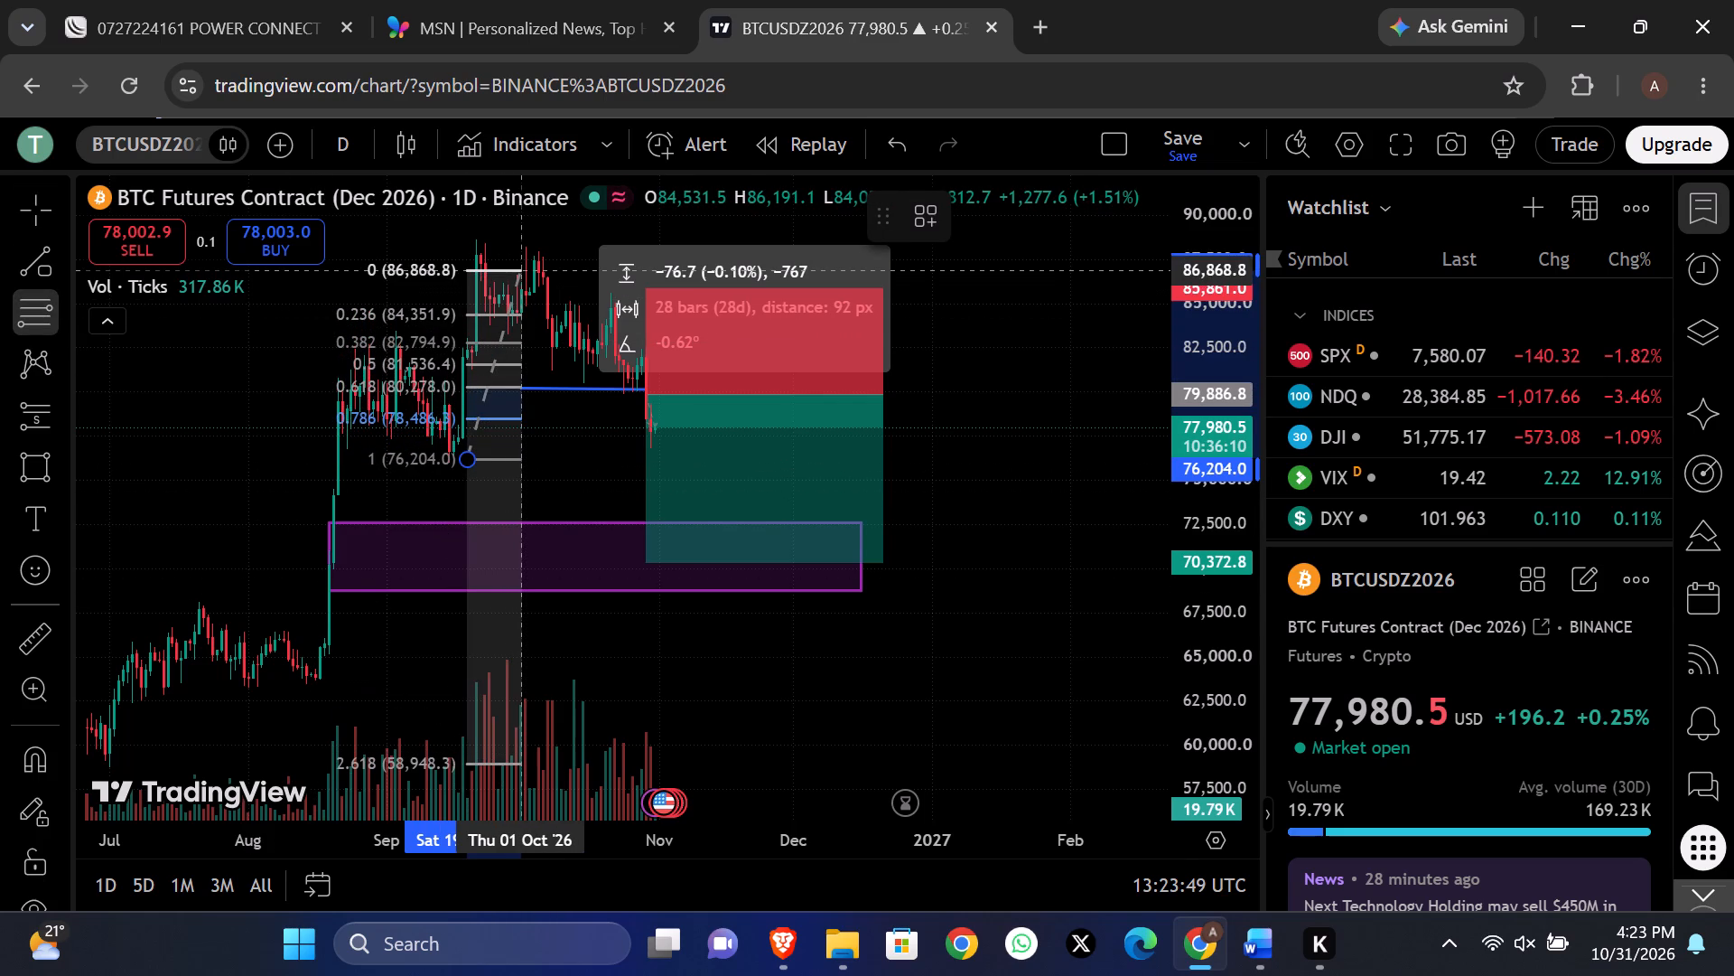
left_click_drag(524, 270, 527, 233)
left_click(527, 233)
left_click(1055, 427)
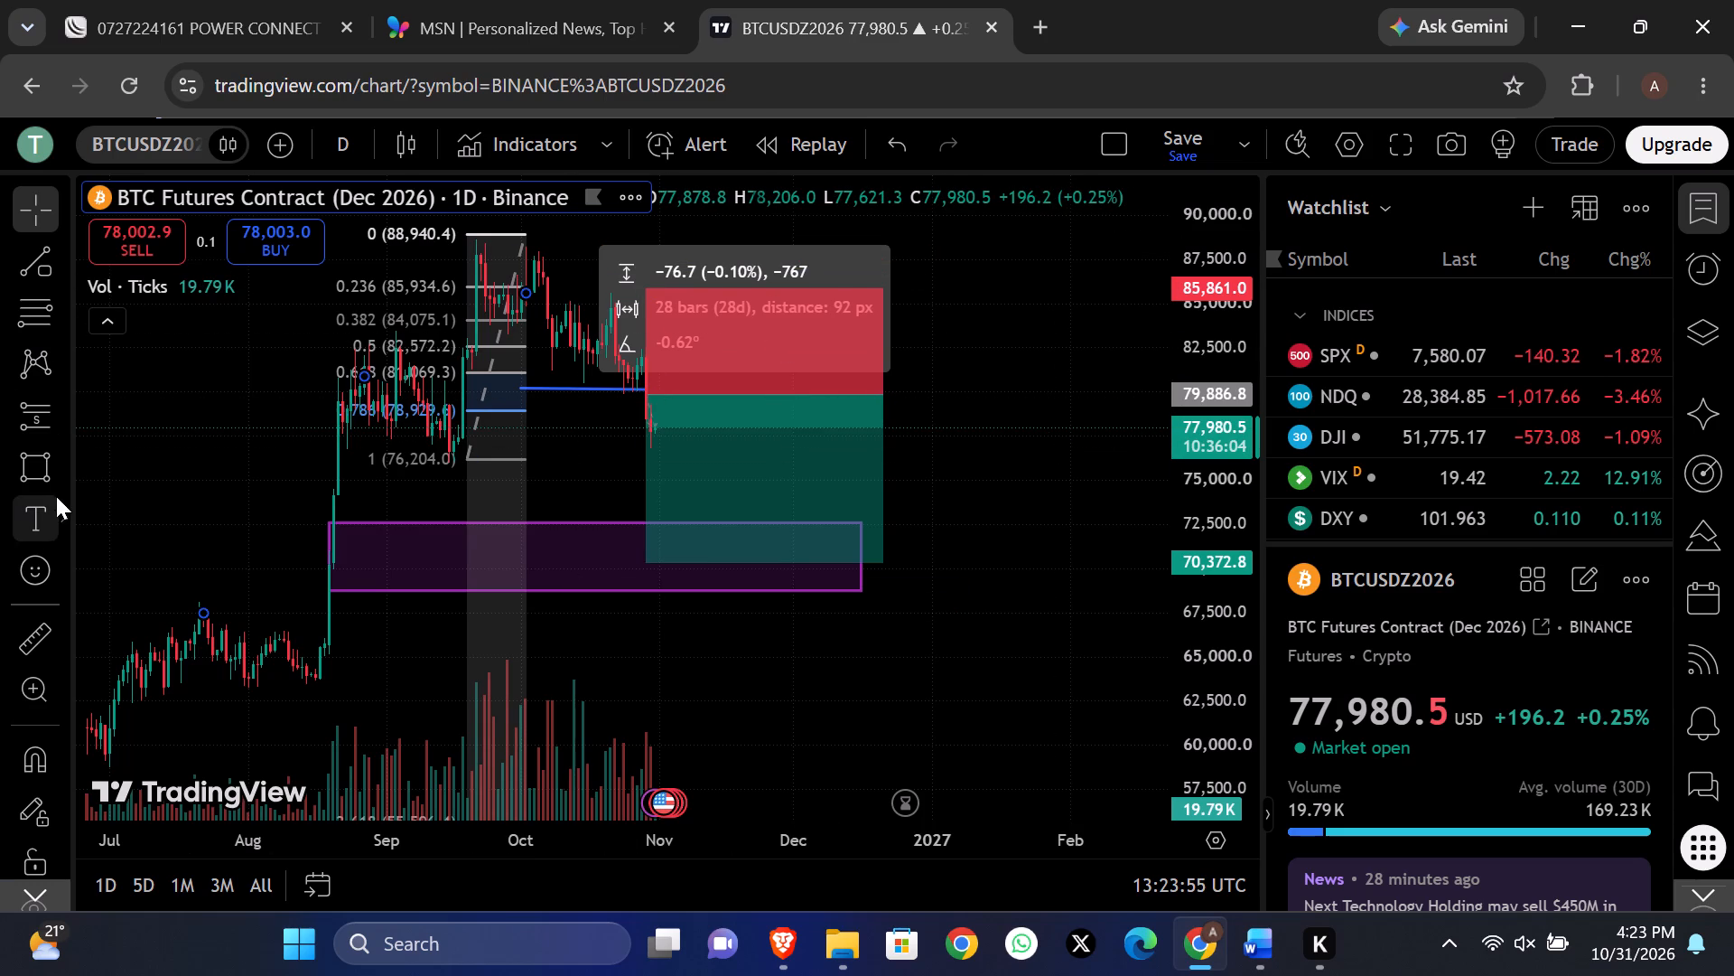
Draw a rectangle over the 0.618–0.786 zone from 30 Oct to 20 Dec '26, between about 81,268 and 78,966.
left_click(51, 472)
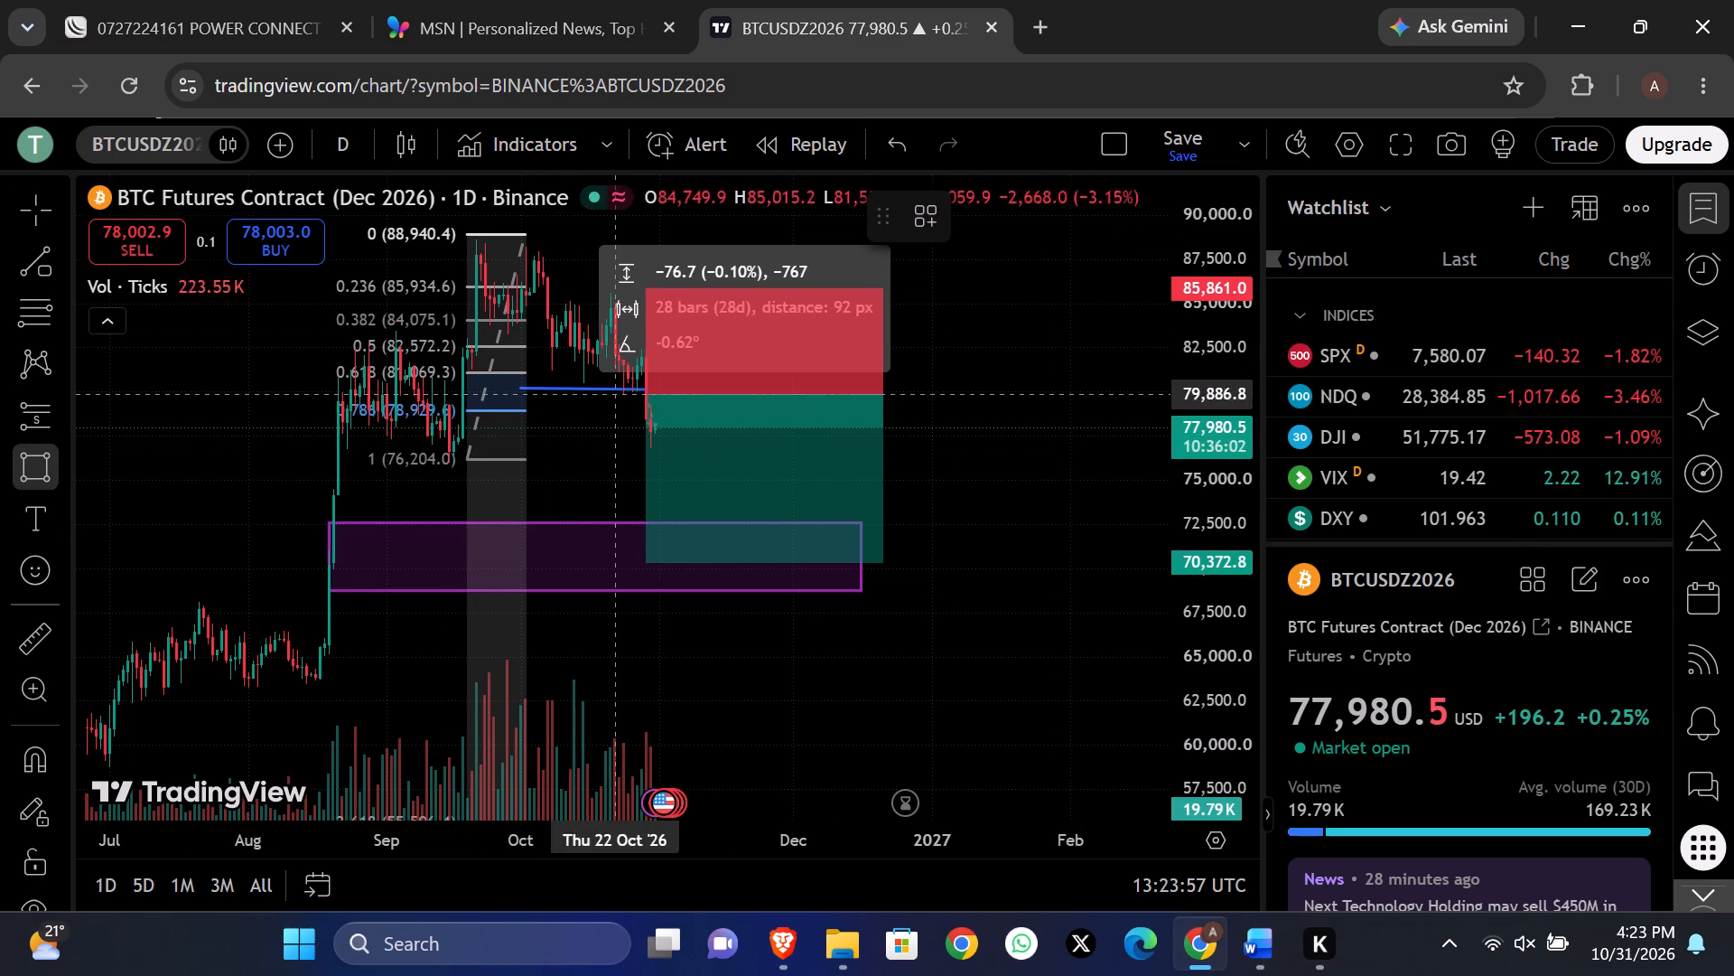
left_click_drag(649, 370, 660, 420)
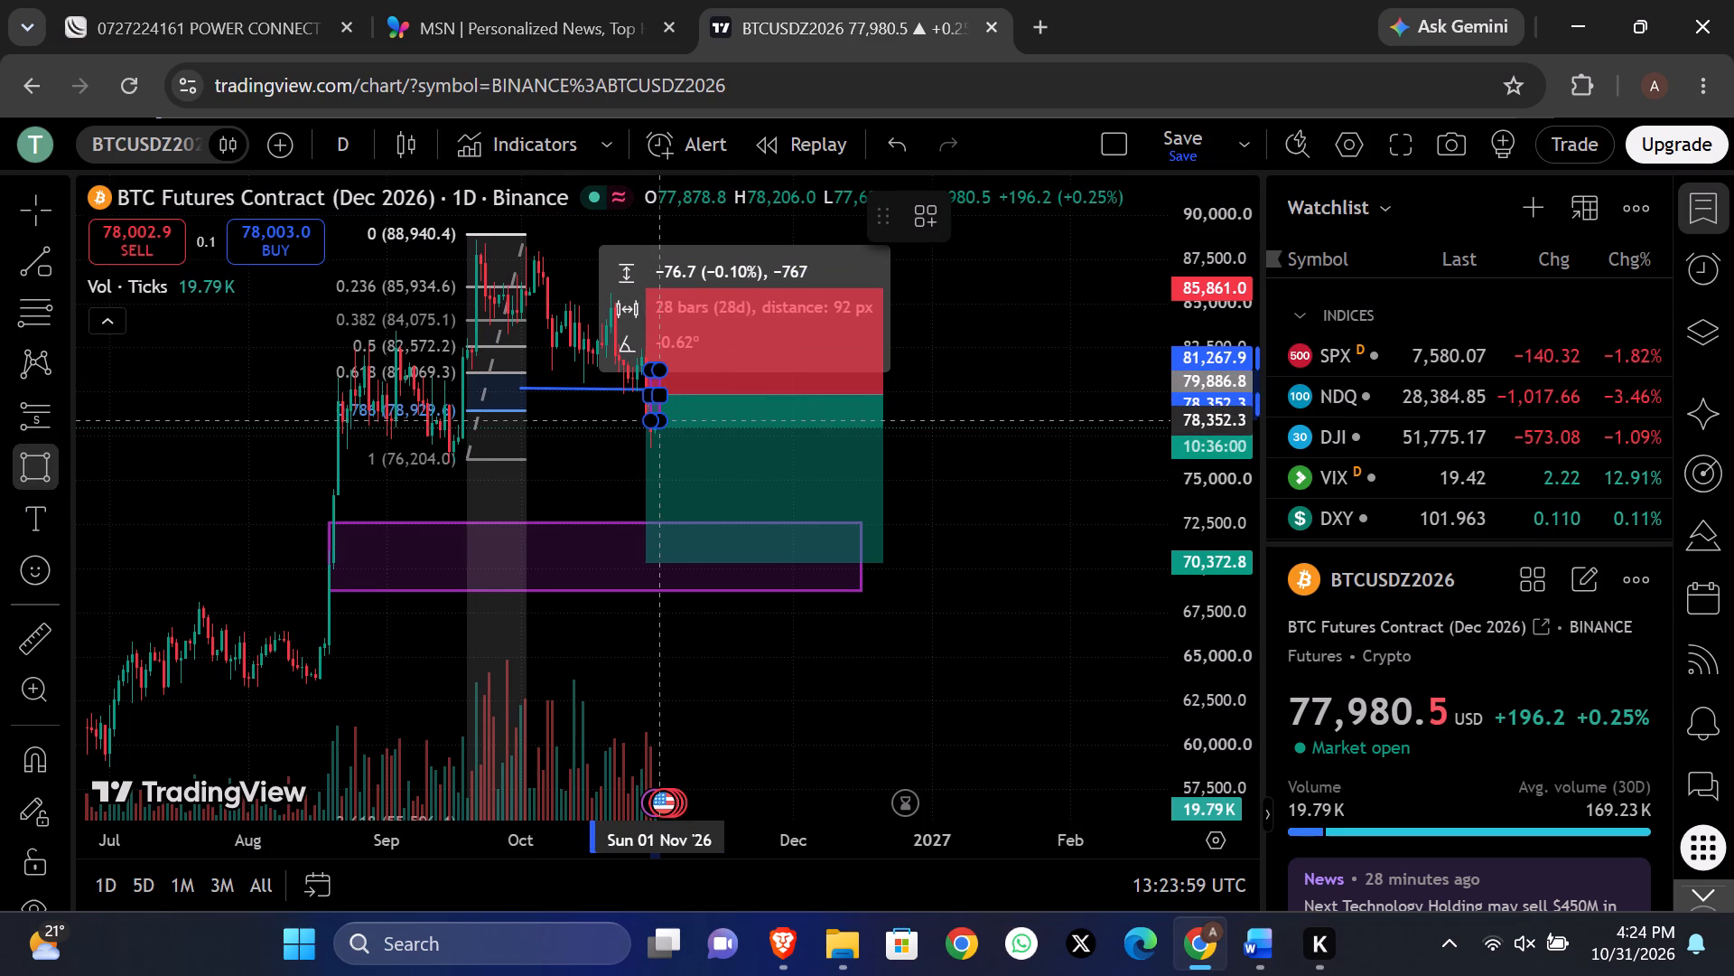
left_click_drag(660, 420, 878, 404)
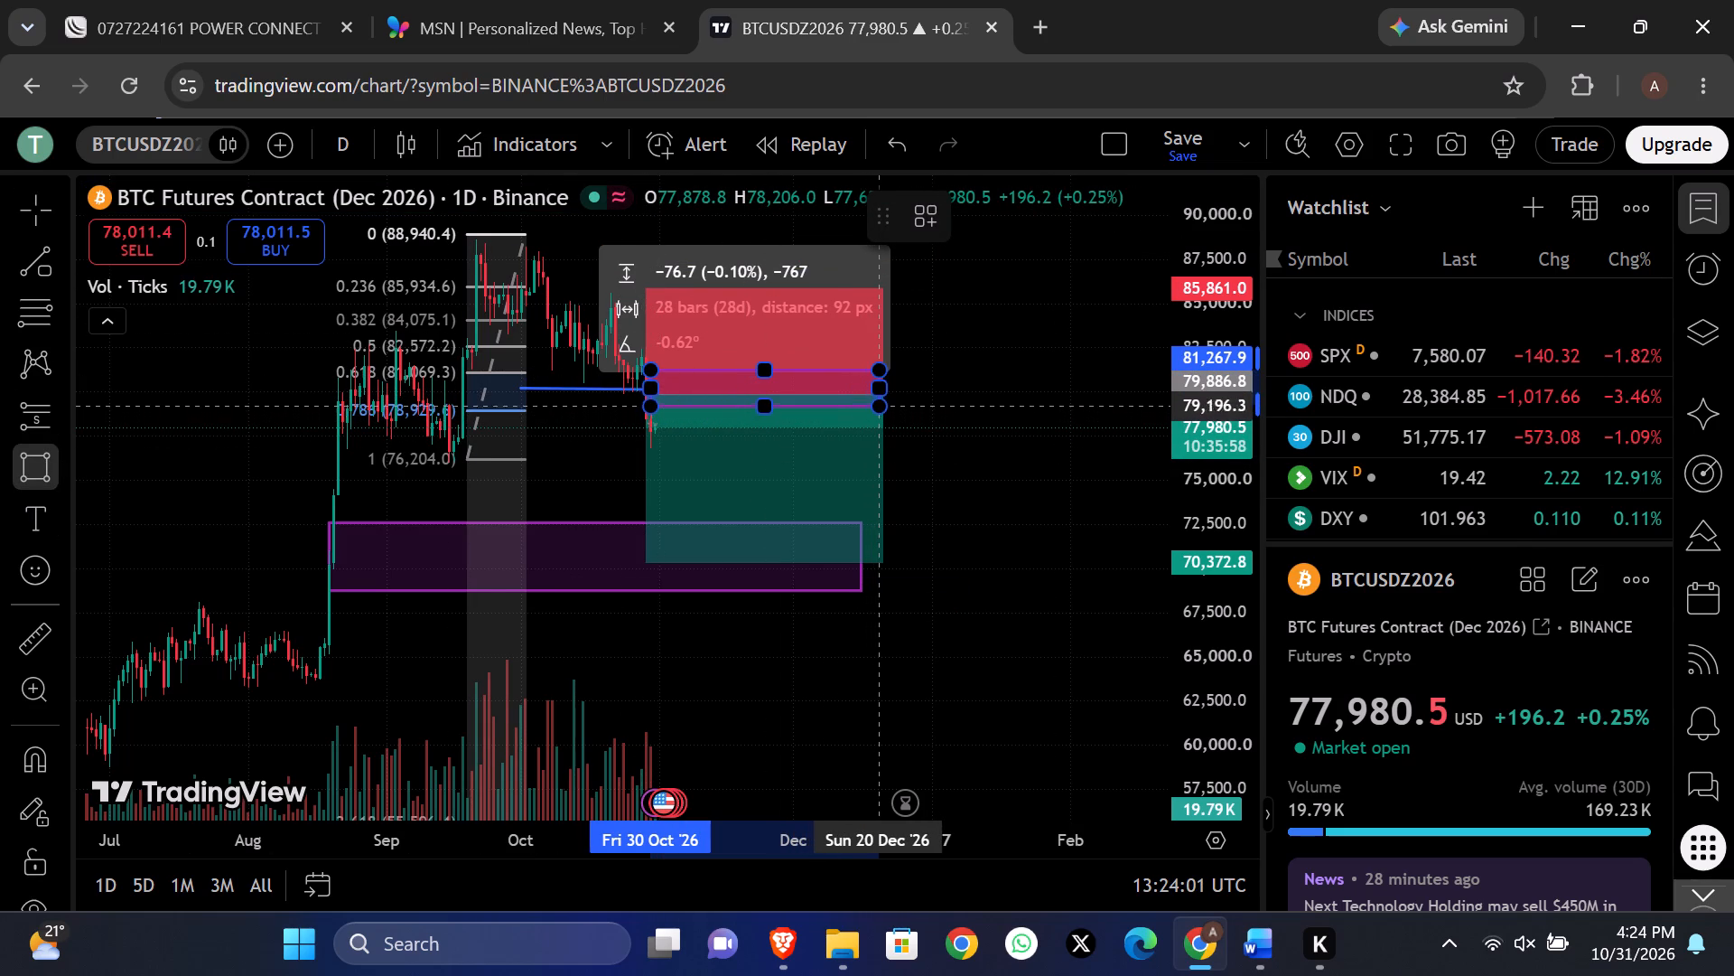
left_click_drag(878, 404, 879, 410)
left_click(879, 410)
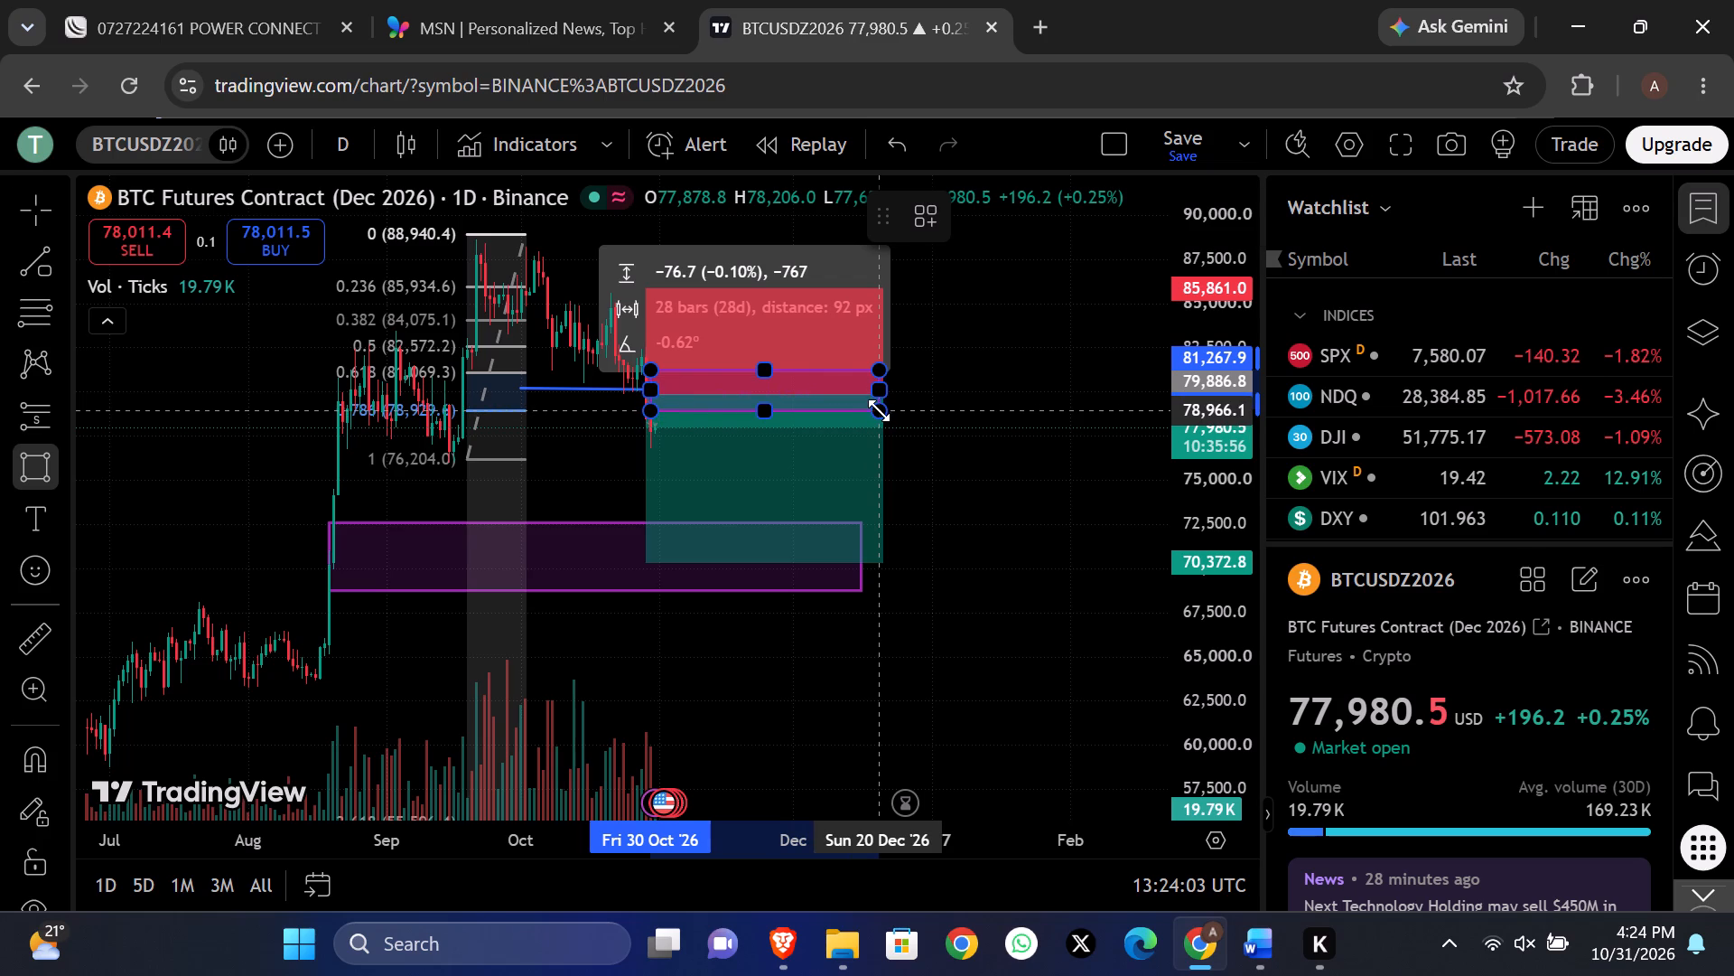
left_click(999, 452)
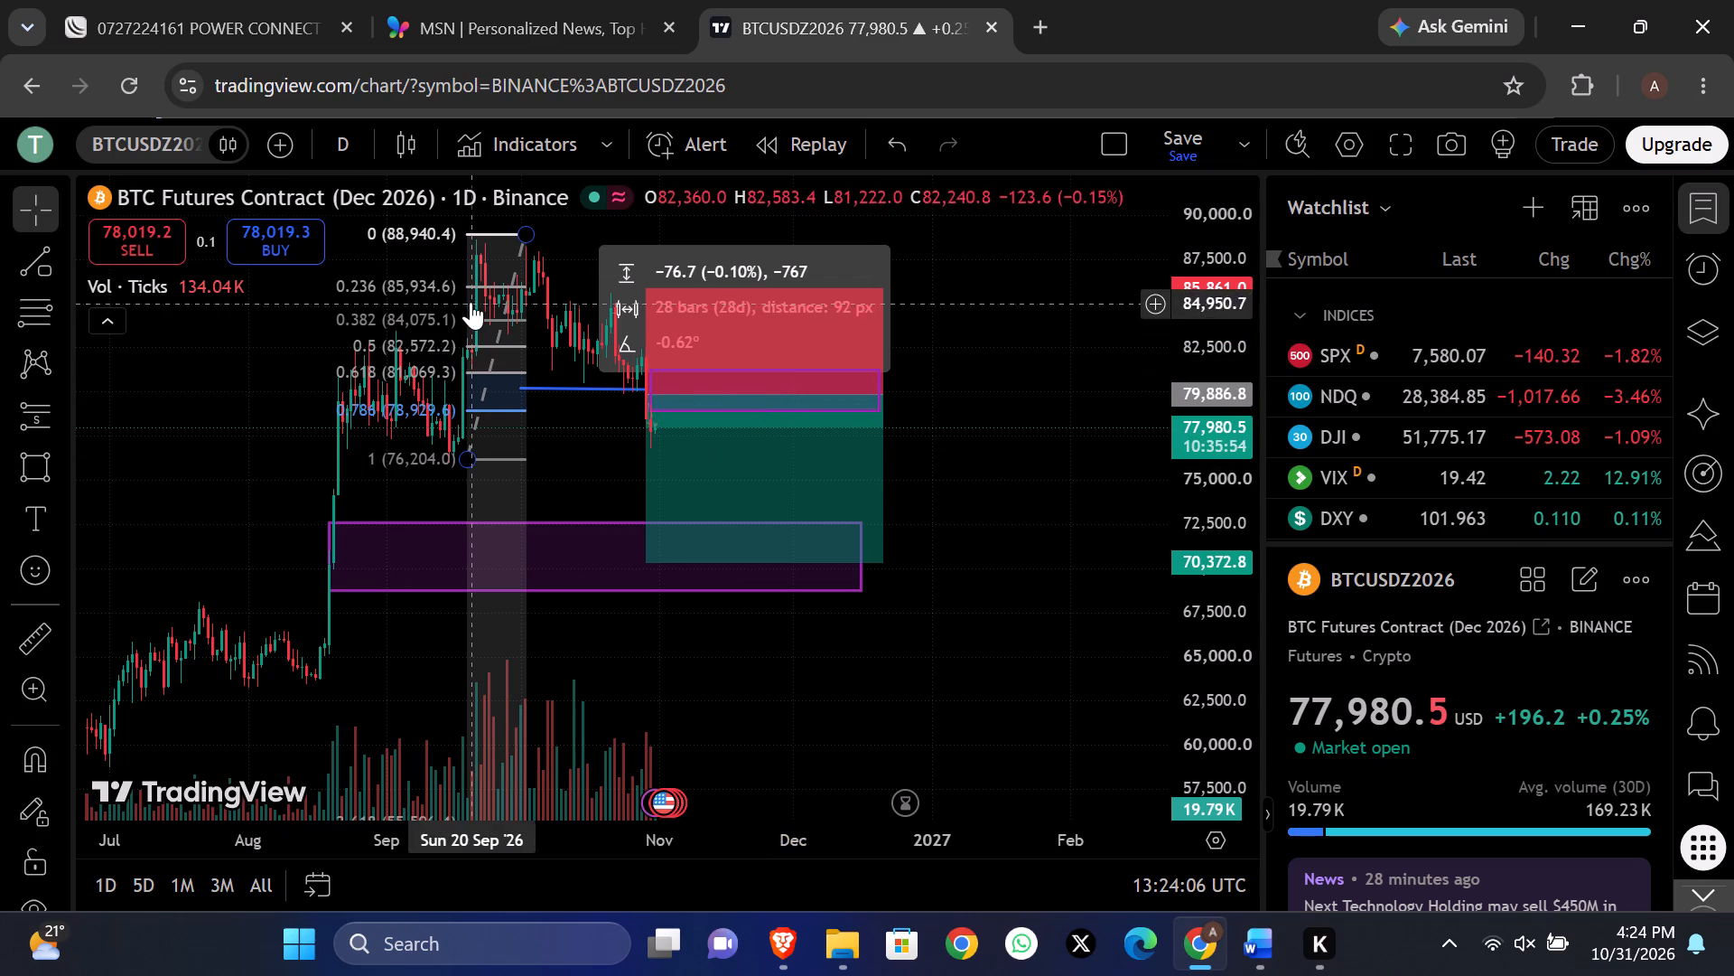
Delete the Fibonacci retracement drawn over the September to October rise.
left_click(471, 302)
left_click(526, 231)
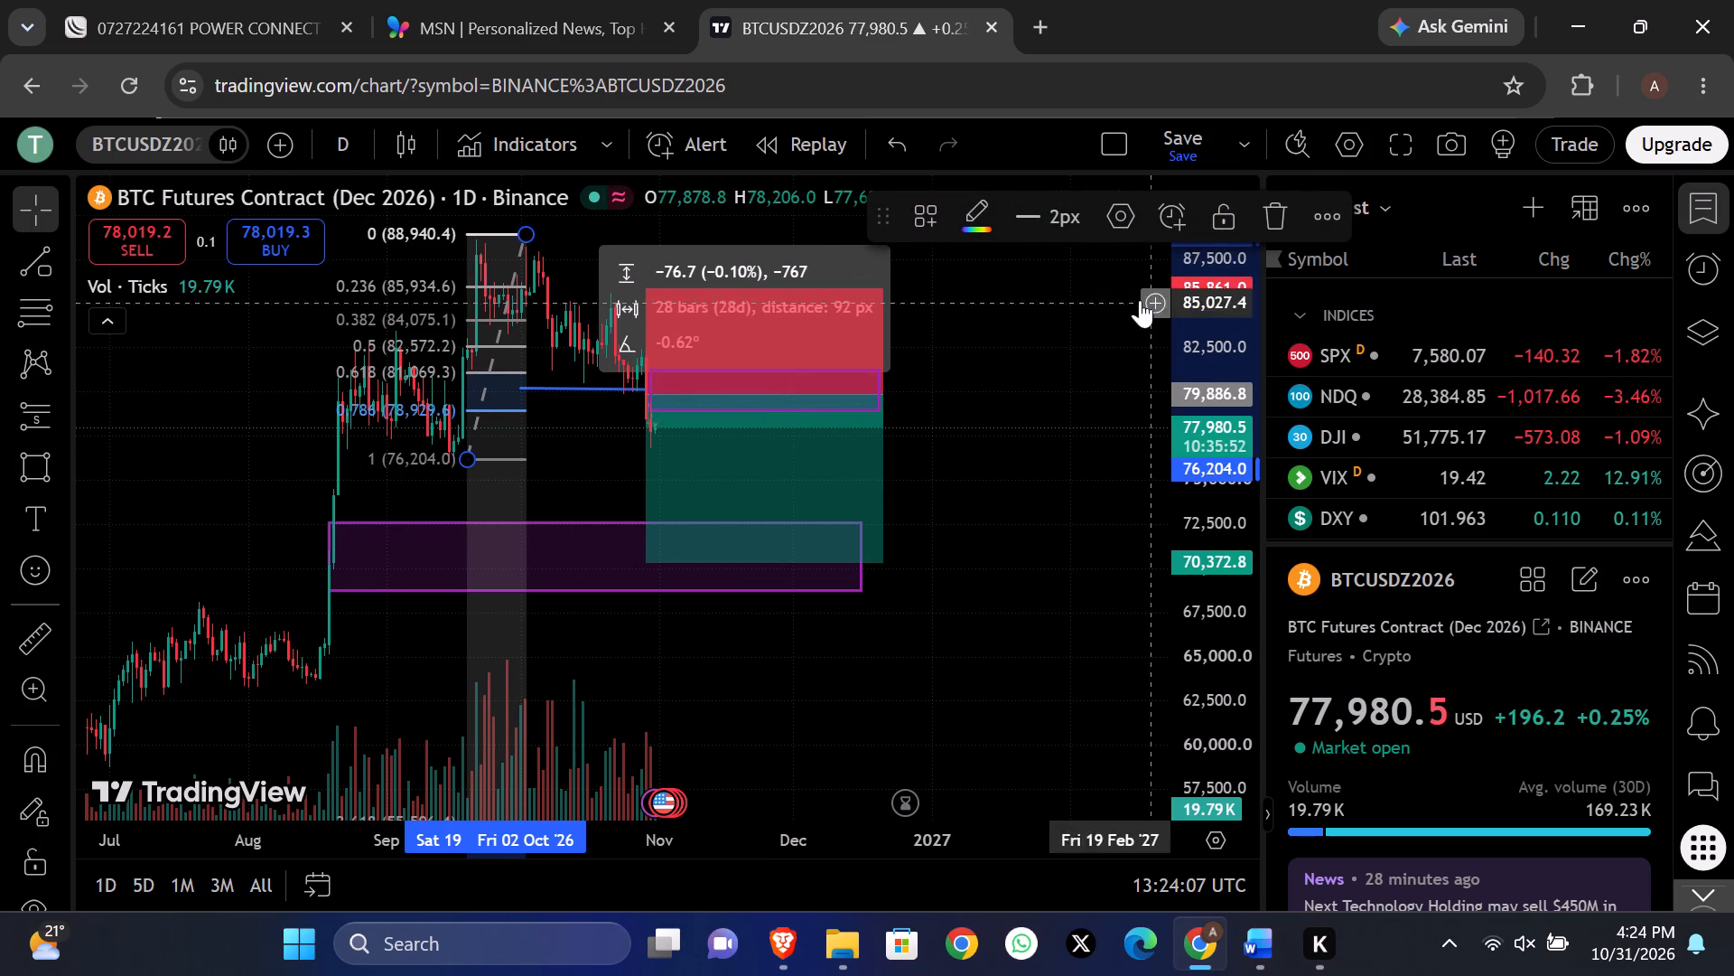
left_click(1278, 217)
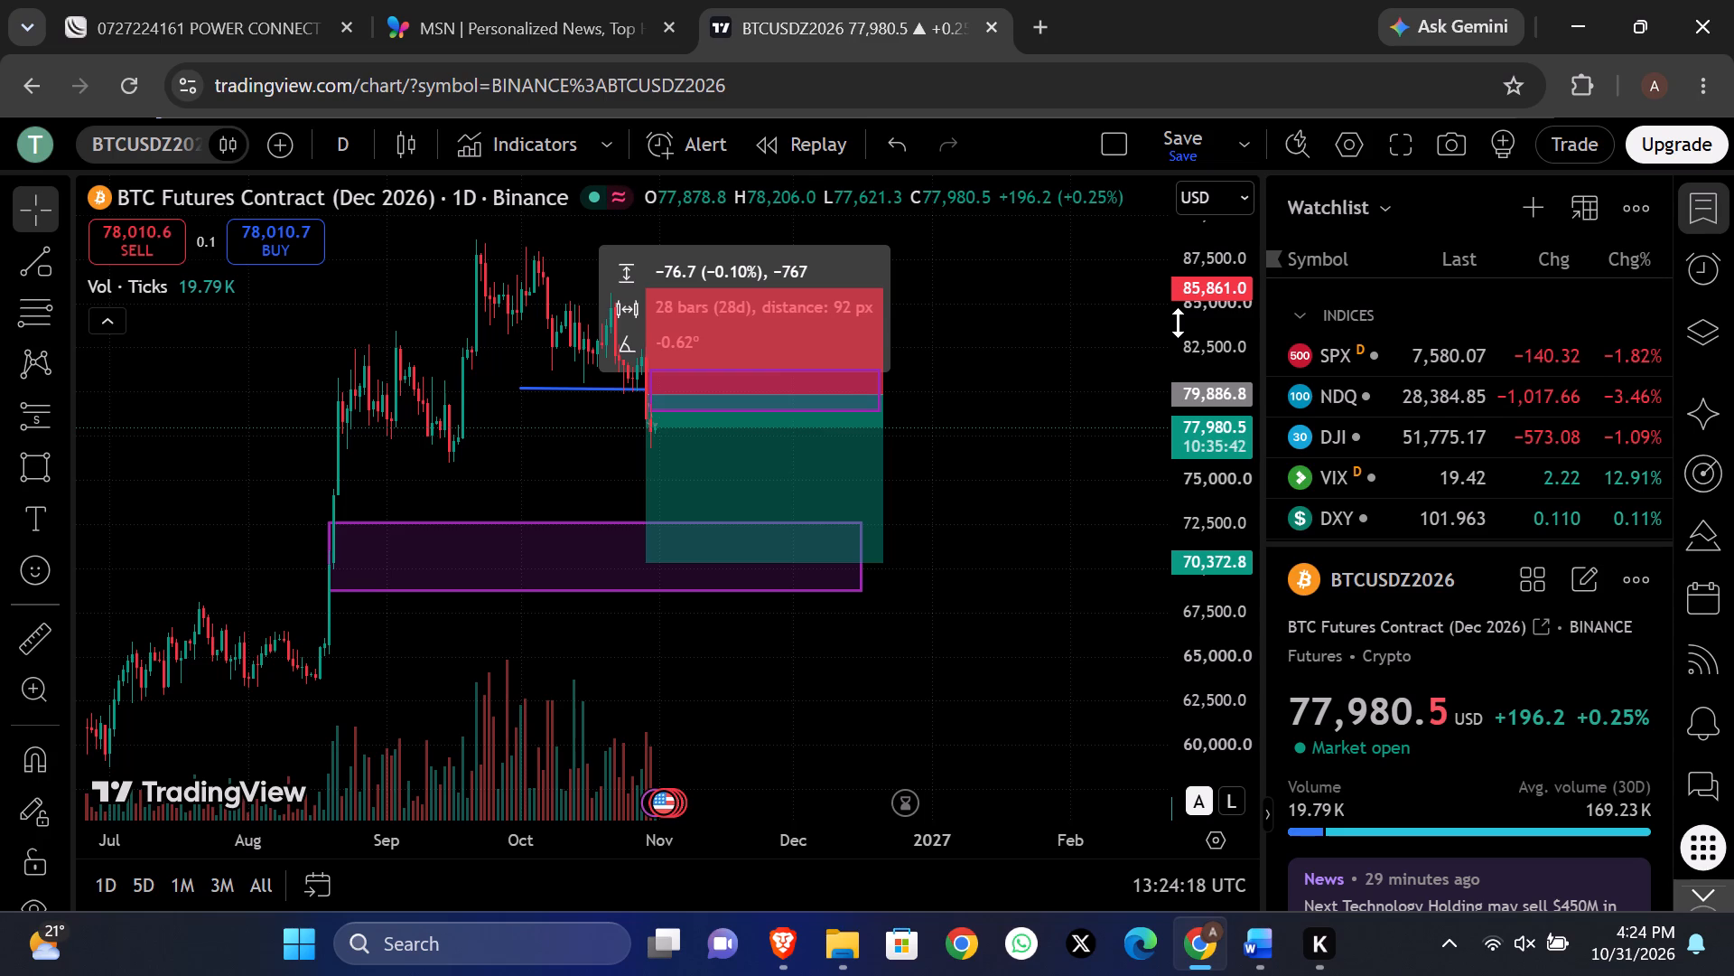
left_click(1038, 455)
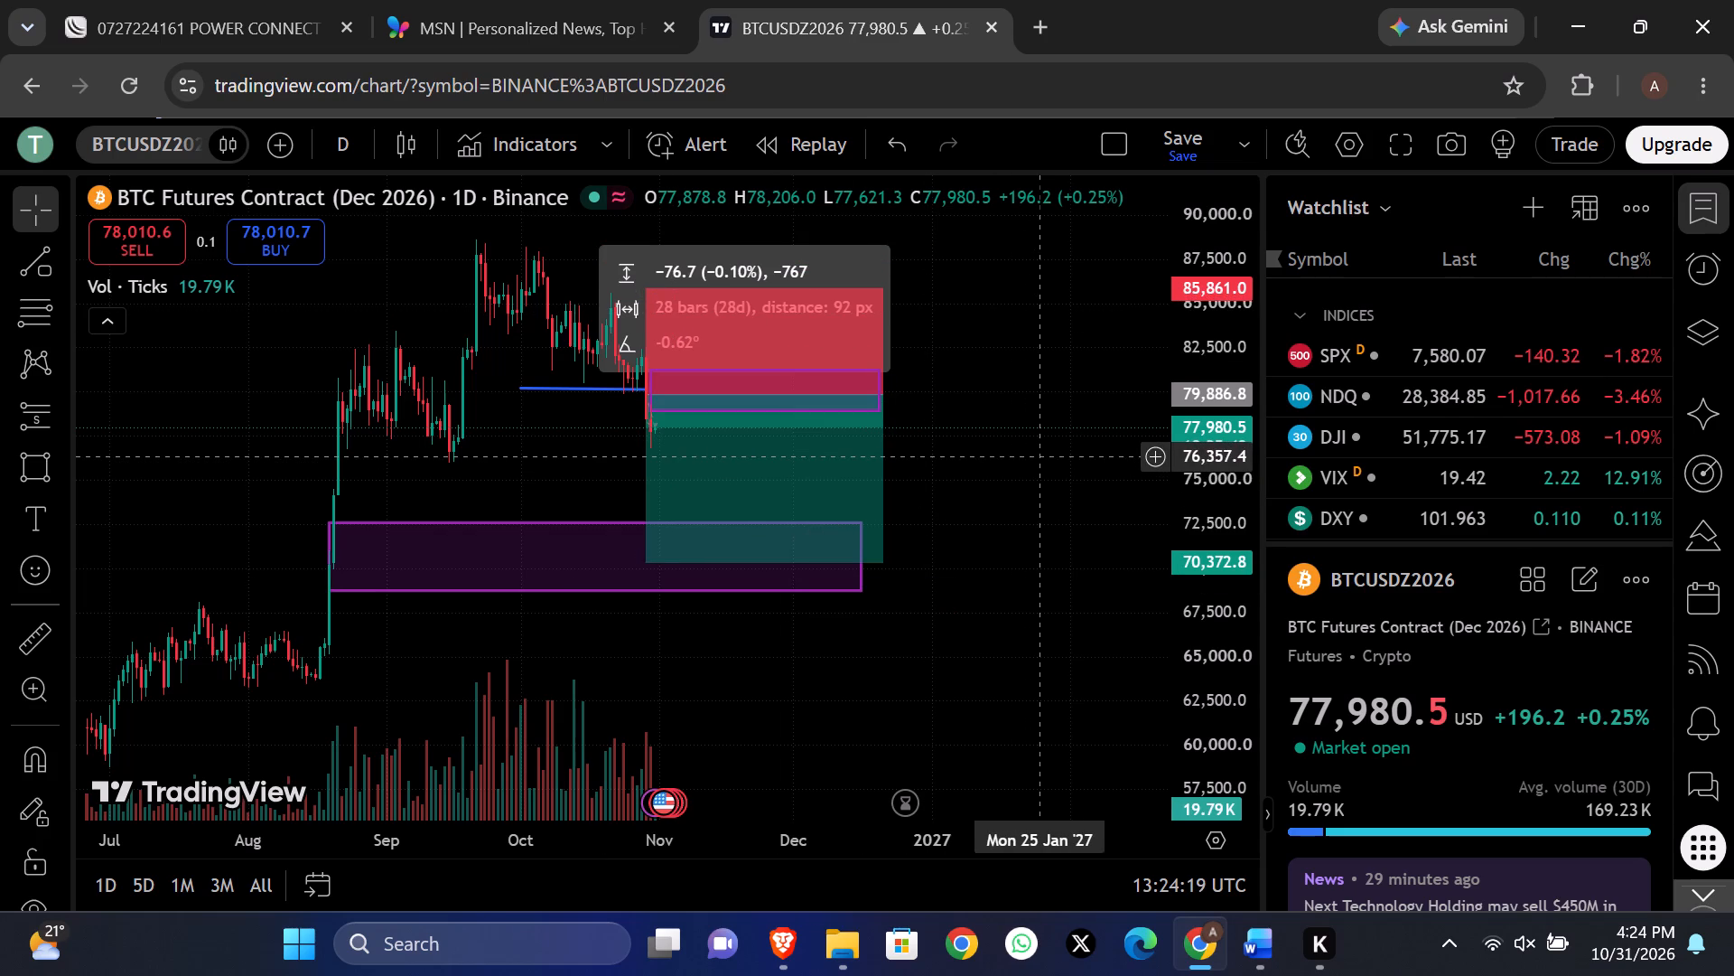
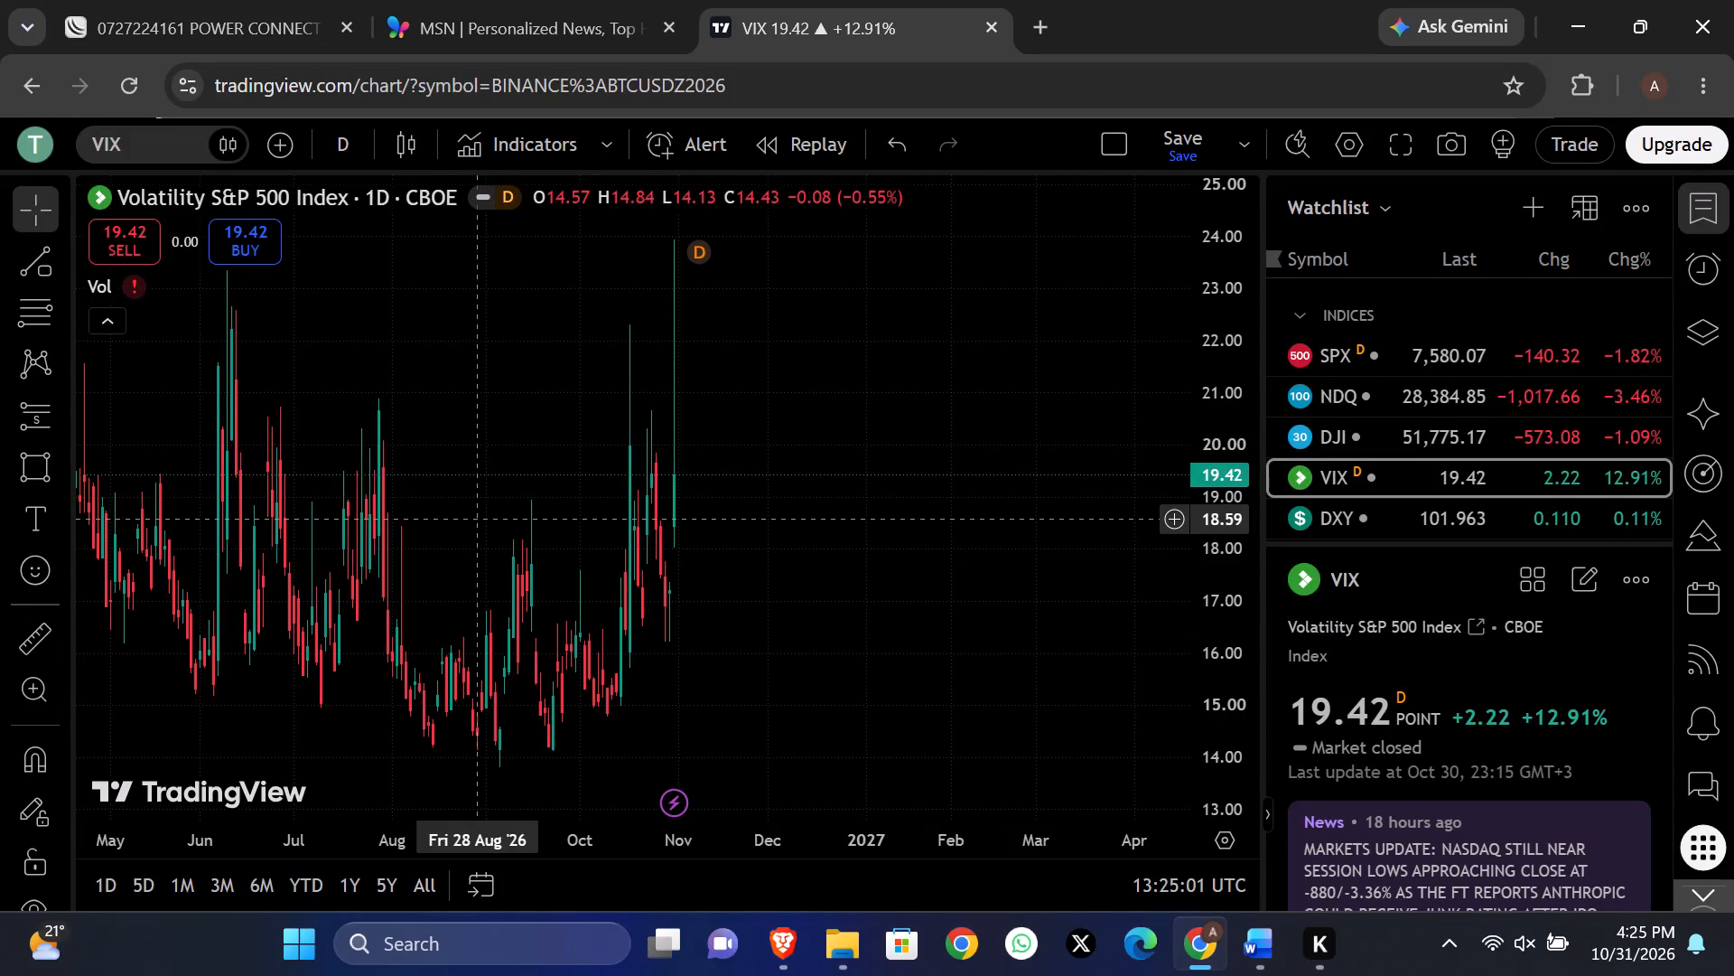
Undo the symbol change to VIX to bring back the BTC futures chart with its drawings.
key("ctrl+z")
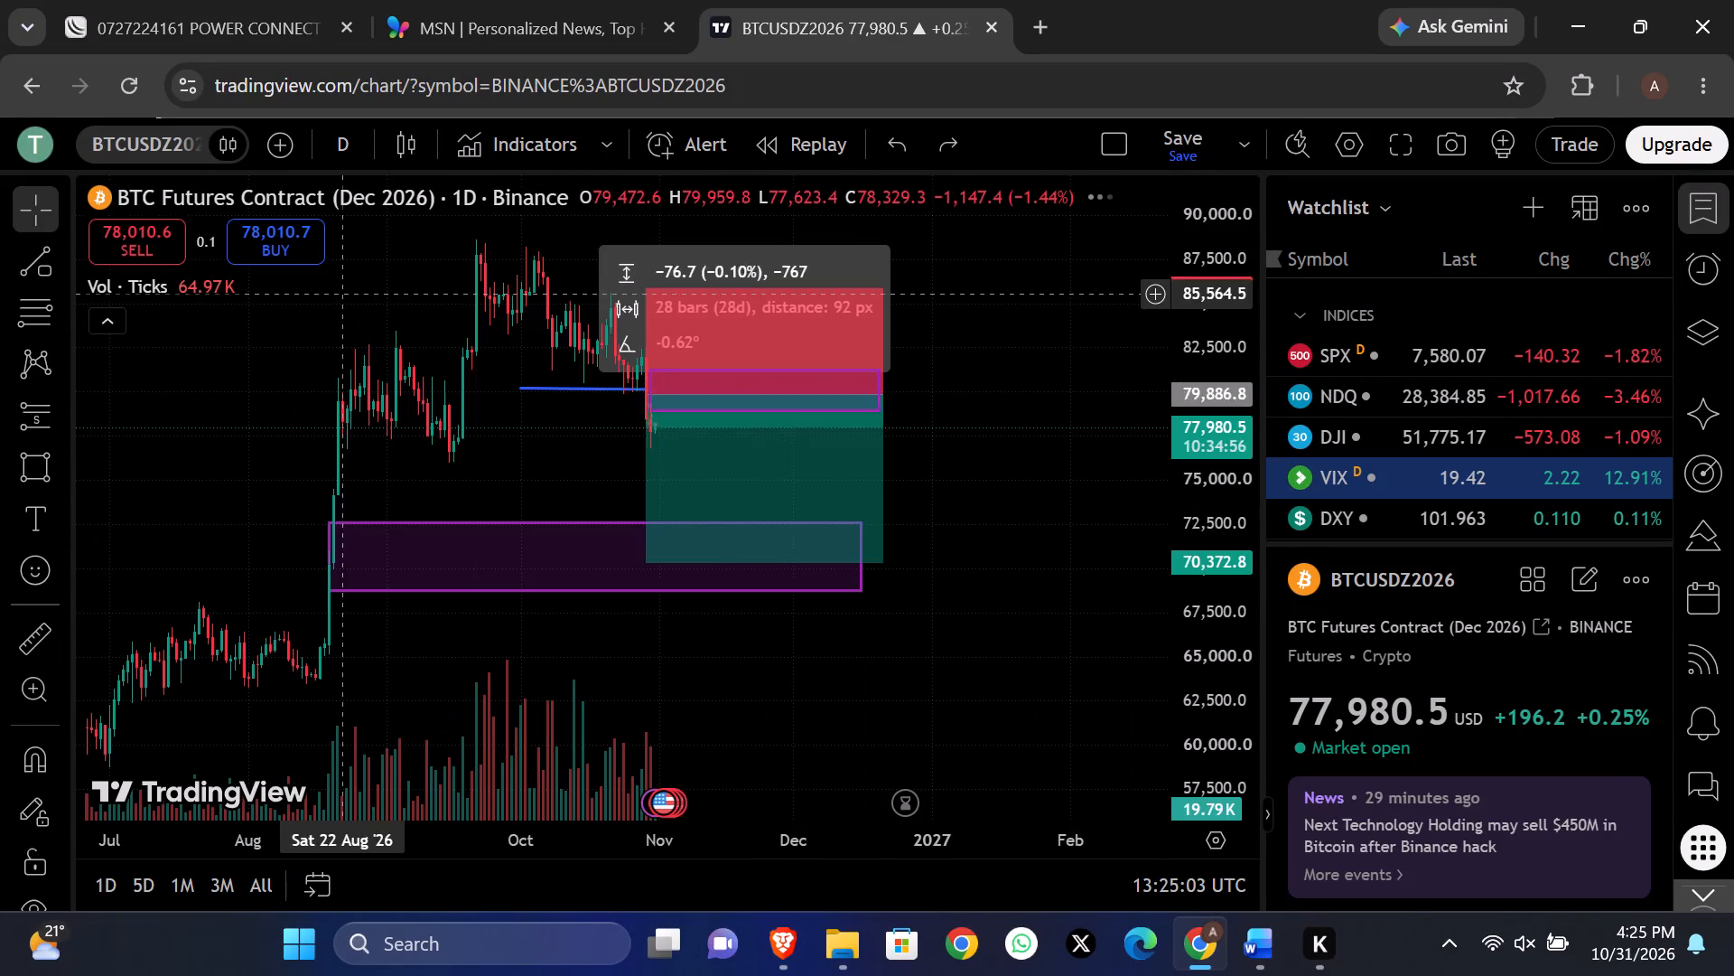
left_click(992, 577)
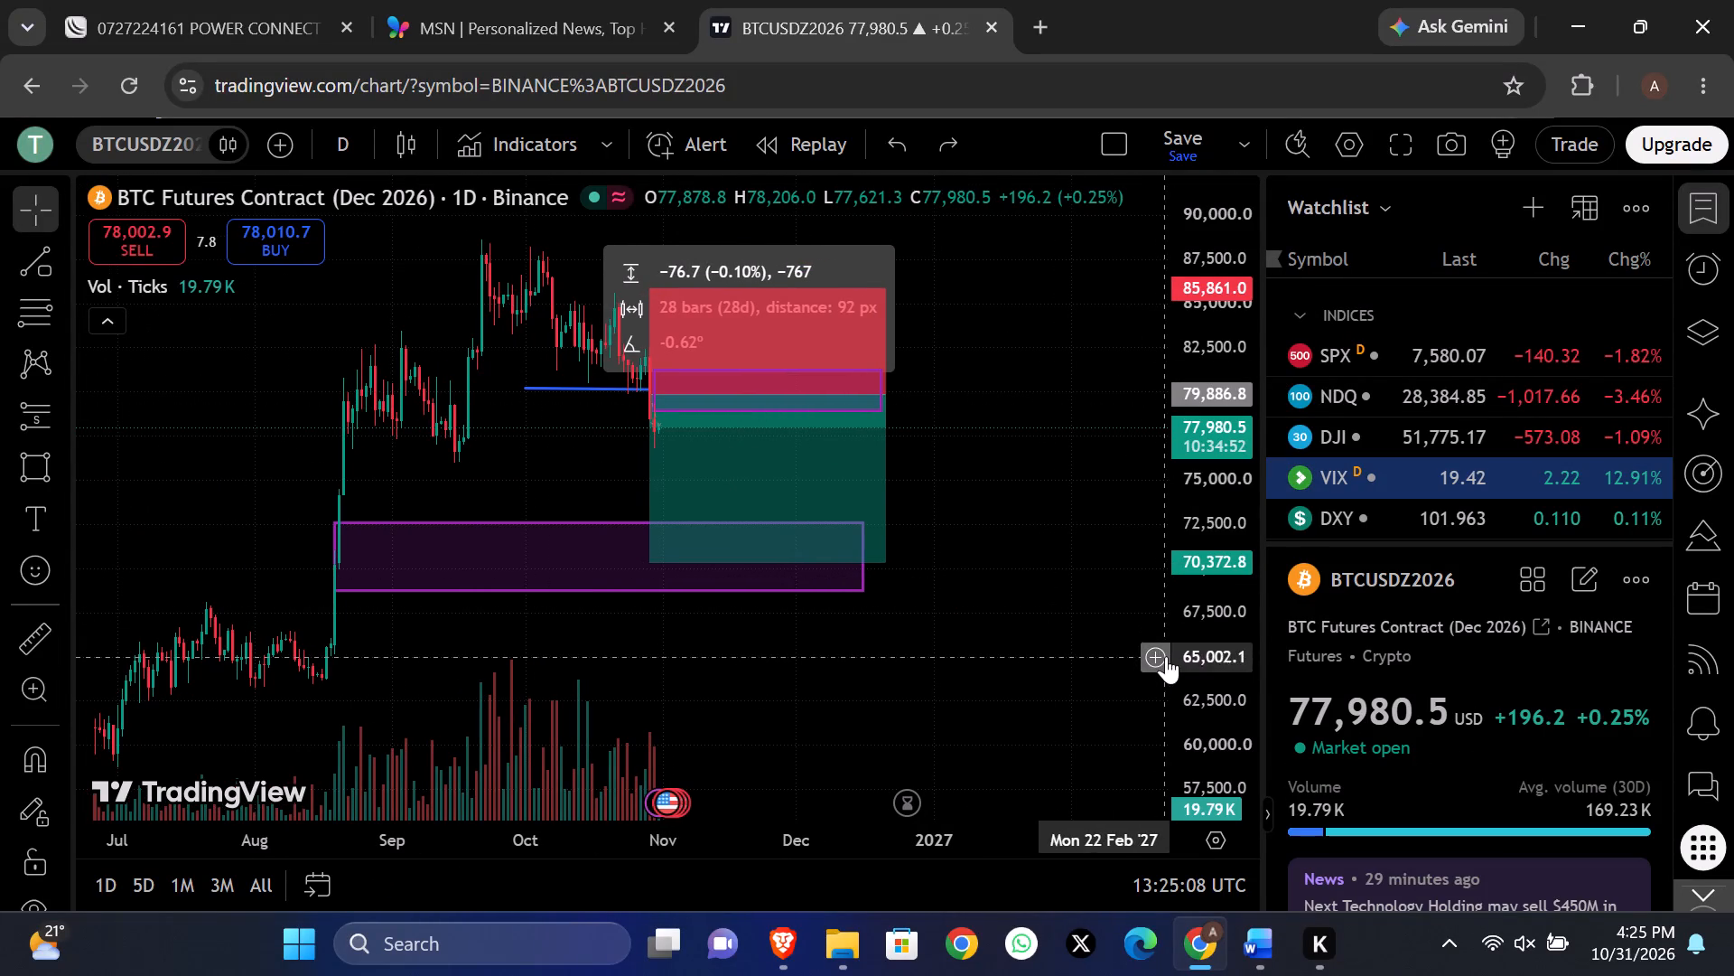
left_click_drag(1082, 643, 1081, 643)
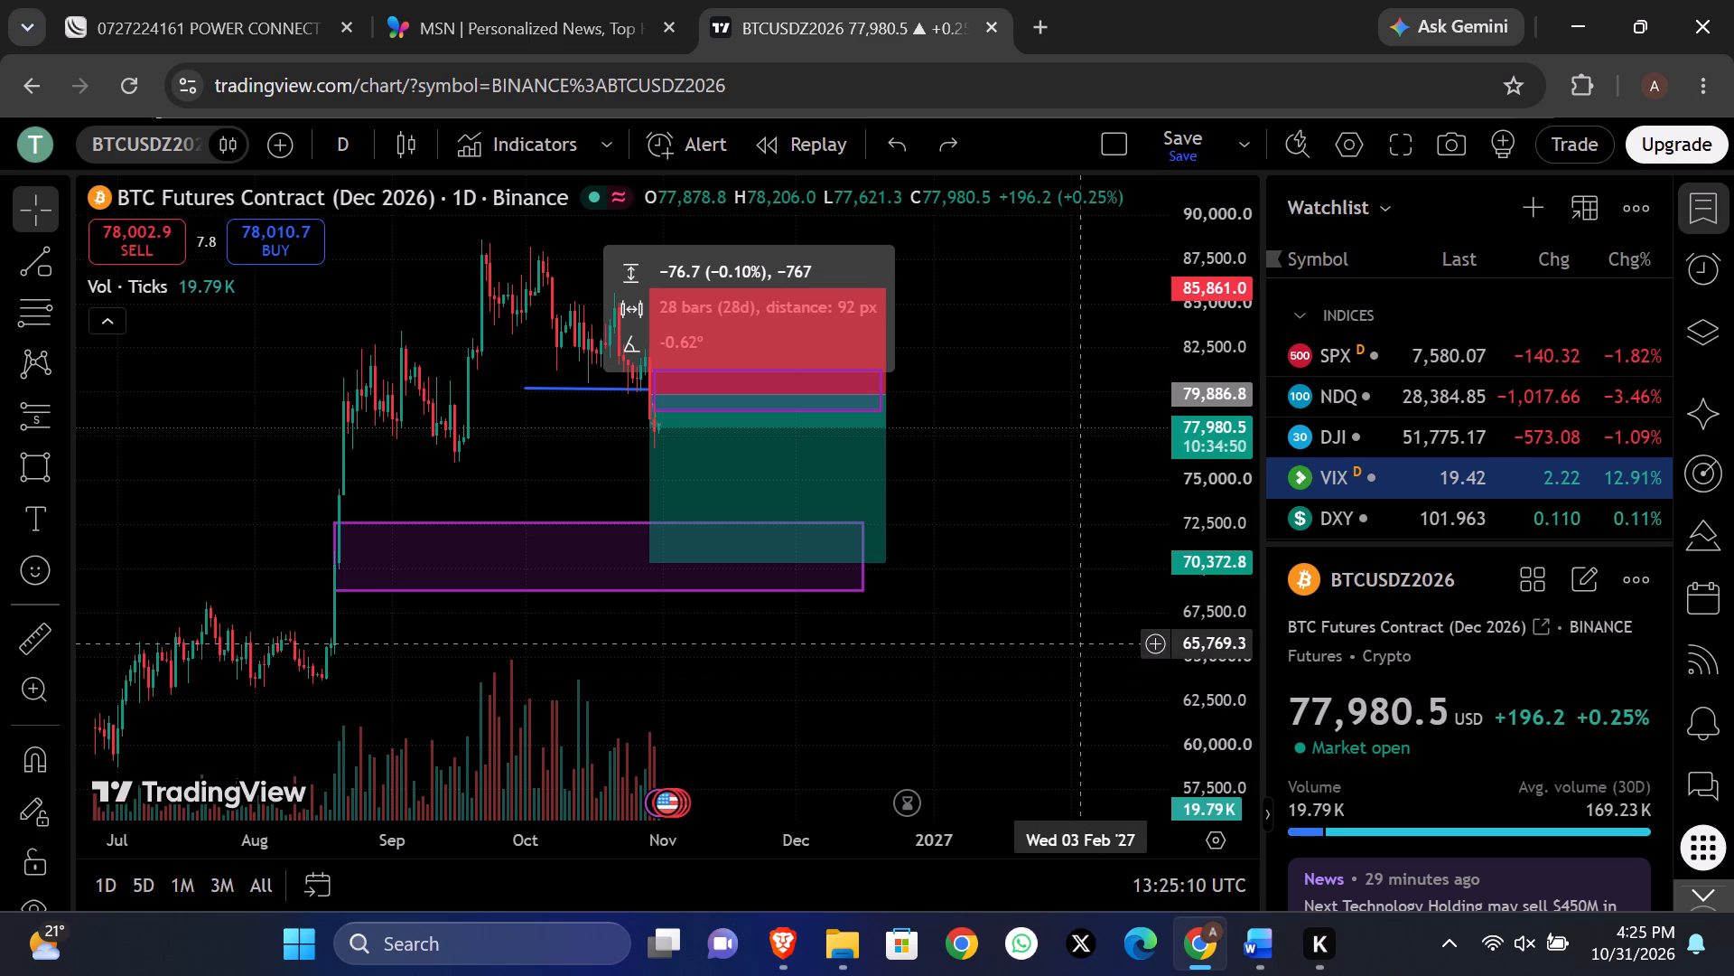
left_click_drag(1081, 643, 1091, 606)
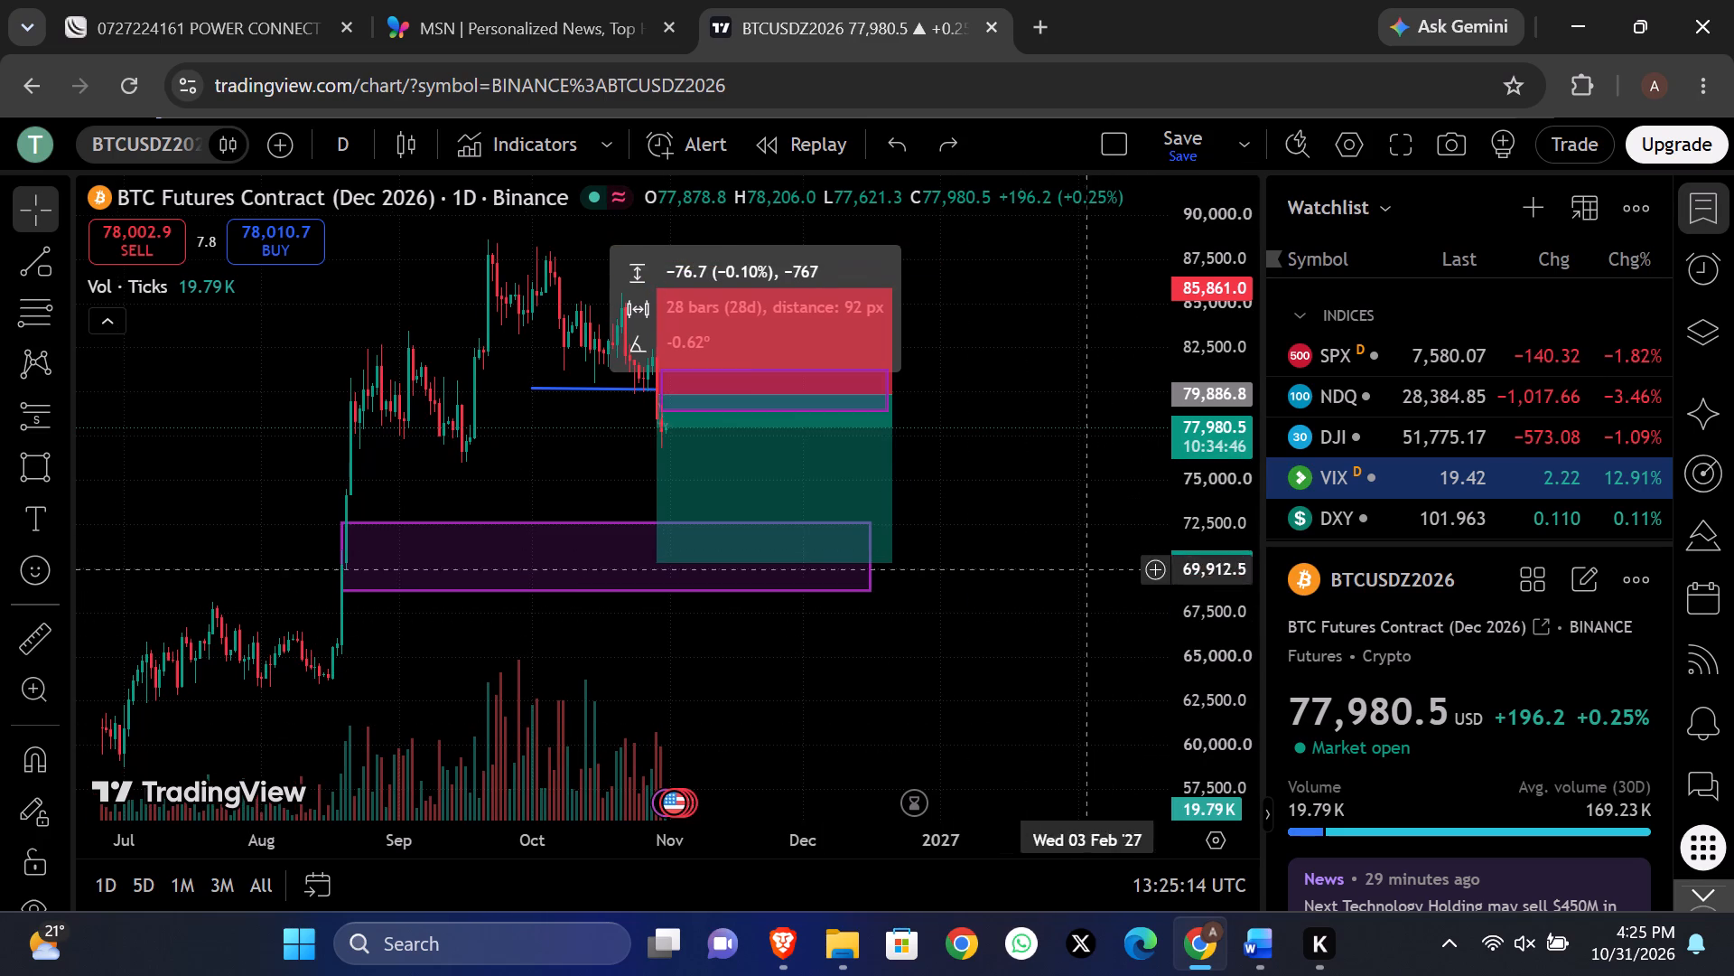
Search for ETH and switch the chart to Binance's ETH Futures Contract (Dec 2026).
left_click(166, 155)
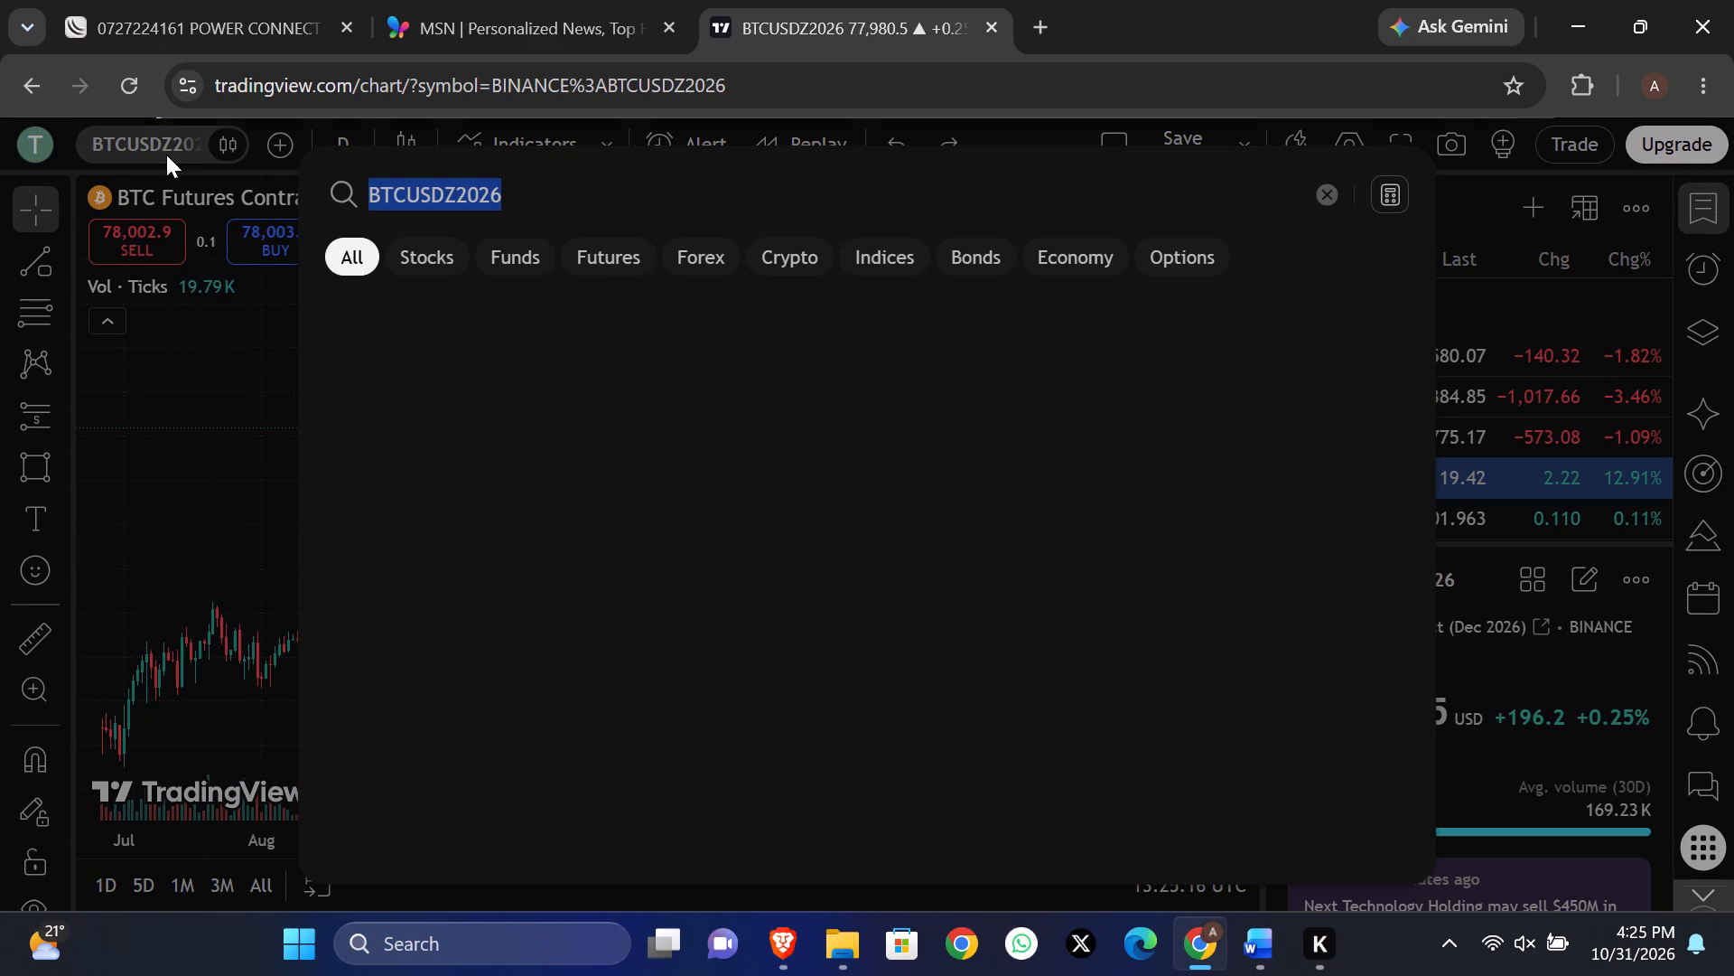
type("et")
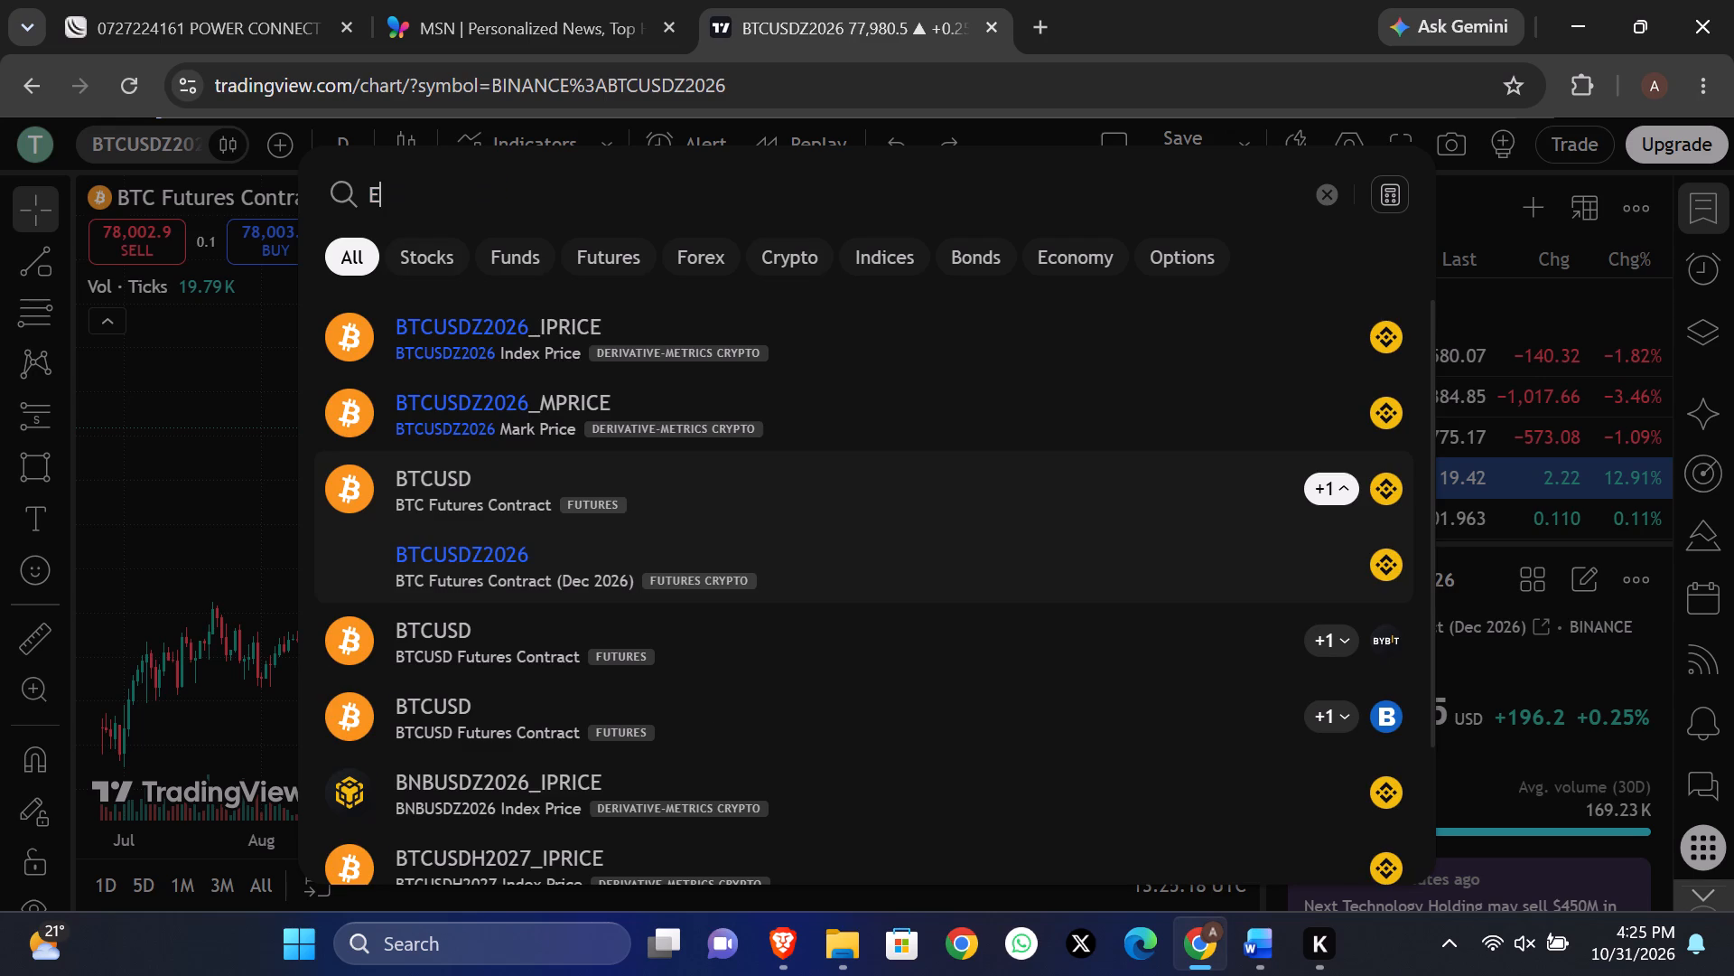
key("h")
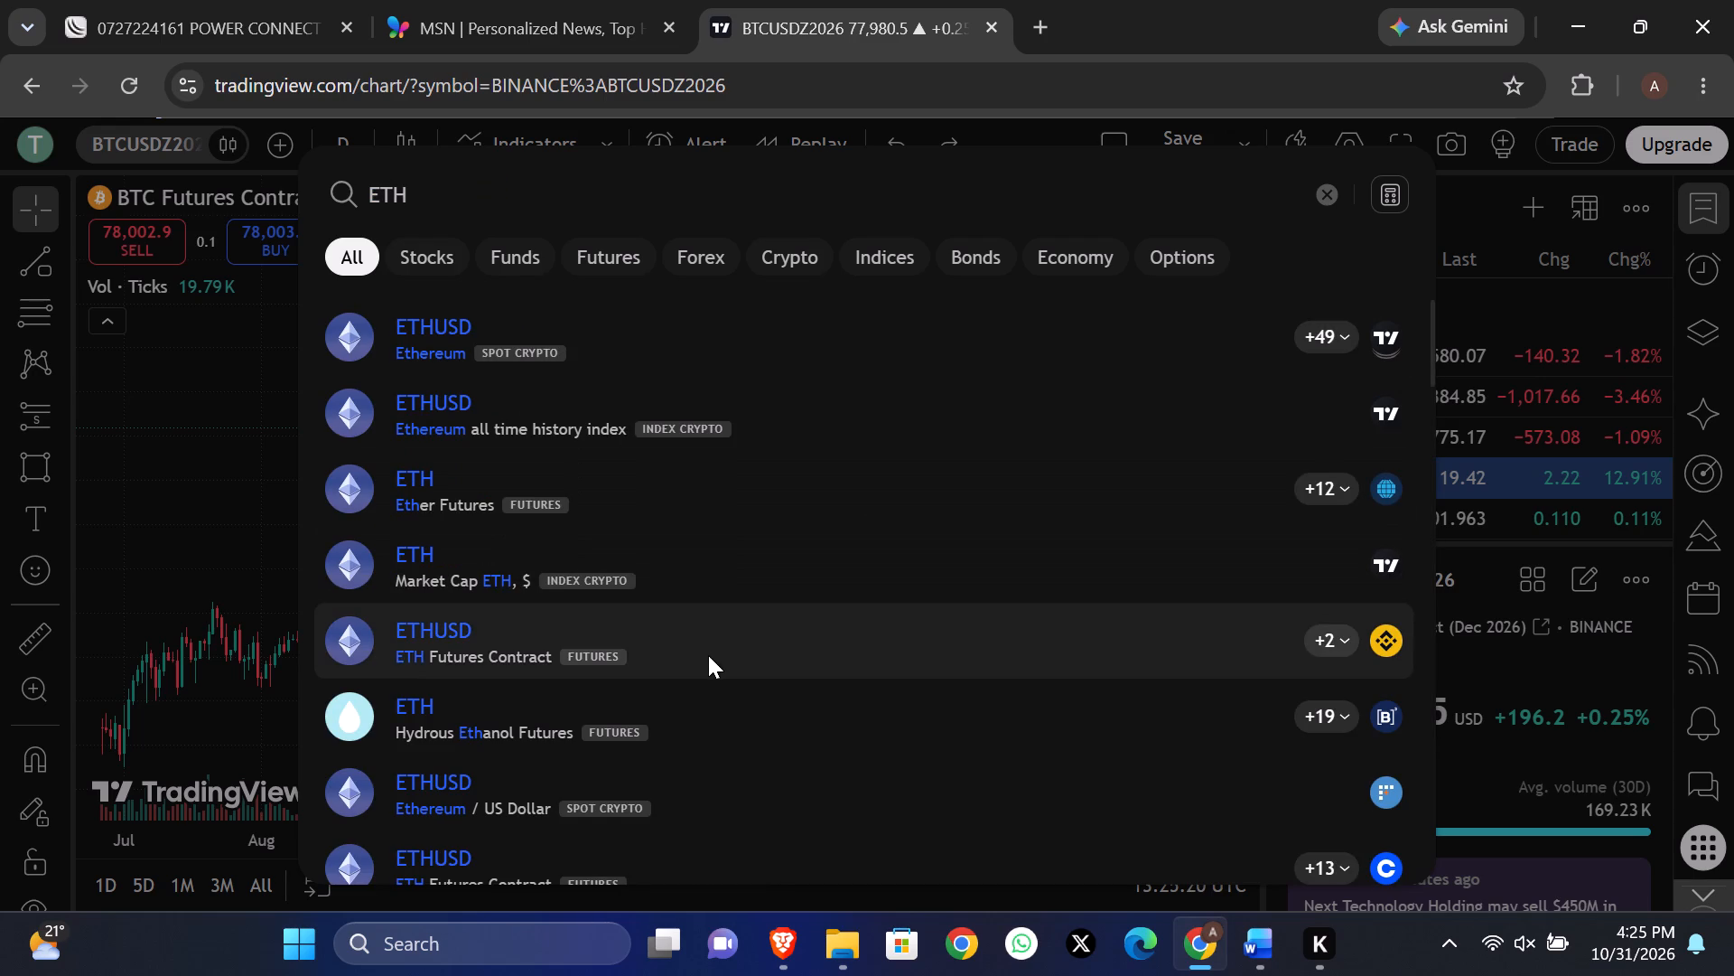
left_click(659, 671)
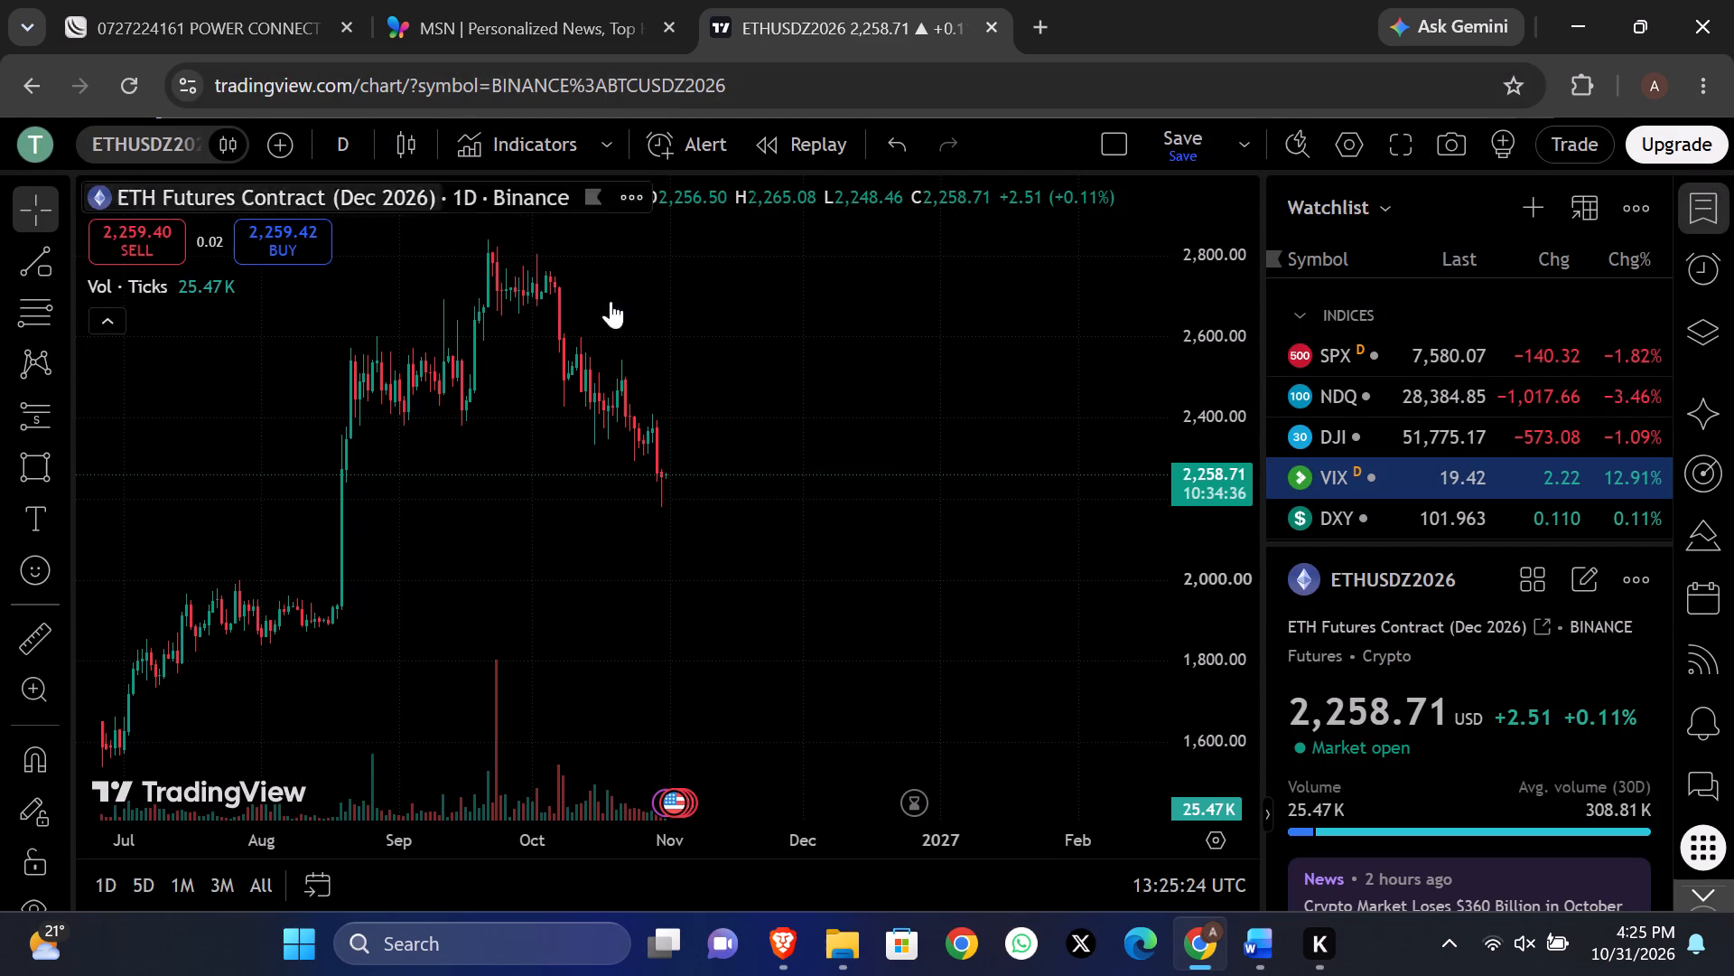
Examine the ETH daily price action in fullscreen mode, zoomed in, and return to the normal chart view.
left_click(1124, 149)
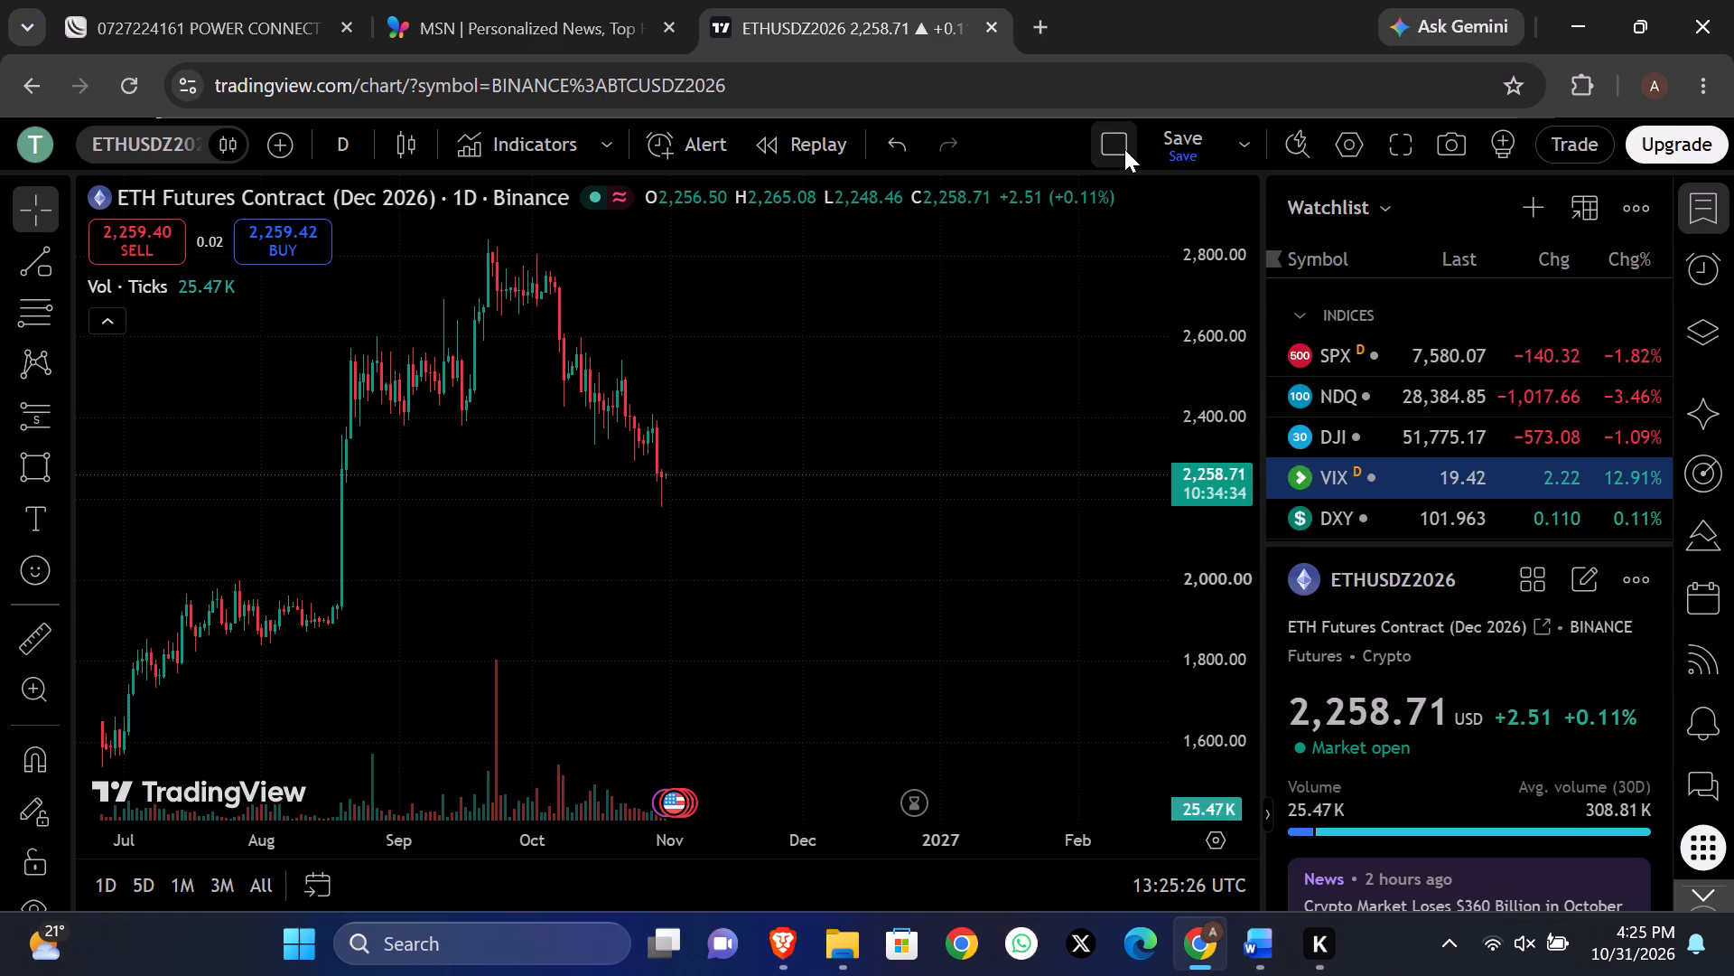
left_click(1044, 286)
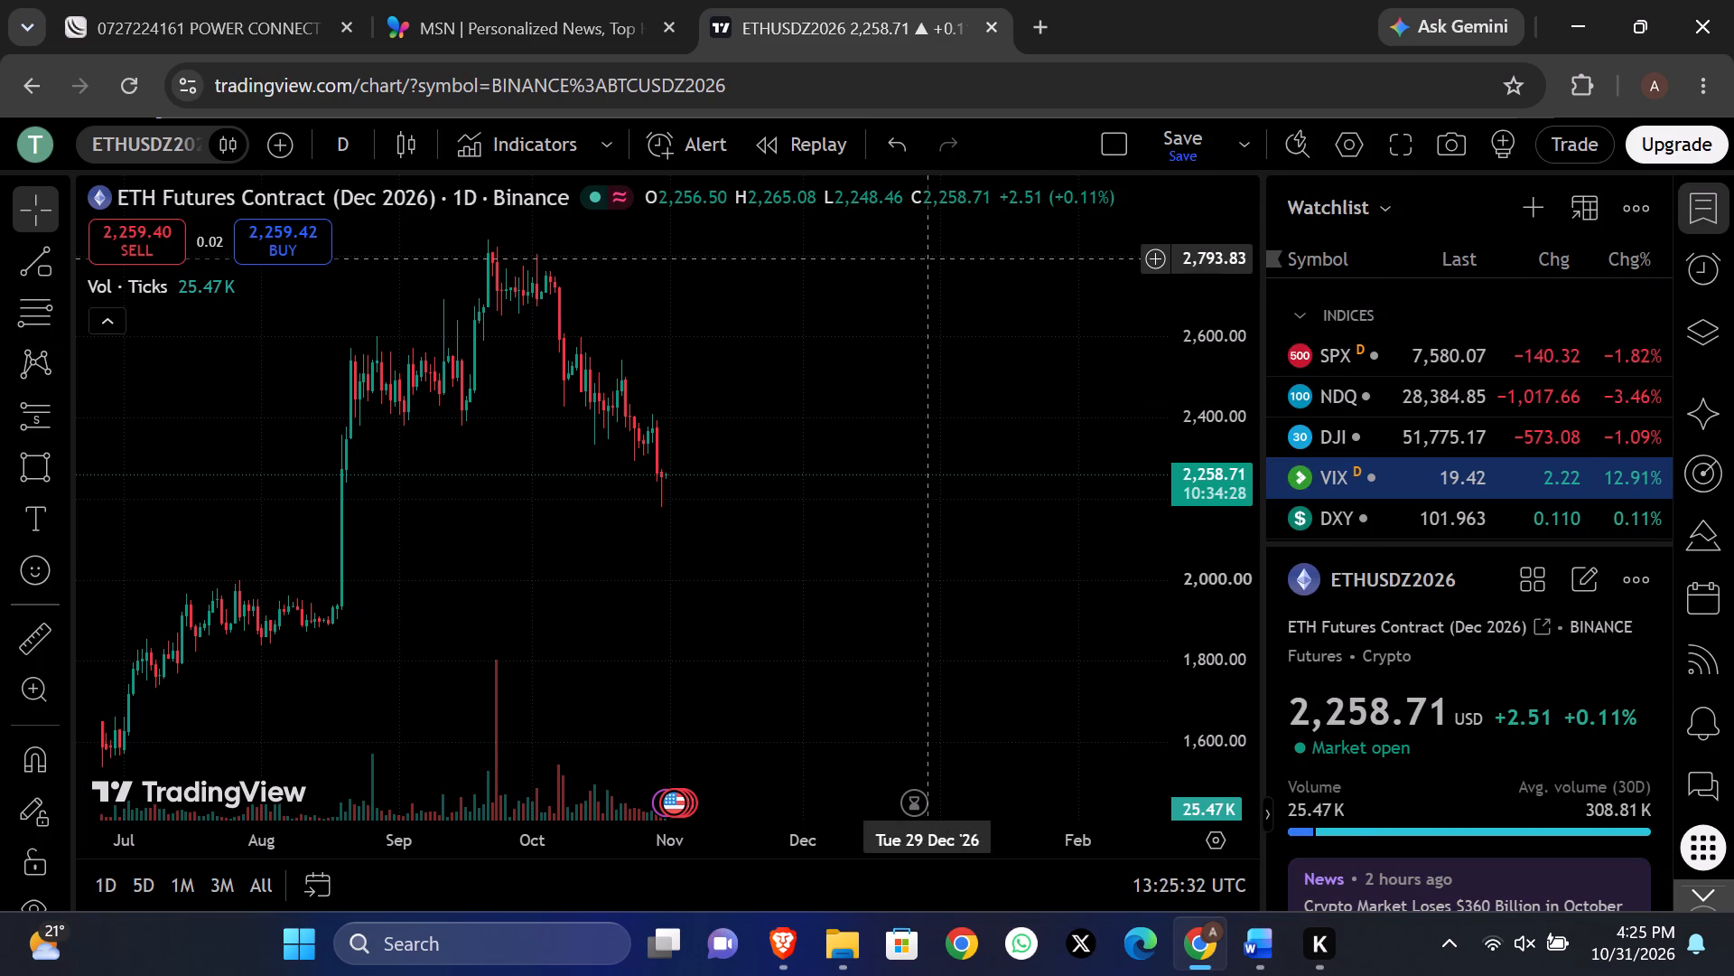
left_click(1397, 146)
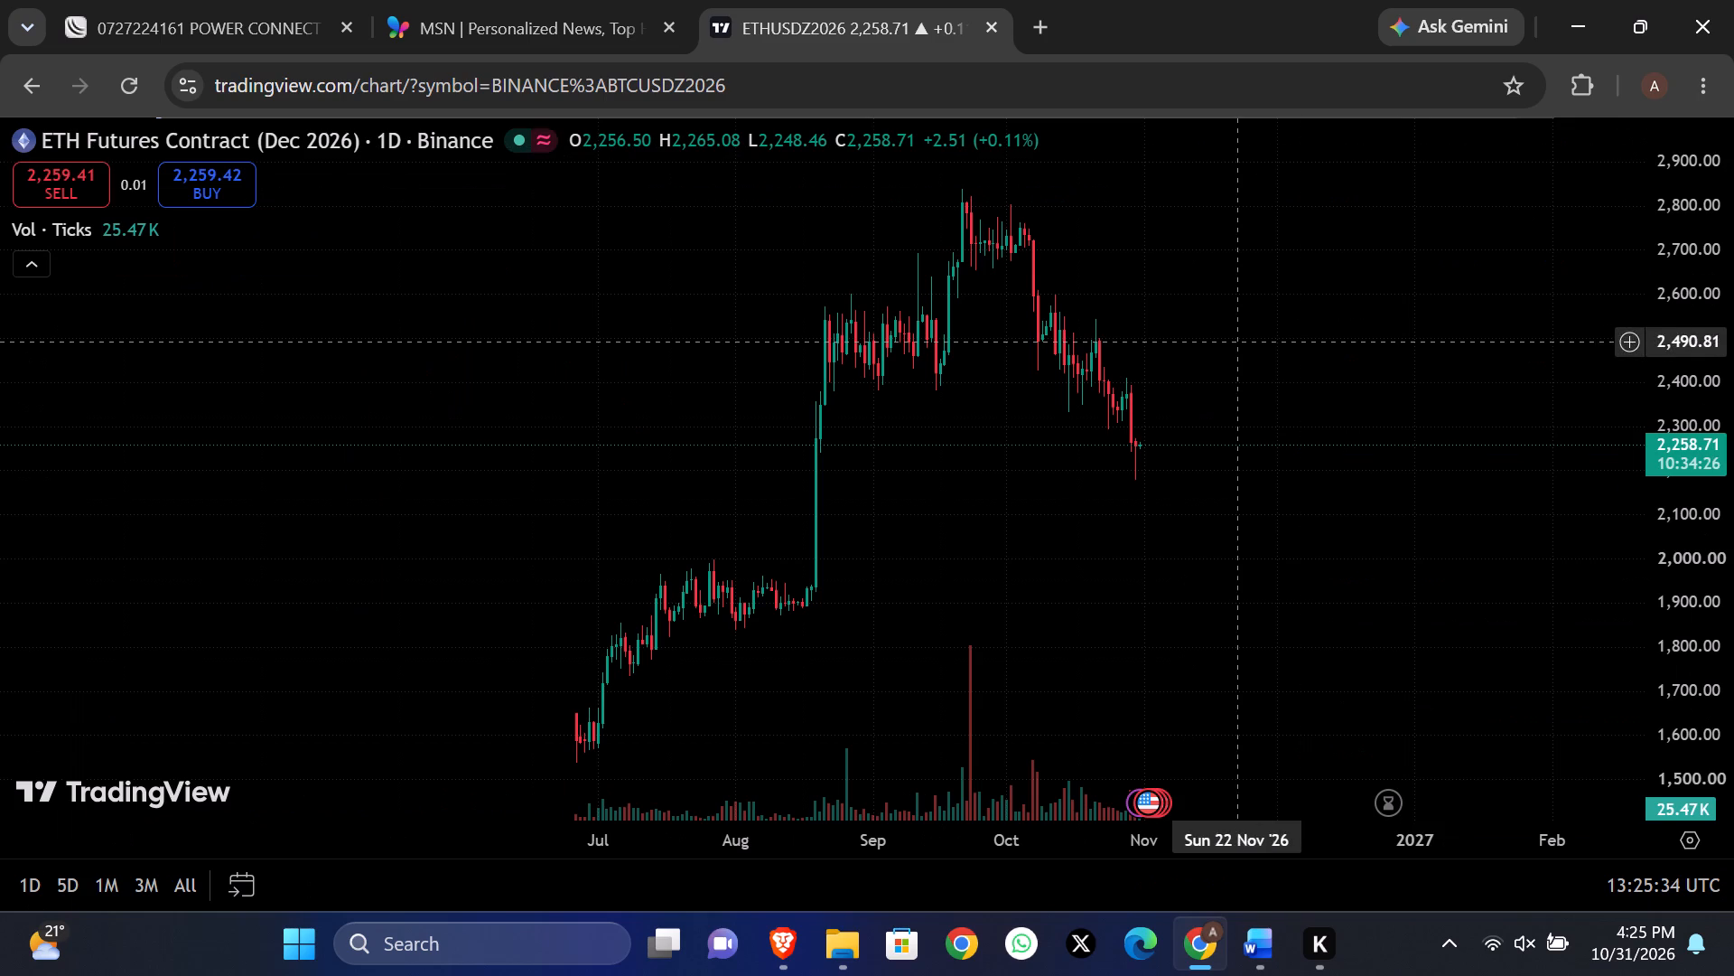
scroll(1403, 458, "up", 2)
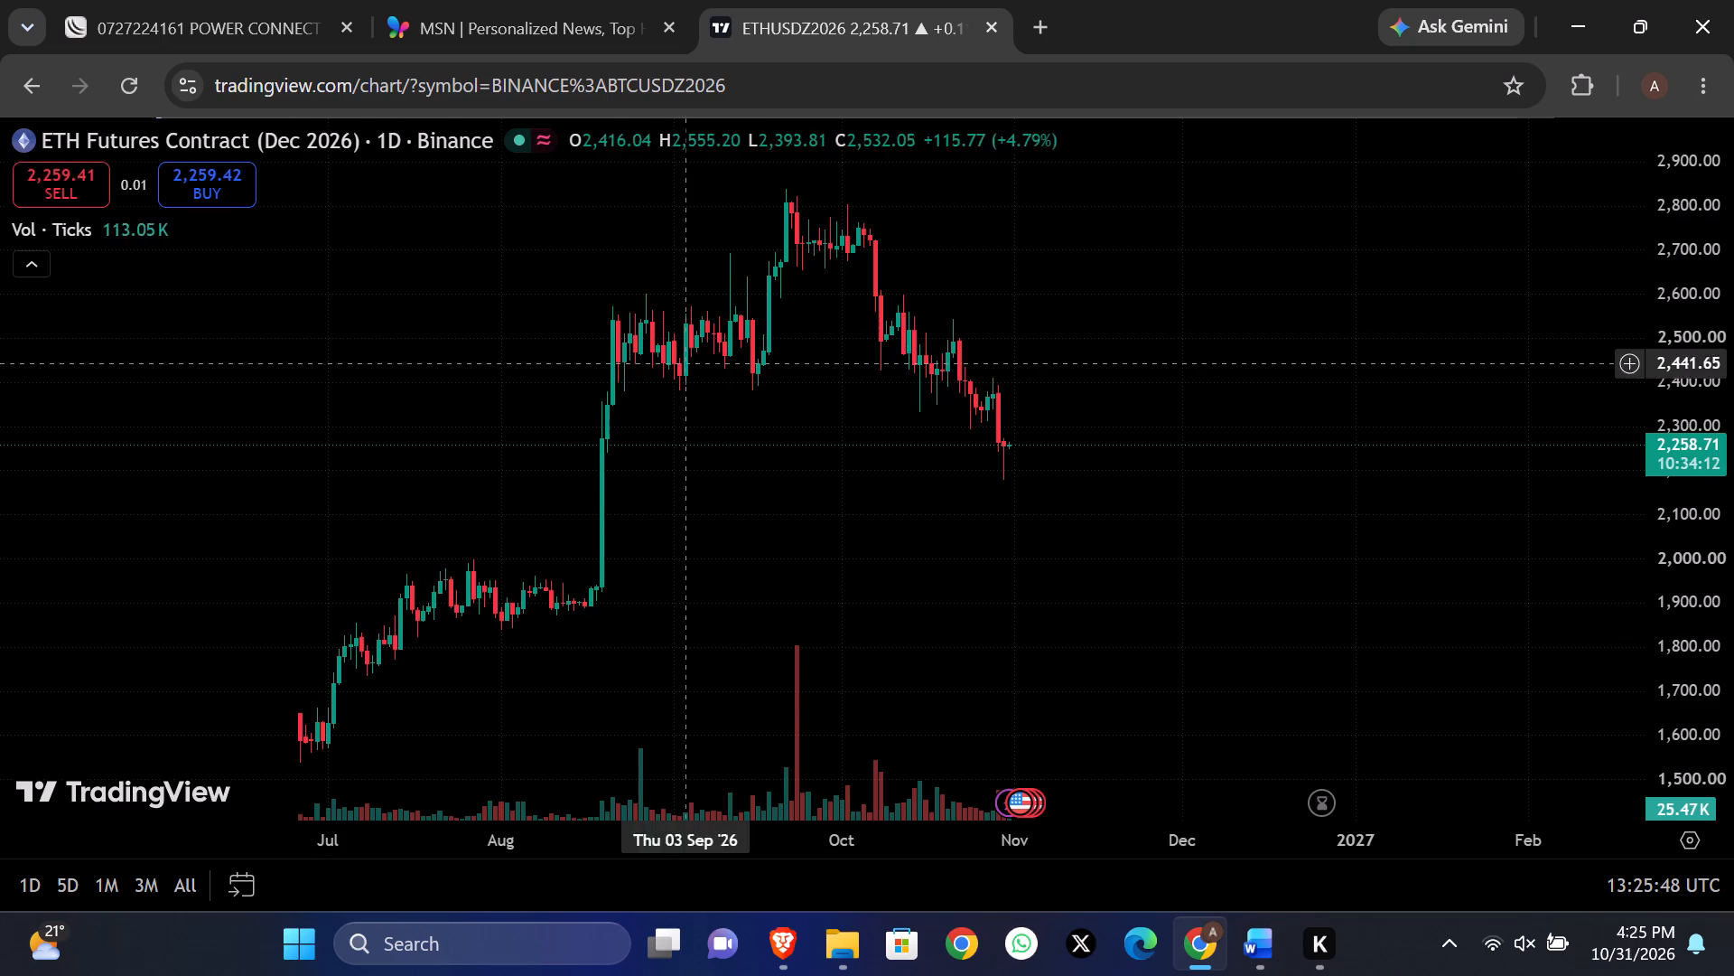
left_click(776, 377)
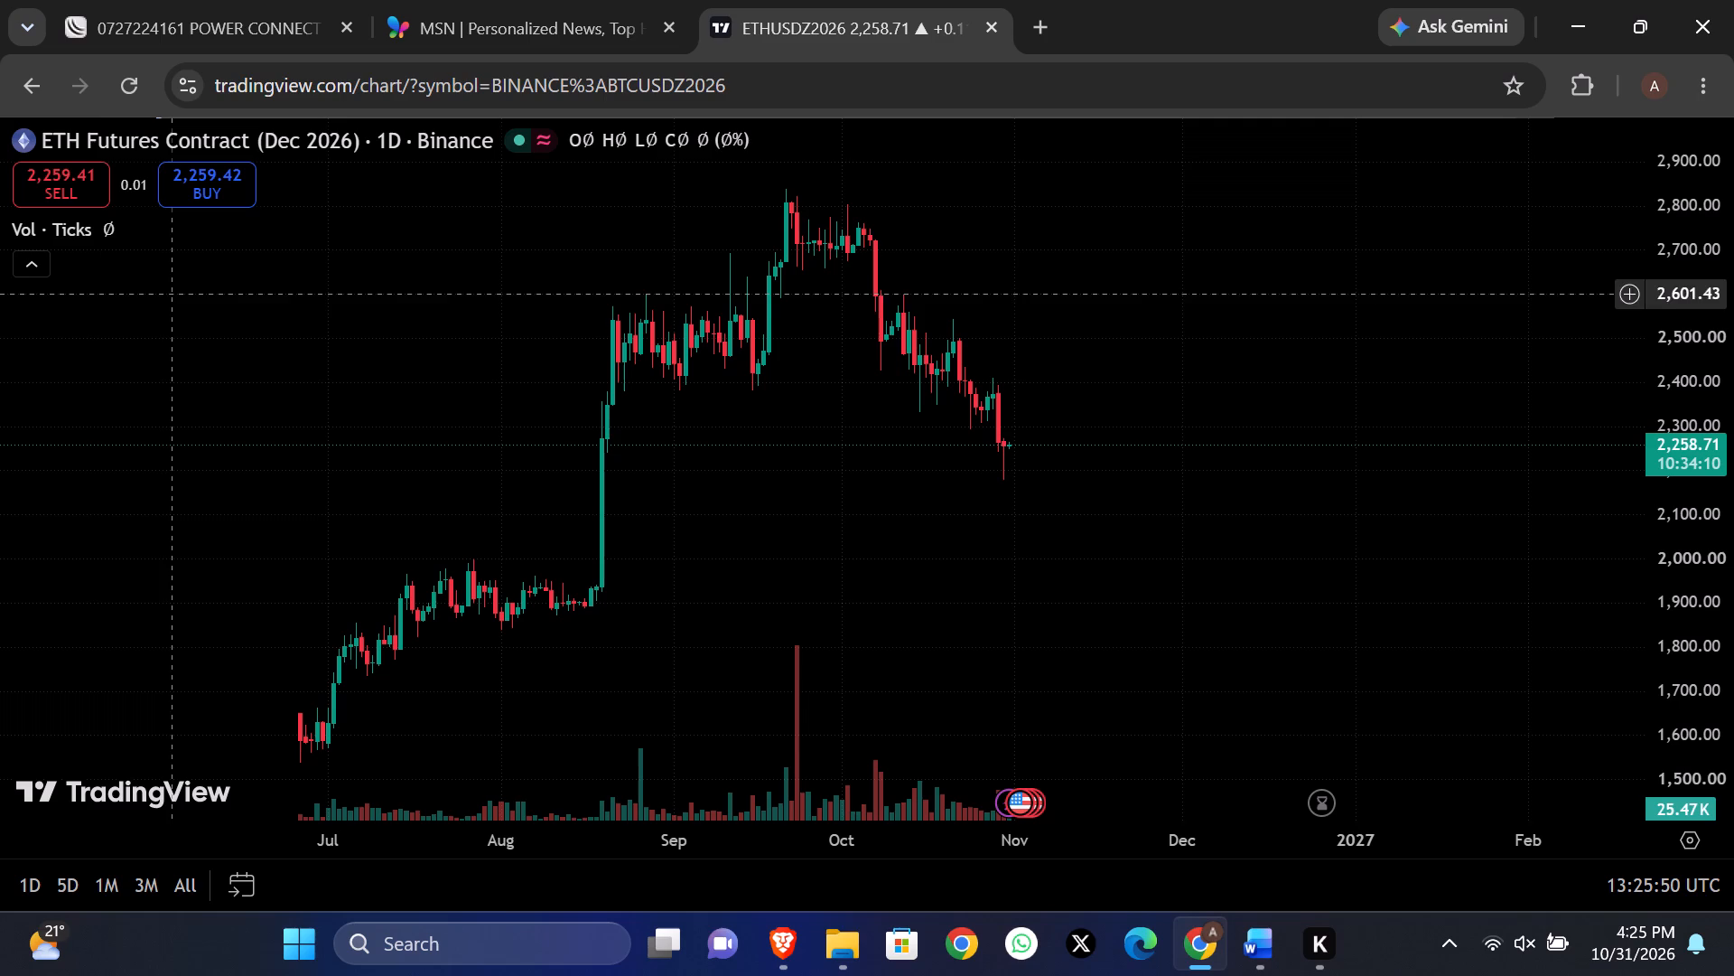
left_click(28, 274)
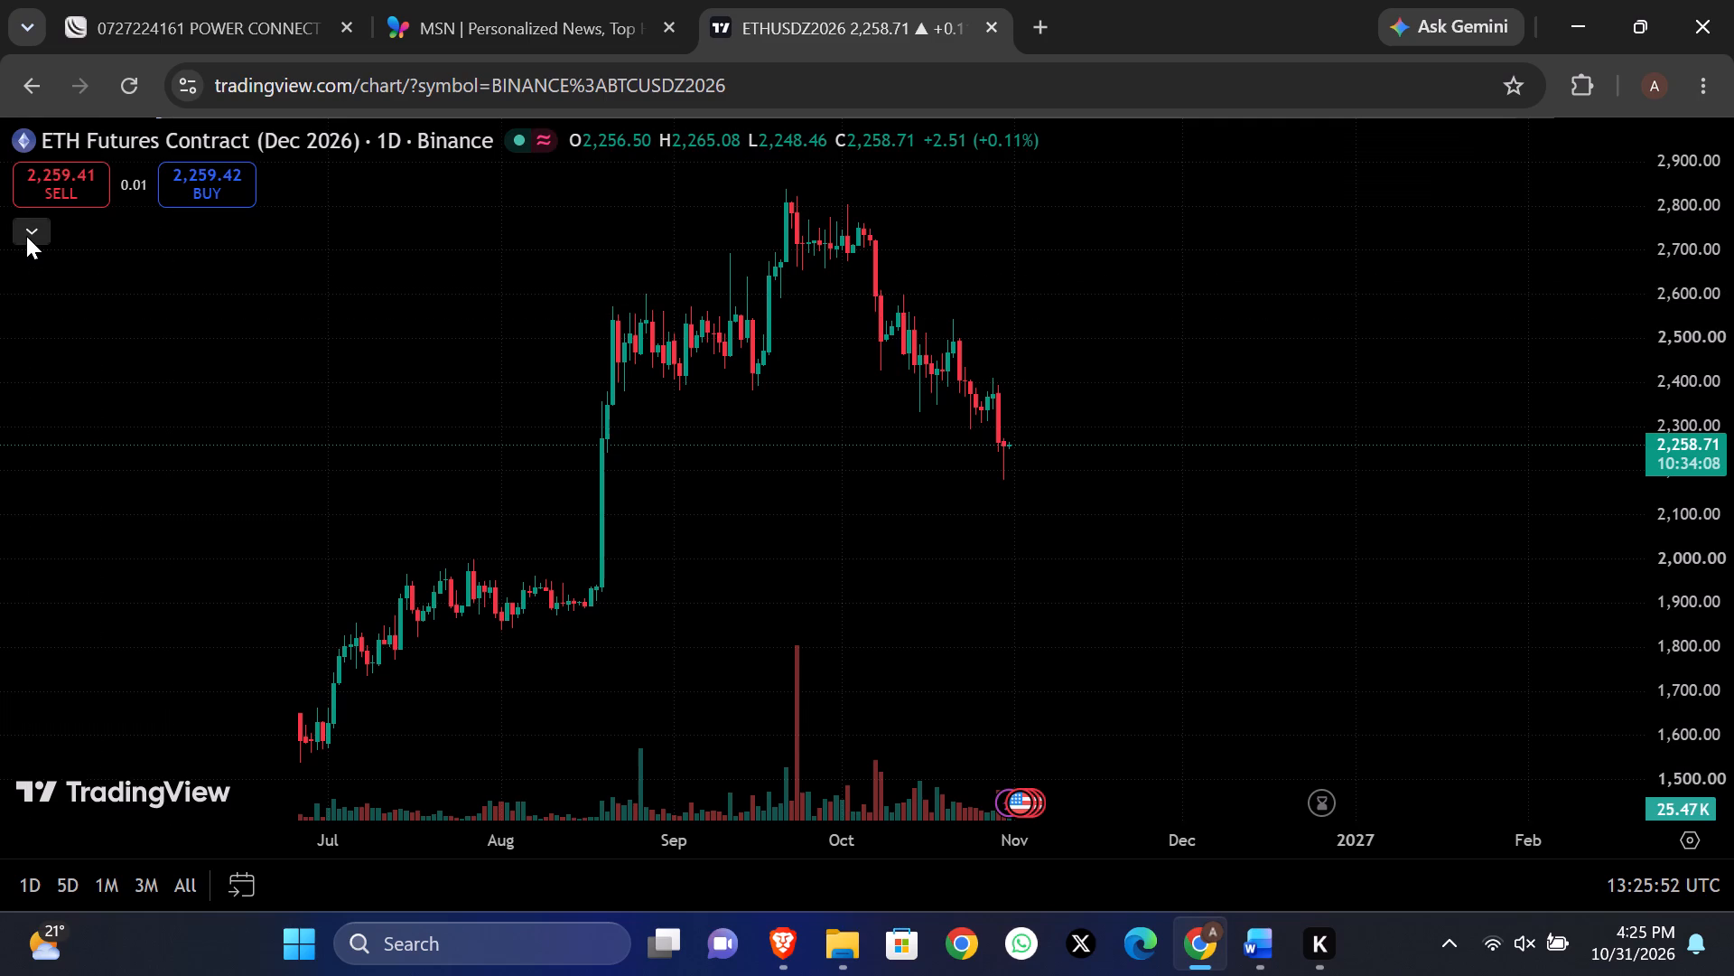
left_click(26, 236)
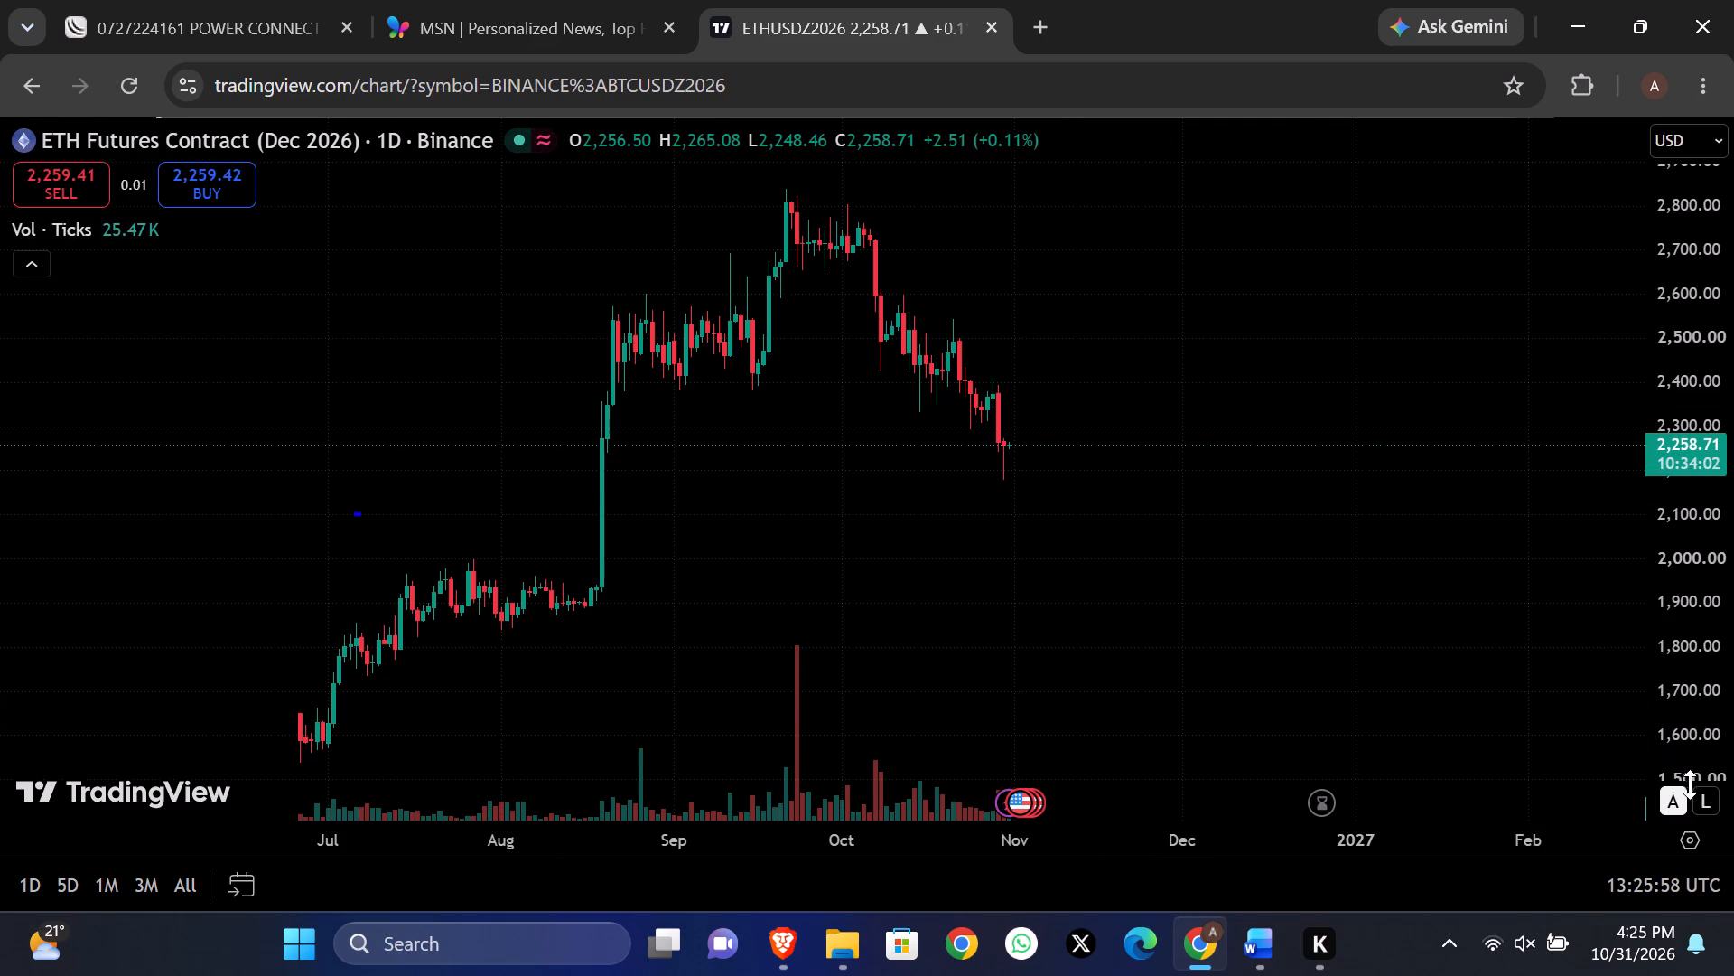
key("Escape")
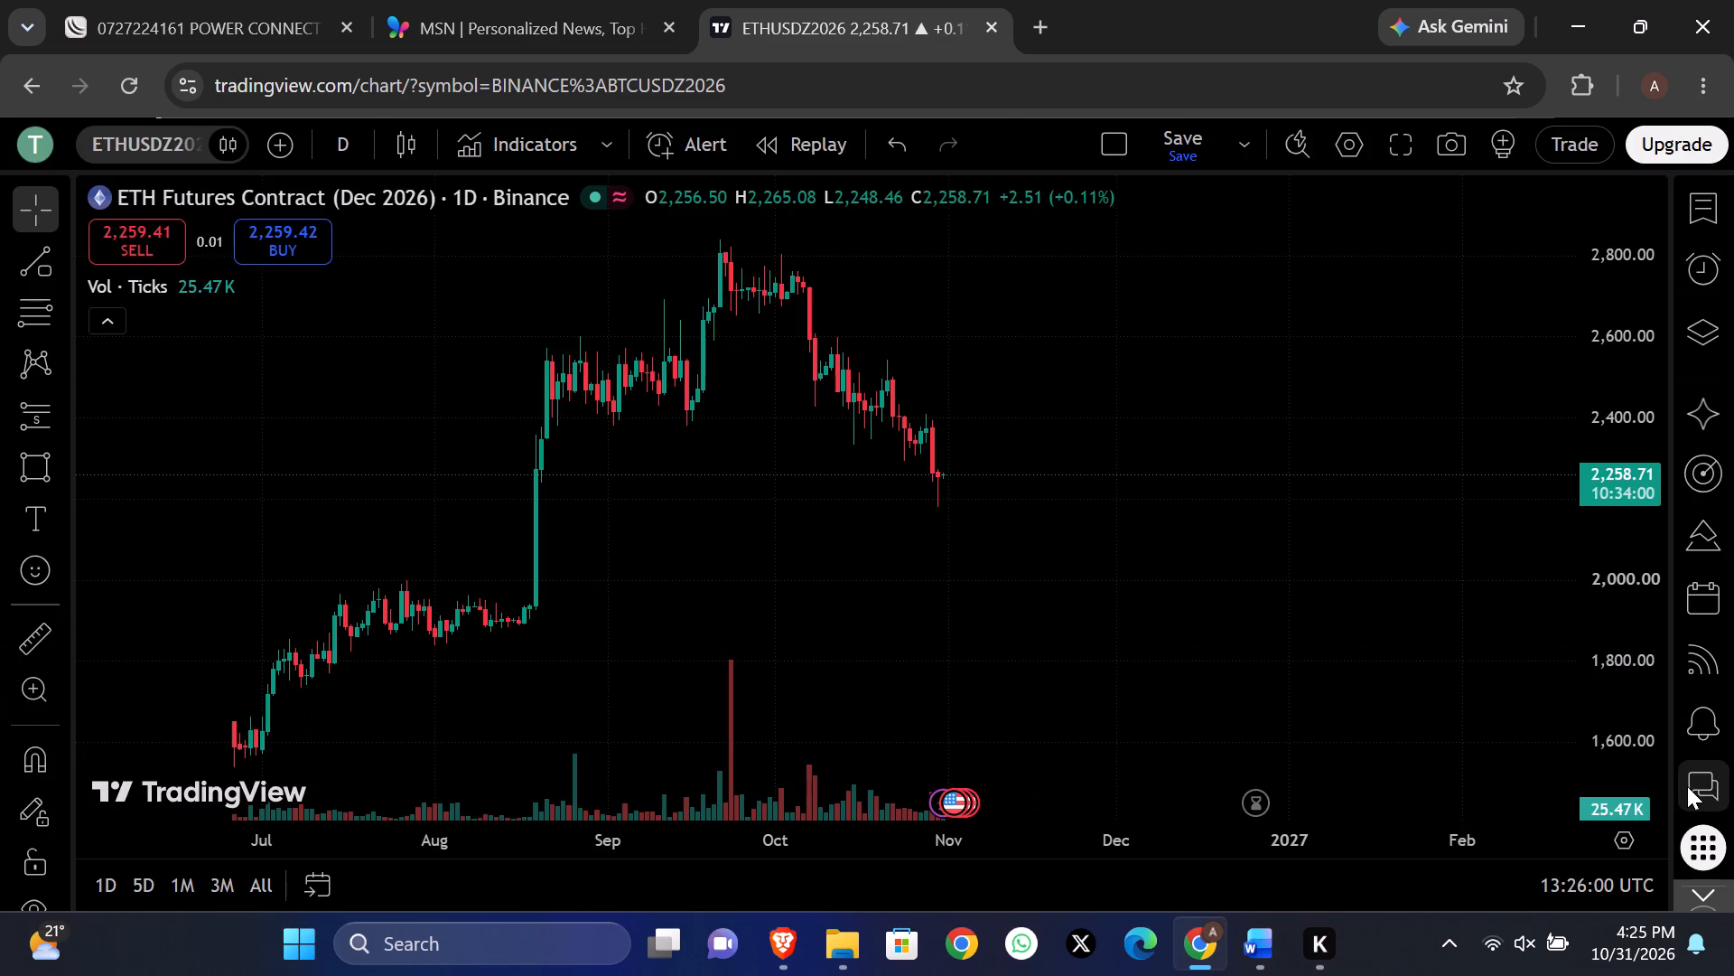
Draw a near-horizontal trendline from the 16 Sep '26 low at about 2,379 across to 10 Oct '26.
left_click(57, 254)
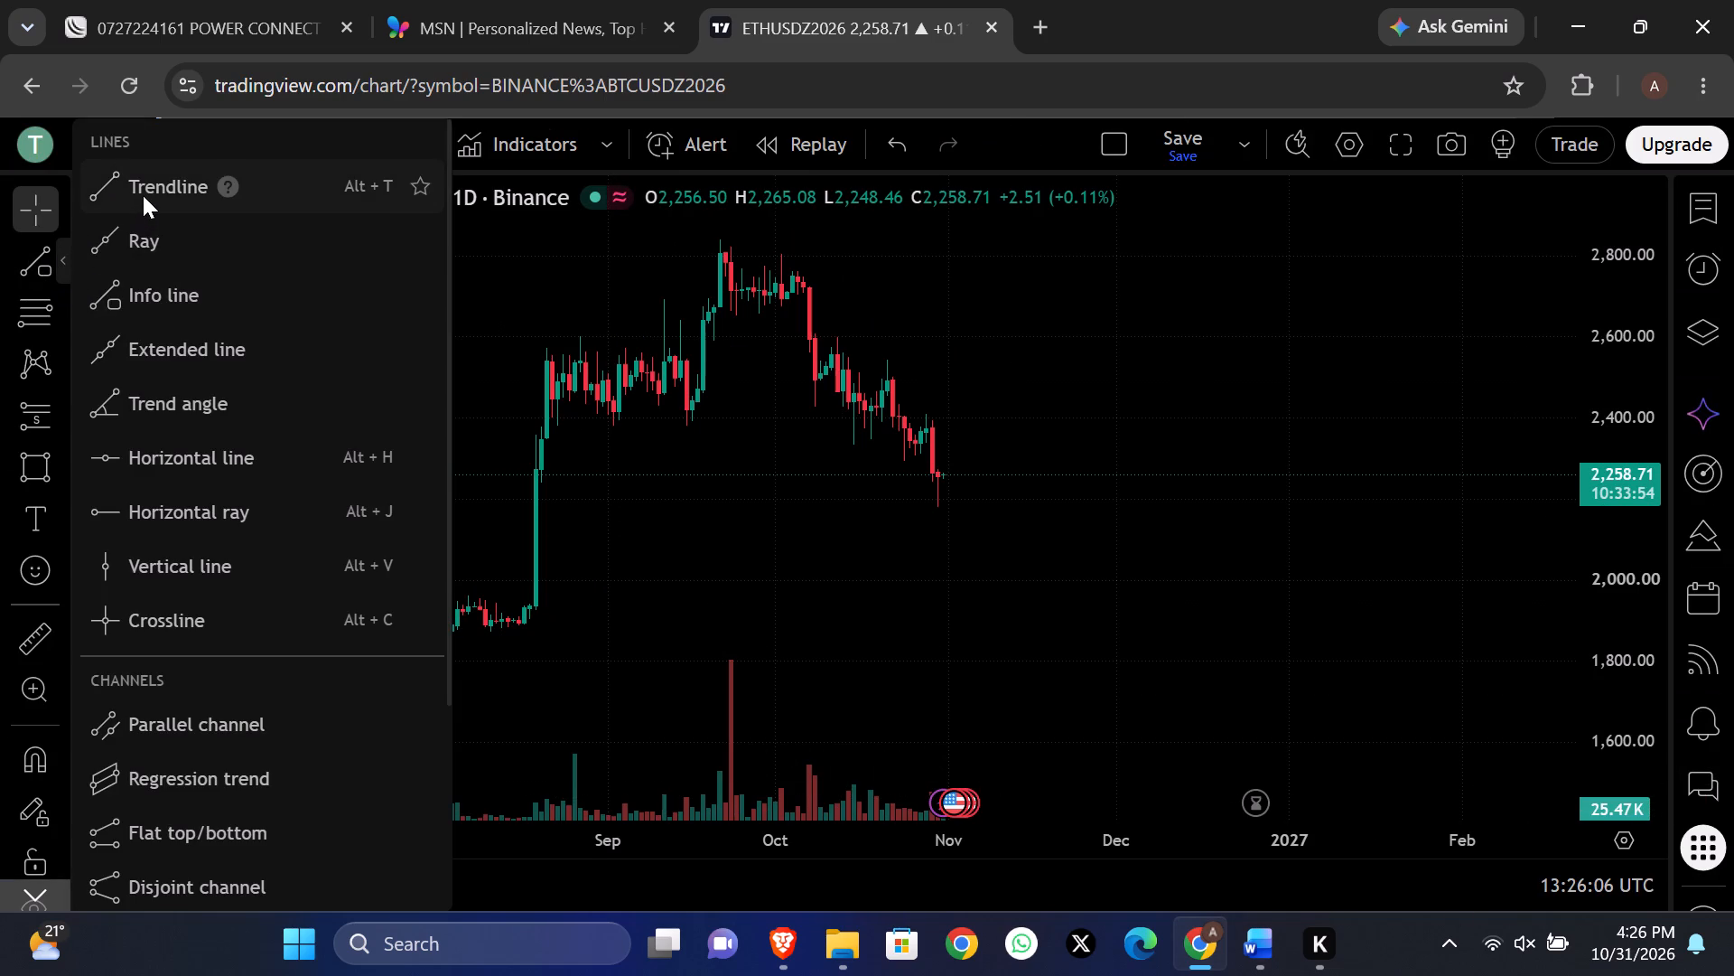
left_click(143, 195)
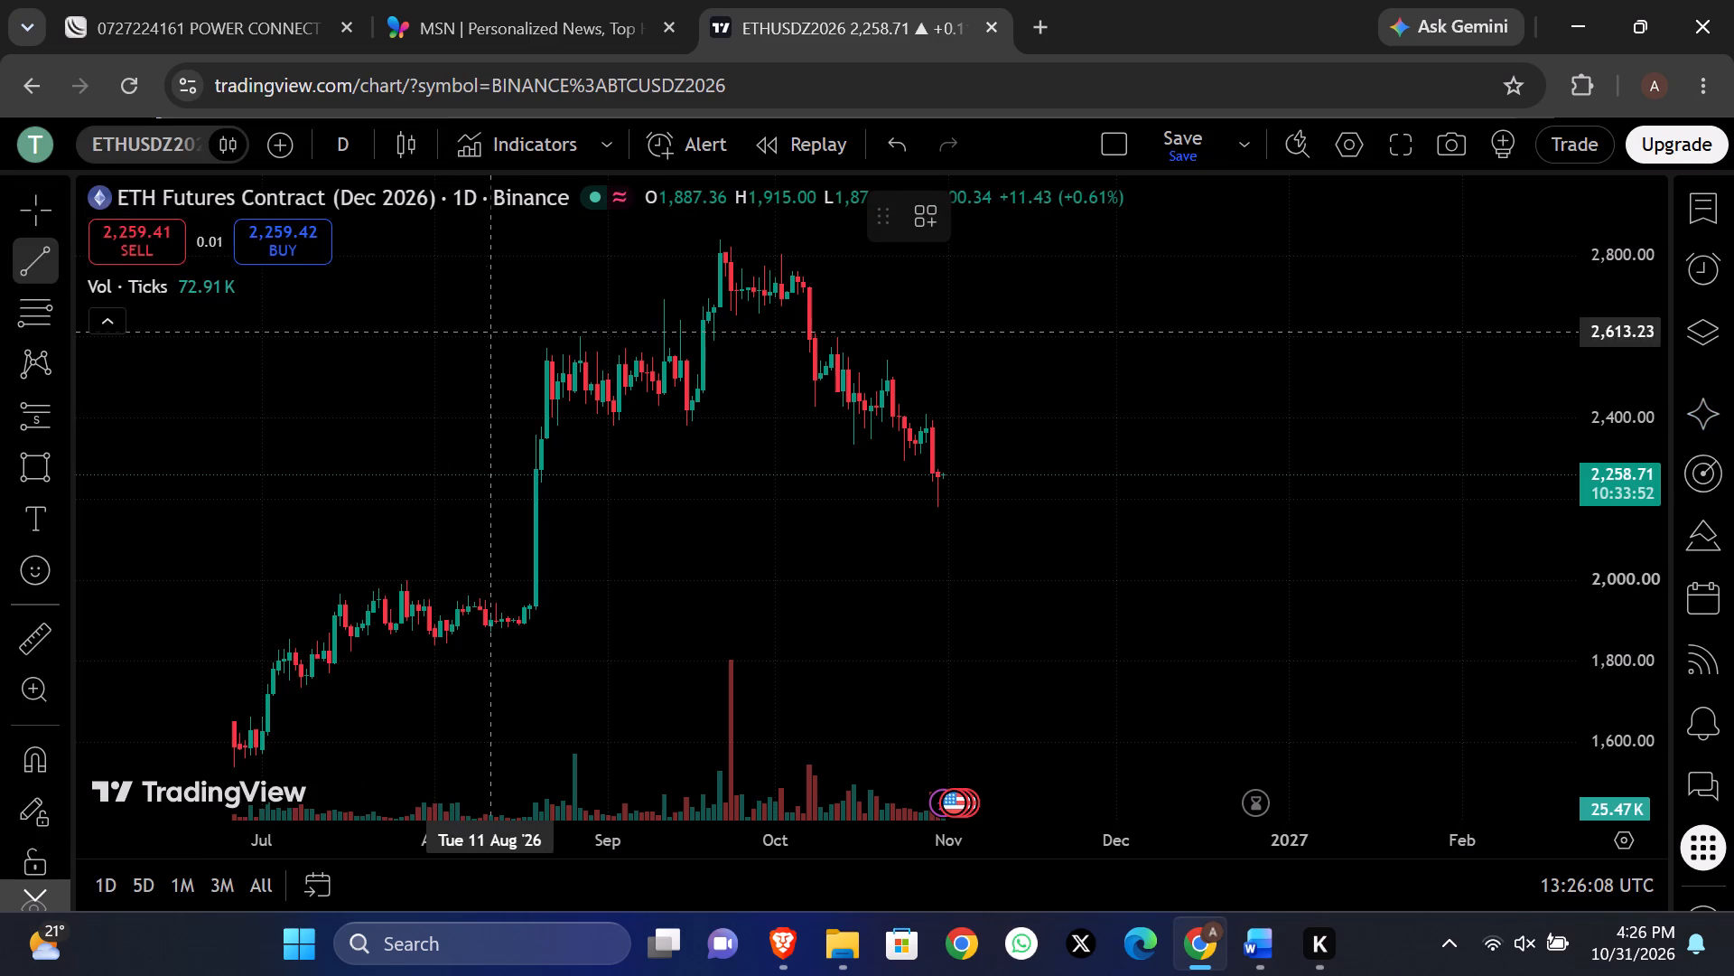
left_click(693, 427)
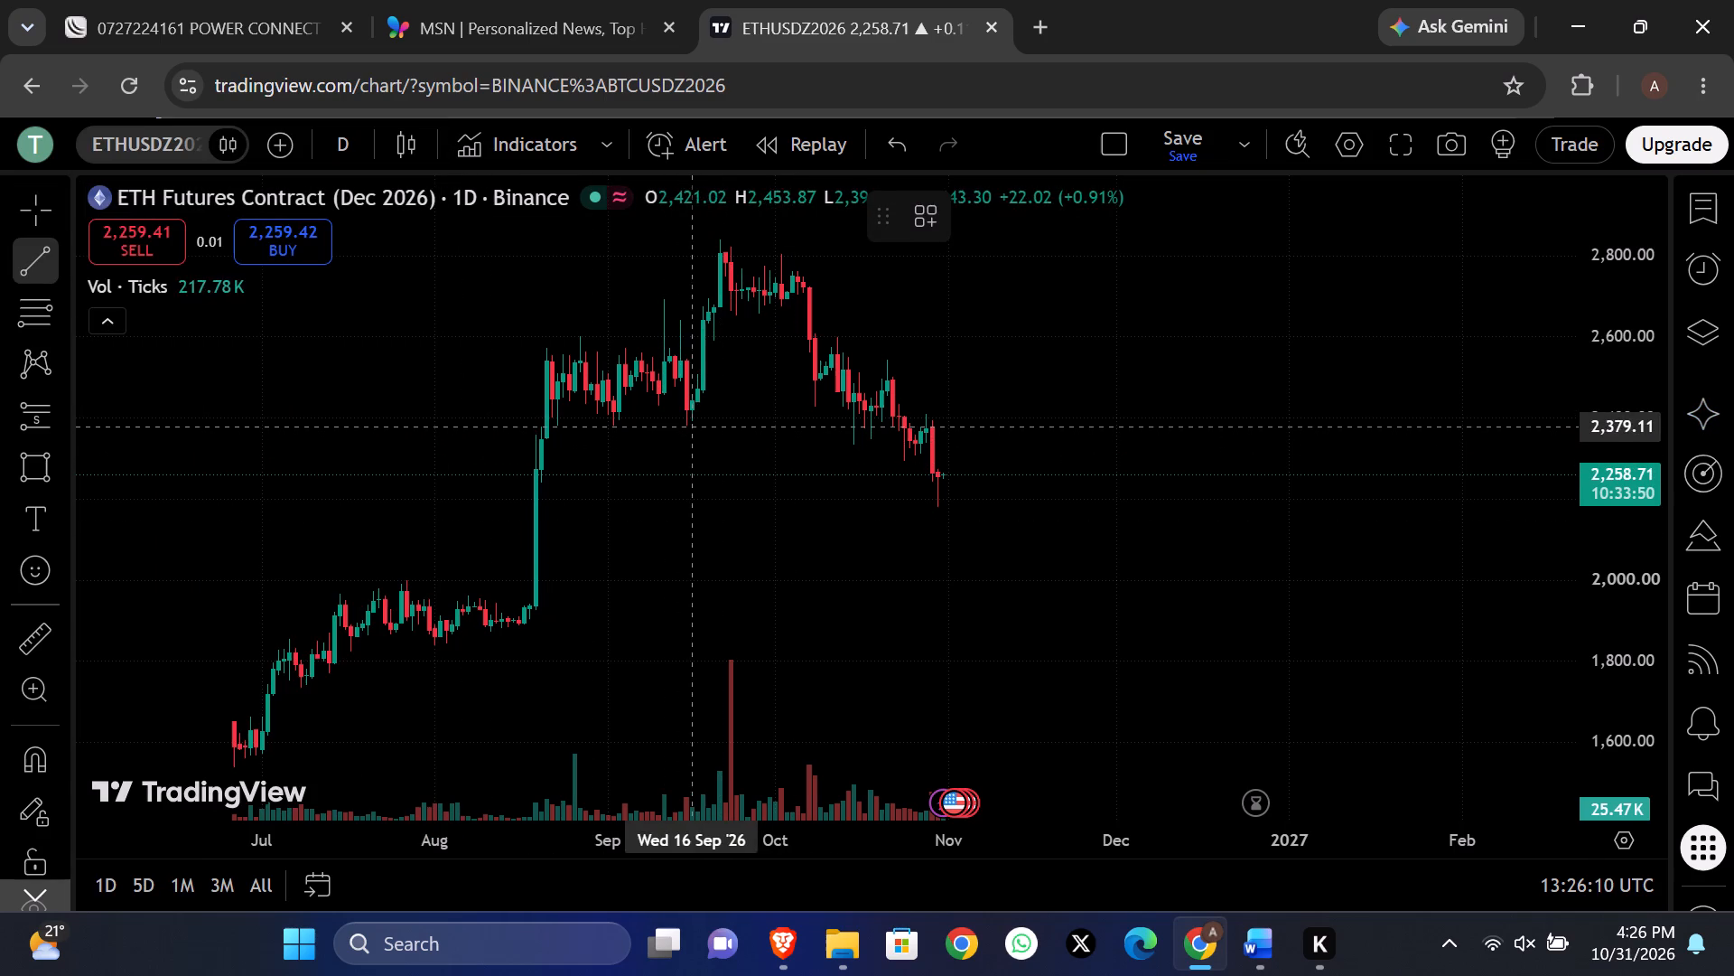
left_click(828, 426)
left_click(840, 493)
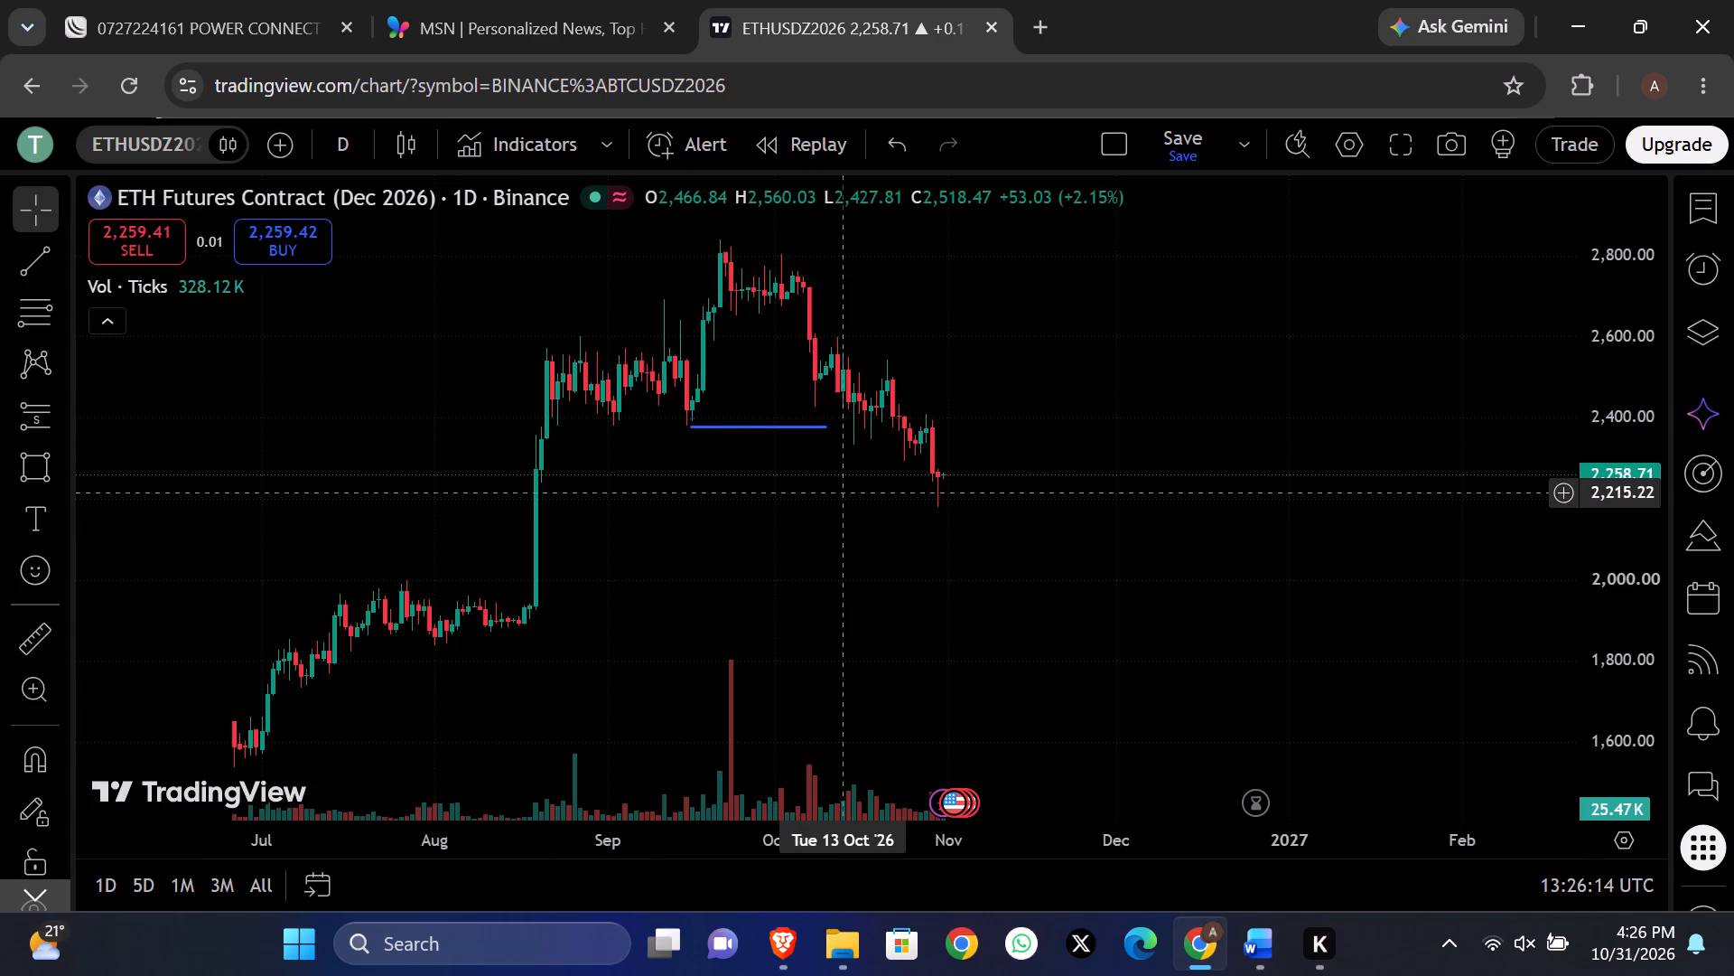
Label the trendline at the mid-September low with the text "coch".
left_click(759, 426)
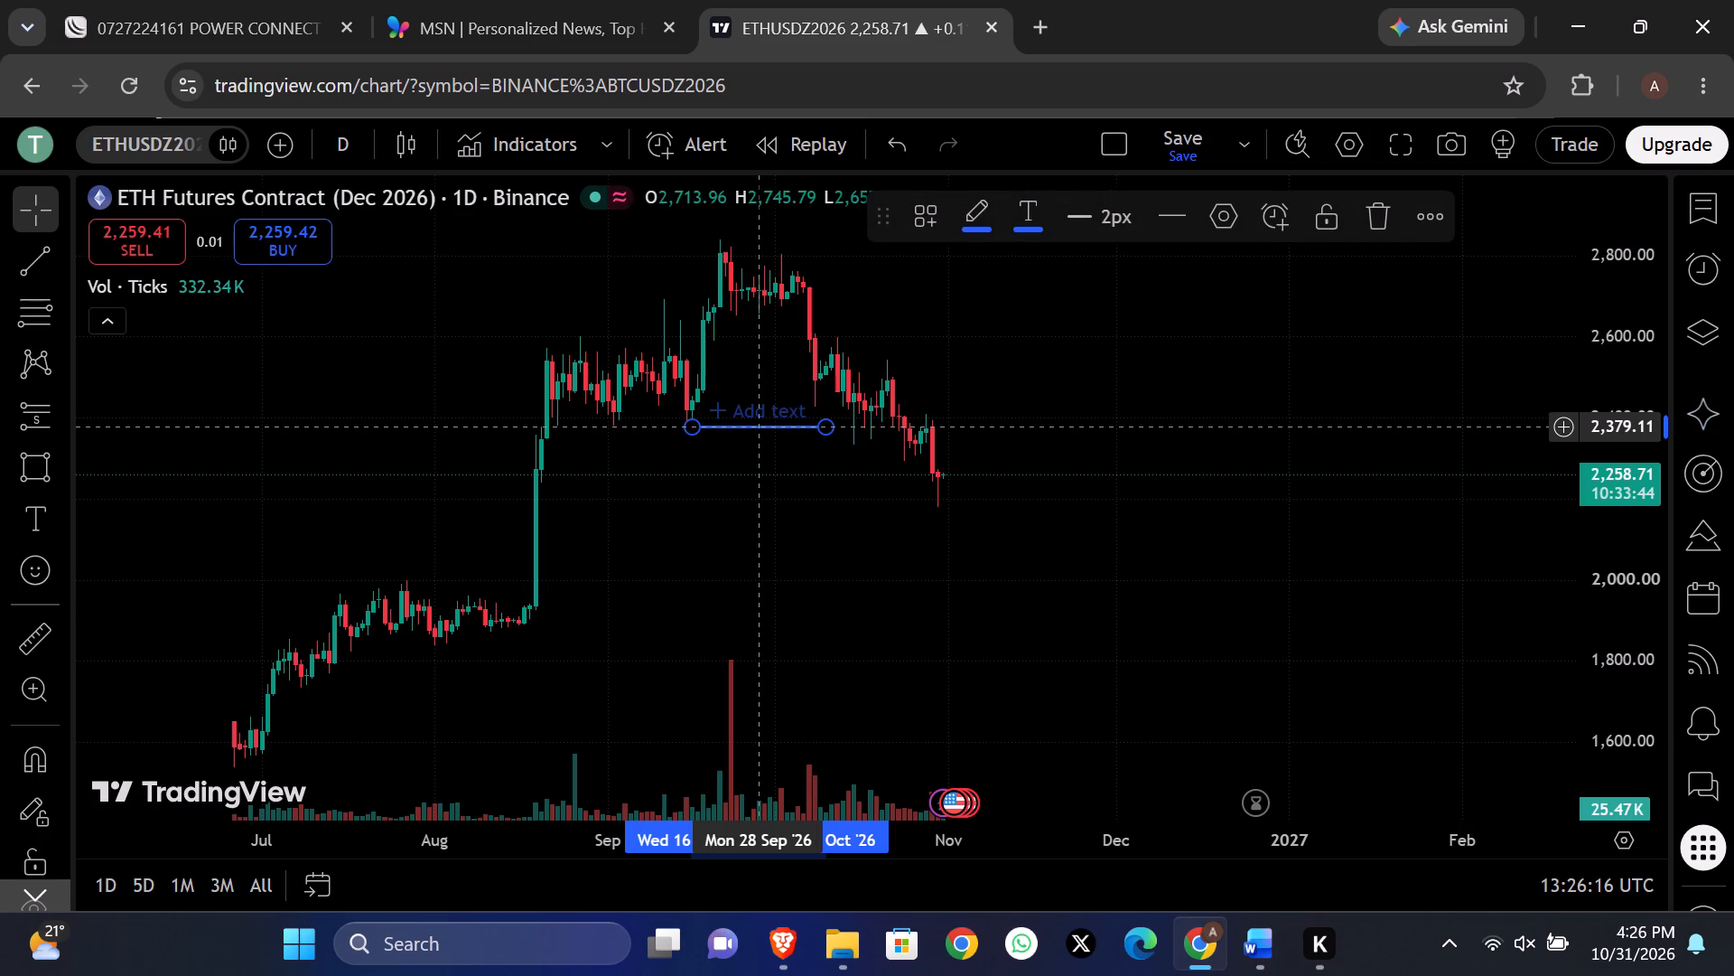
left_click(744, 409)
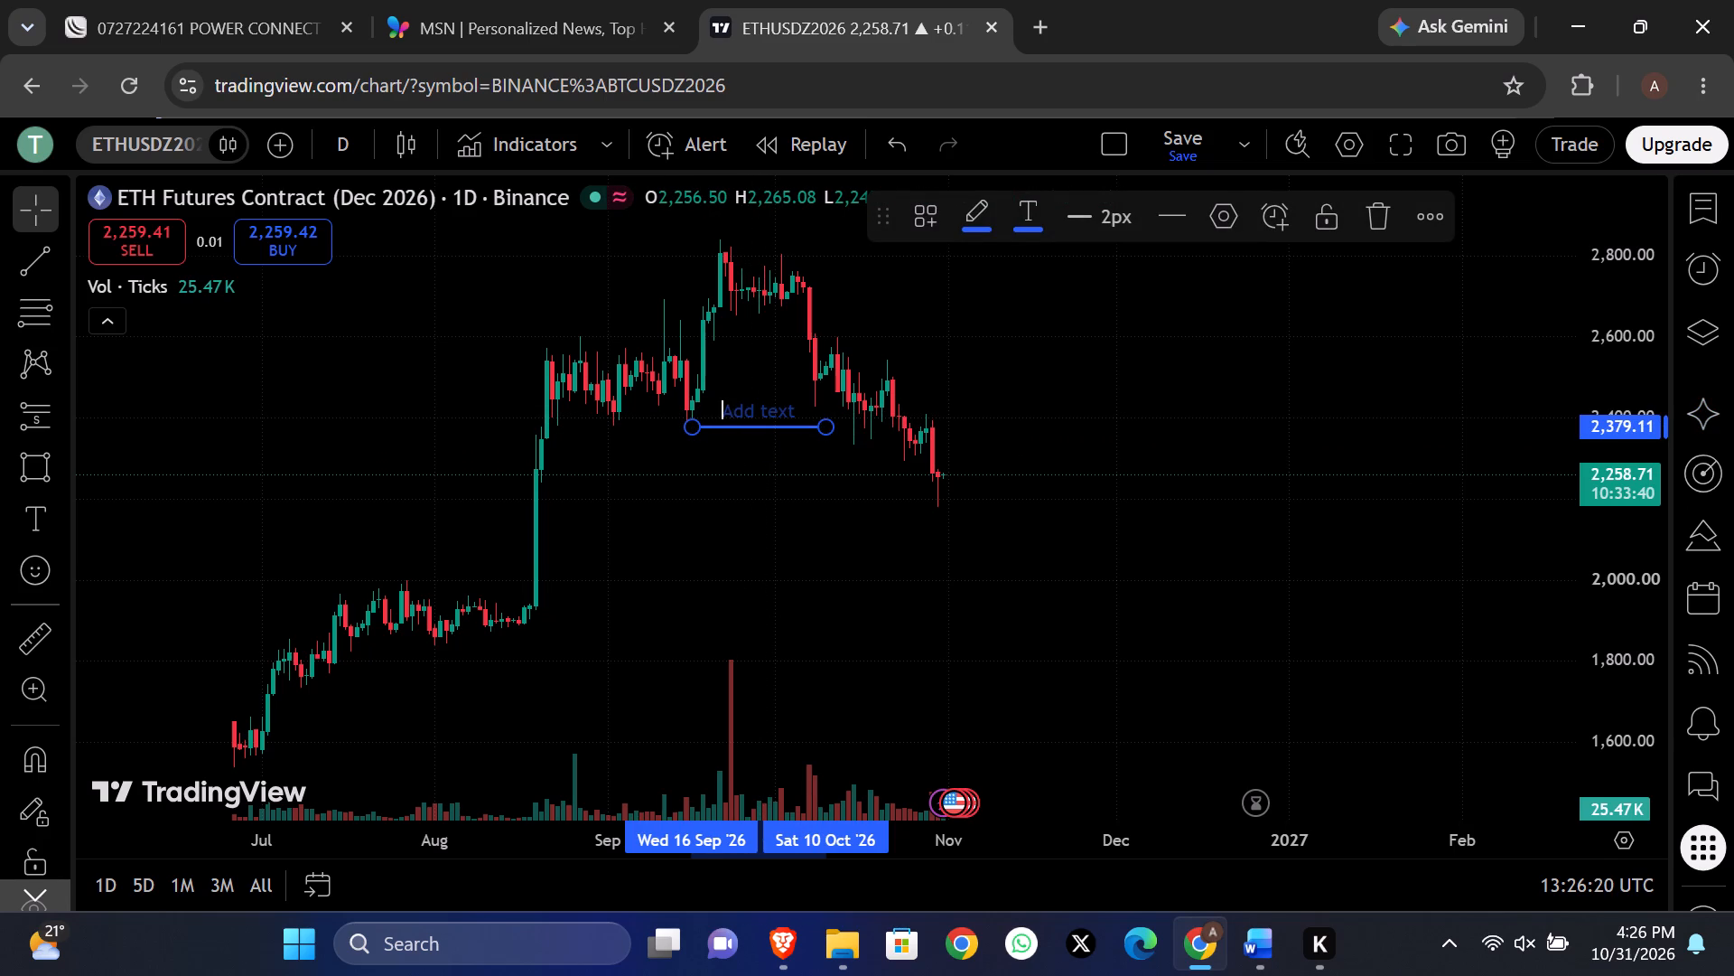
type("cocj")
key("BackSpace")
key("h")
left_click(724, 518)
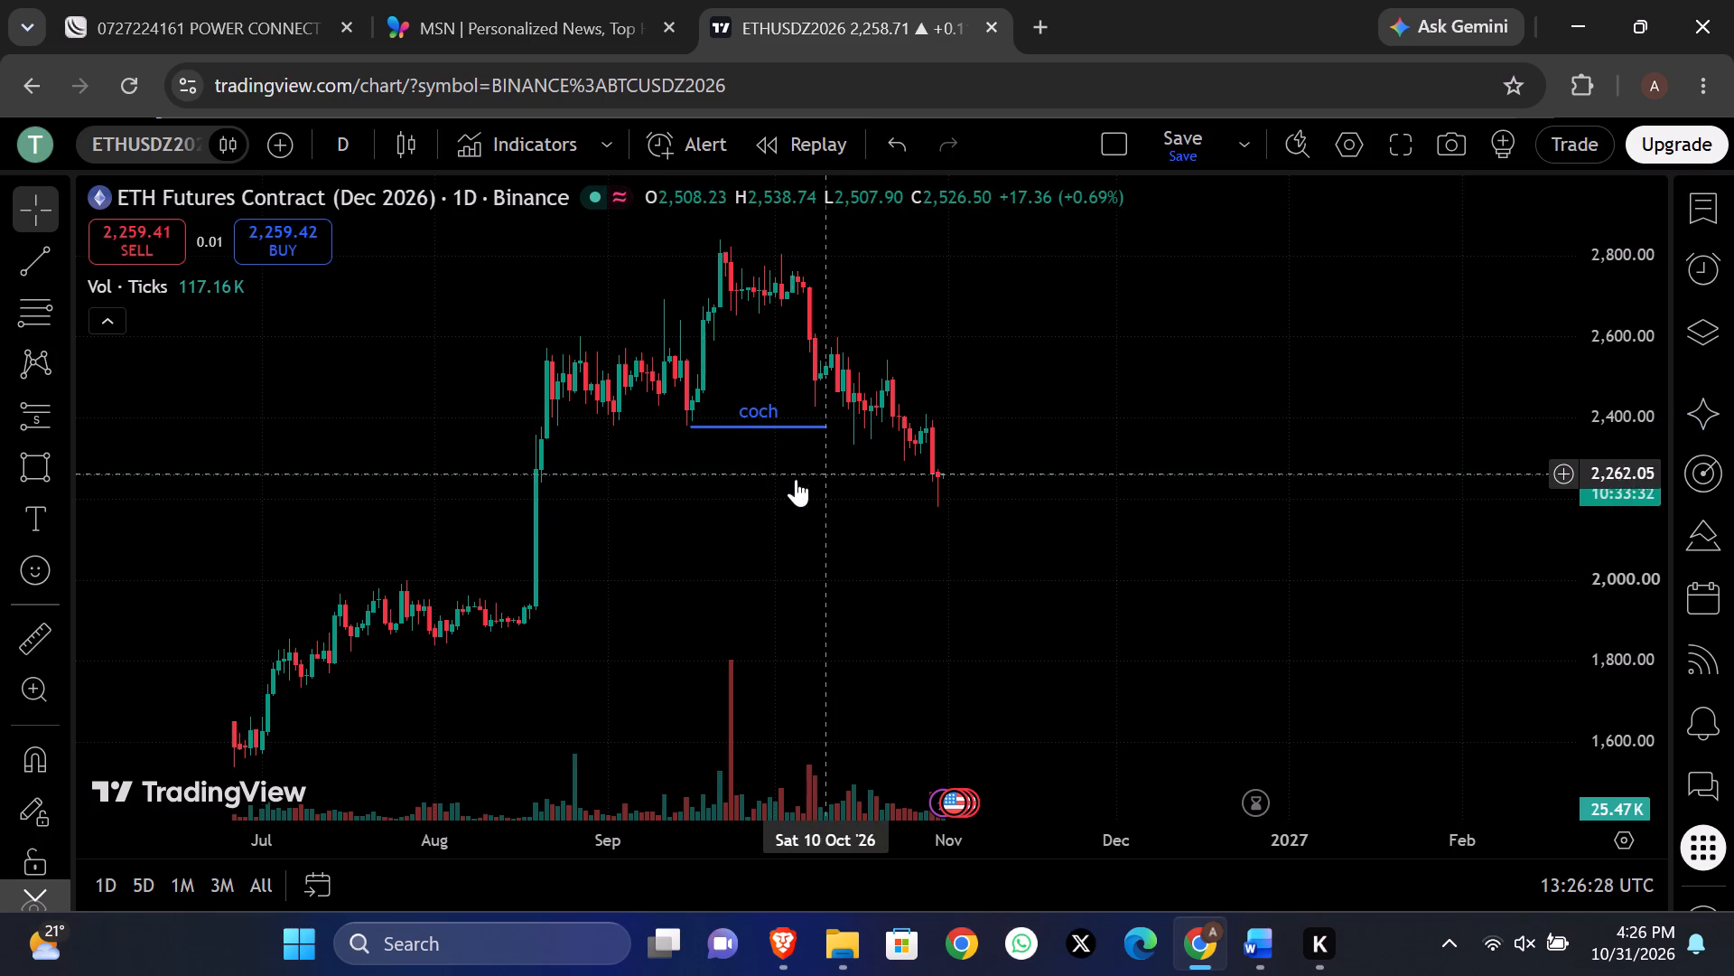
Extend the "coch" trendline's later end to 18 Oct '26 at about 2,382.
left_click_drag(831, 424, 871, 425)
left_click(994, 486)
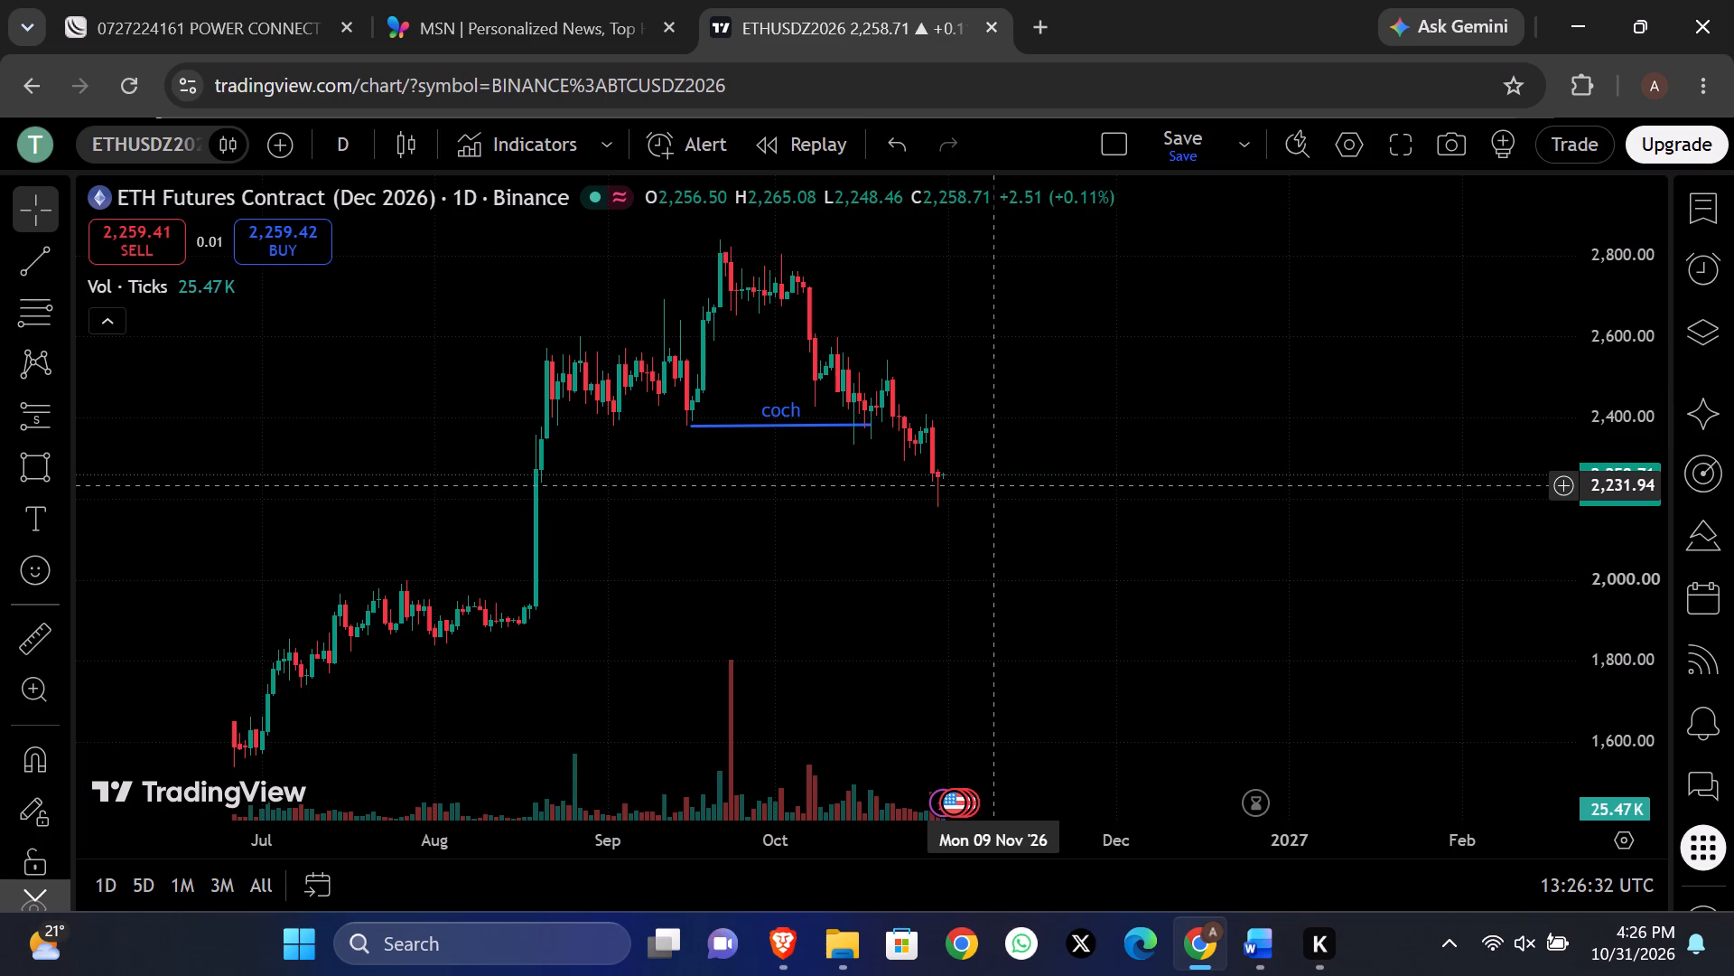
left_click(876, 425)
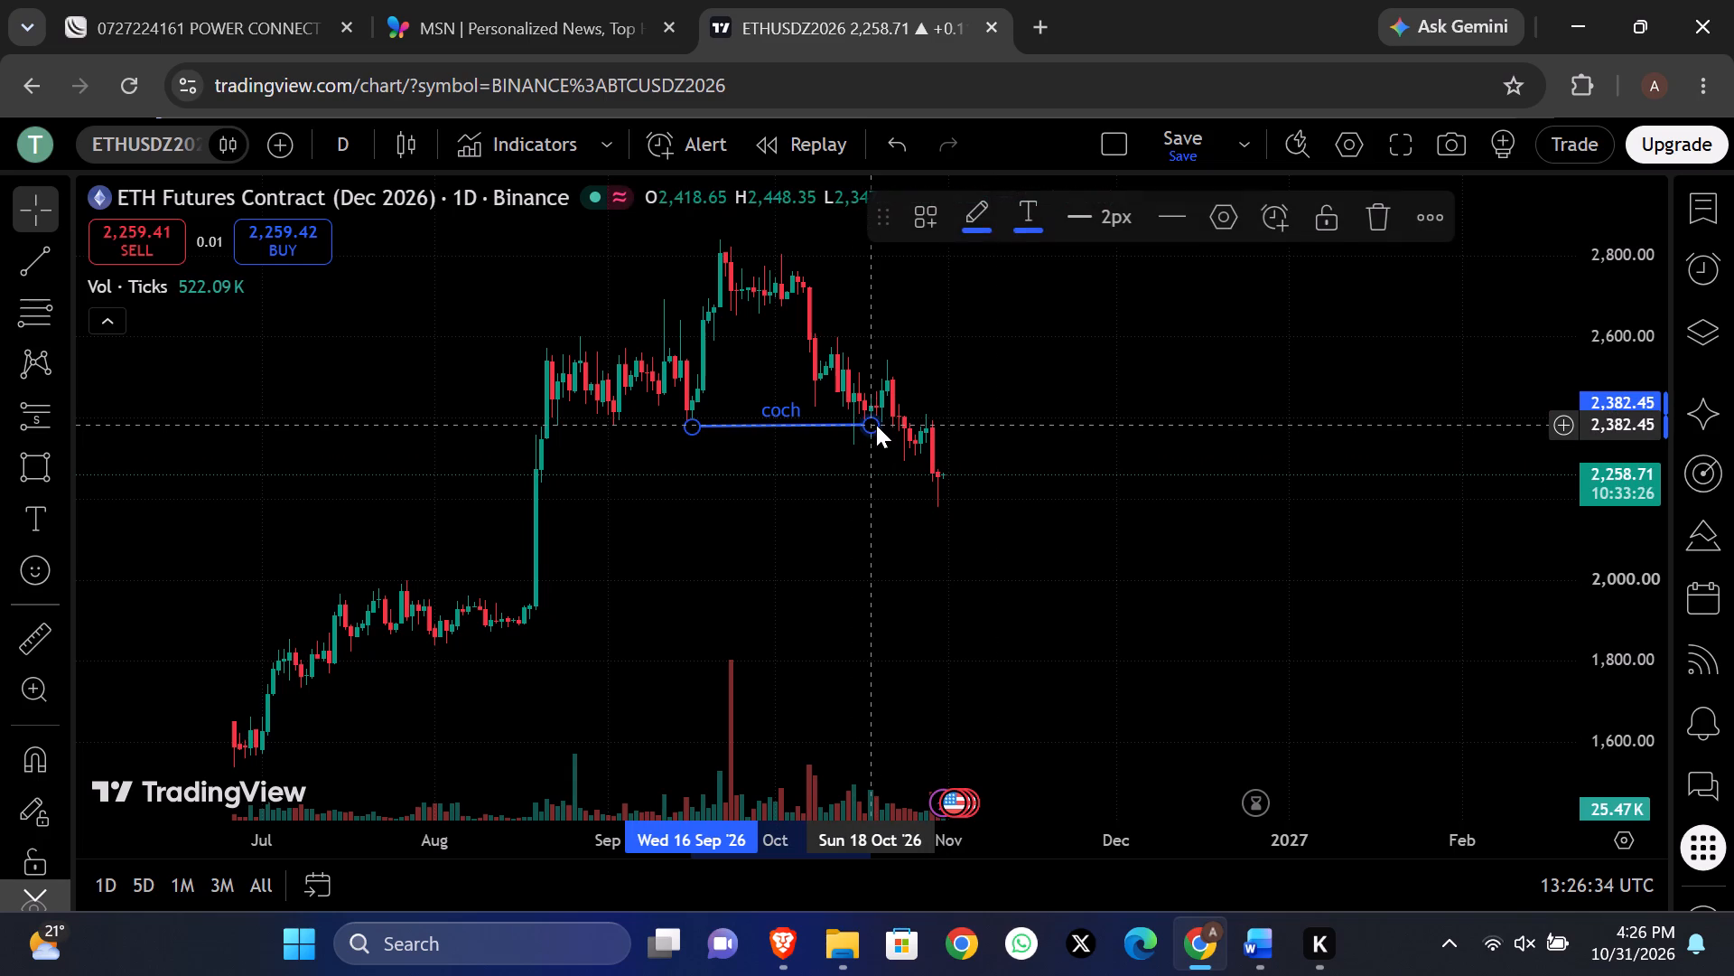
left_click(919, 509)
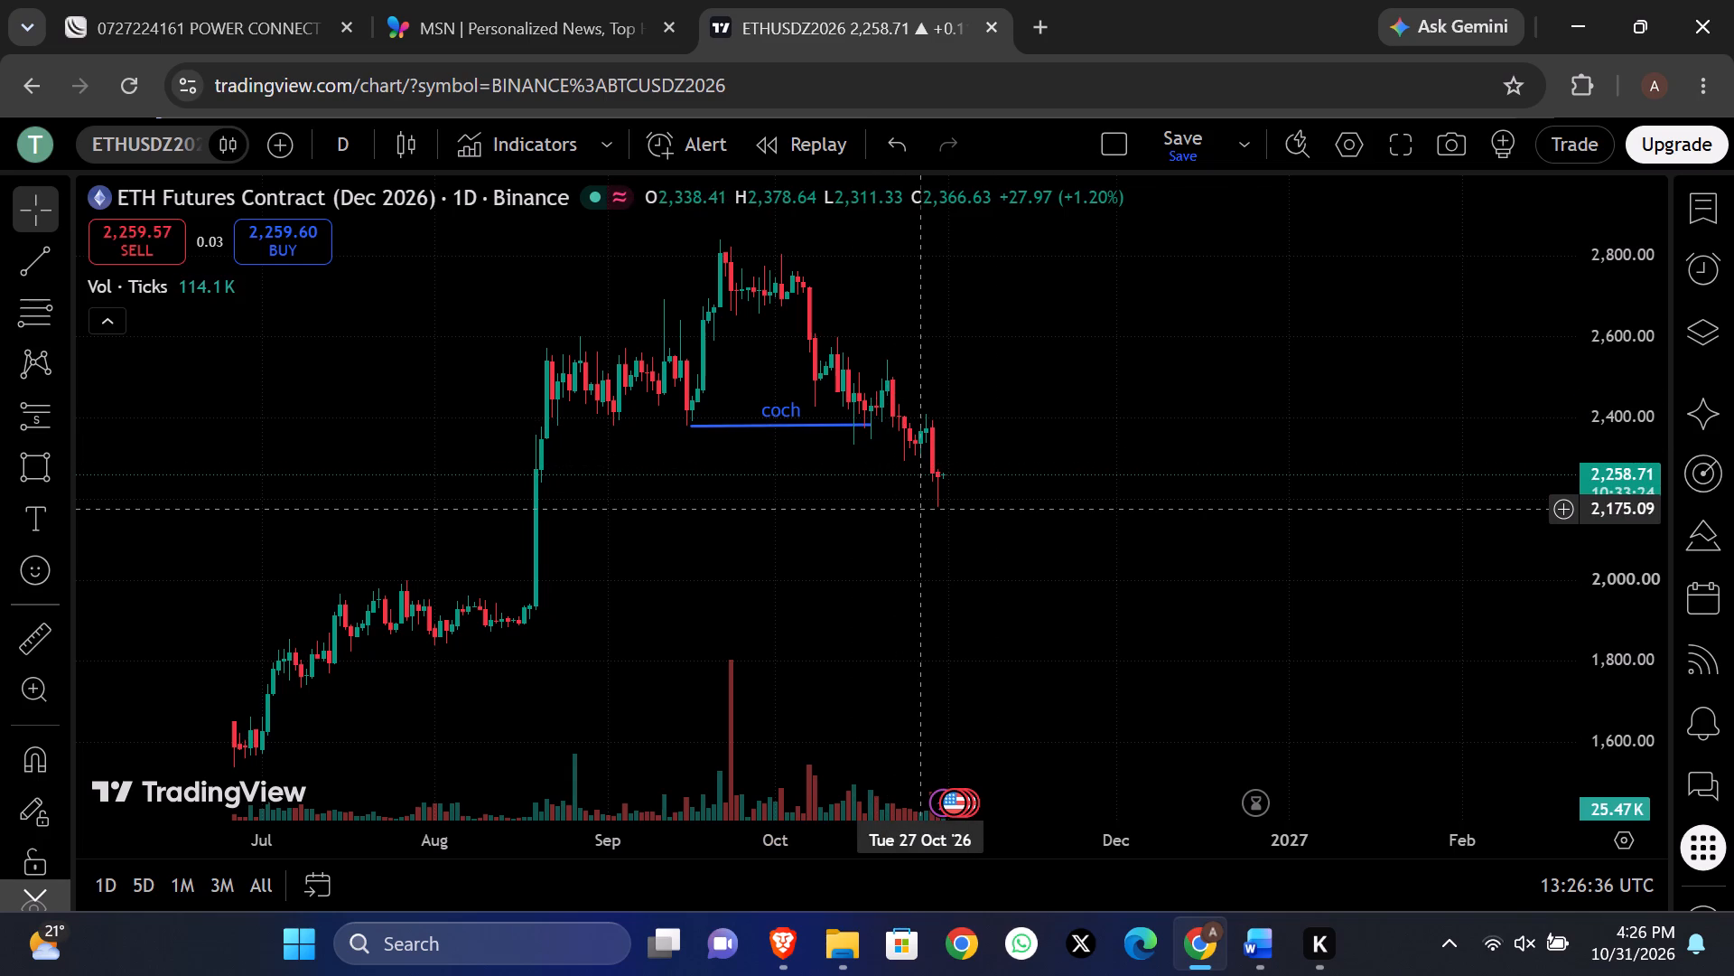
Change the ETH chart interval to 4 hours and frame the price action from mid-September to the end of October.
left_click_drag(919, 509, 930, 649)
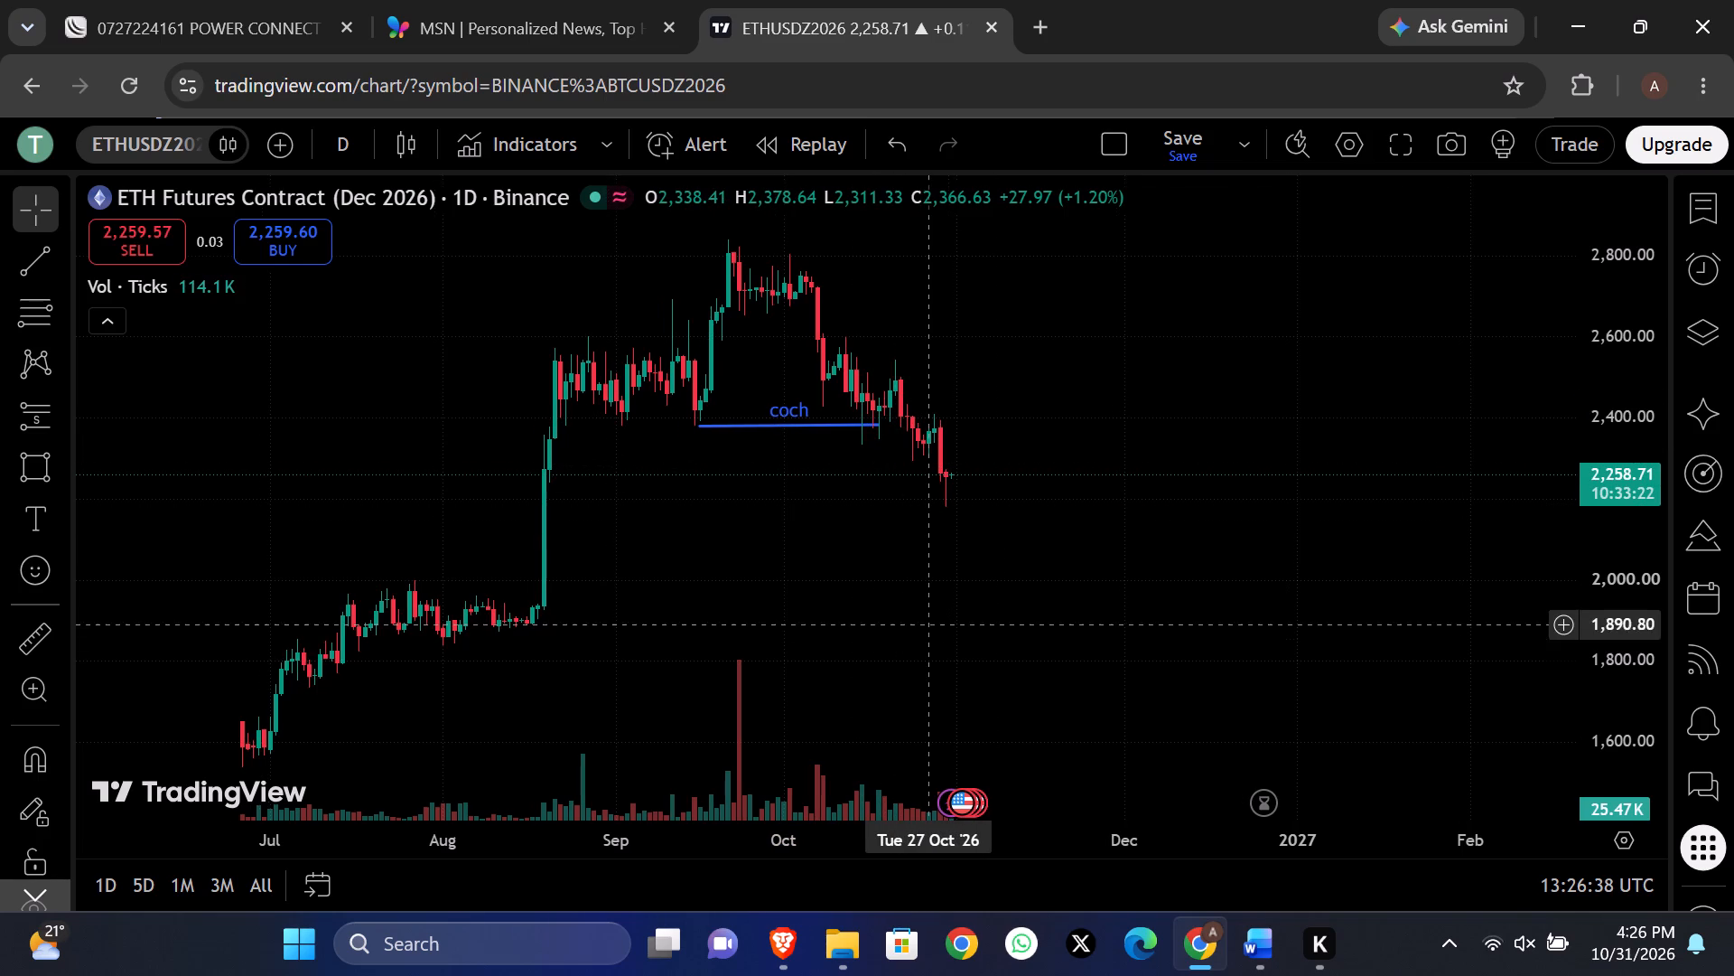
left_click_drag(930, 649, 885, 638)
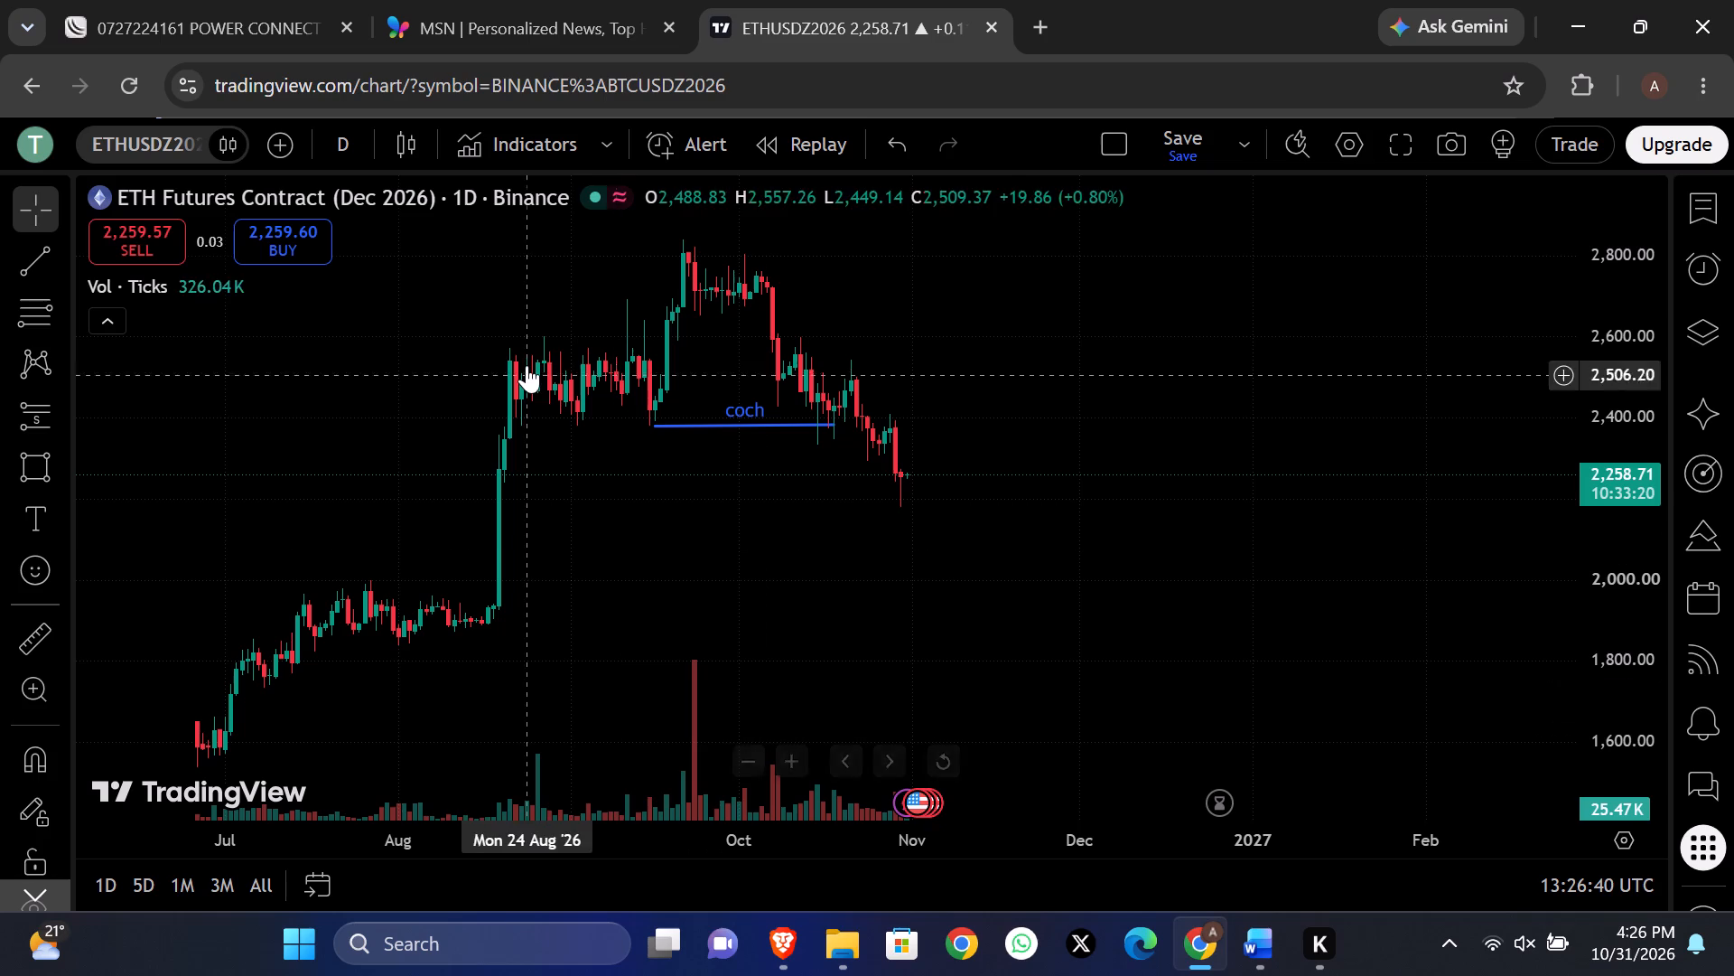
left_click(465, 193)
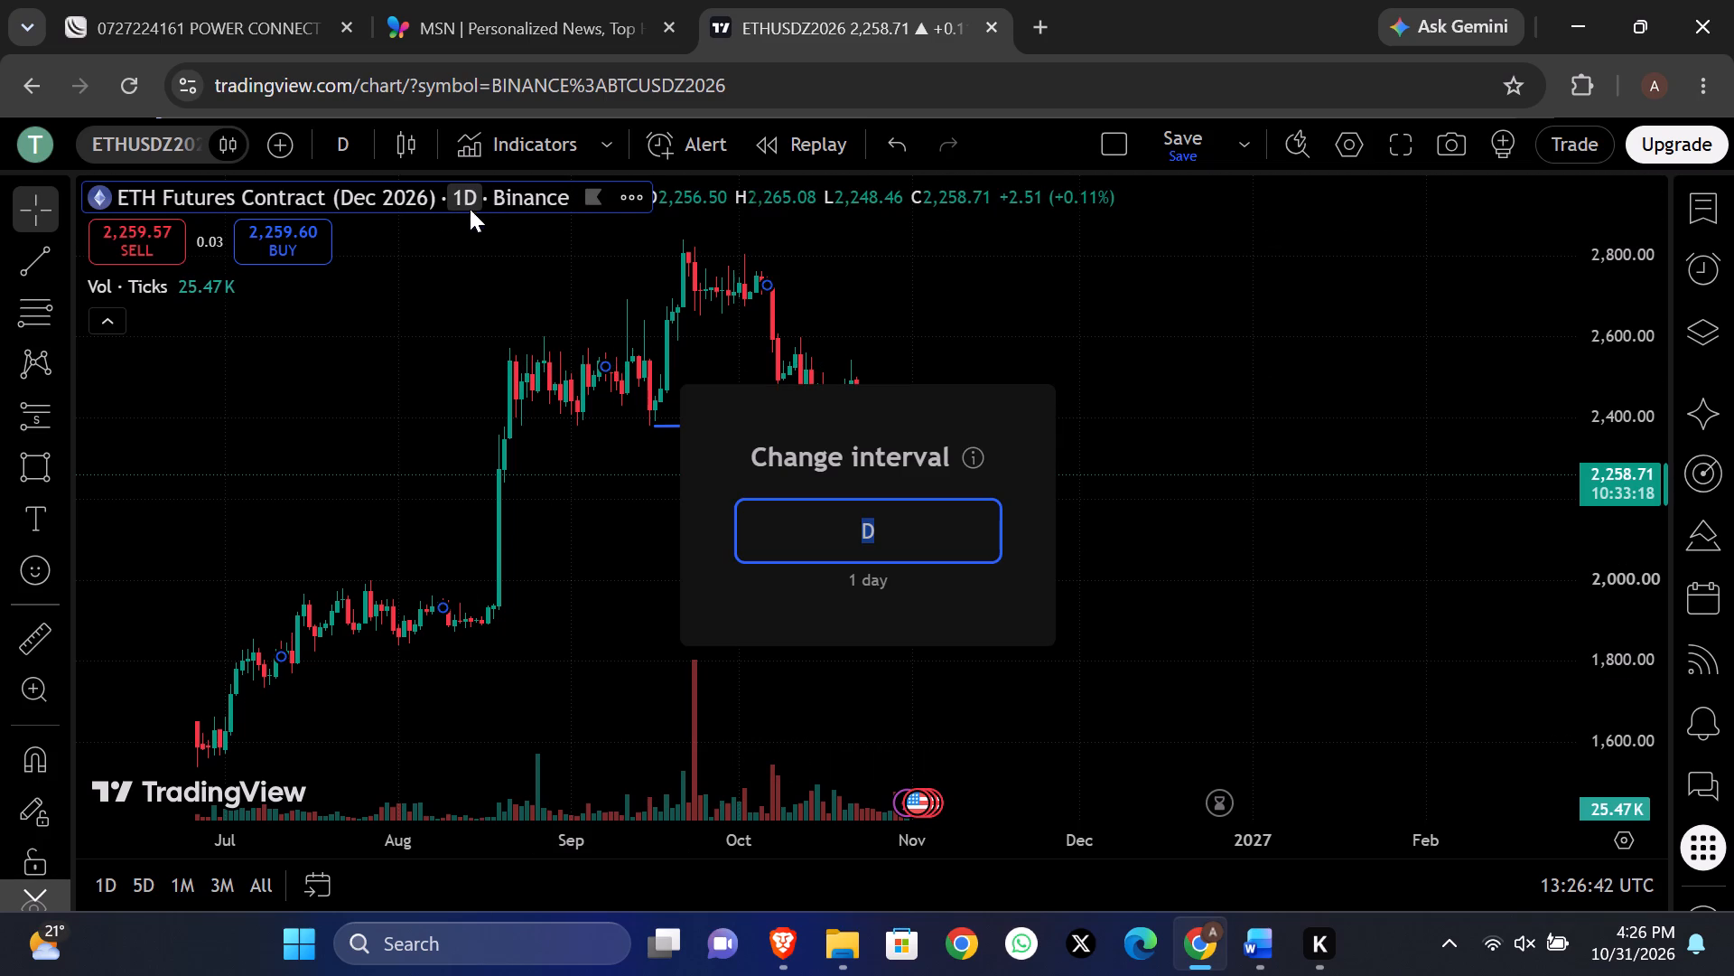
left_click(350, 136)
scroll(489, 452, "down", 2)
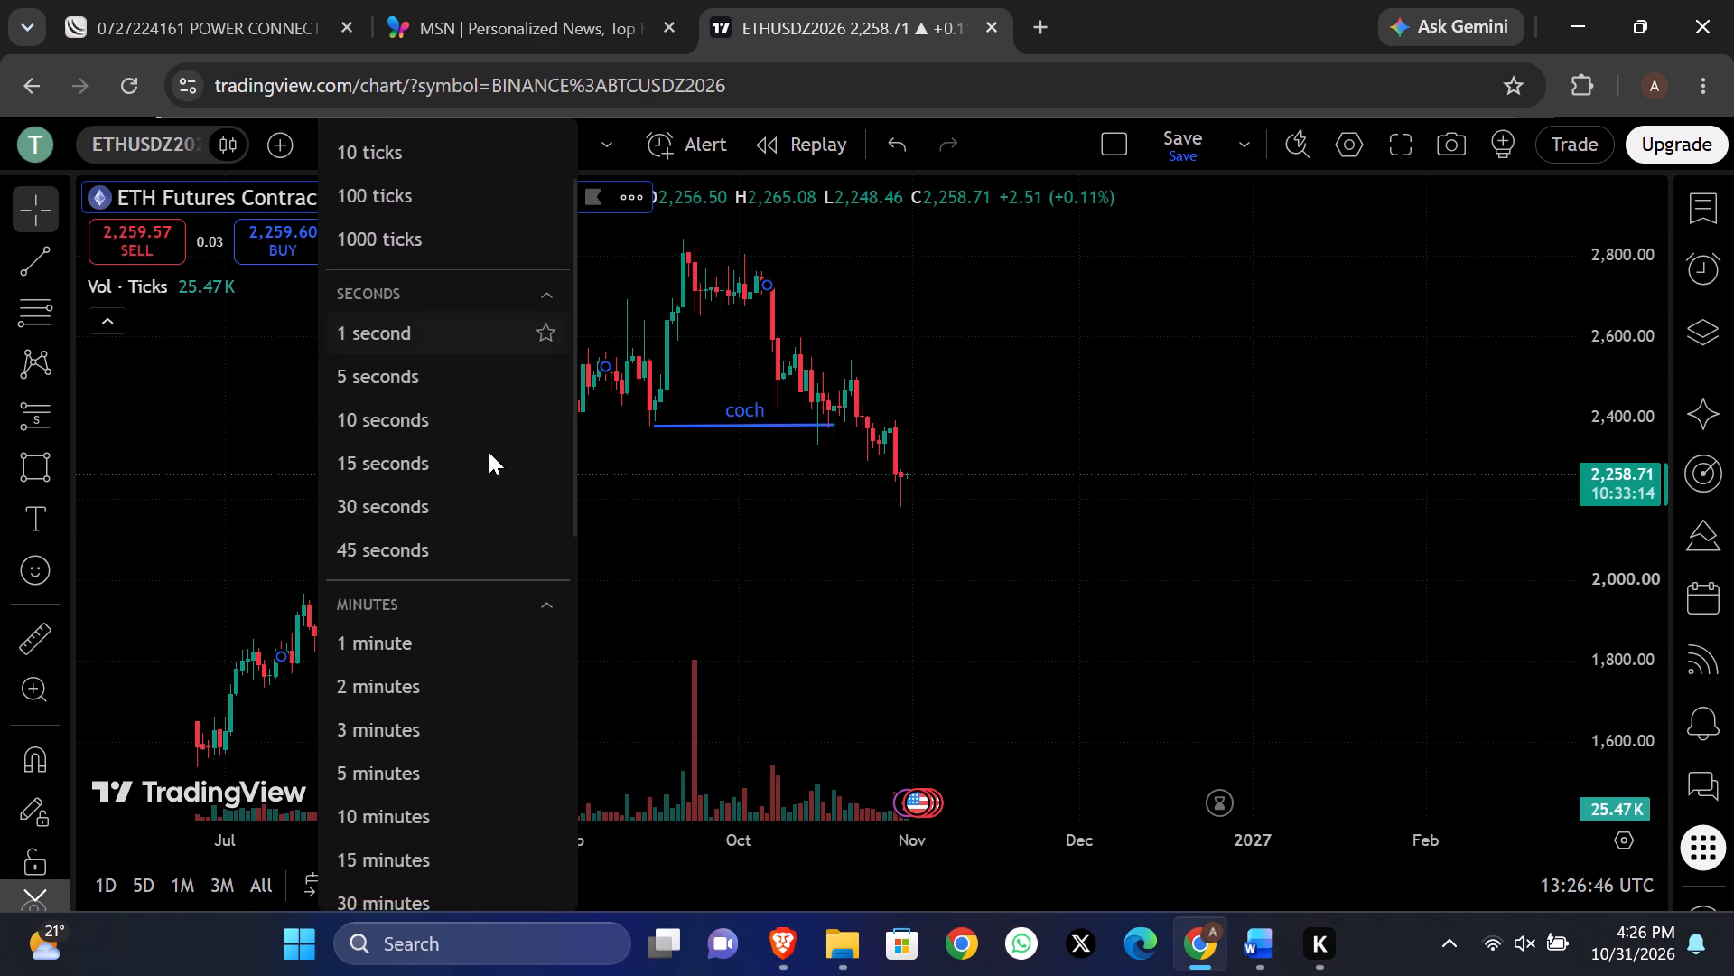
scroll(489, 452, "down", 2)
left_click(451, 732)
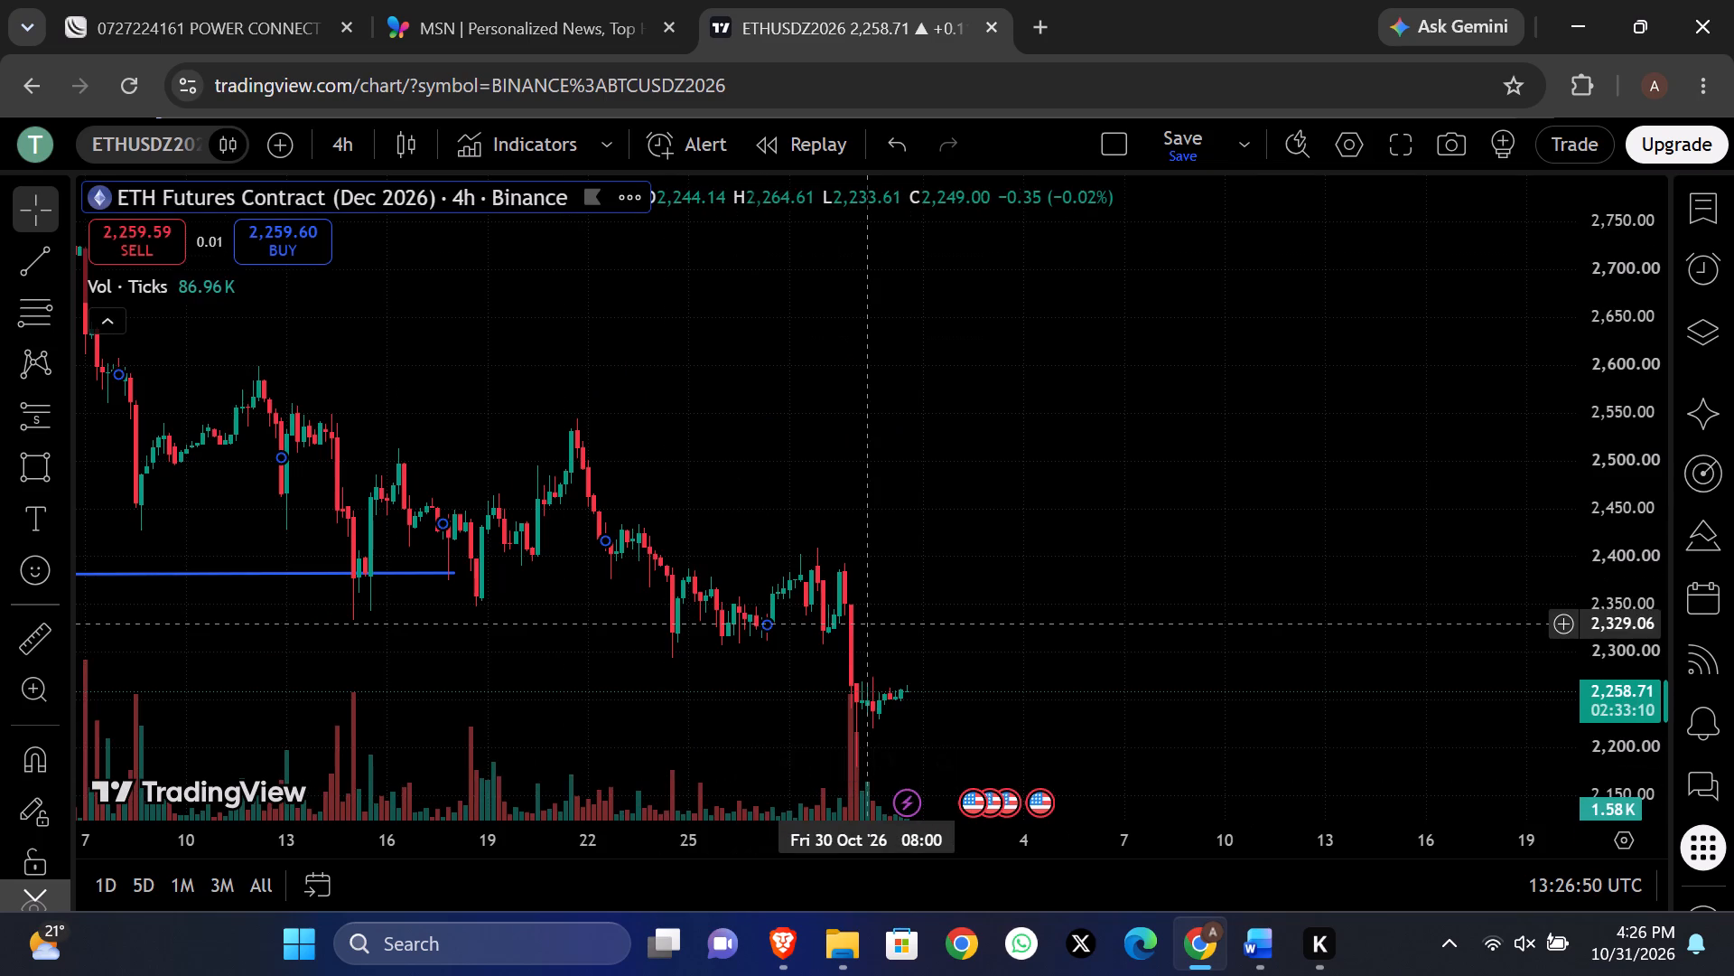
scroll(868, 624, "right", 2)
scroll(1162, 530, "down", 4)
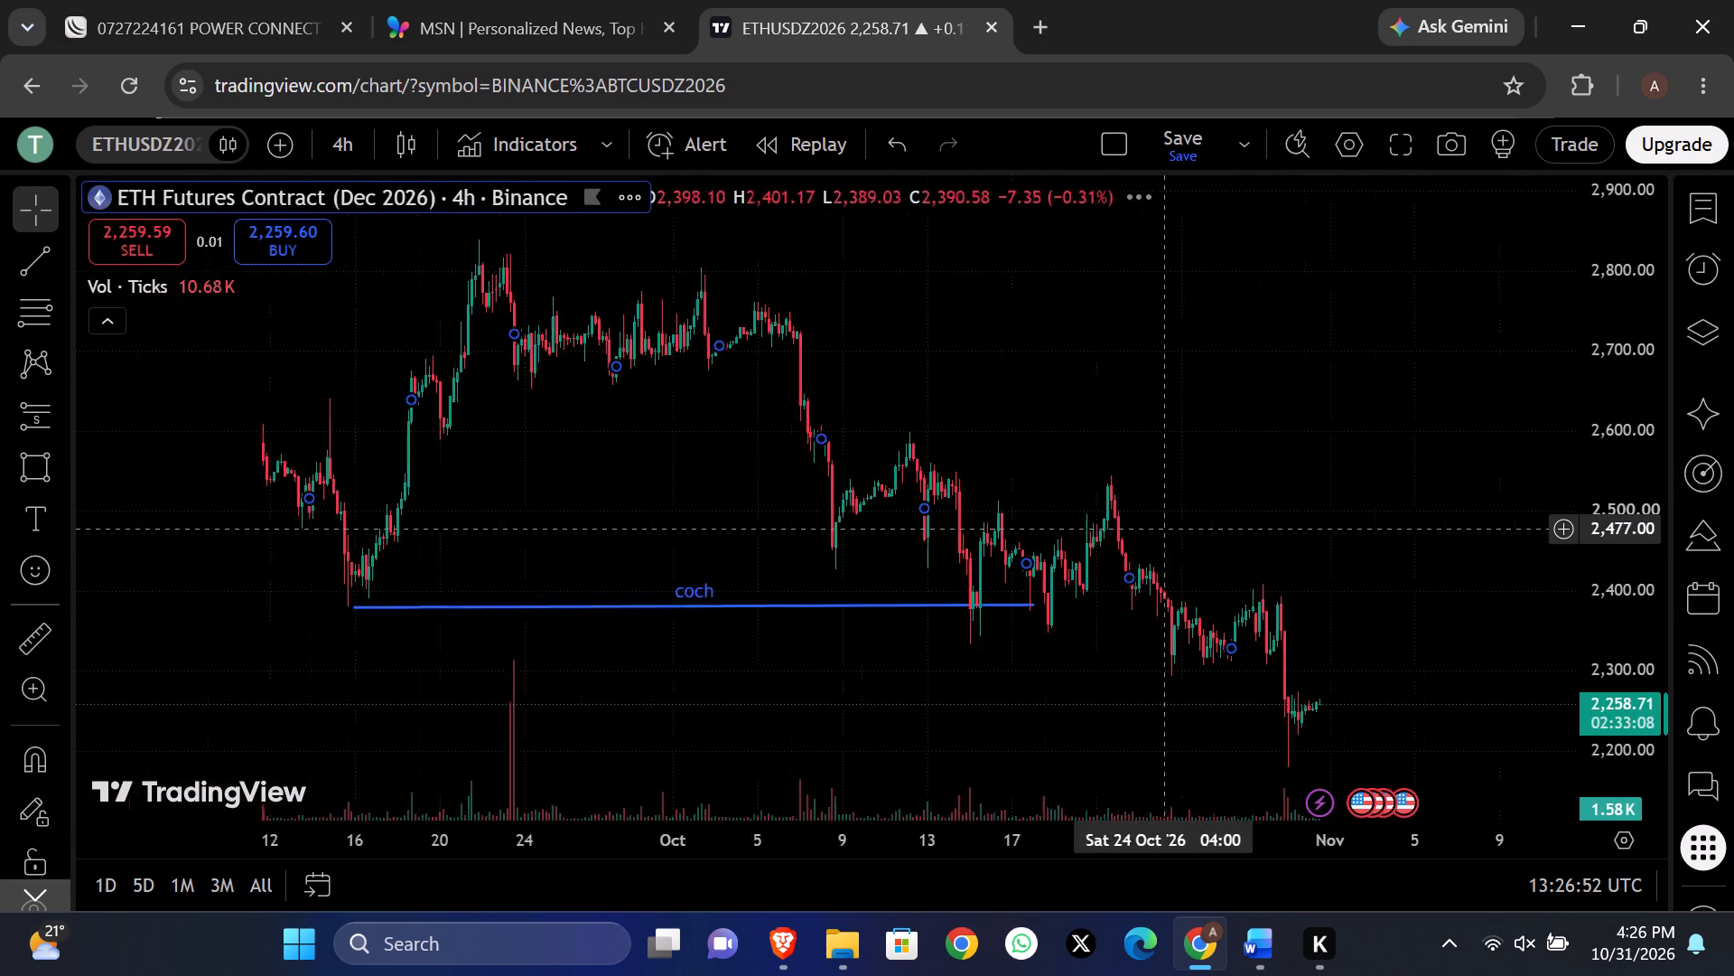
scroll(1162, 530, "down", 3)
scroll(1167, 554, "up", 1)
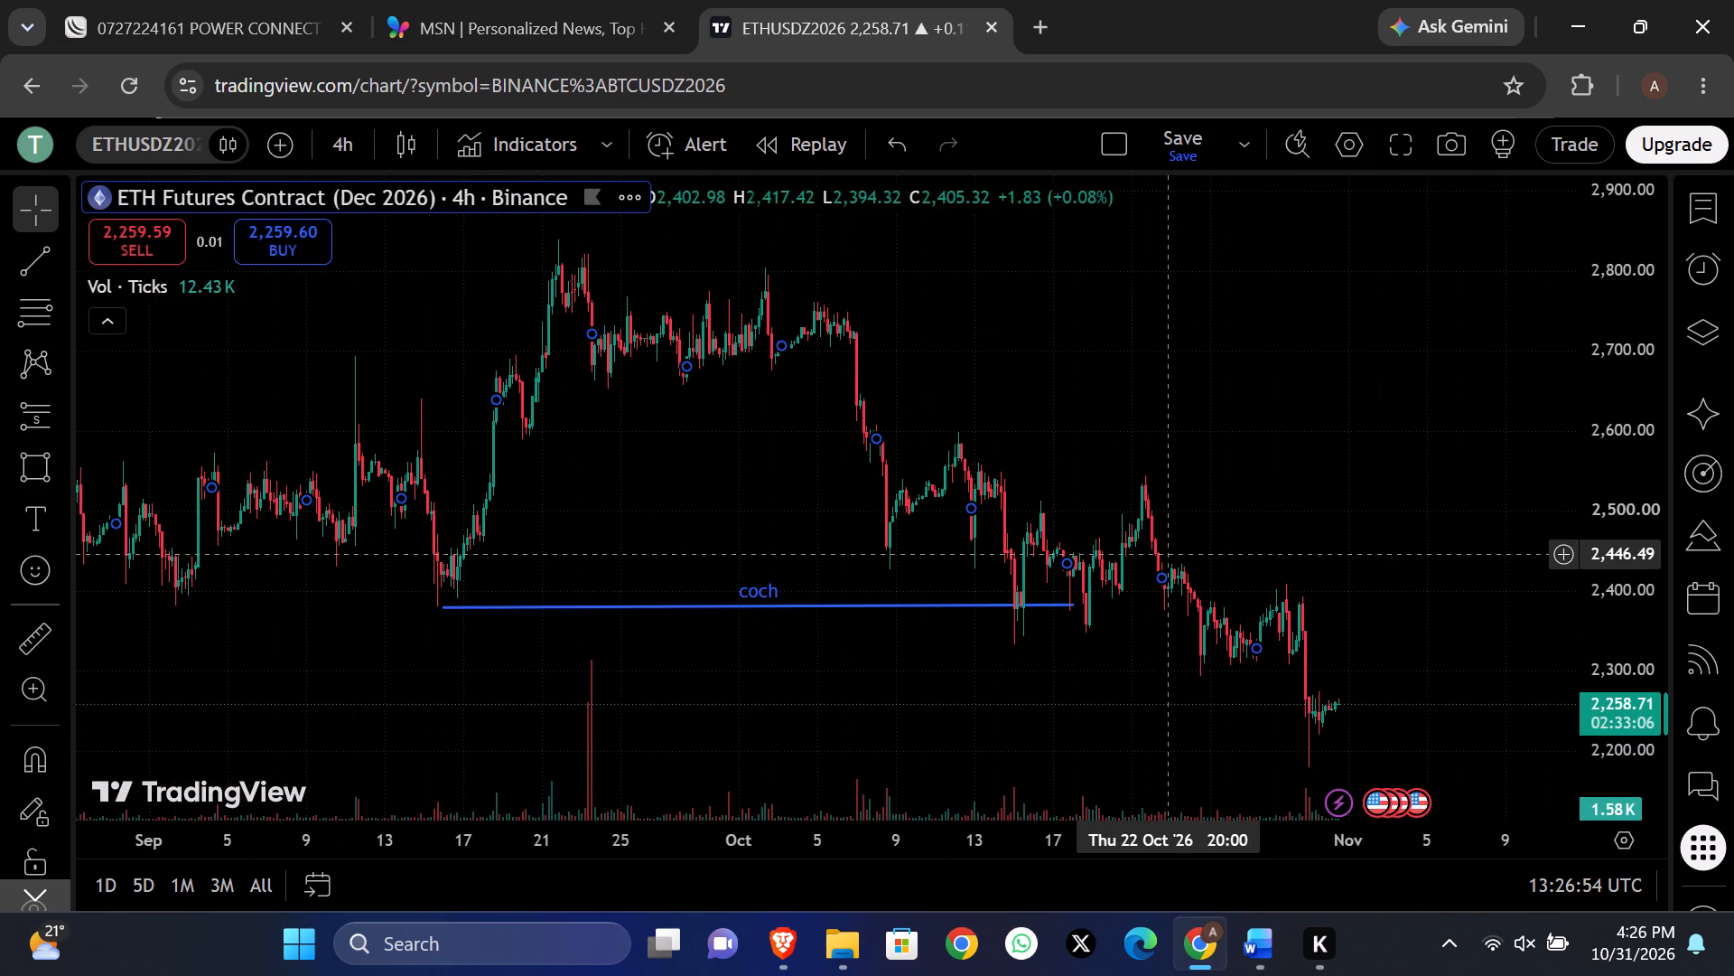
scroll(1167, 554, "up", 3)
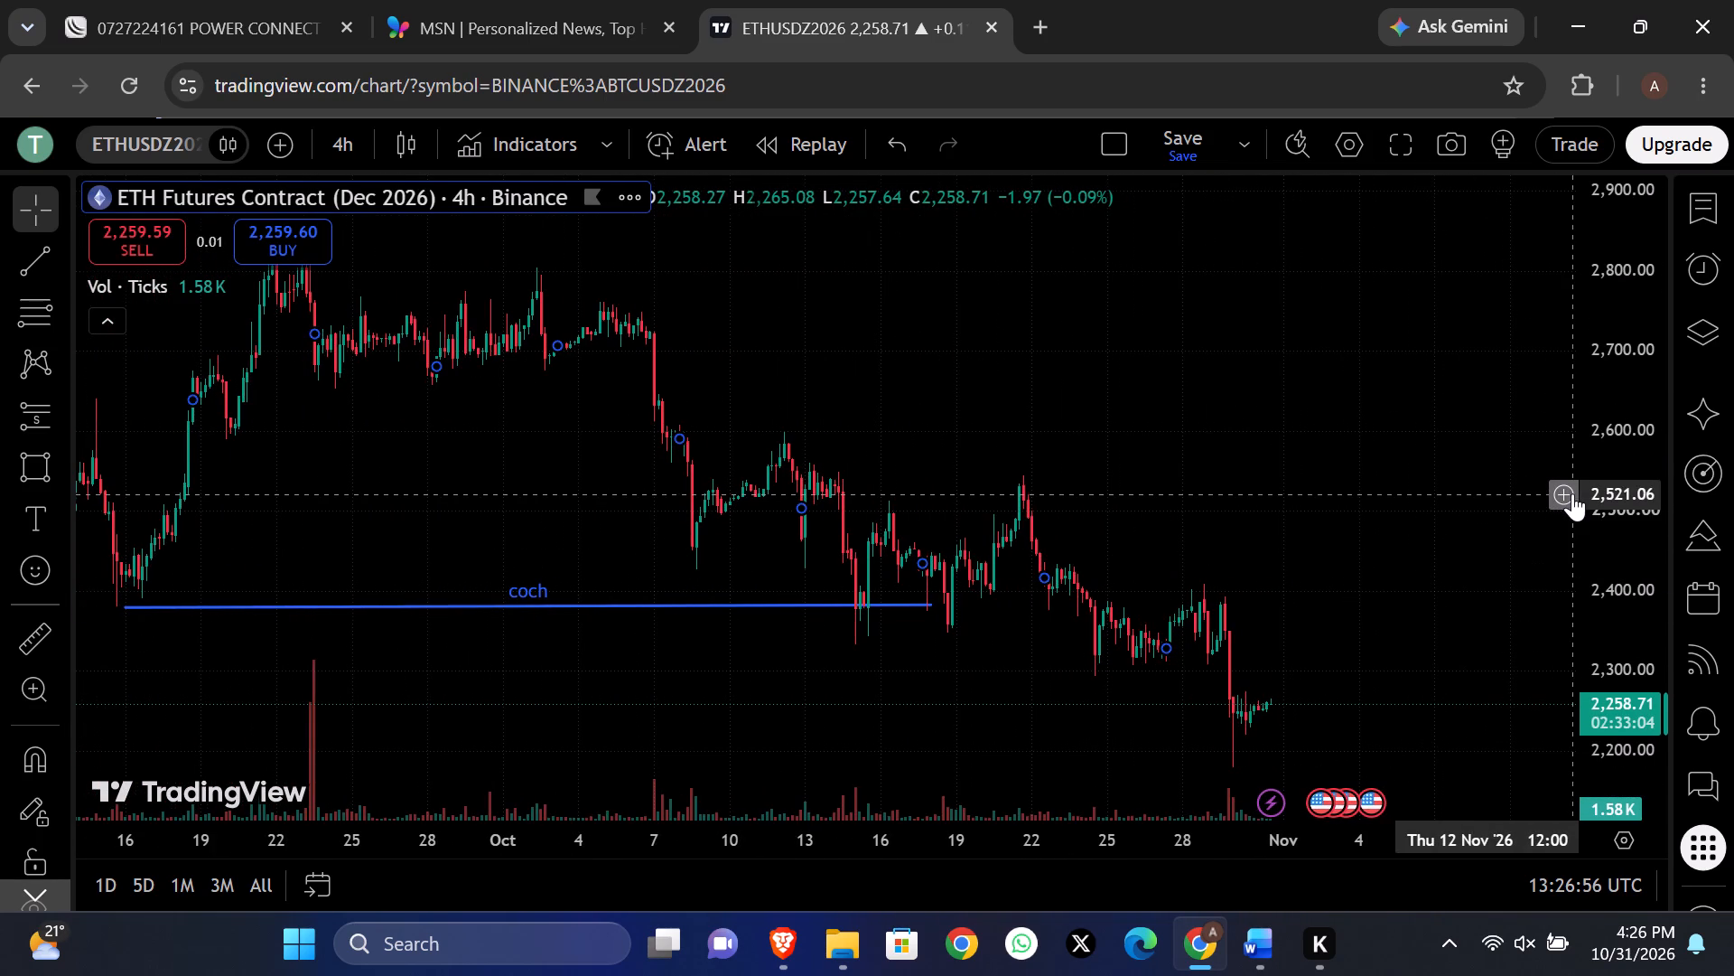
Examine the ETH 4-hour price action around the "coch" line, from the August rally to the end of October '26.
scroll(1572, 493, "up", 2)
scroll(1572, 493, "down", 1)
scroll(1693, 492, "up", 1)
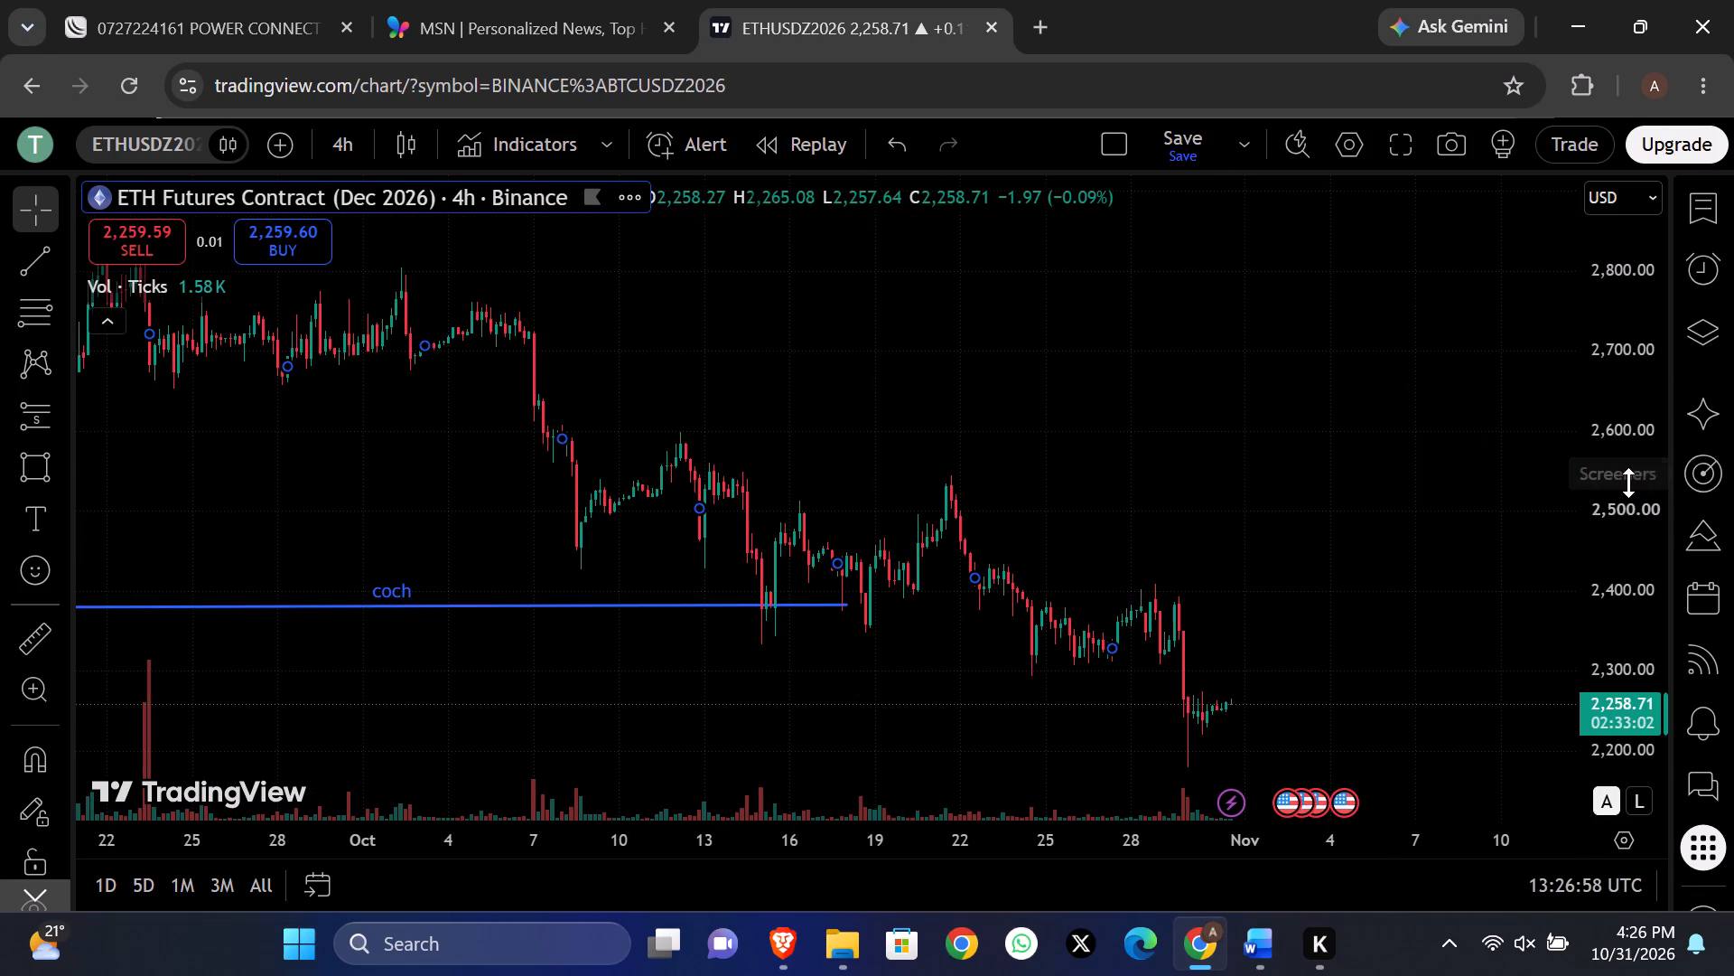
scroll(1628, 483, "up", 5)
scroll(1313, 502, "down", 1)
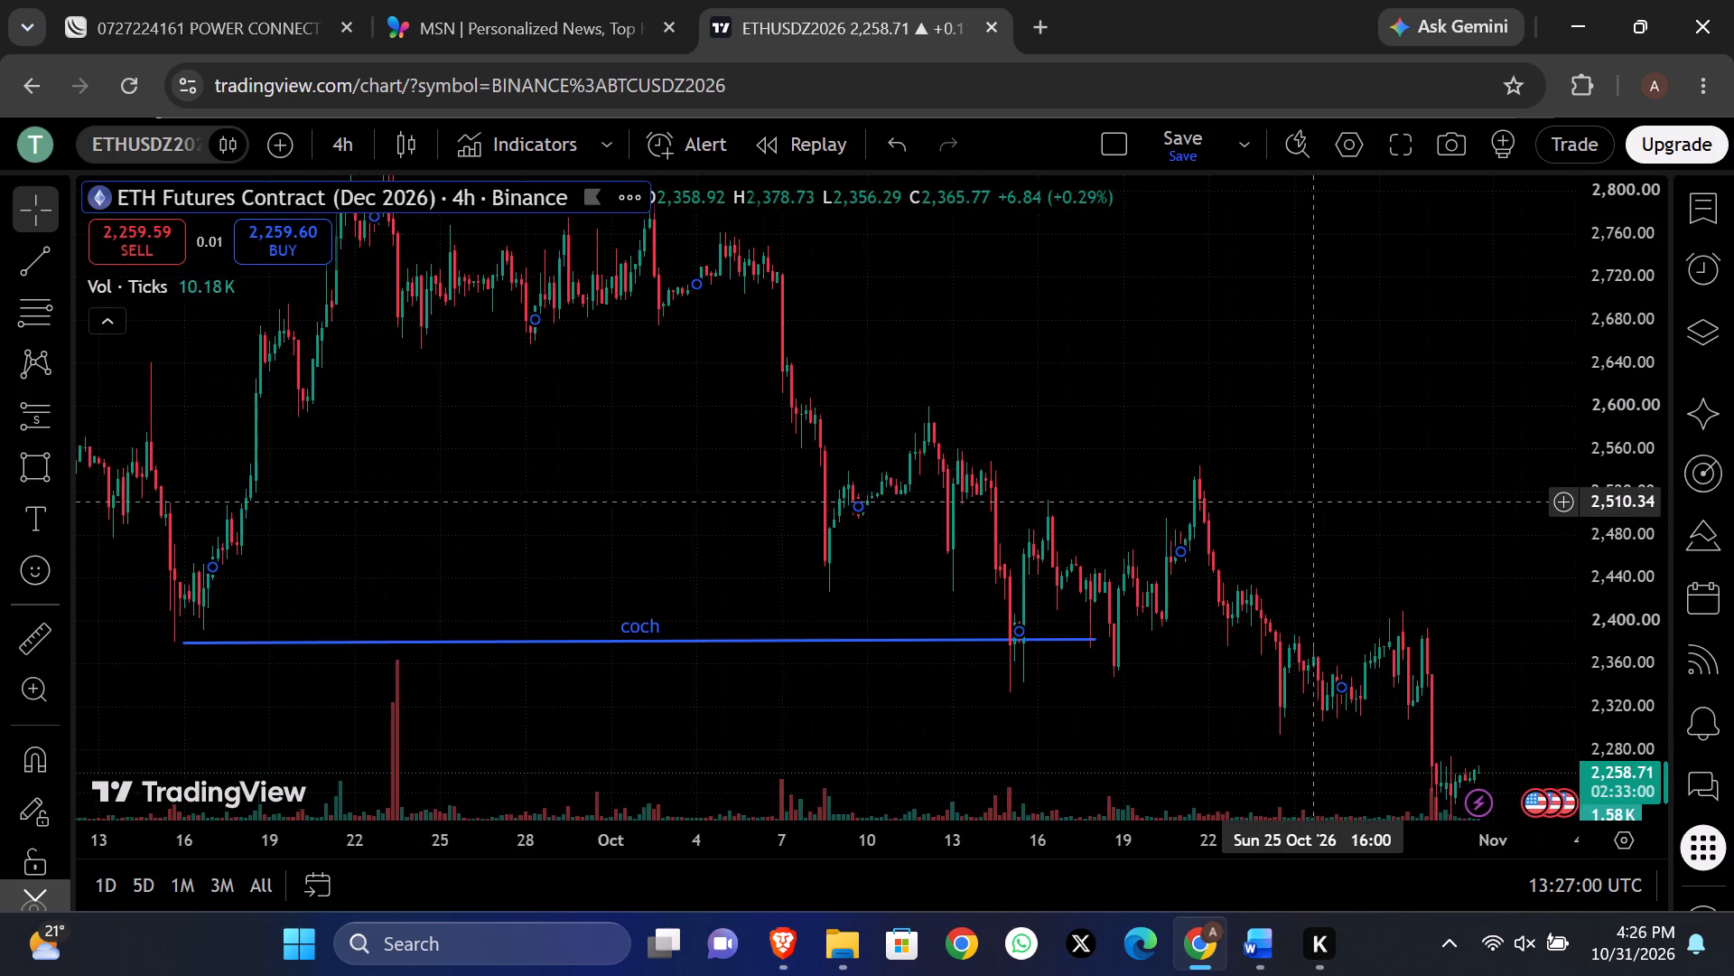
scroll(1313, 502, "down", 1)
scroll(1643, 500, "down", 4)
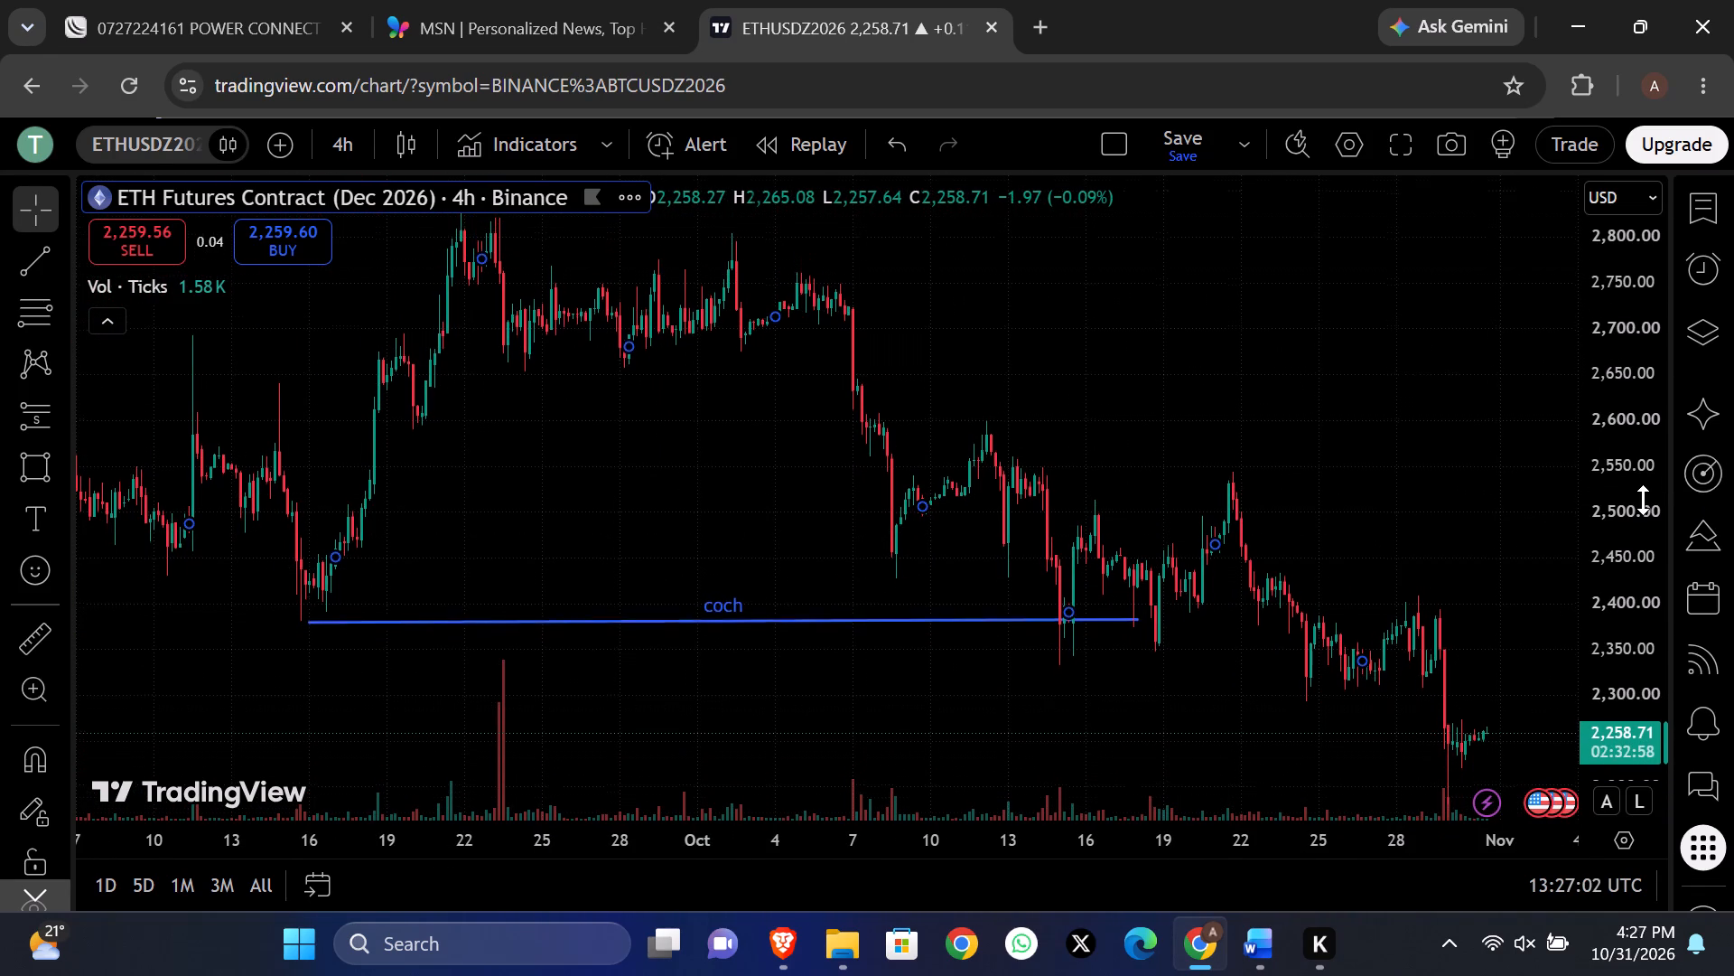
scroll(1430, 511, "up", 2)
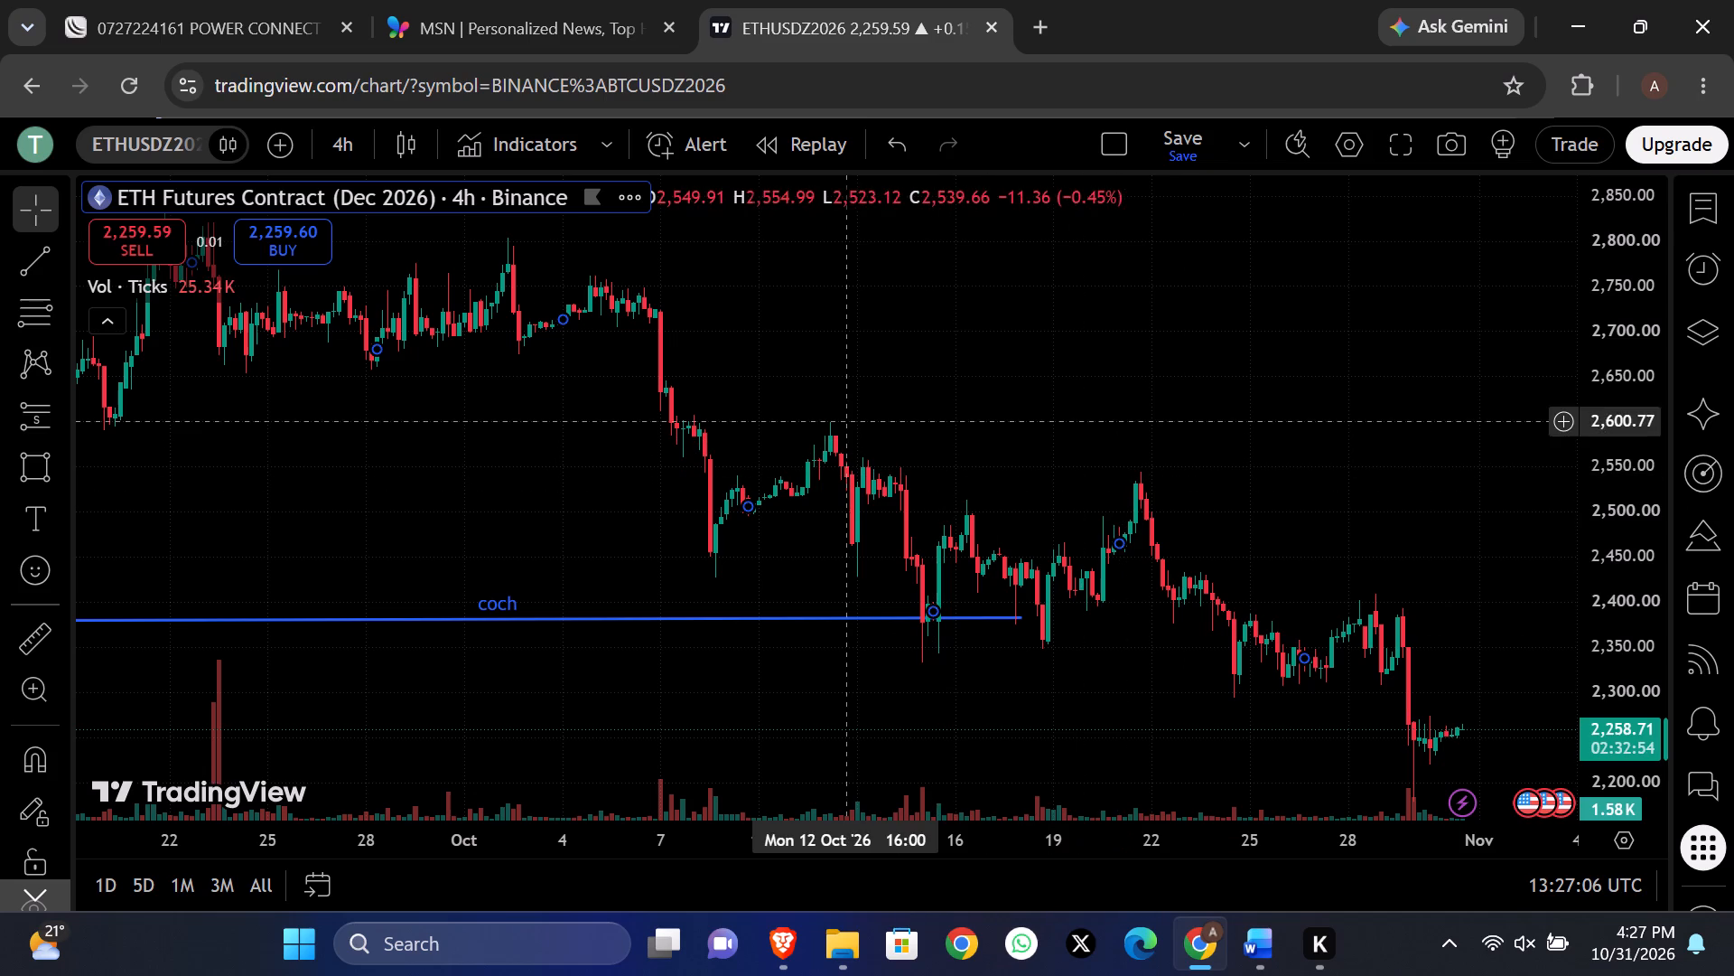
scroll(956, 449, "left", 2)
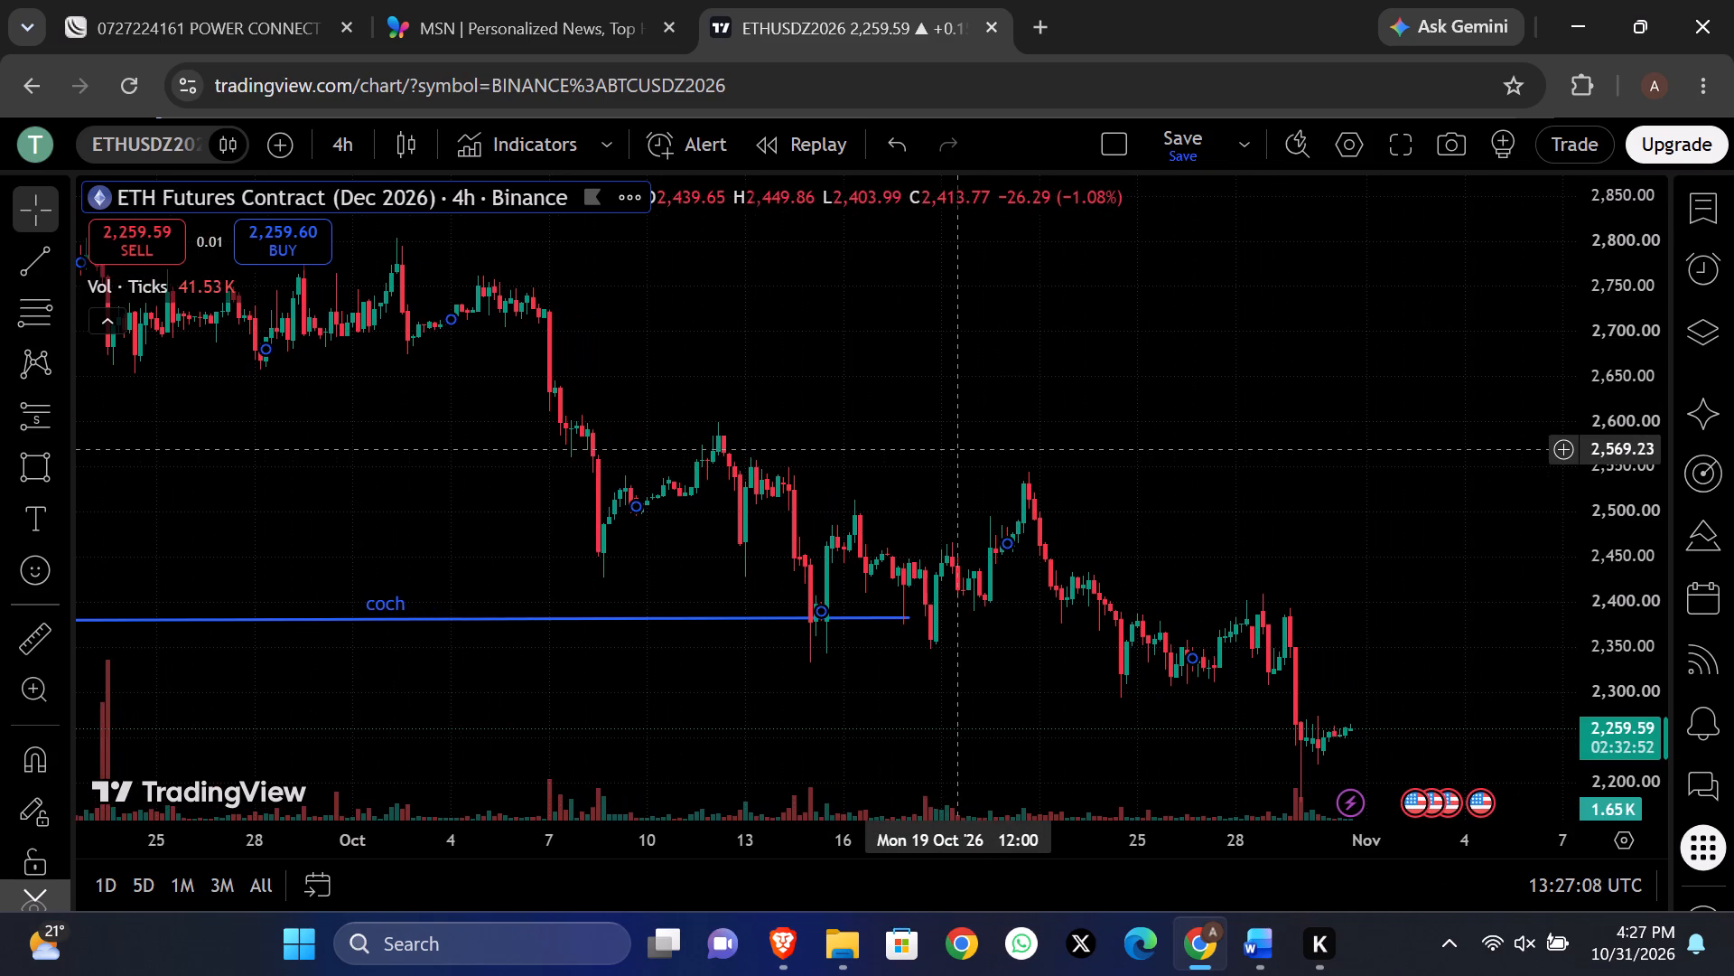
scroll(956, 449, "left", 2)
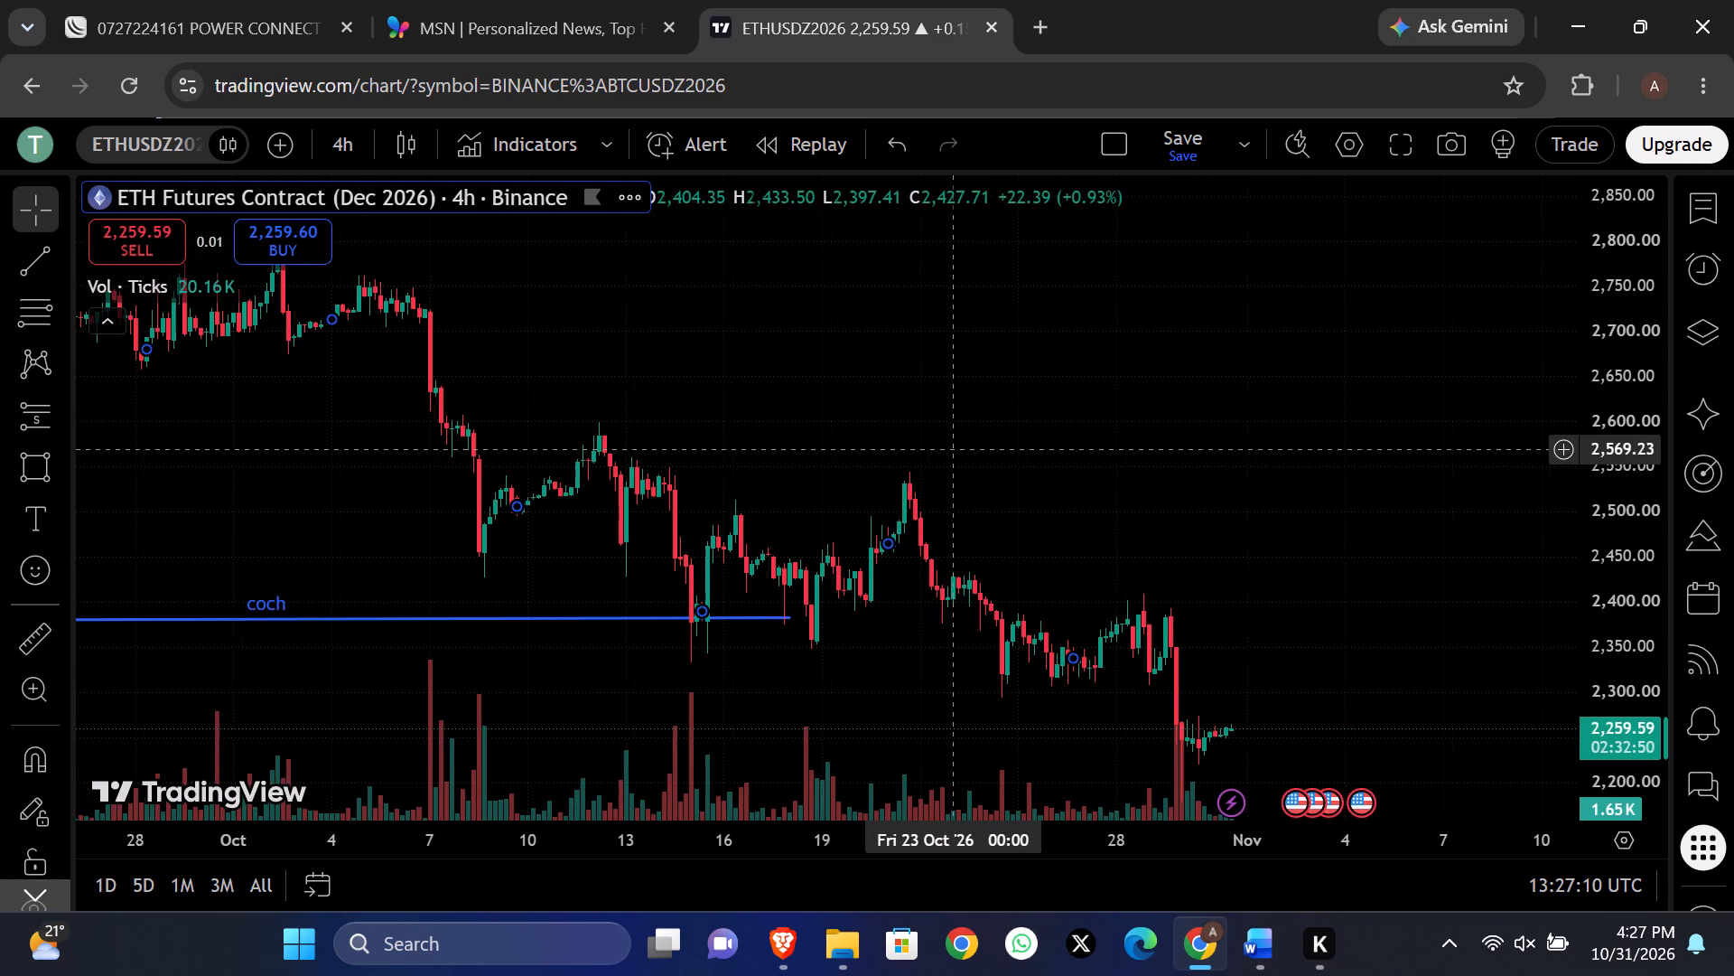
scroll(956, 449, "left", 1)
scroll(956, 449, "down", 2)
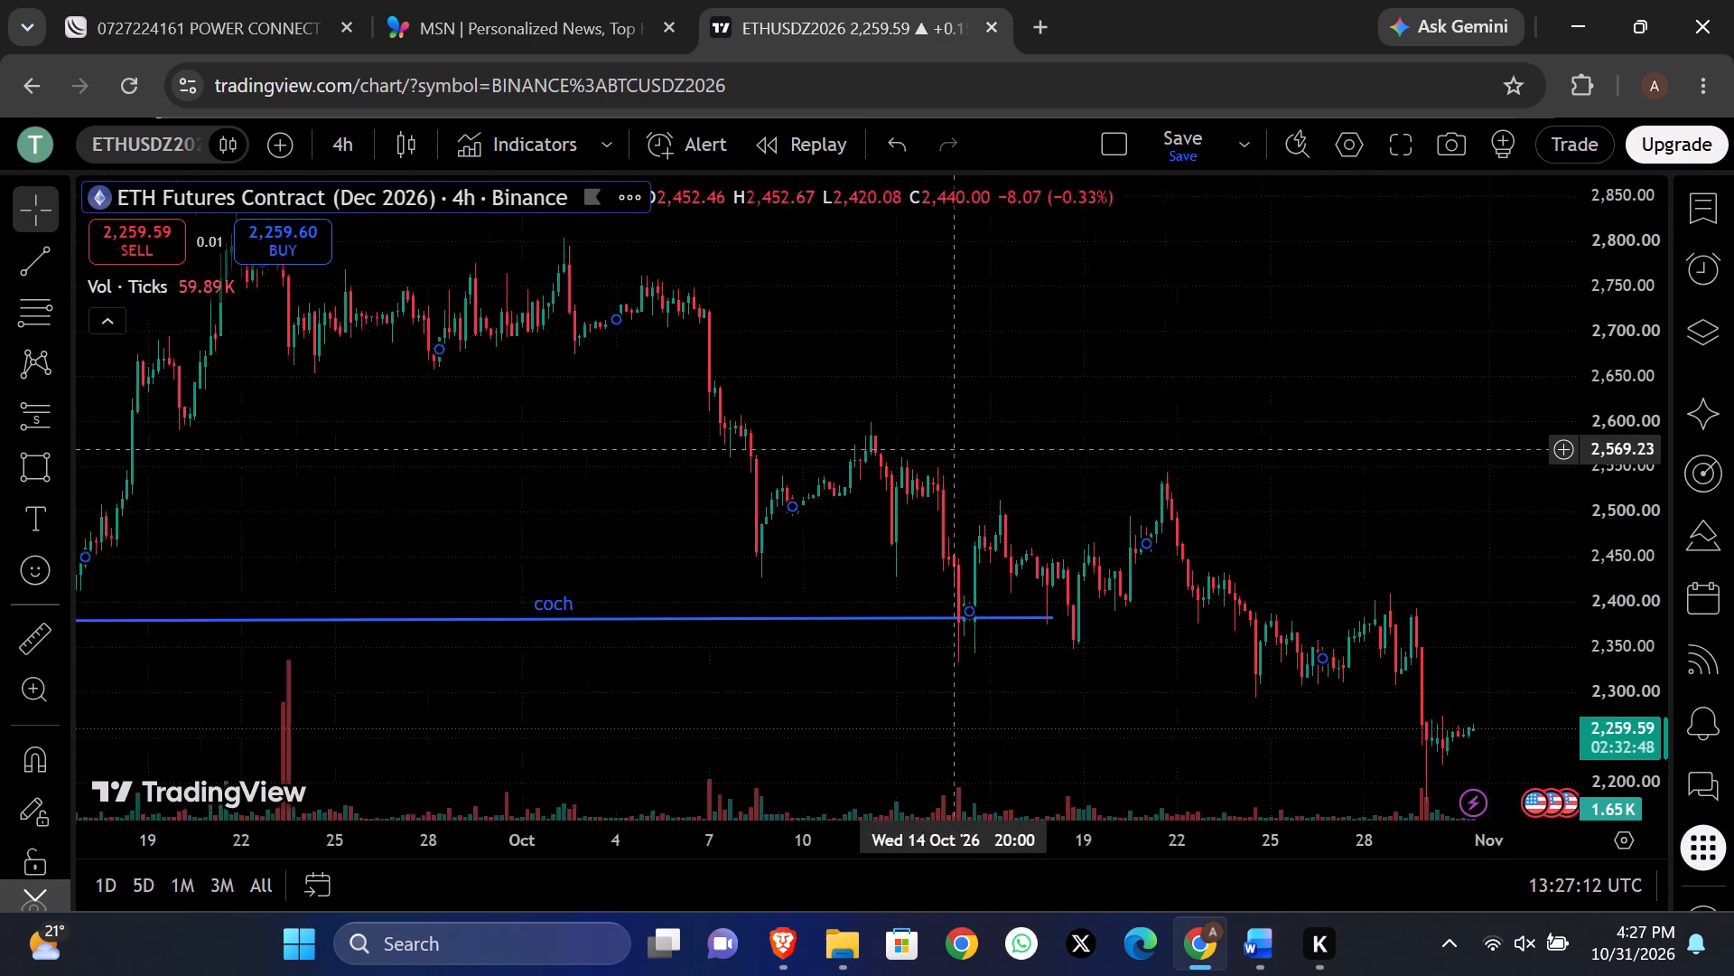
scroll(956, 449, "down", 5)
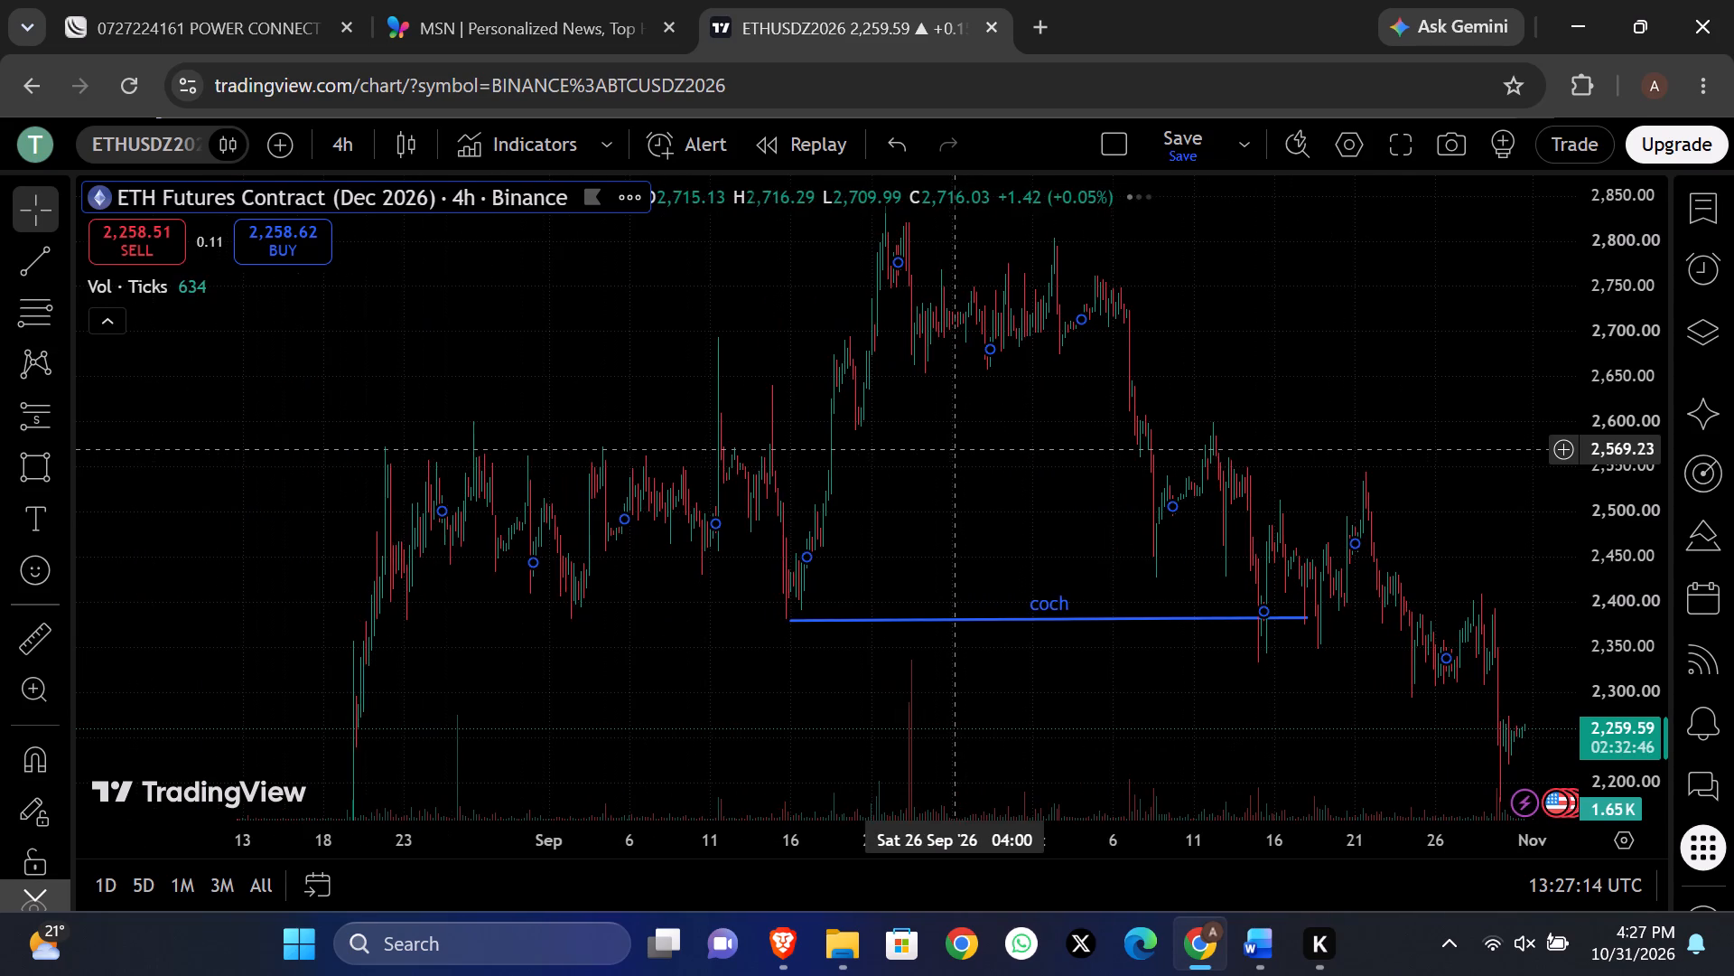
scroll(1140, 471, "up", 2)
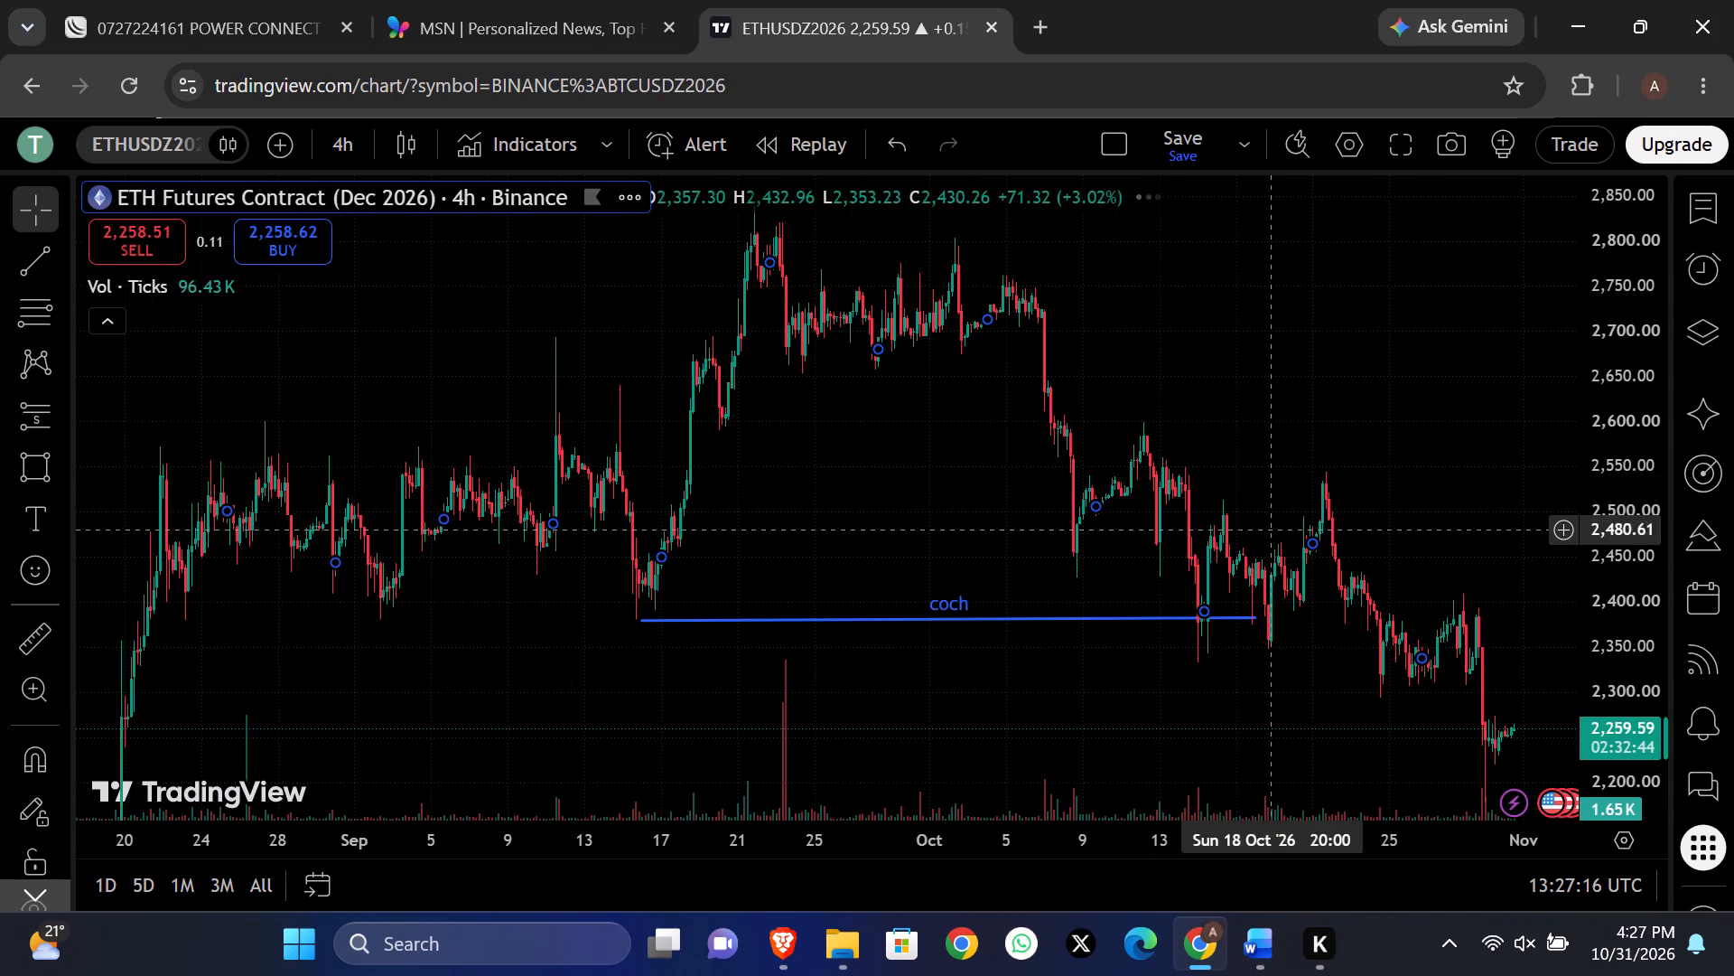
scroll(1632, 426, "down", 1)
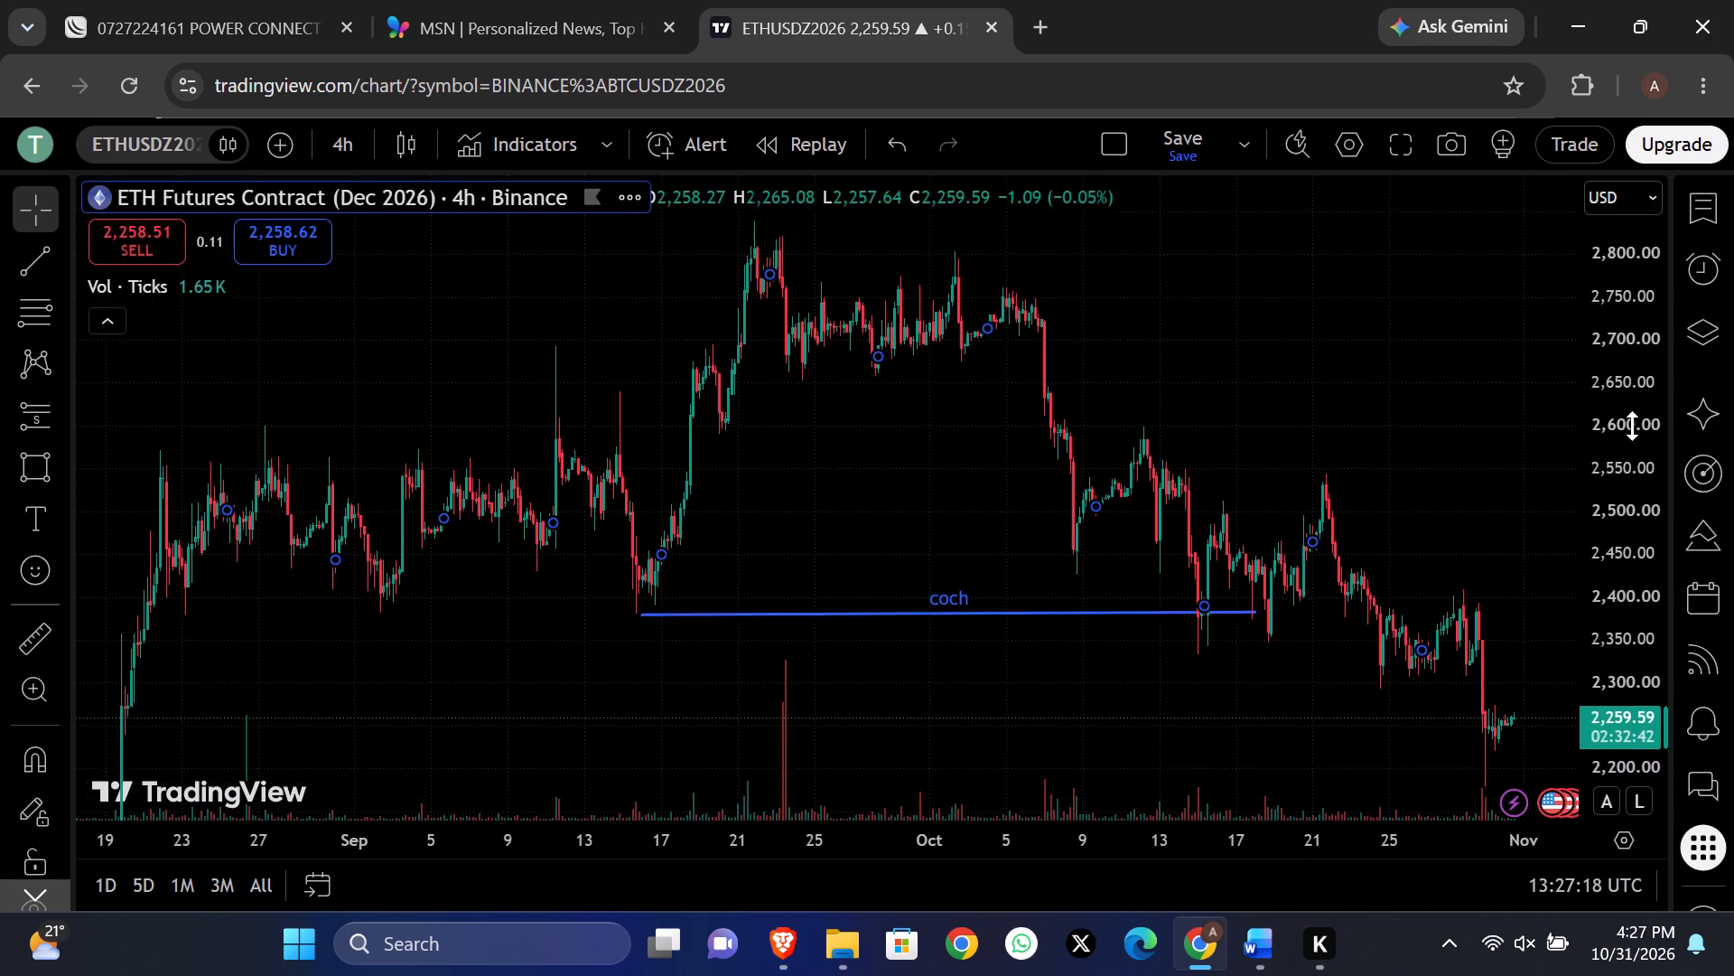
scroll(1632, 426, "down", 5)
left_click_drag(898, 661, 984, 633)
scroll(898, 661, "down", 2)
scroll(758, 683, "left", 1)
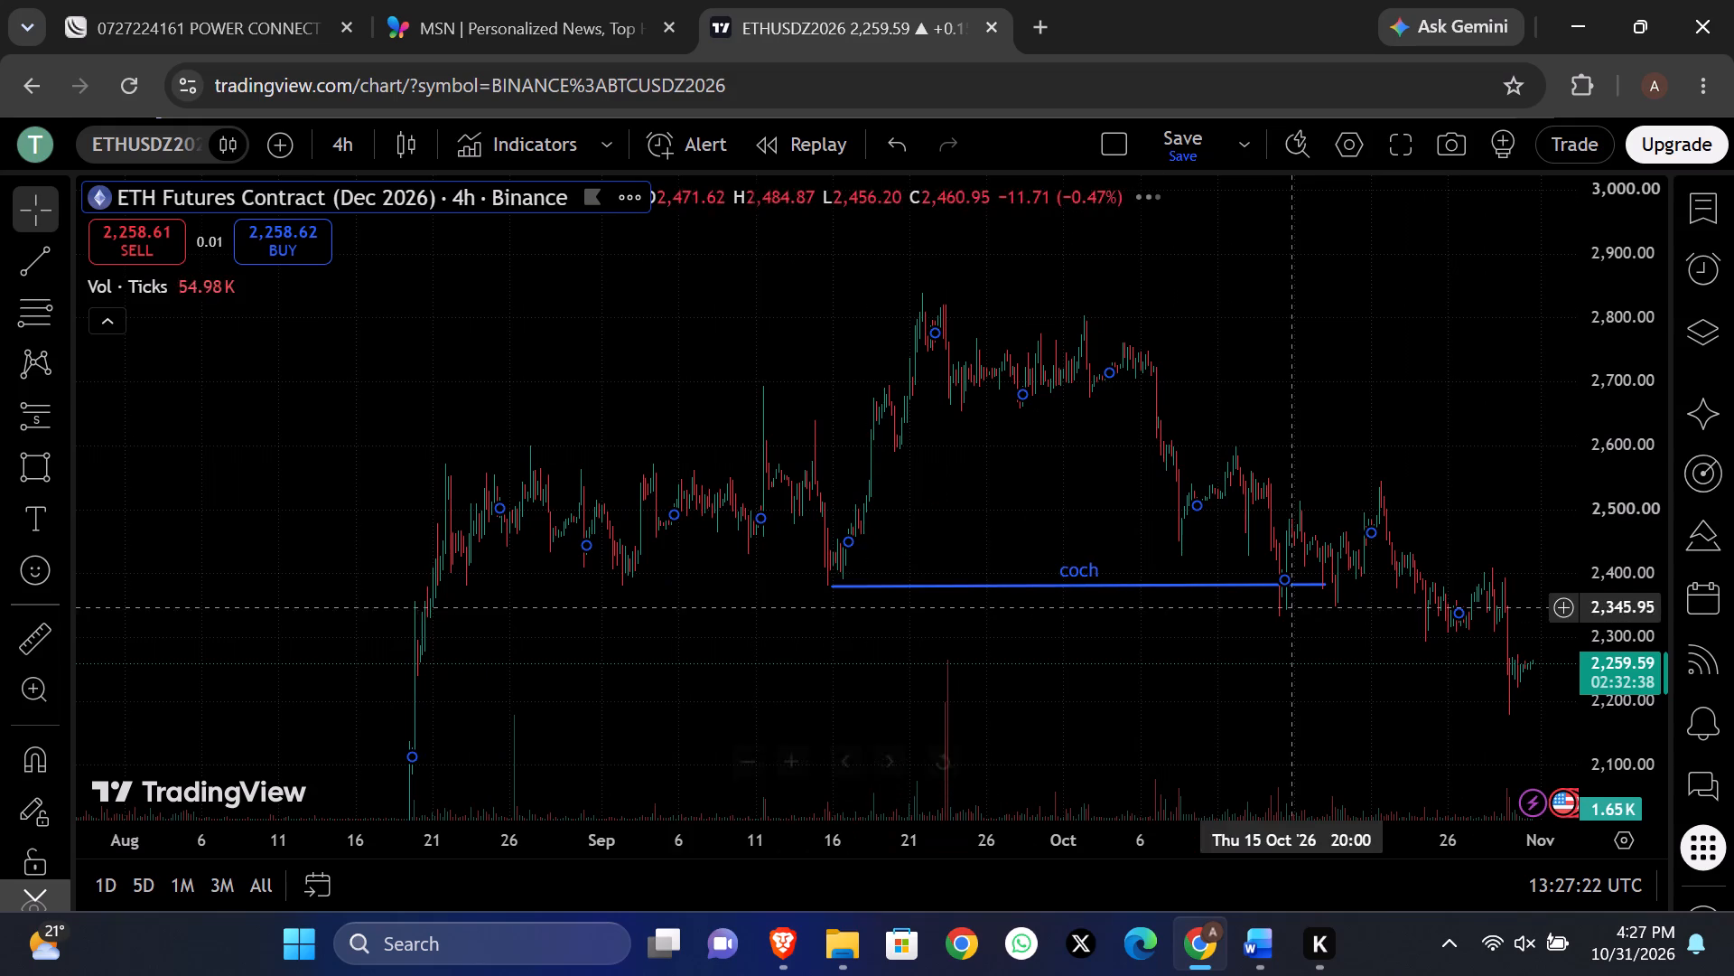
scroll(1295, 597, "up", 4)
left_click_drag(1574, 524, 1574, 502)
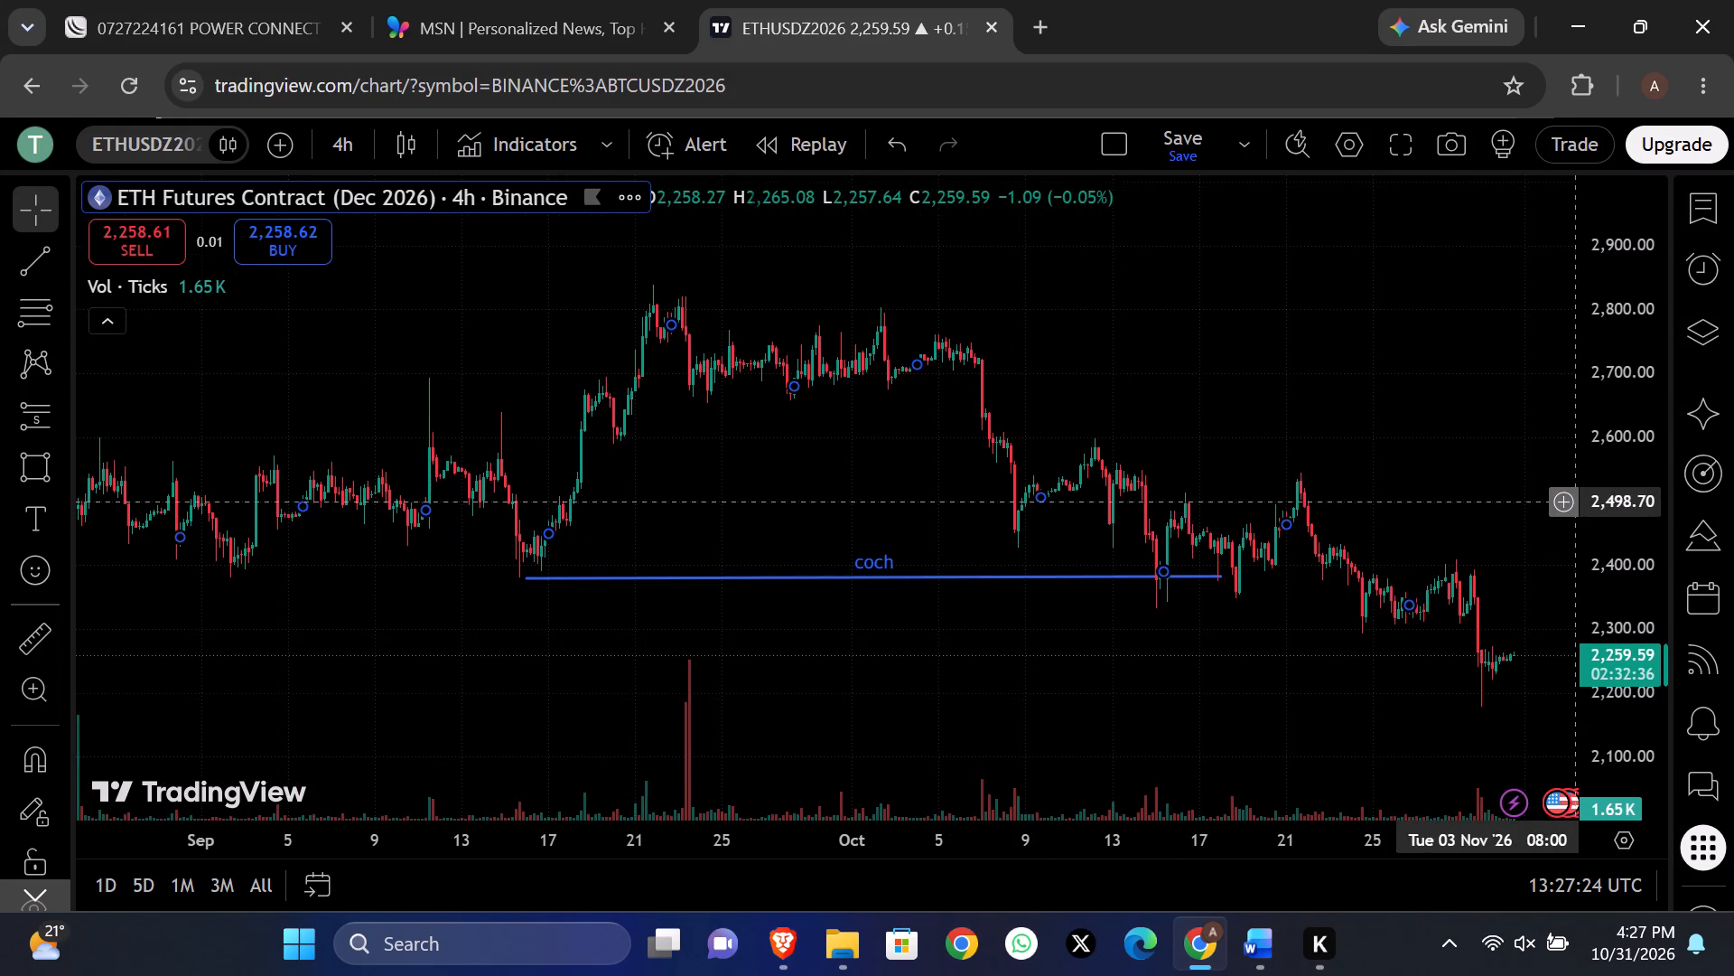
Draw a Fib Retracement from 20 Aug '26 at about 1,936 to 4 Oct '26 at about 2,833.
left_click_drag(1574, 502, 1569, 276)
scroll(1045, 524, "right", 1)
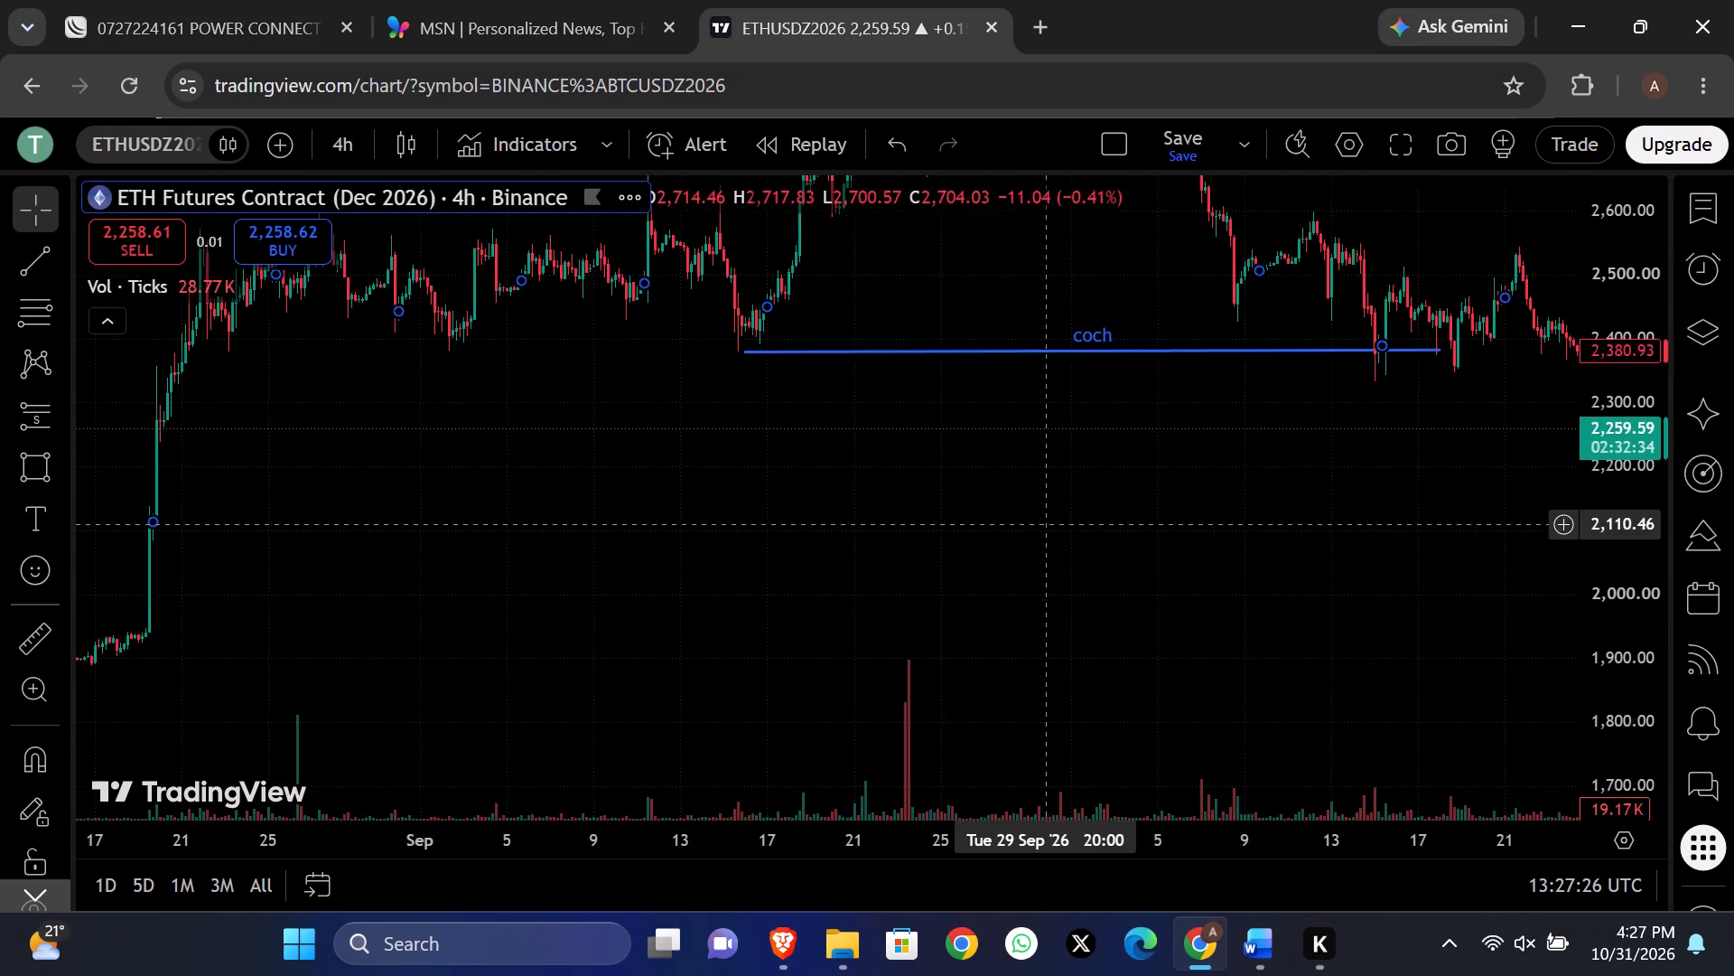
scroll(1045, 524, "right", 2)
scroll(1045, 524, "up", 1)
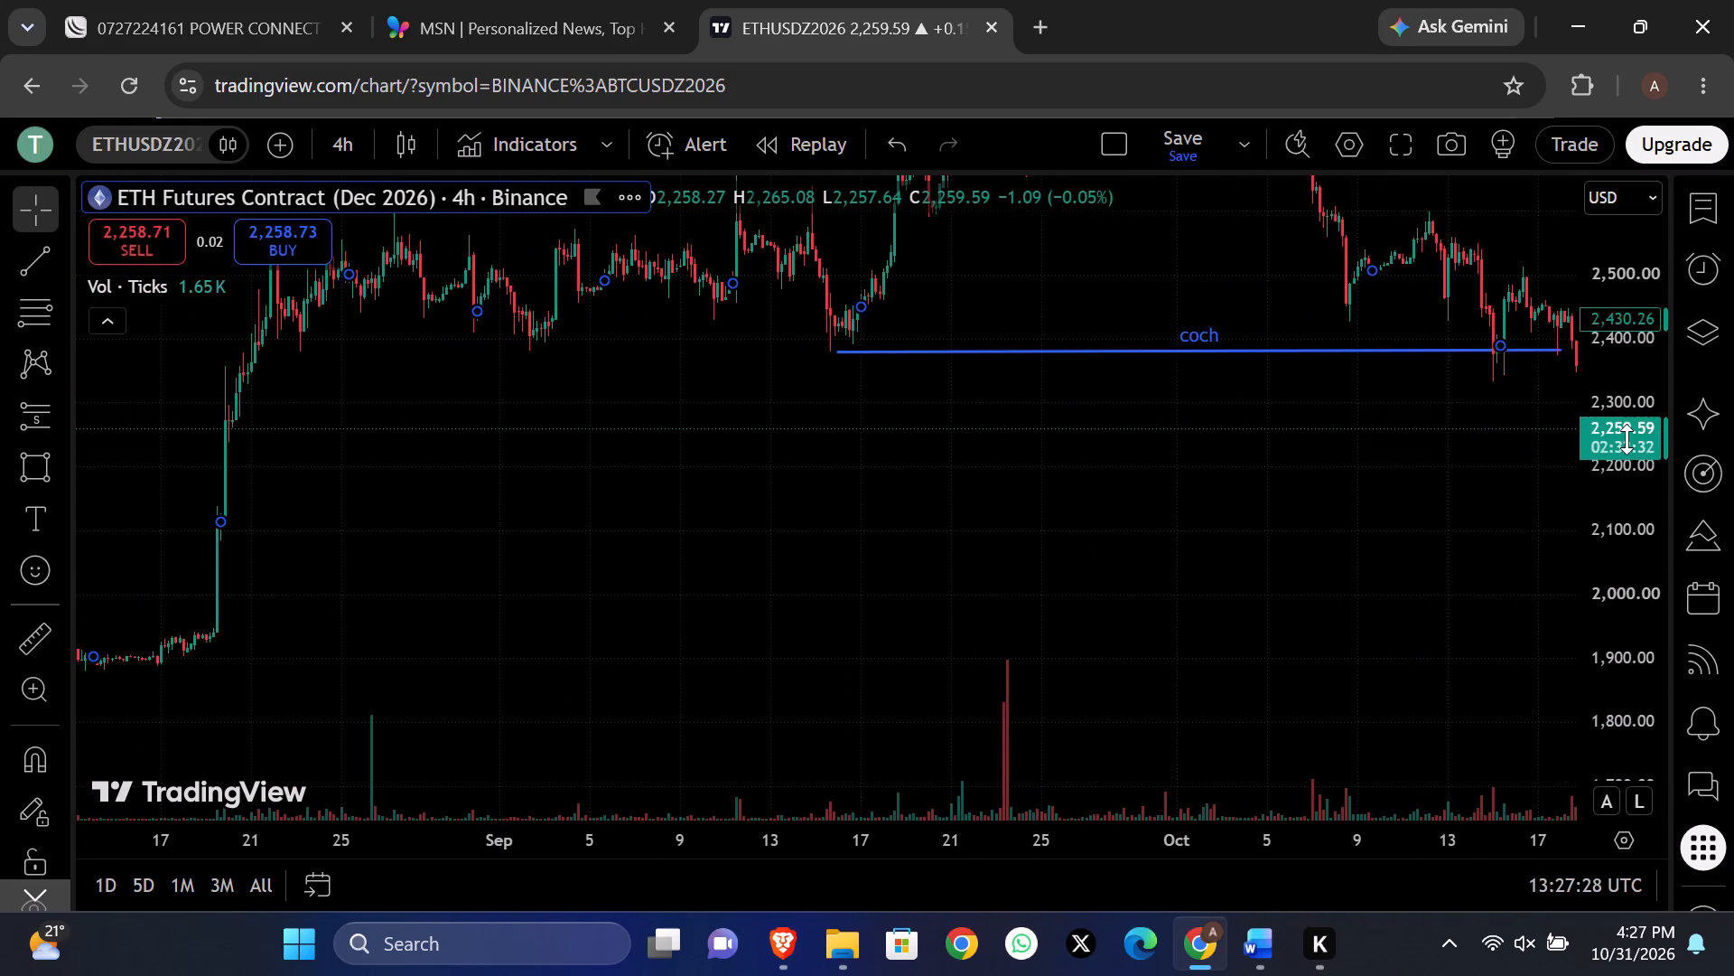
scroll(1627, 439, "down", 4)
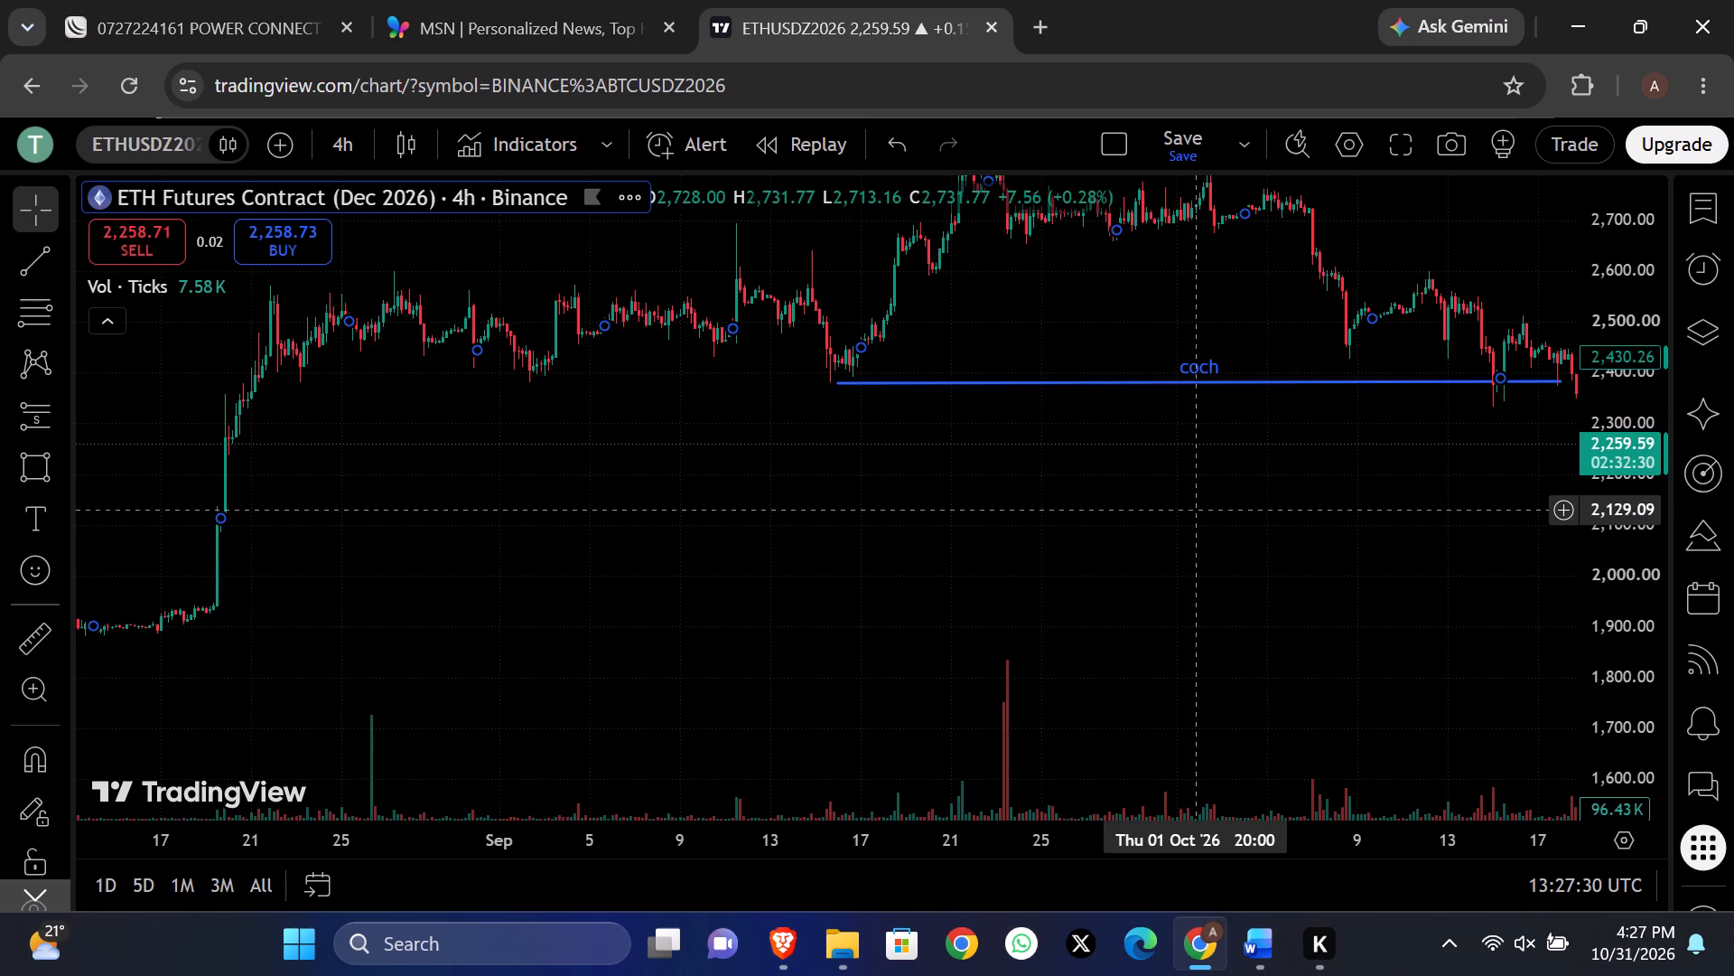
scroll(1195, 510, "down", 3)
left_click(1102, 529)
scroll(1102, 529, "up", 1)
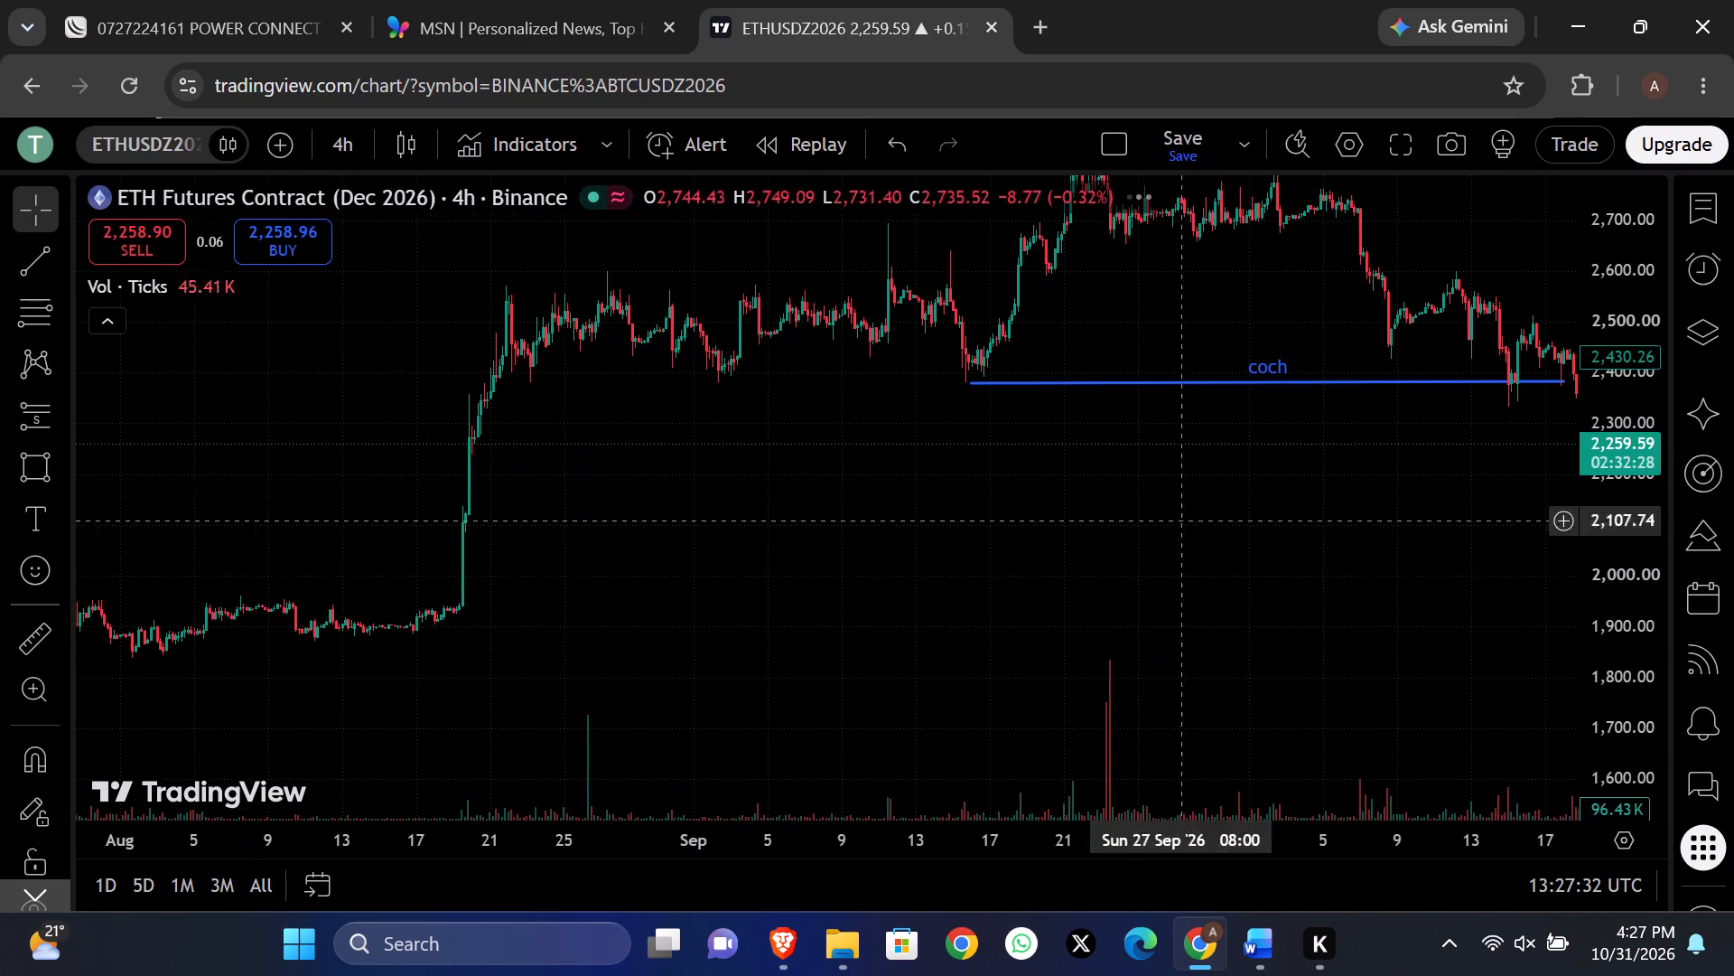
left_click_drag(1385, 485, 1404, 463)
scroll(1385, 485, "up", 1)
scroll(1404, 463, "down", 2)
left_click_drag(1629, 277, 1650, 419)
left_click(31, 309)
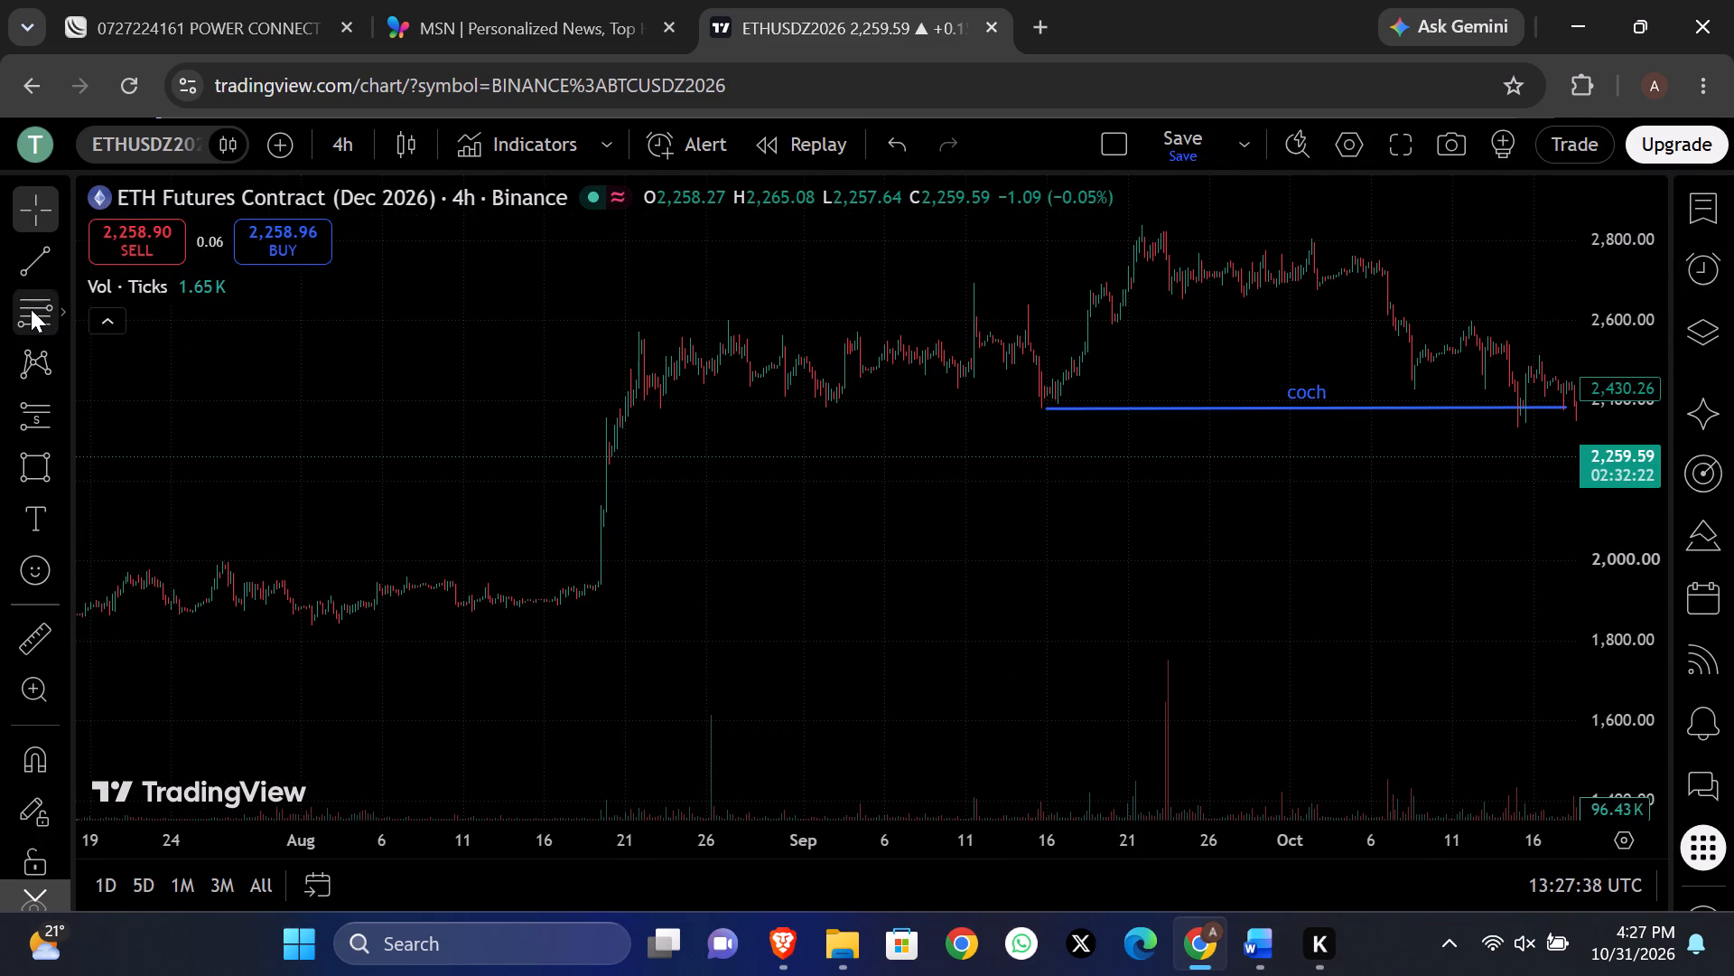
left_click(615, 587)
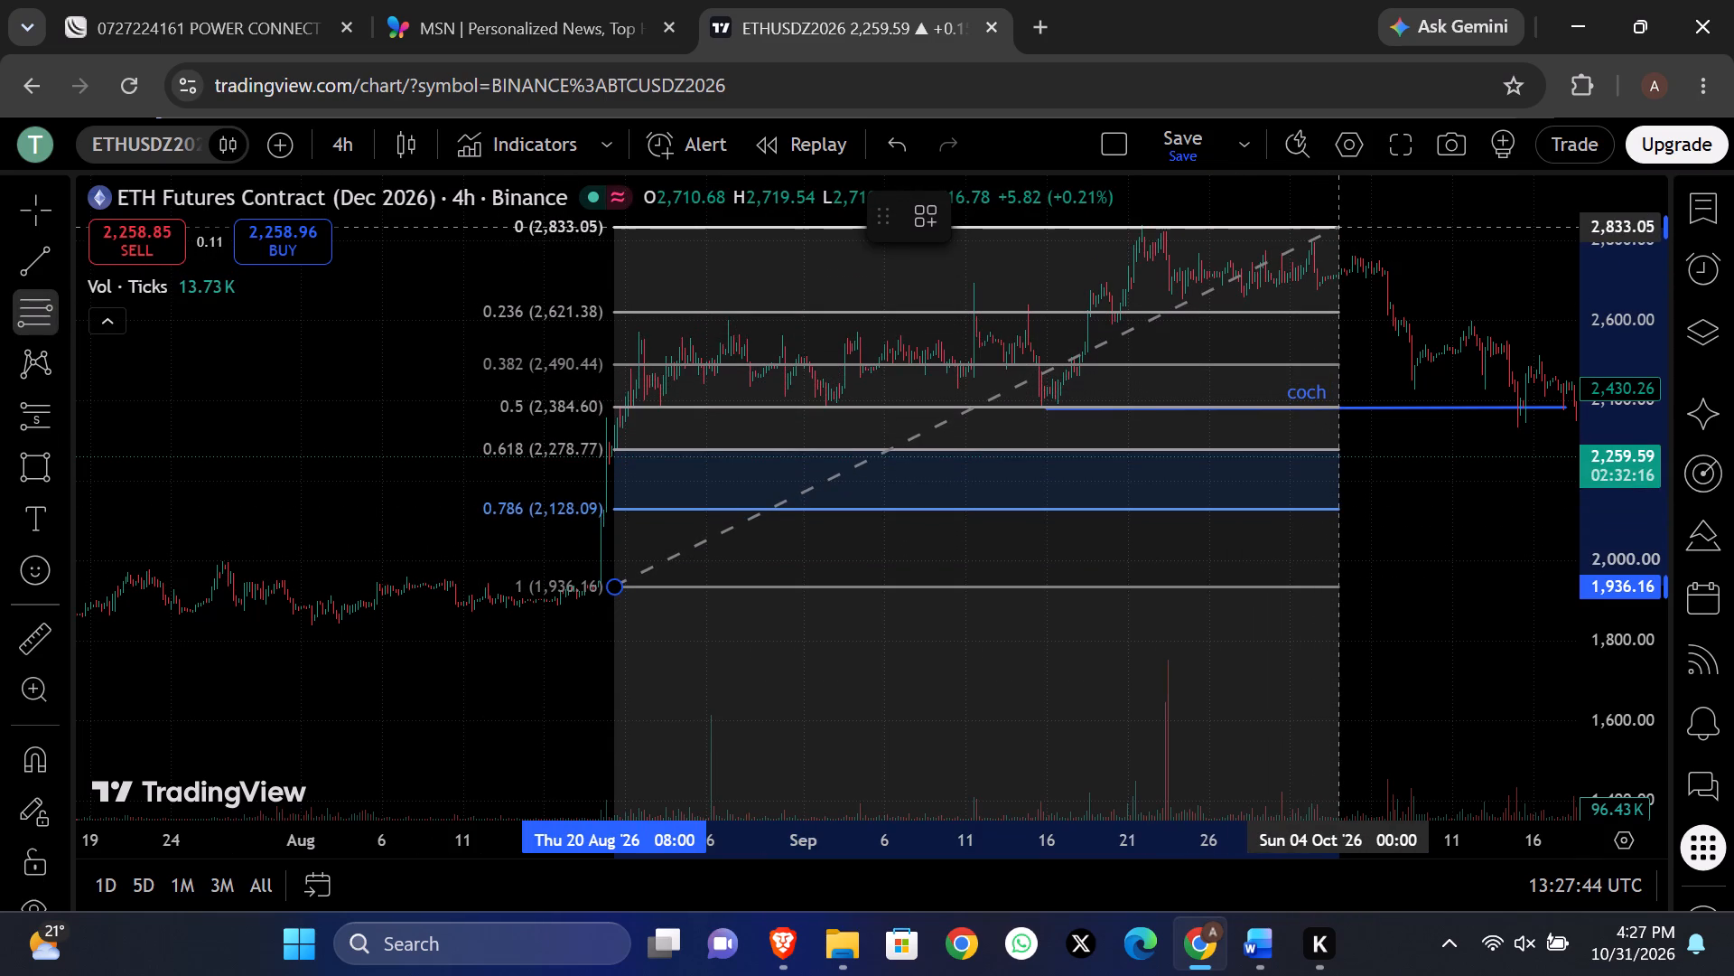
left_click(1338, 227)
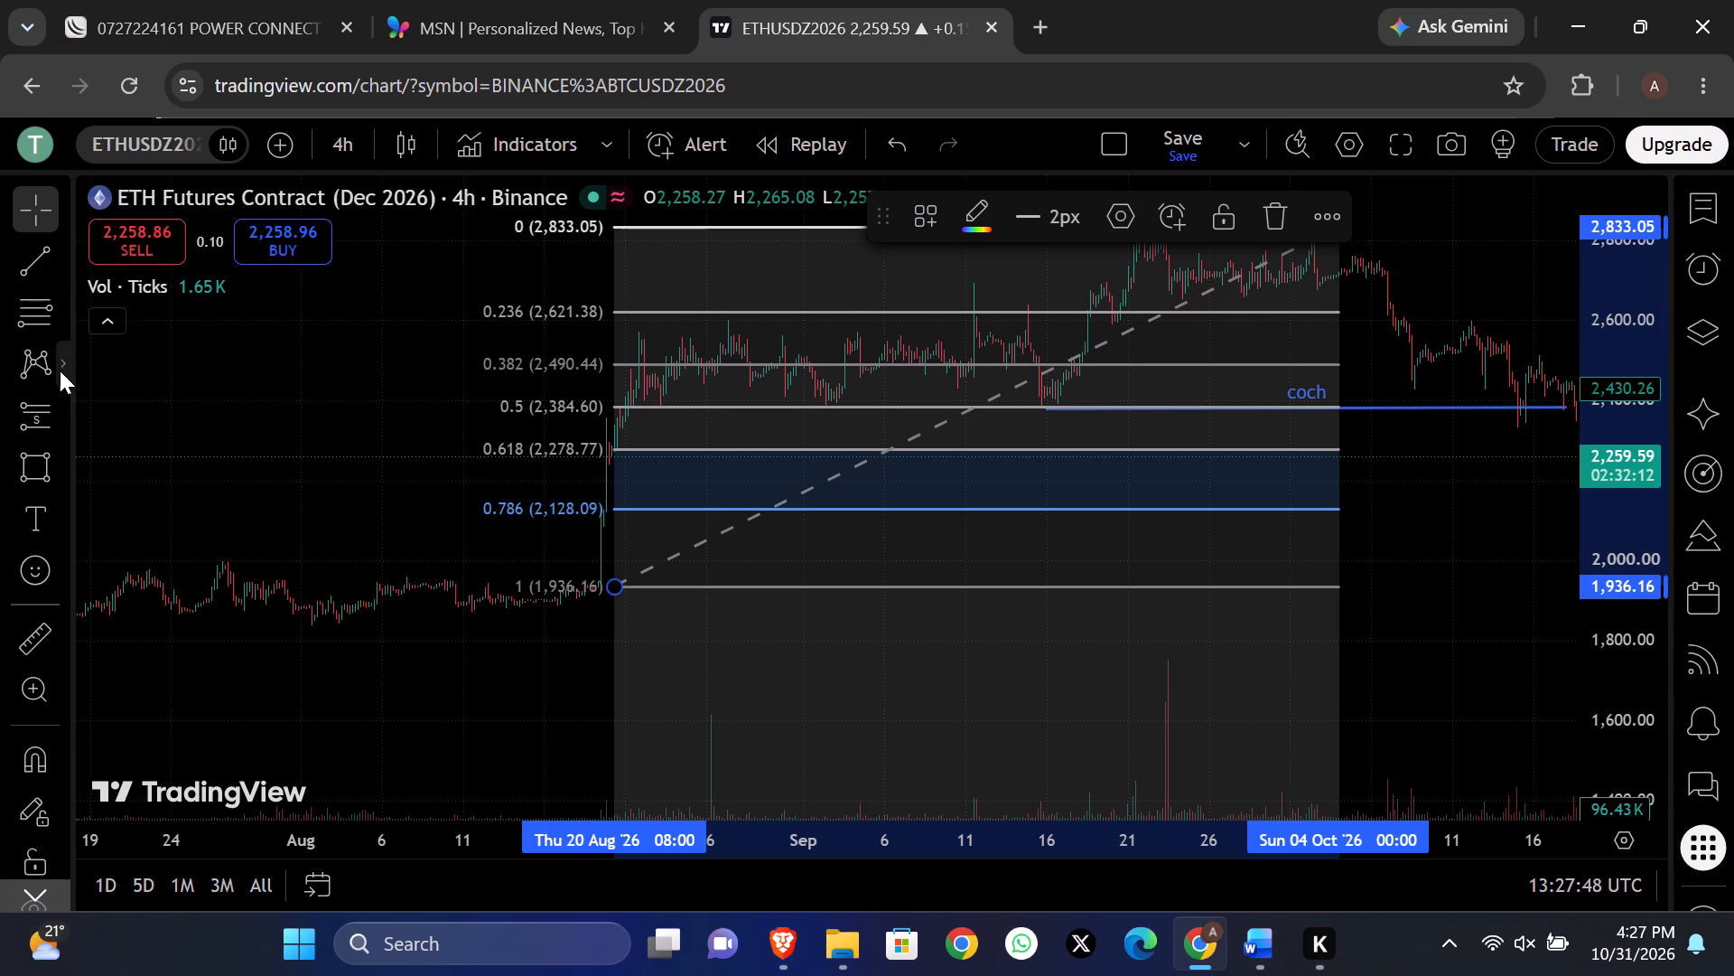
Draw a rectangle beside the 0.618–0.786 band from 12 Oct '26 at about 2,268 to 17 Oct '26 at about 1,902.
left_click(30, 465)
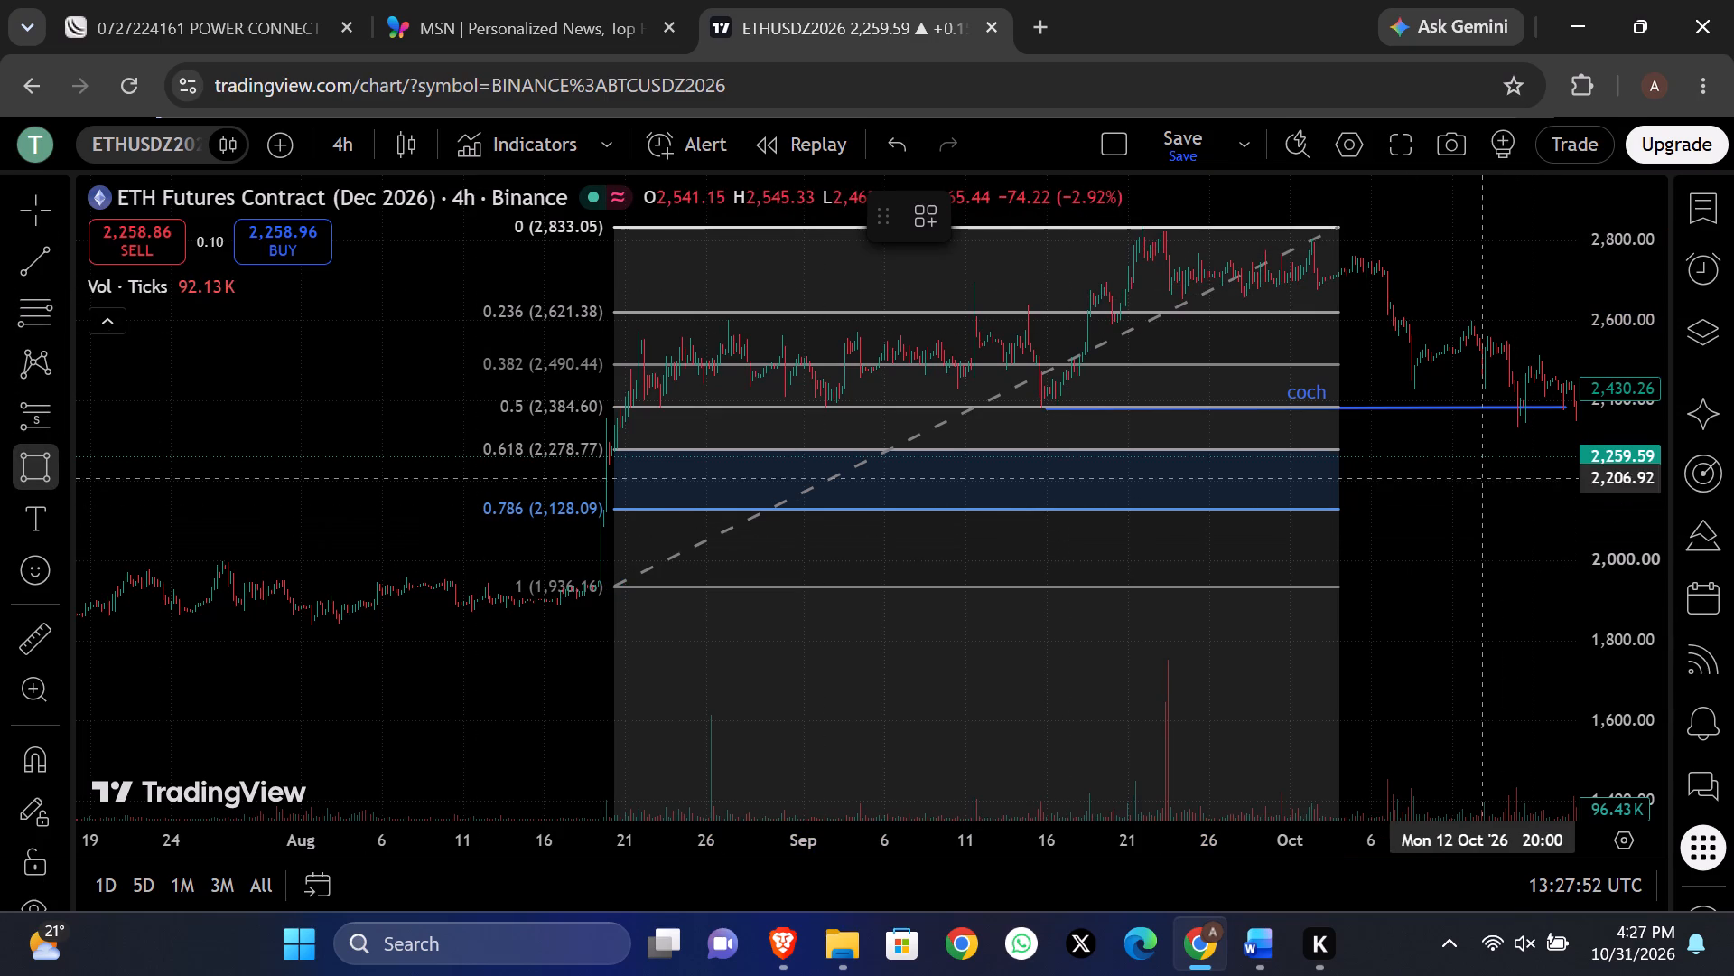
left_click_drag(1481, 454, 1478, 509)
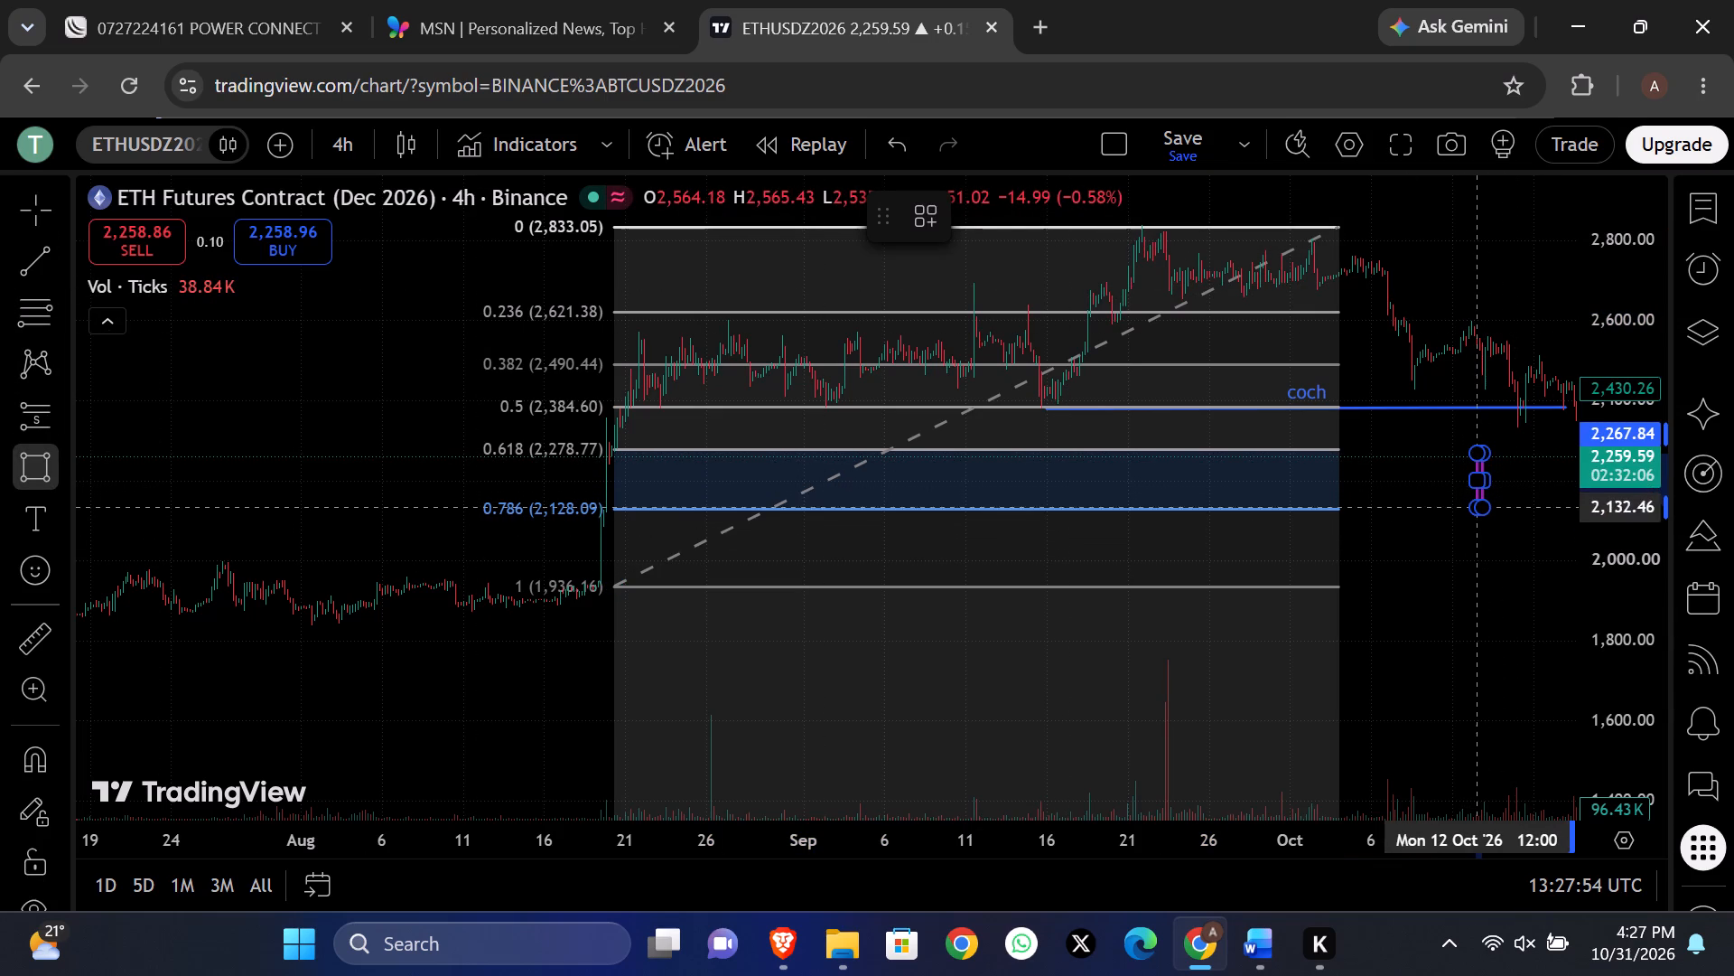
left_click_drag(1478, 509, 1609, 514)
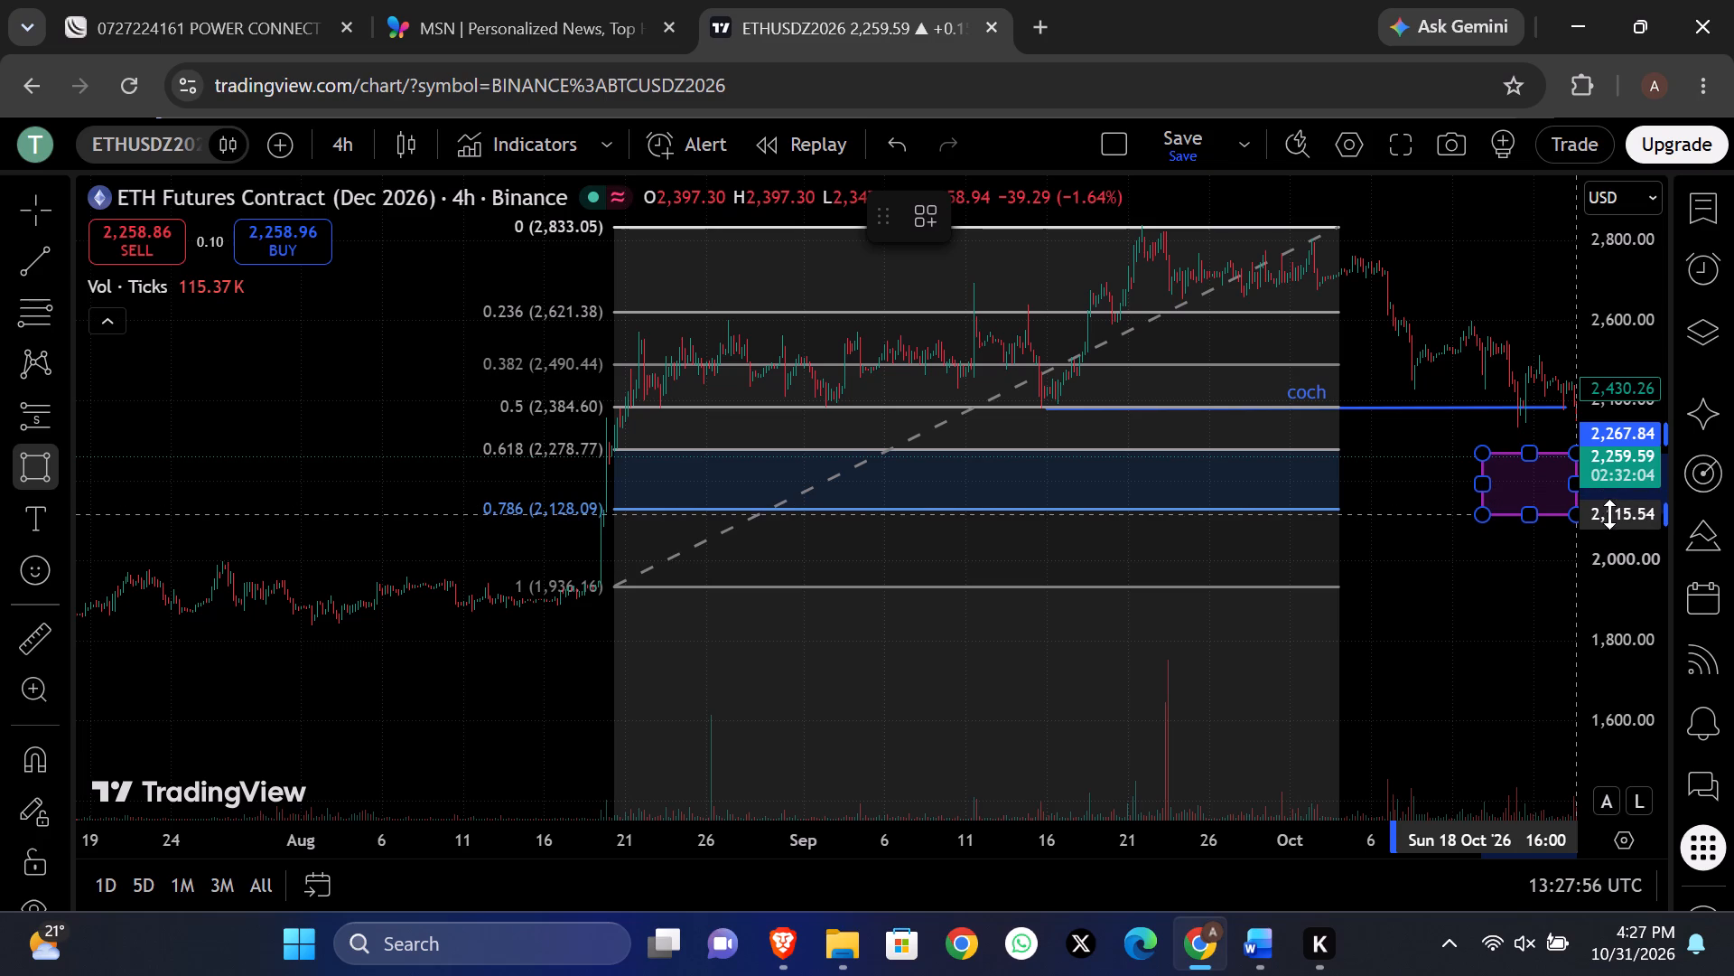
left_click_drag(1609, 514, 1616, 505)
left_click(1616, 505)
left_click(1550, 601)
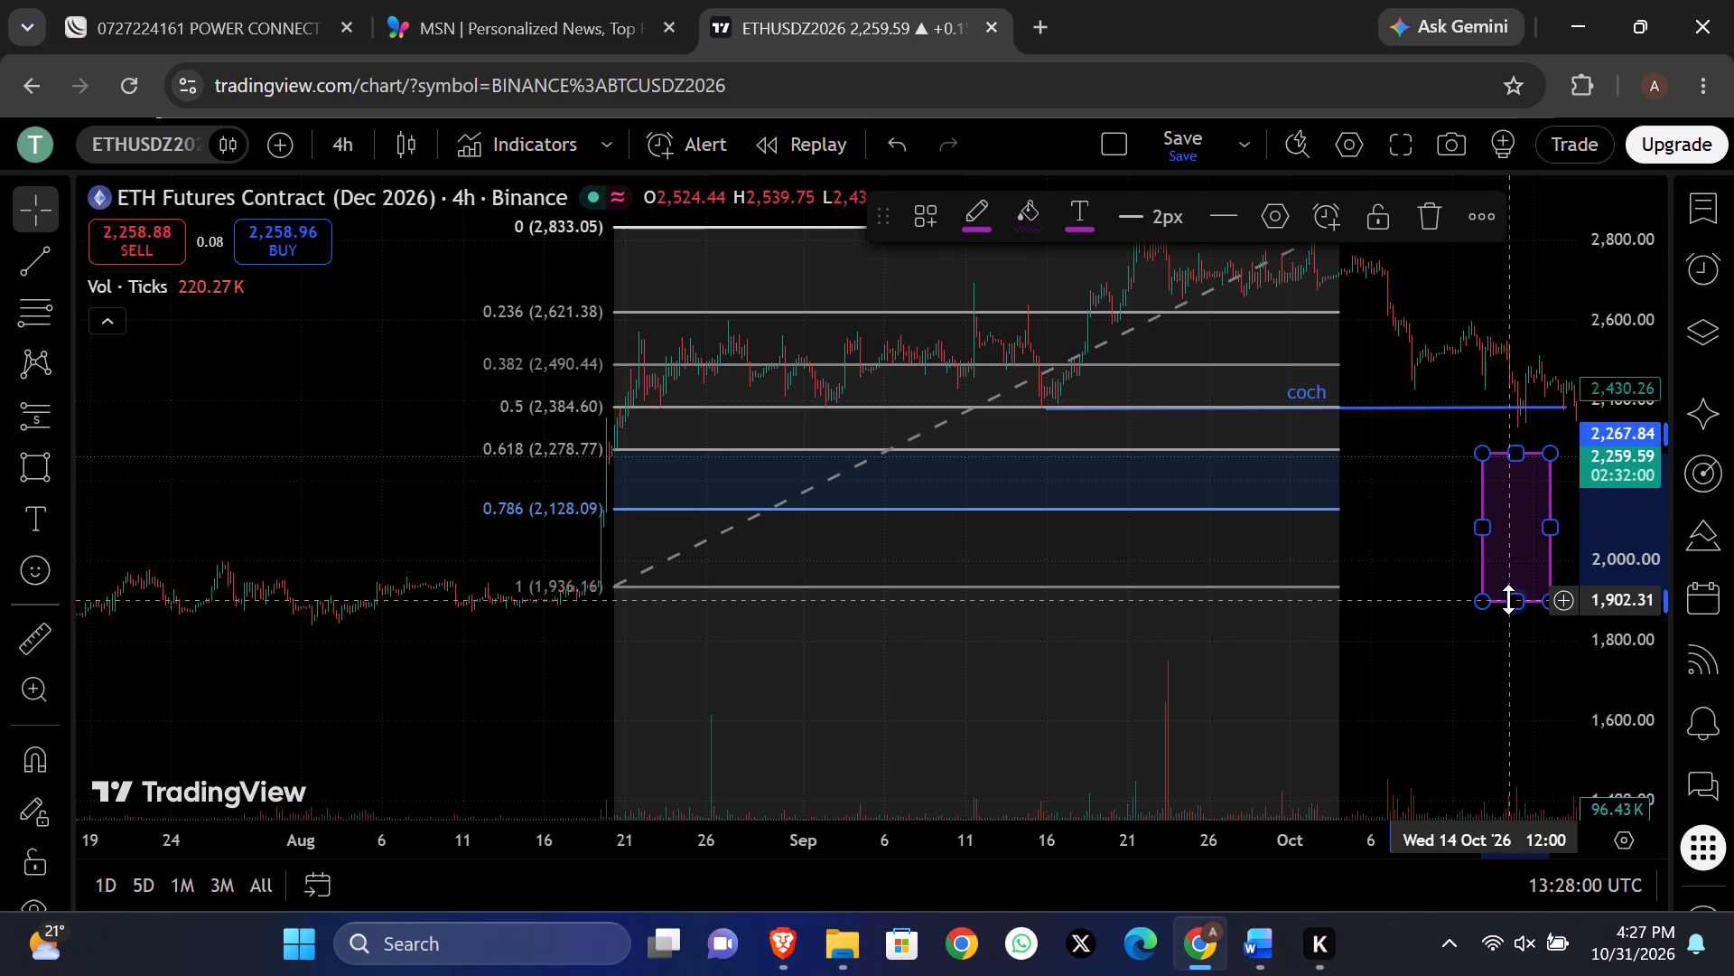
Fit the rectangle to the 0.618–0.786 band: raise its lower edge to about 2,132 and move its start back to 5 Oct '26.
left_click_drag(1517, 599, 1524, 515)
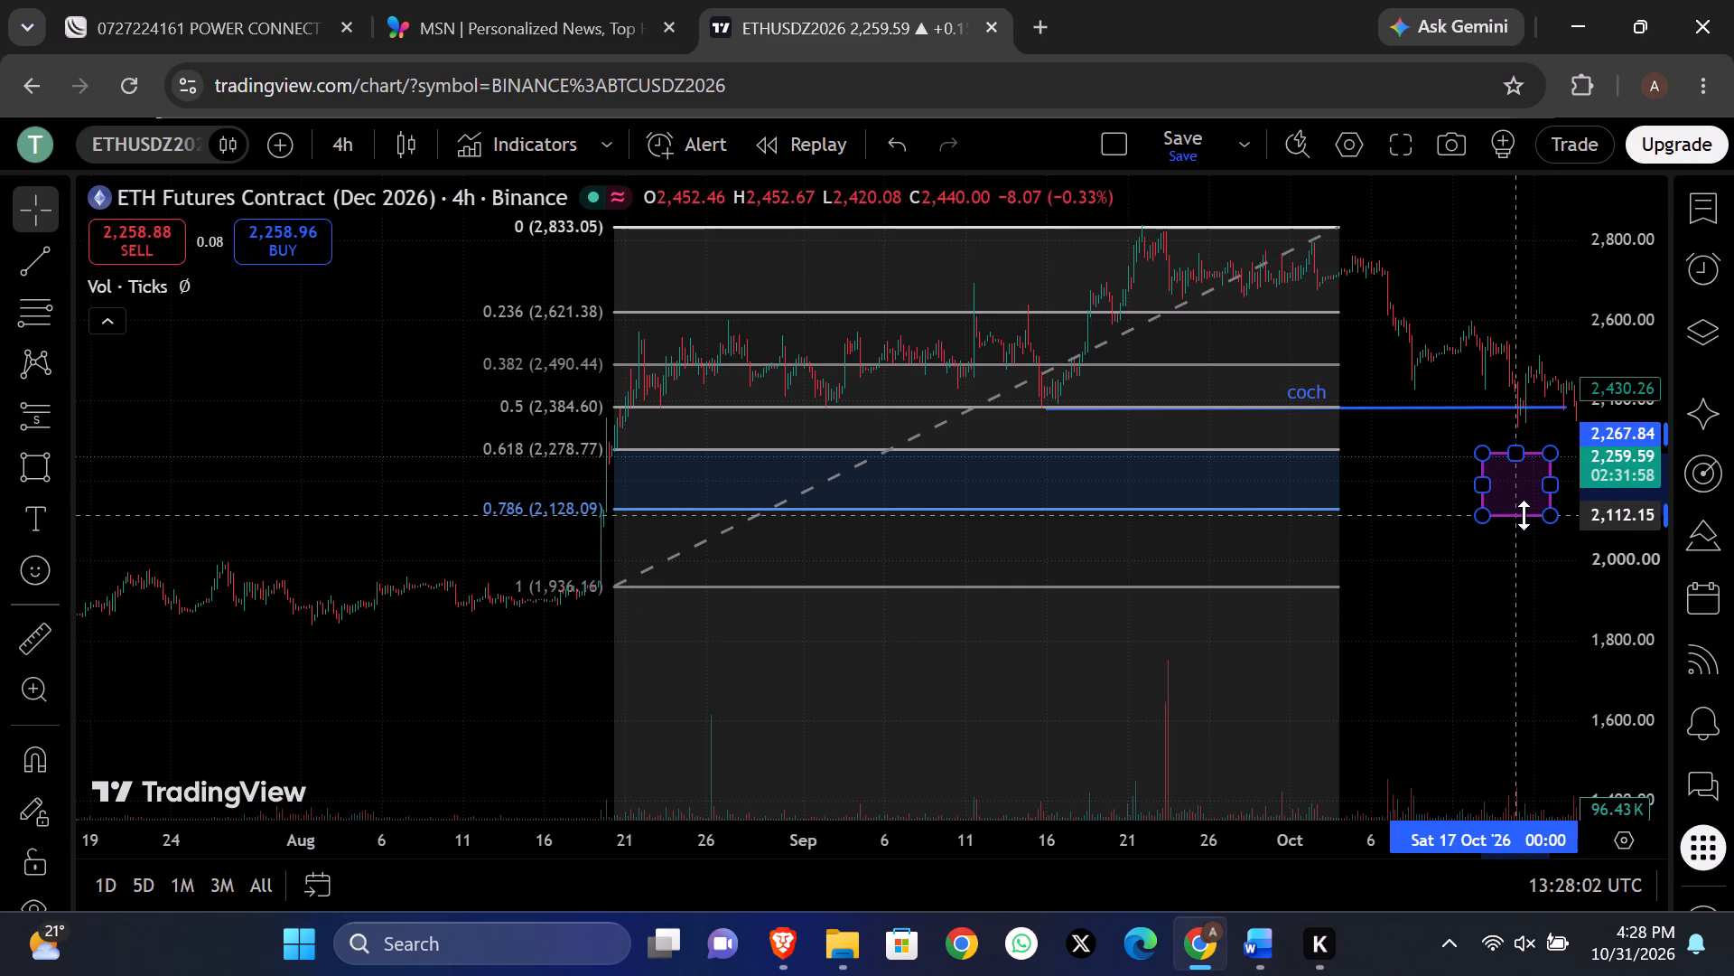
left_click_drag(1524, 515, 1524, 513)
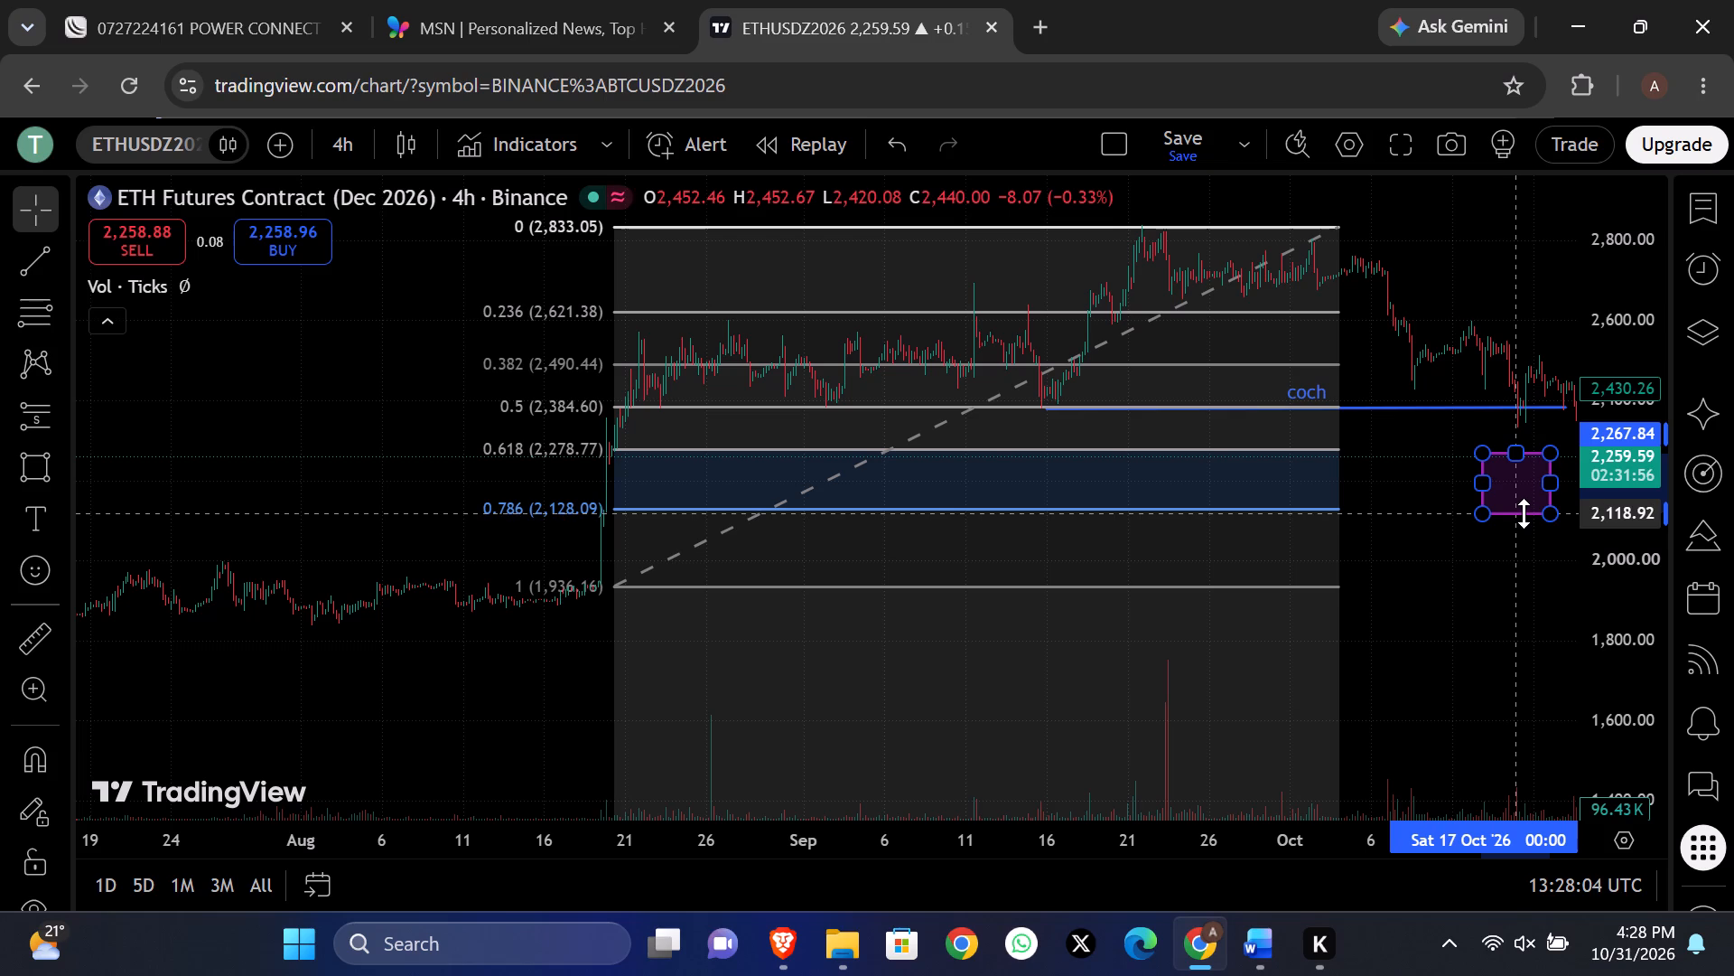
left_click_drag(1524, 513, 1525, 507)
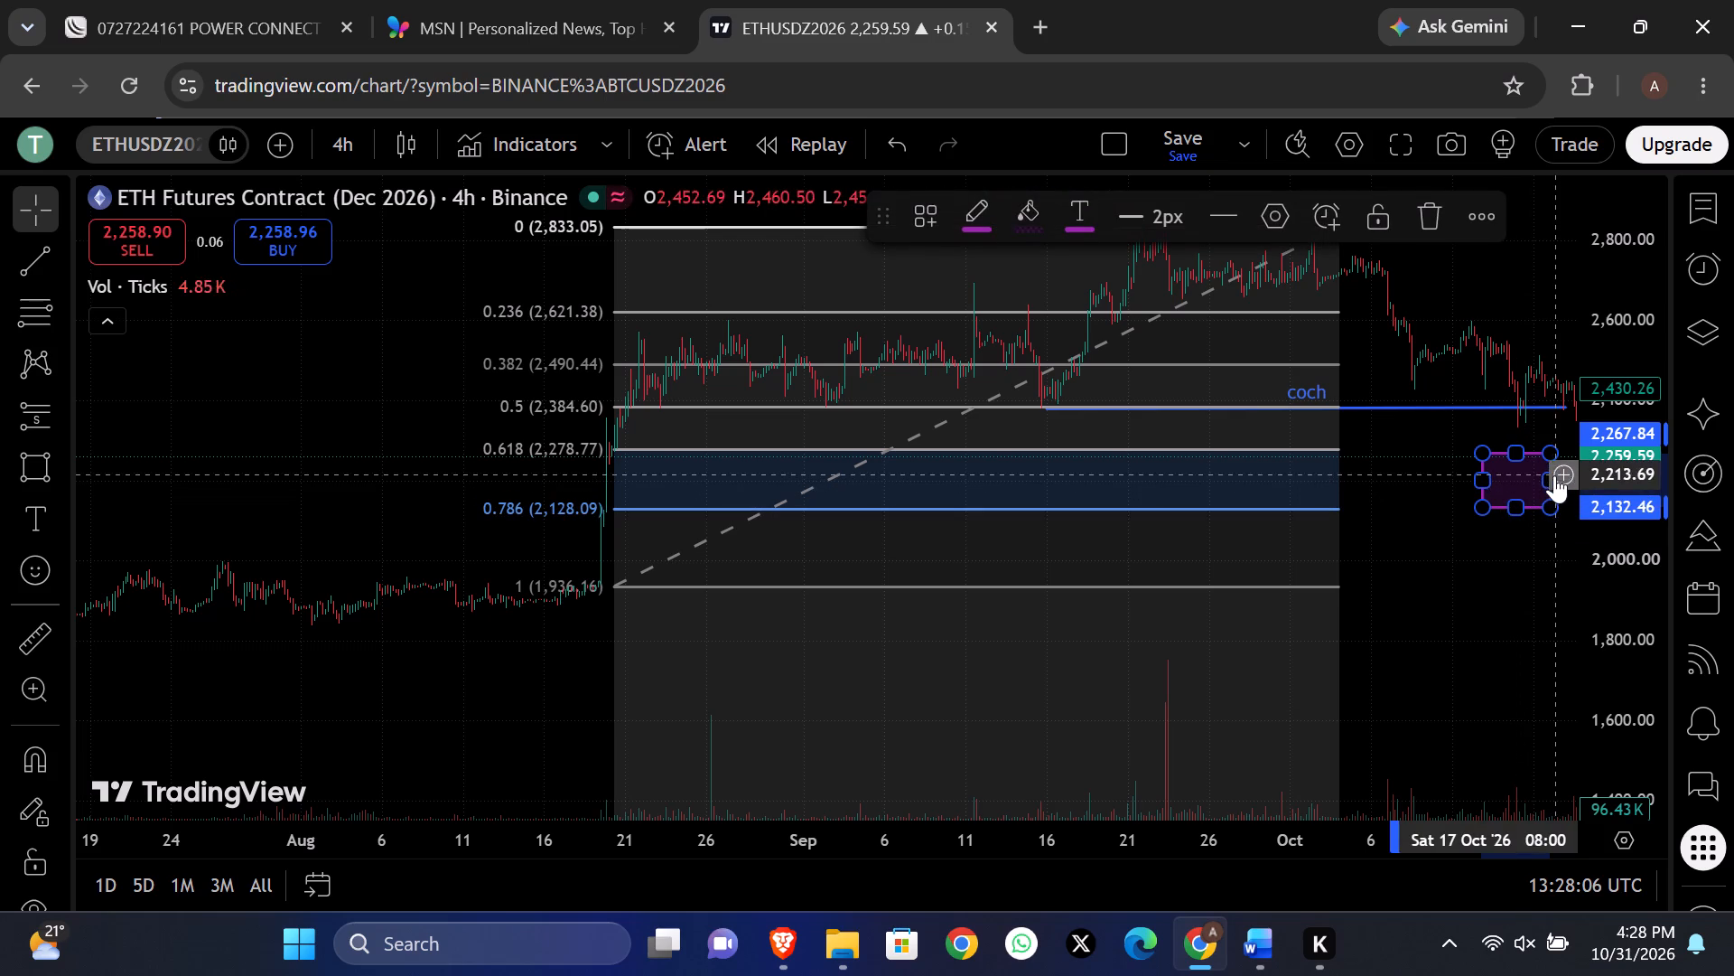
left_click_drag(1478, 480, 1356, 484)
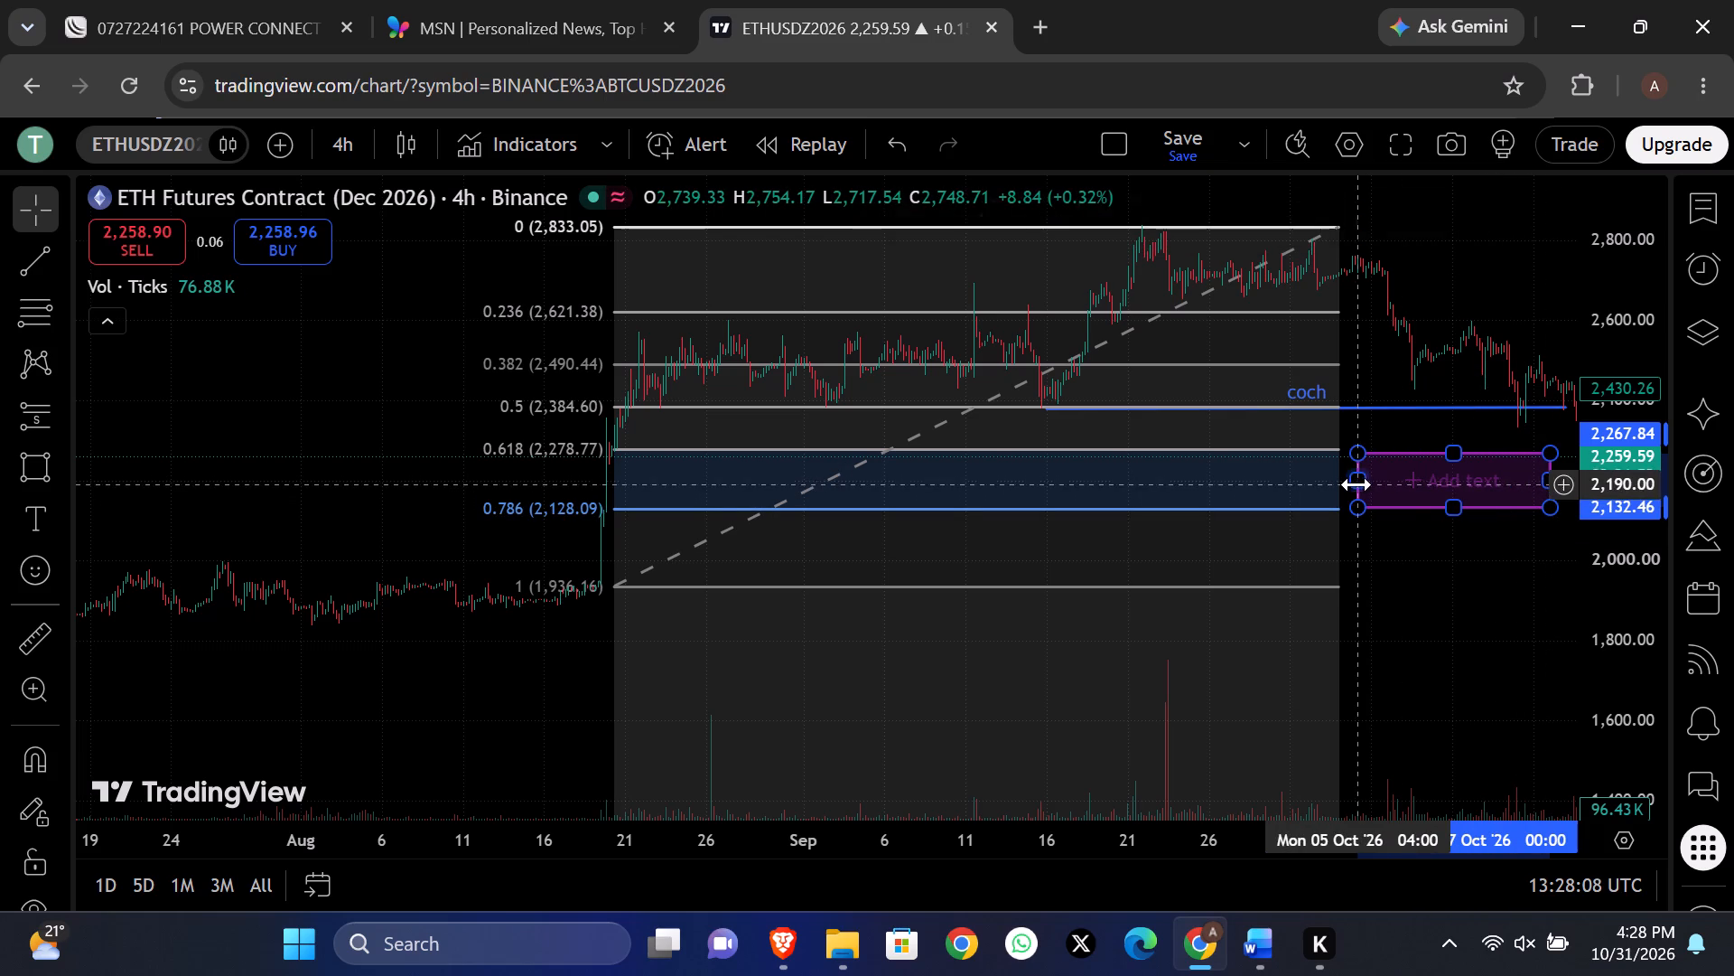
left_click(1419, 558)
Delete the Fib Retracement, keeping the purple zone rectangle.
left_click(1289, 326)
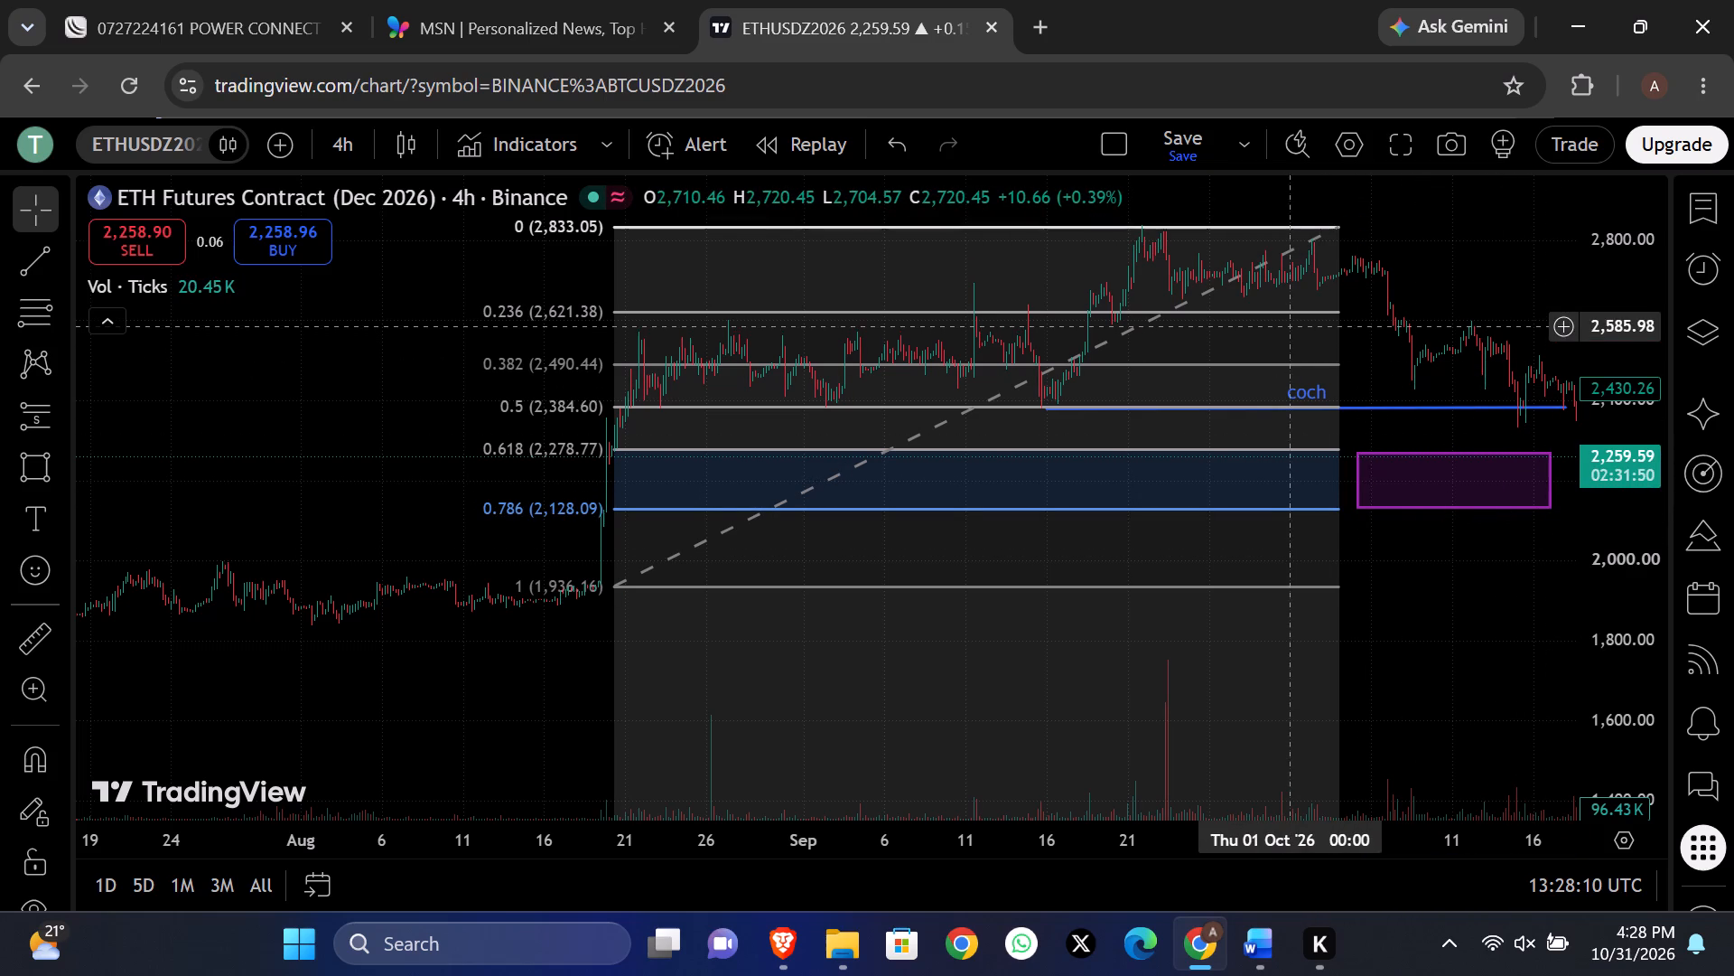
left_click(1338, 225)
left_click(1284, 211)
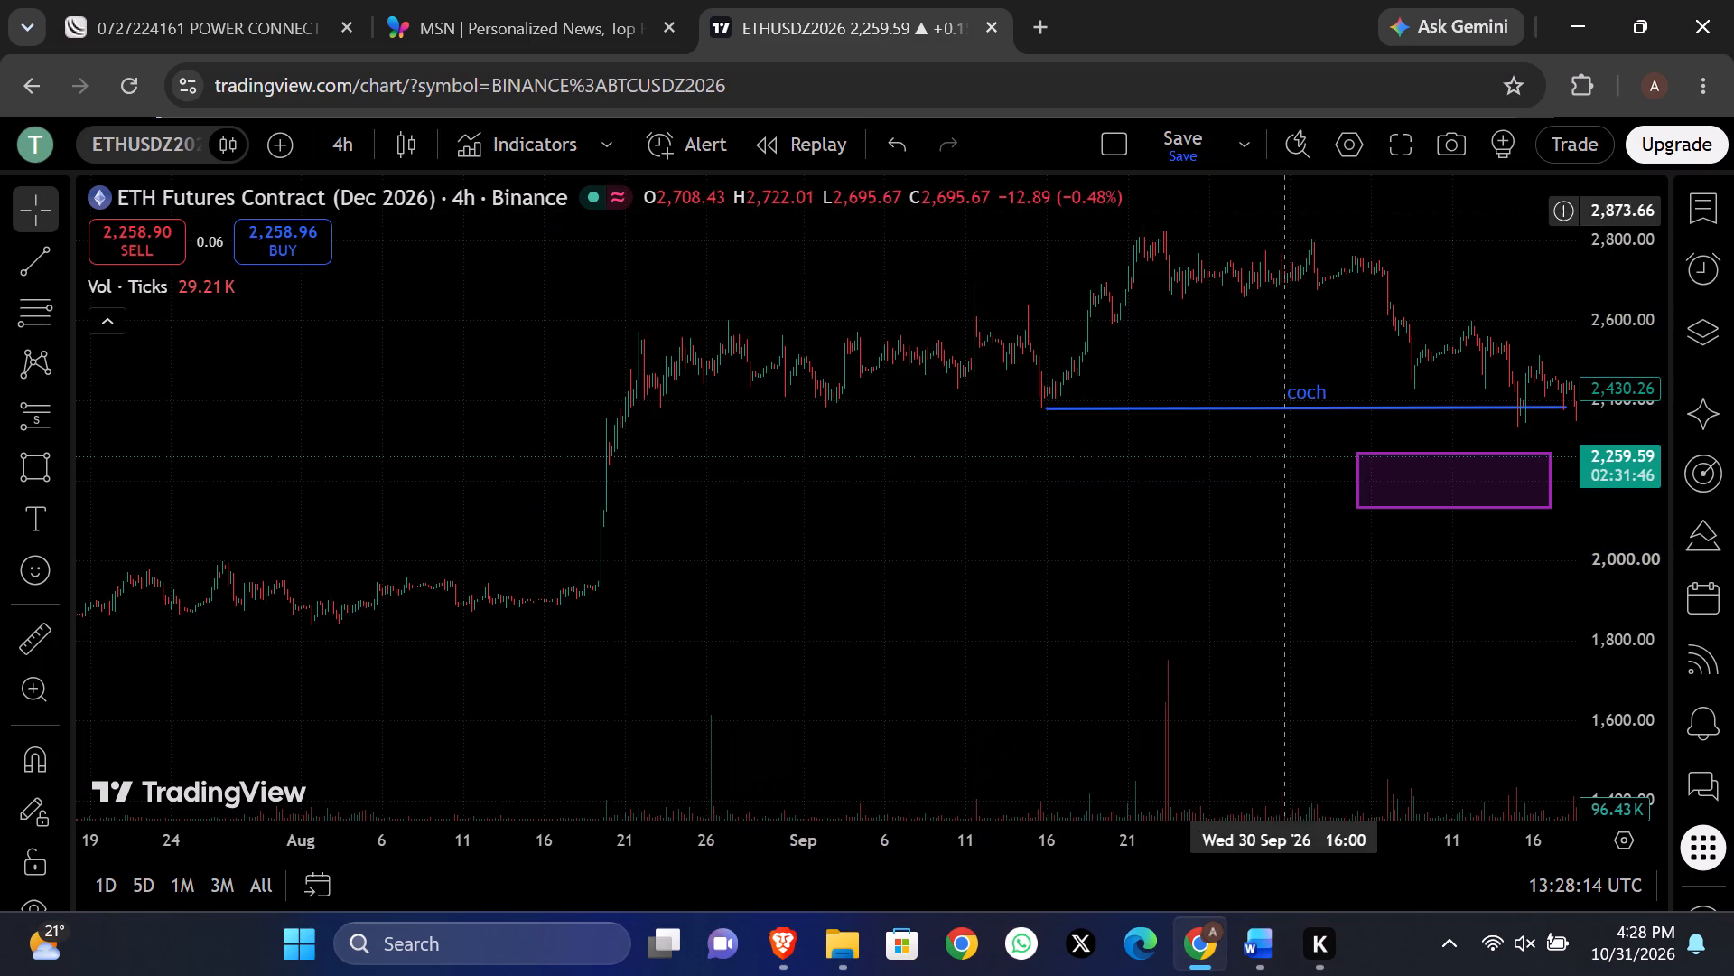
Examine the ETH price action relative to the "coch" line and the purple zone, from July to the end of October '26.
scroll(1528, 406, "down", 6)
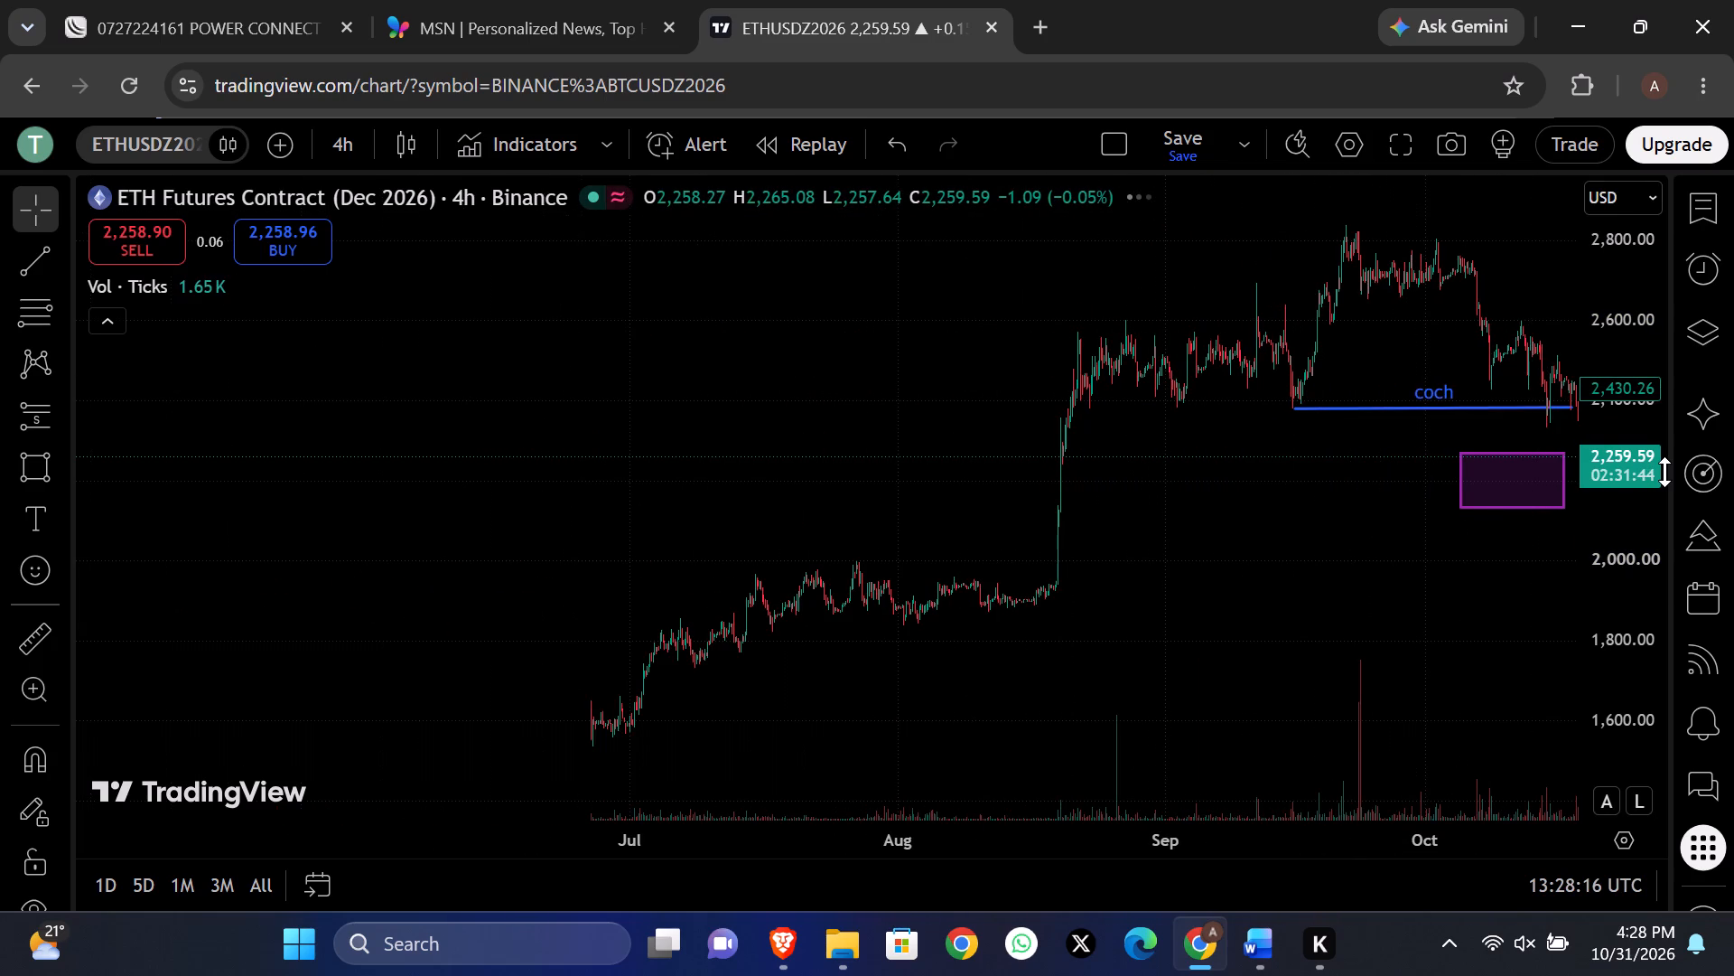
scroll(1664, 472, "up", 9)
scroll(1403, 519, "up", 2)
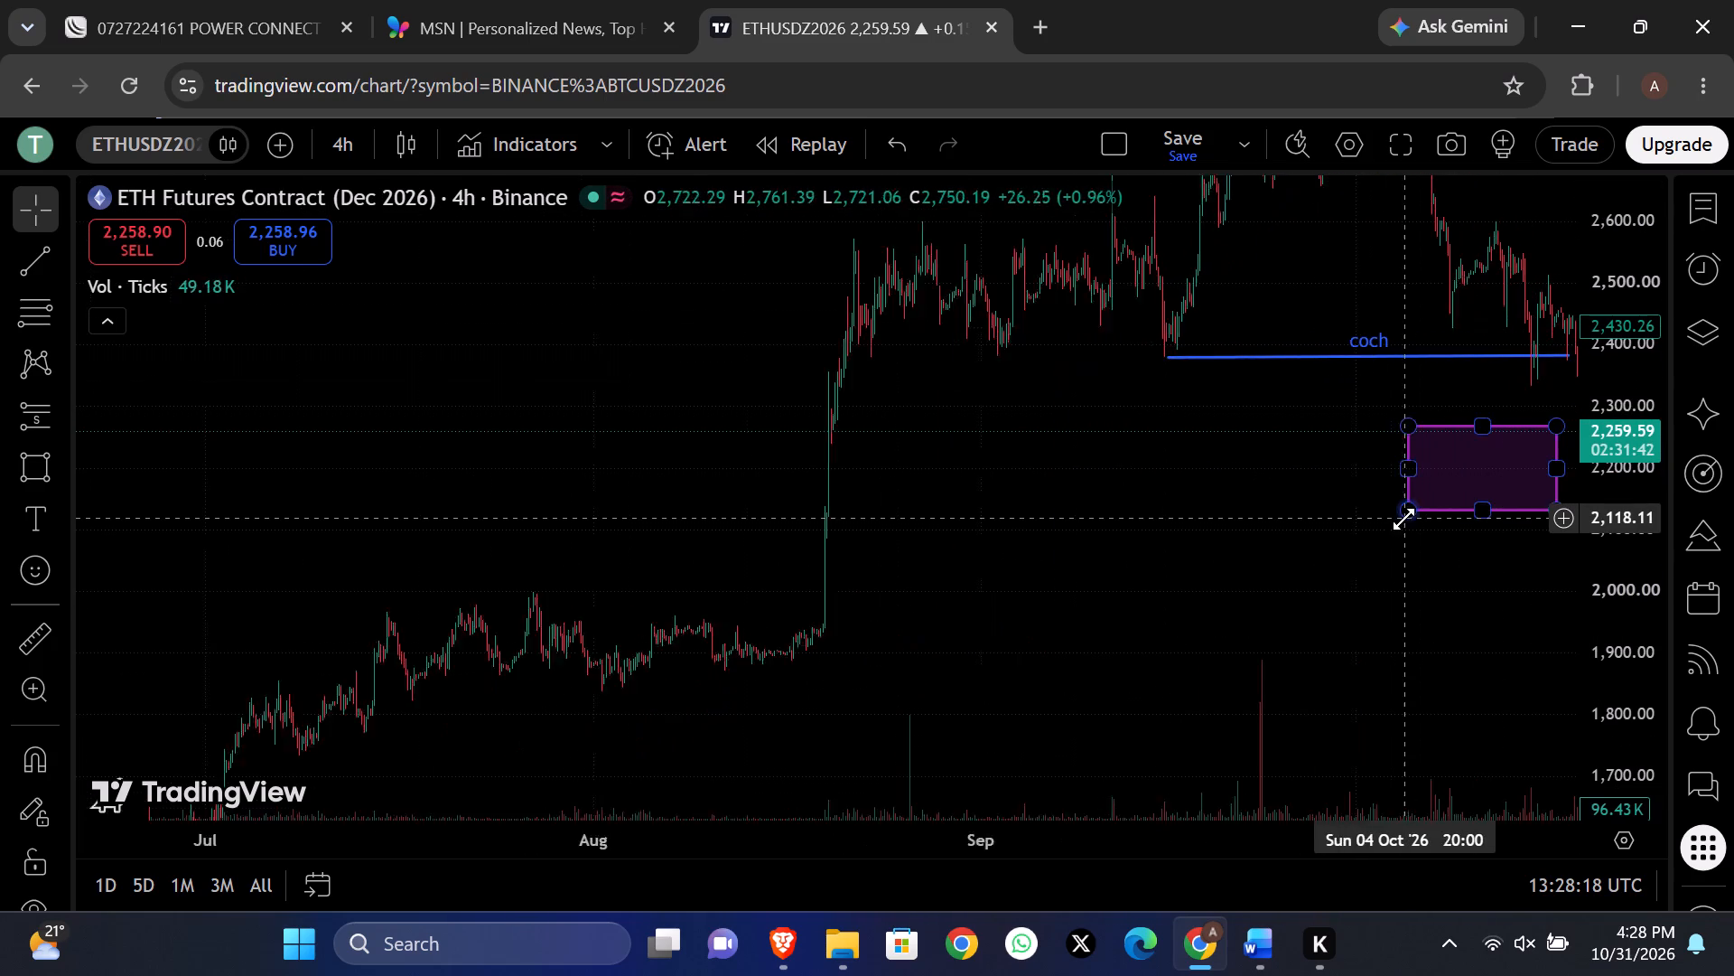
scroll(1403, 519, "up", 6)
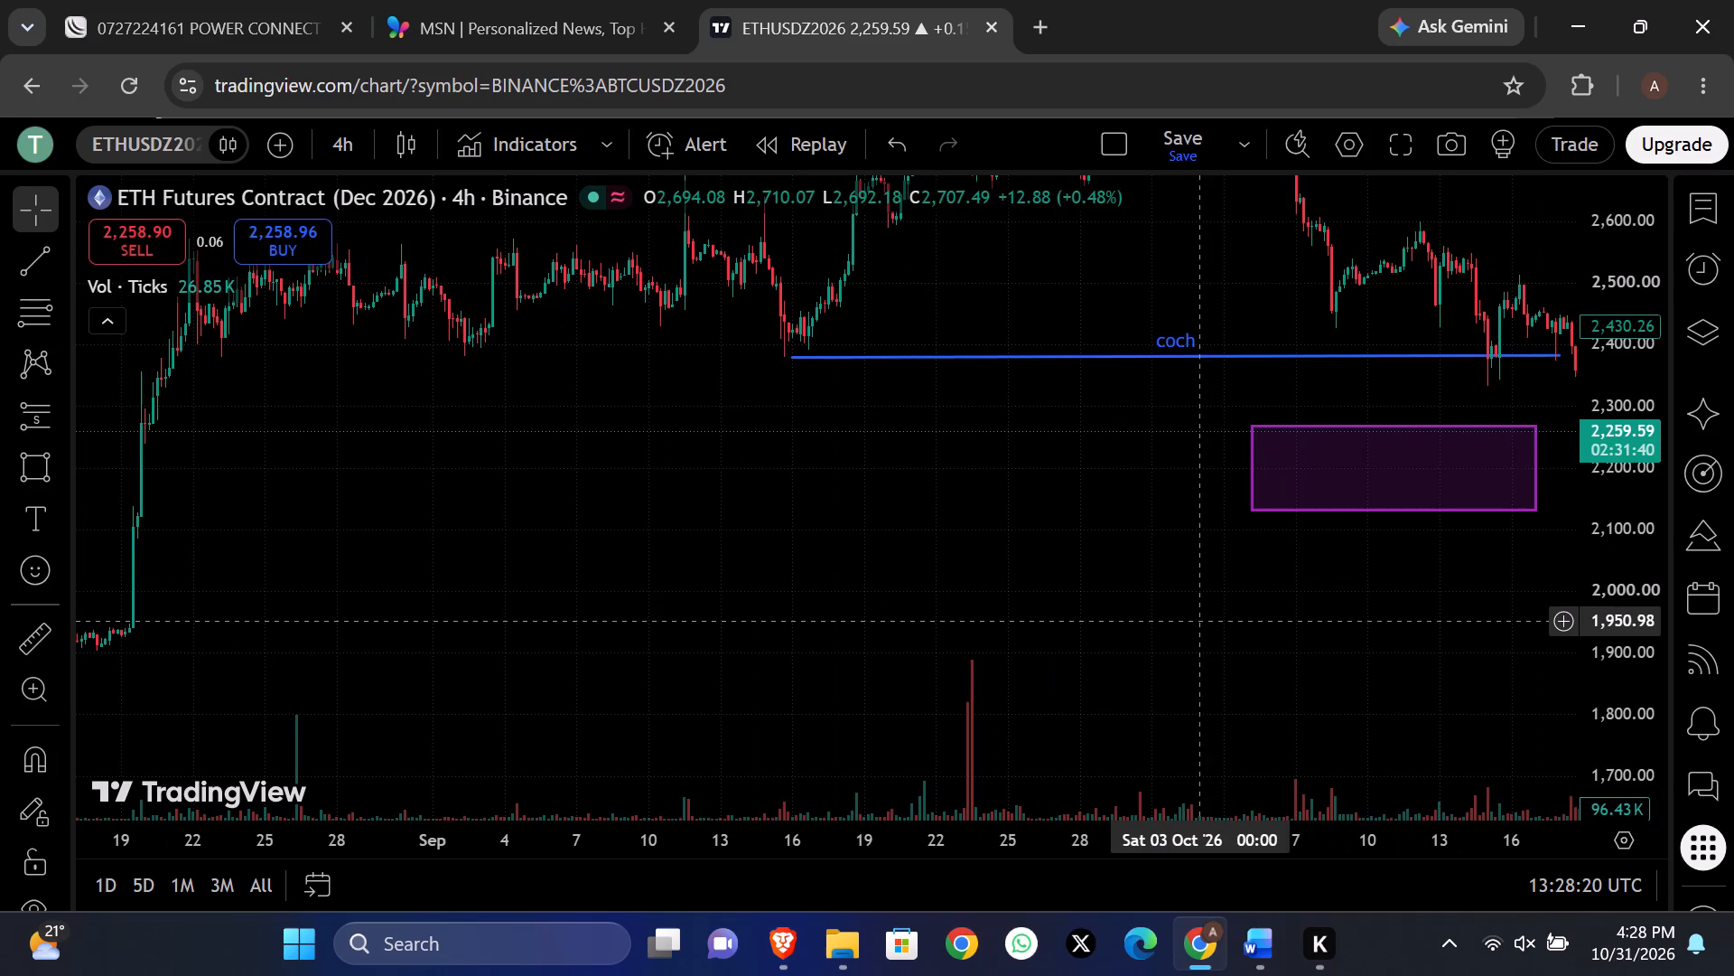
left_click(1198, 621)
scroll(1198, 621, "left", 4)
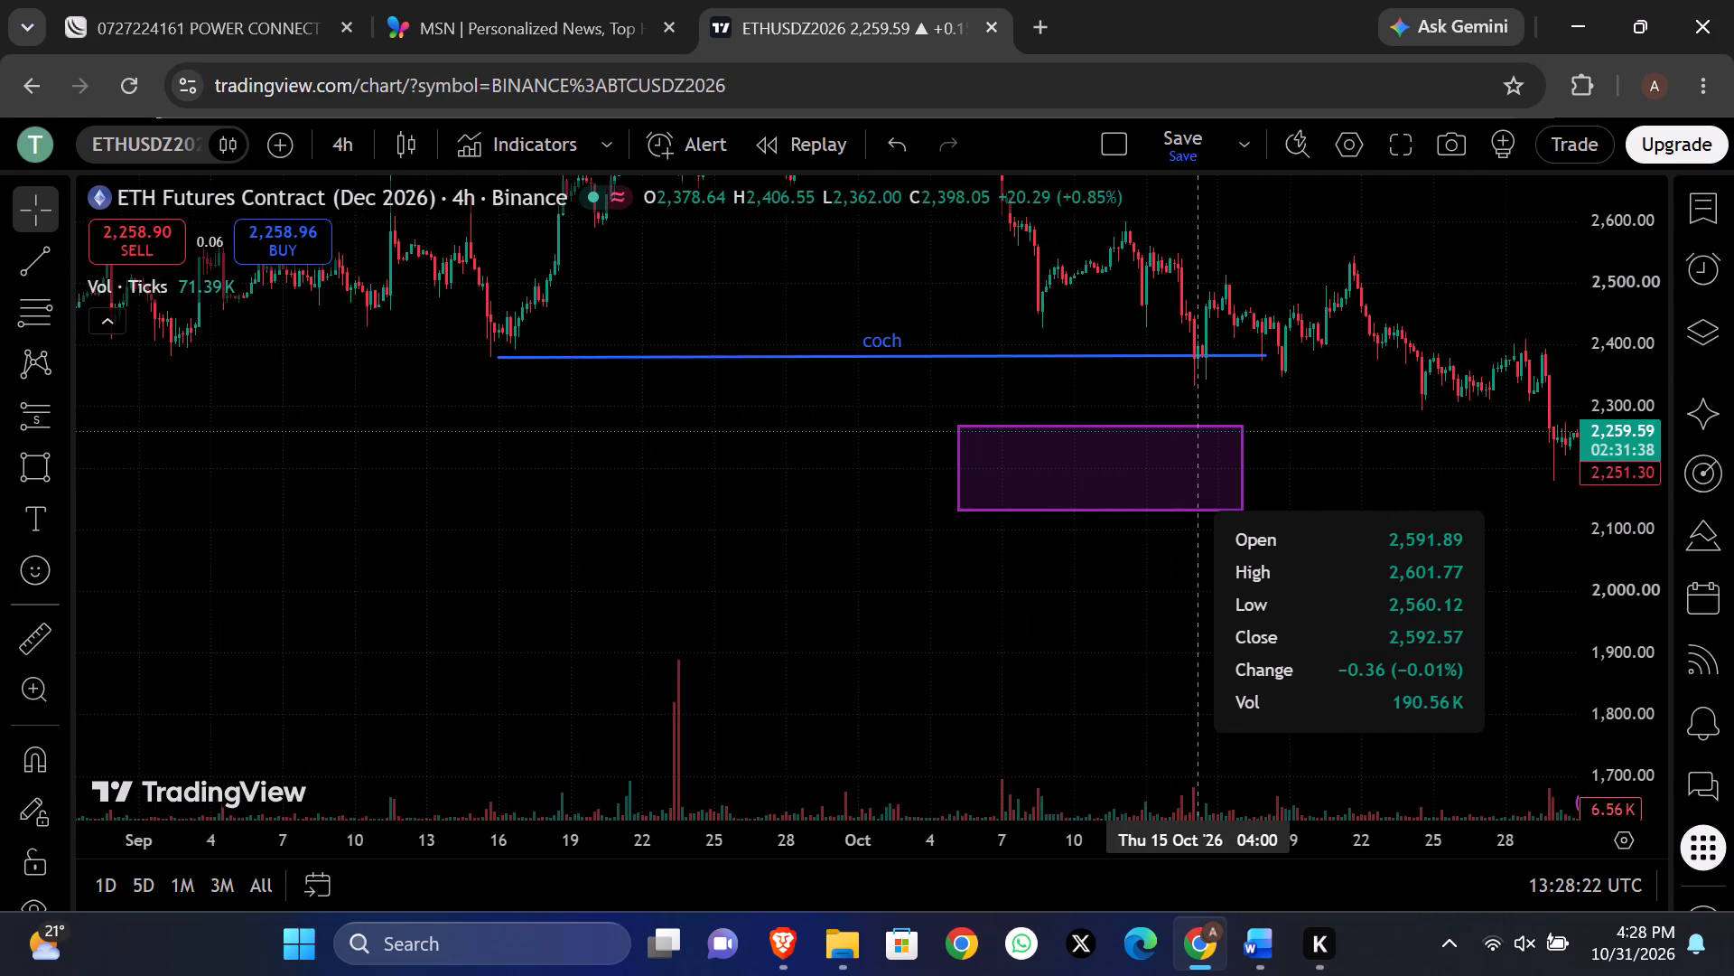
scroll(1198, 621, "left", 2)
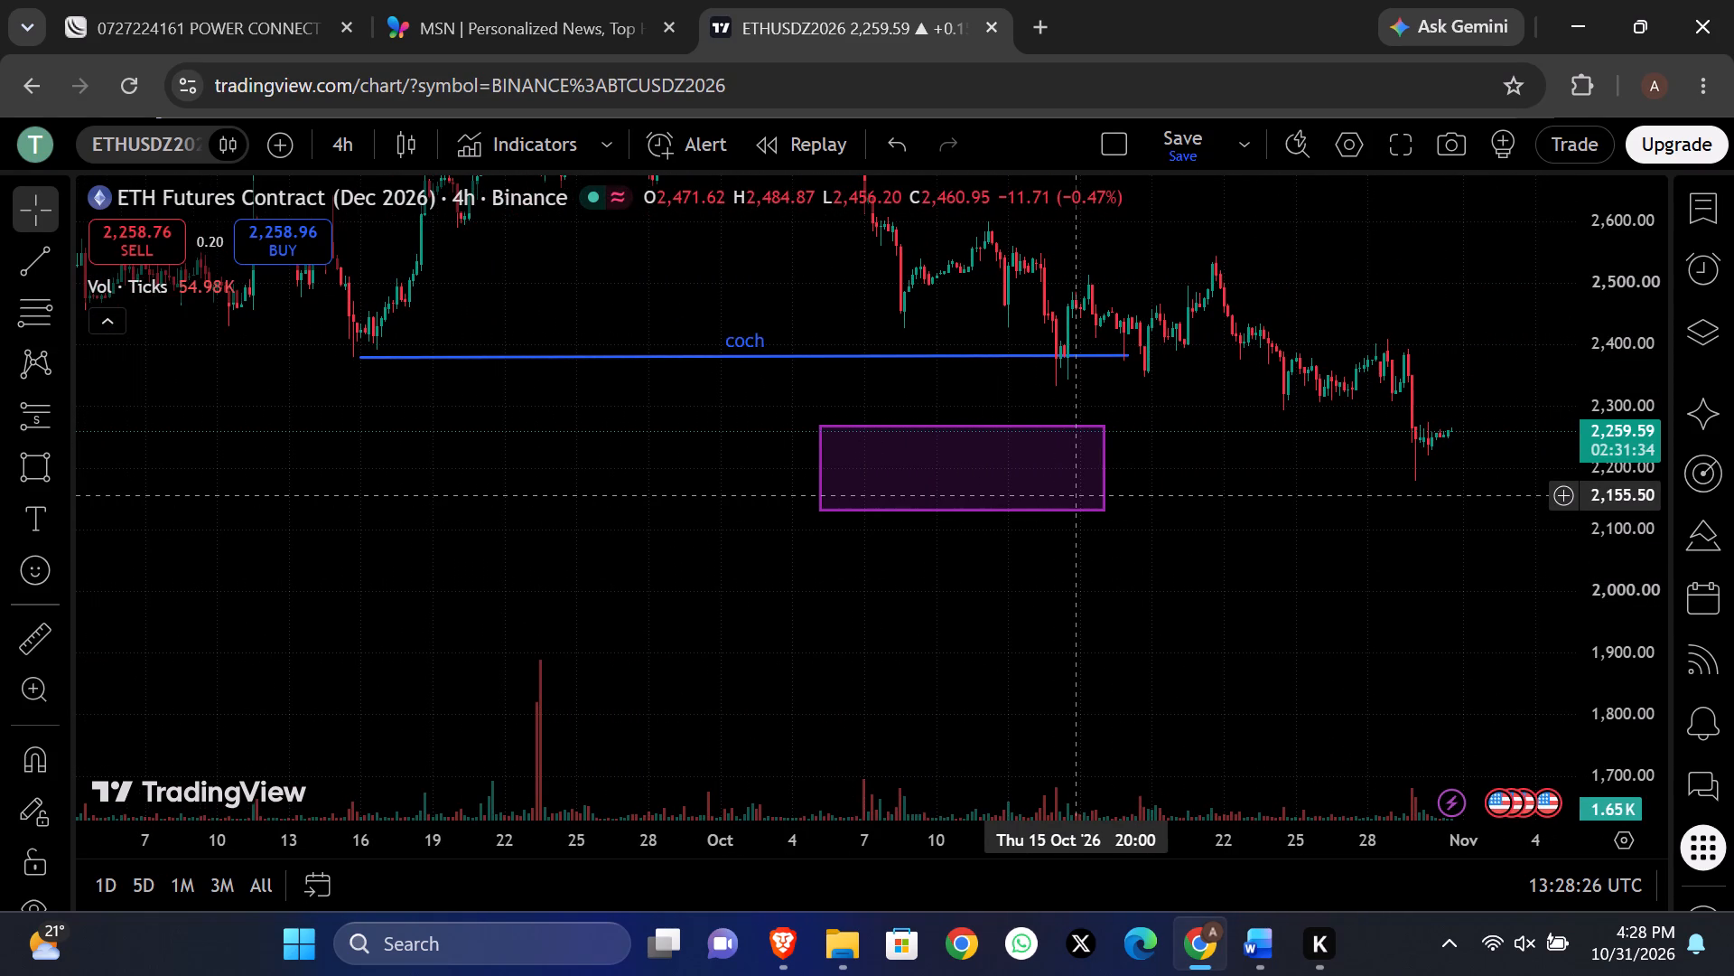
scroll(1076, 495, "right", 4)
scroll(1076, 495, "left", 1)
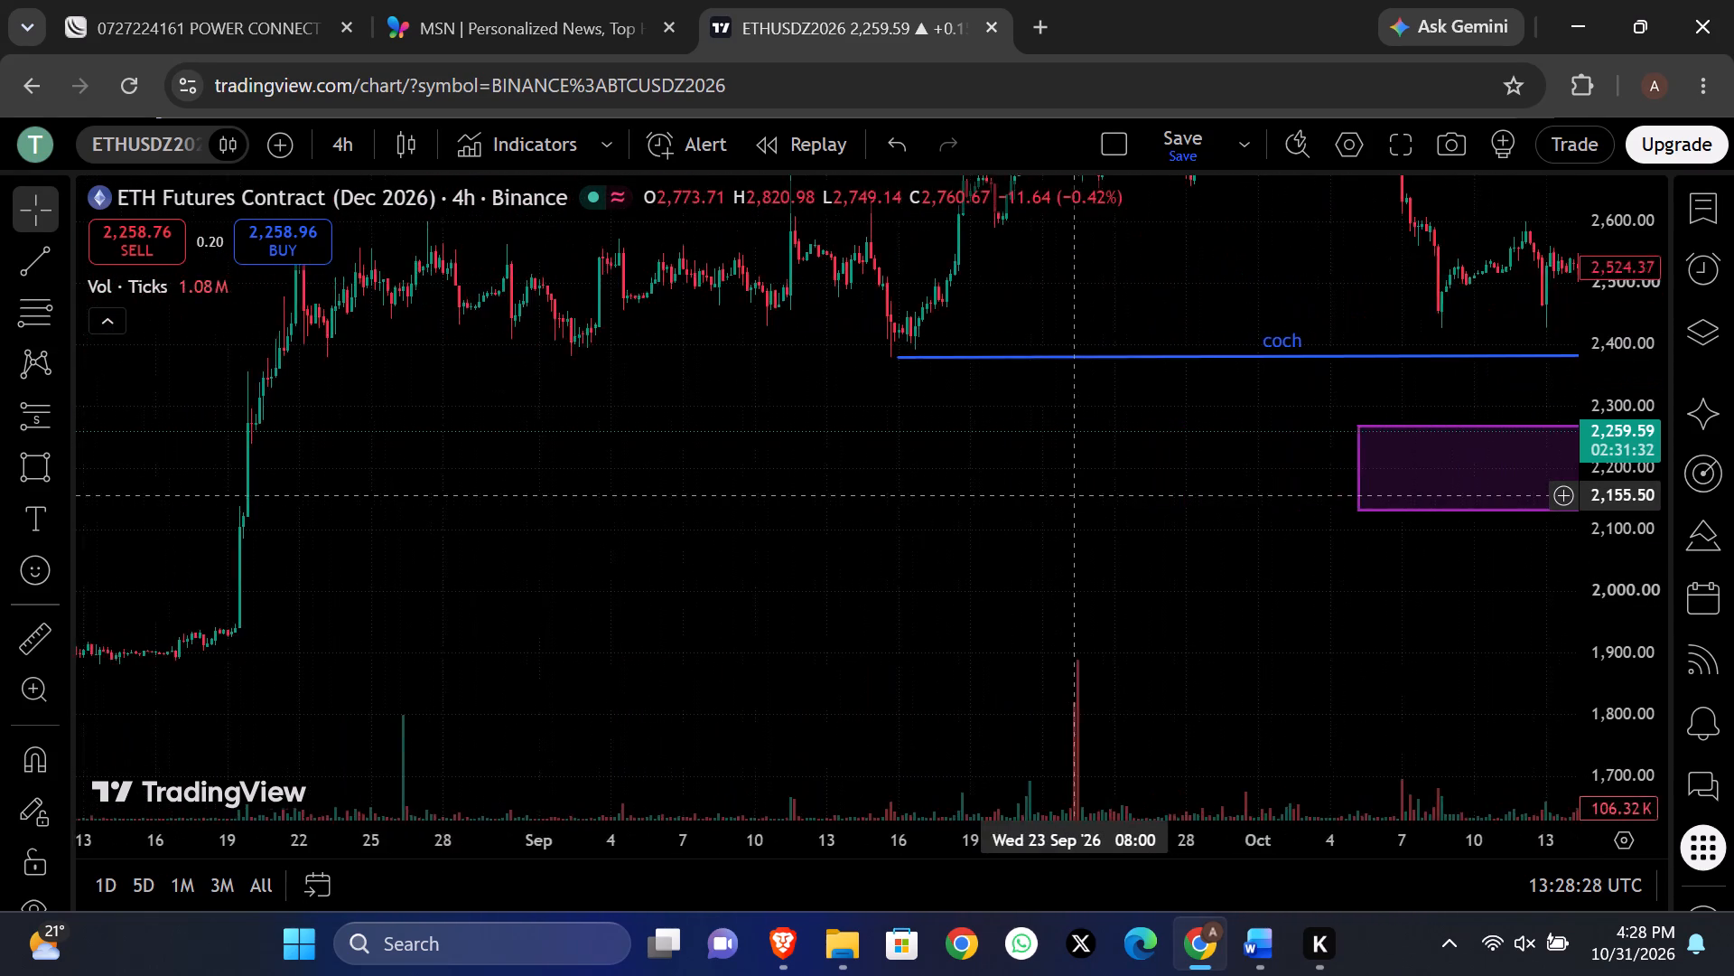
Extend the purple zone rectangle's end forward in time to about 5 Nov '26, past the latest ETH candles.
scroll(1076, 495, "left", 5)
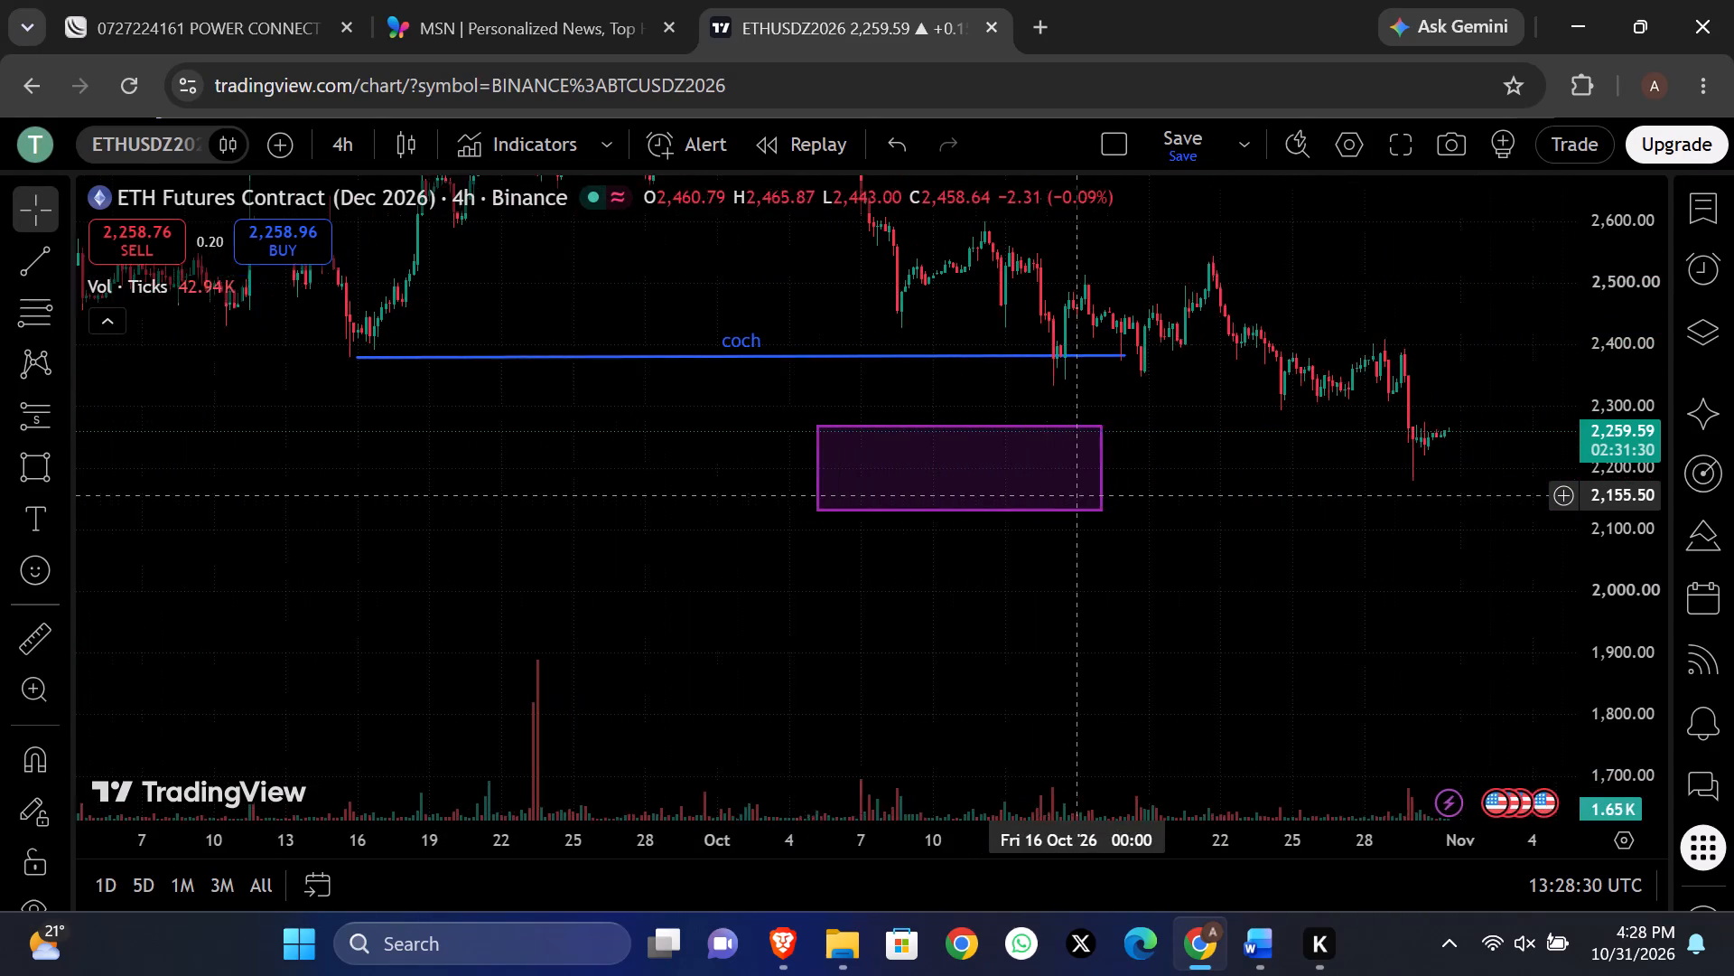
scroll(1084, 494, "left", 1)
scroll(1084, 494, "up", 1)
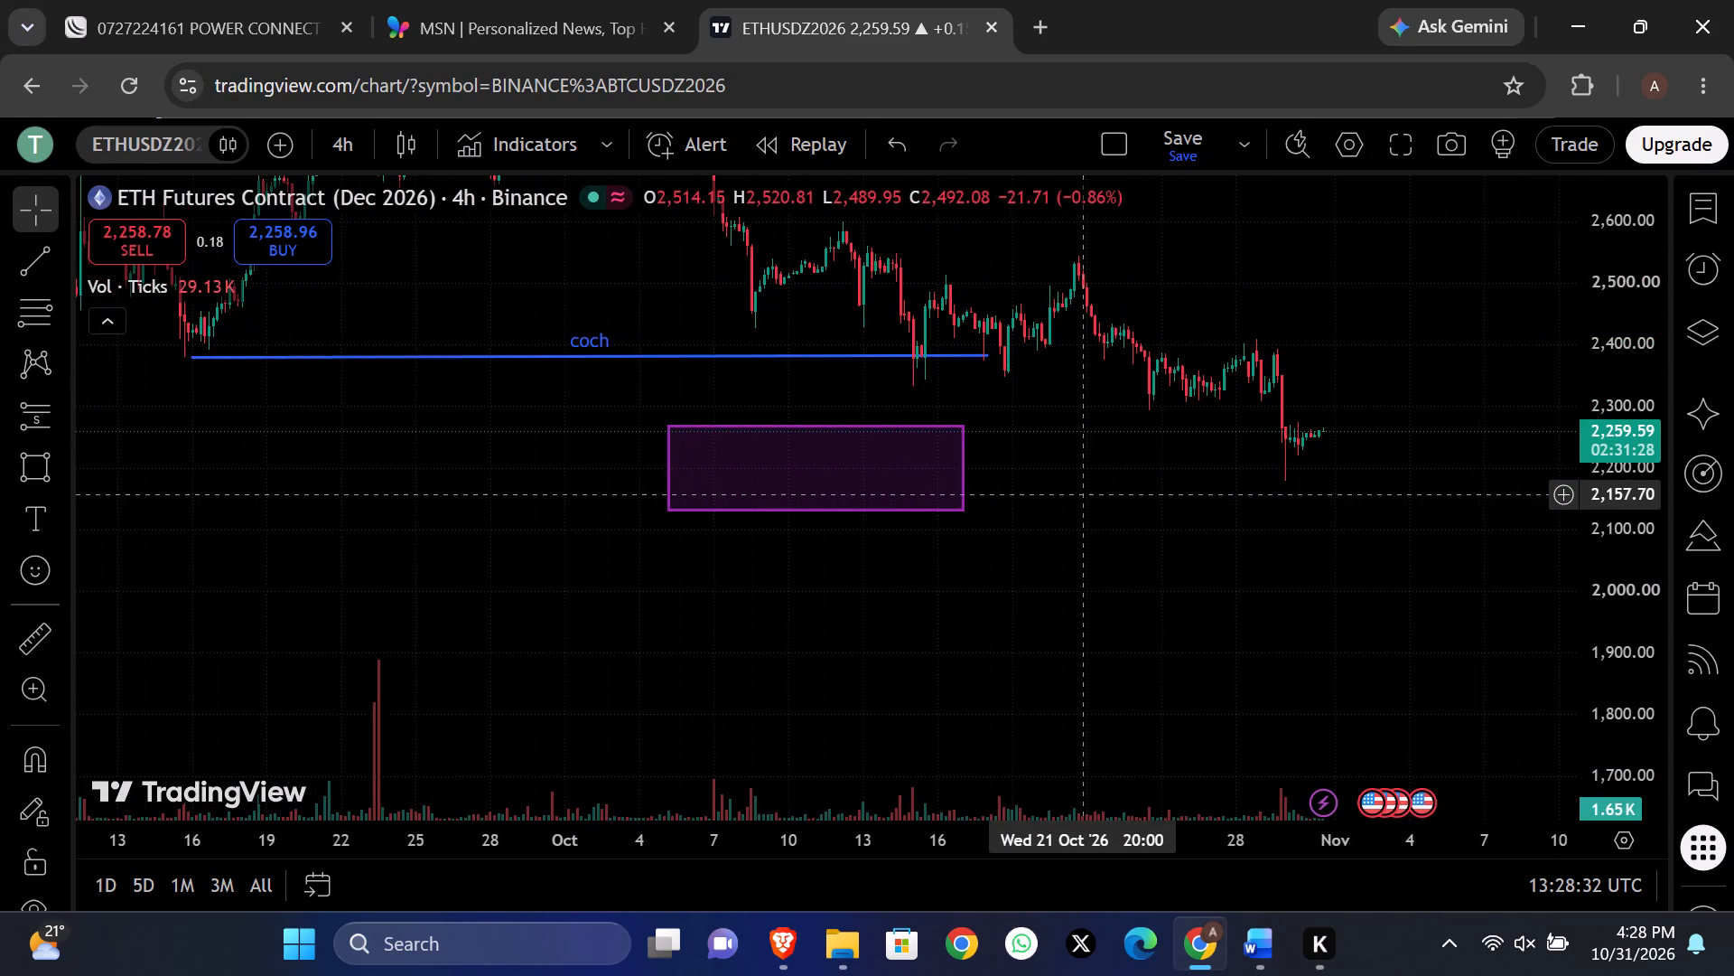
scroll(1084, 494, "up", 1)
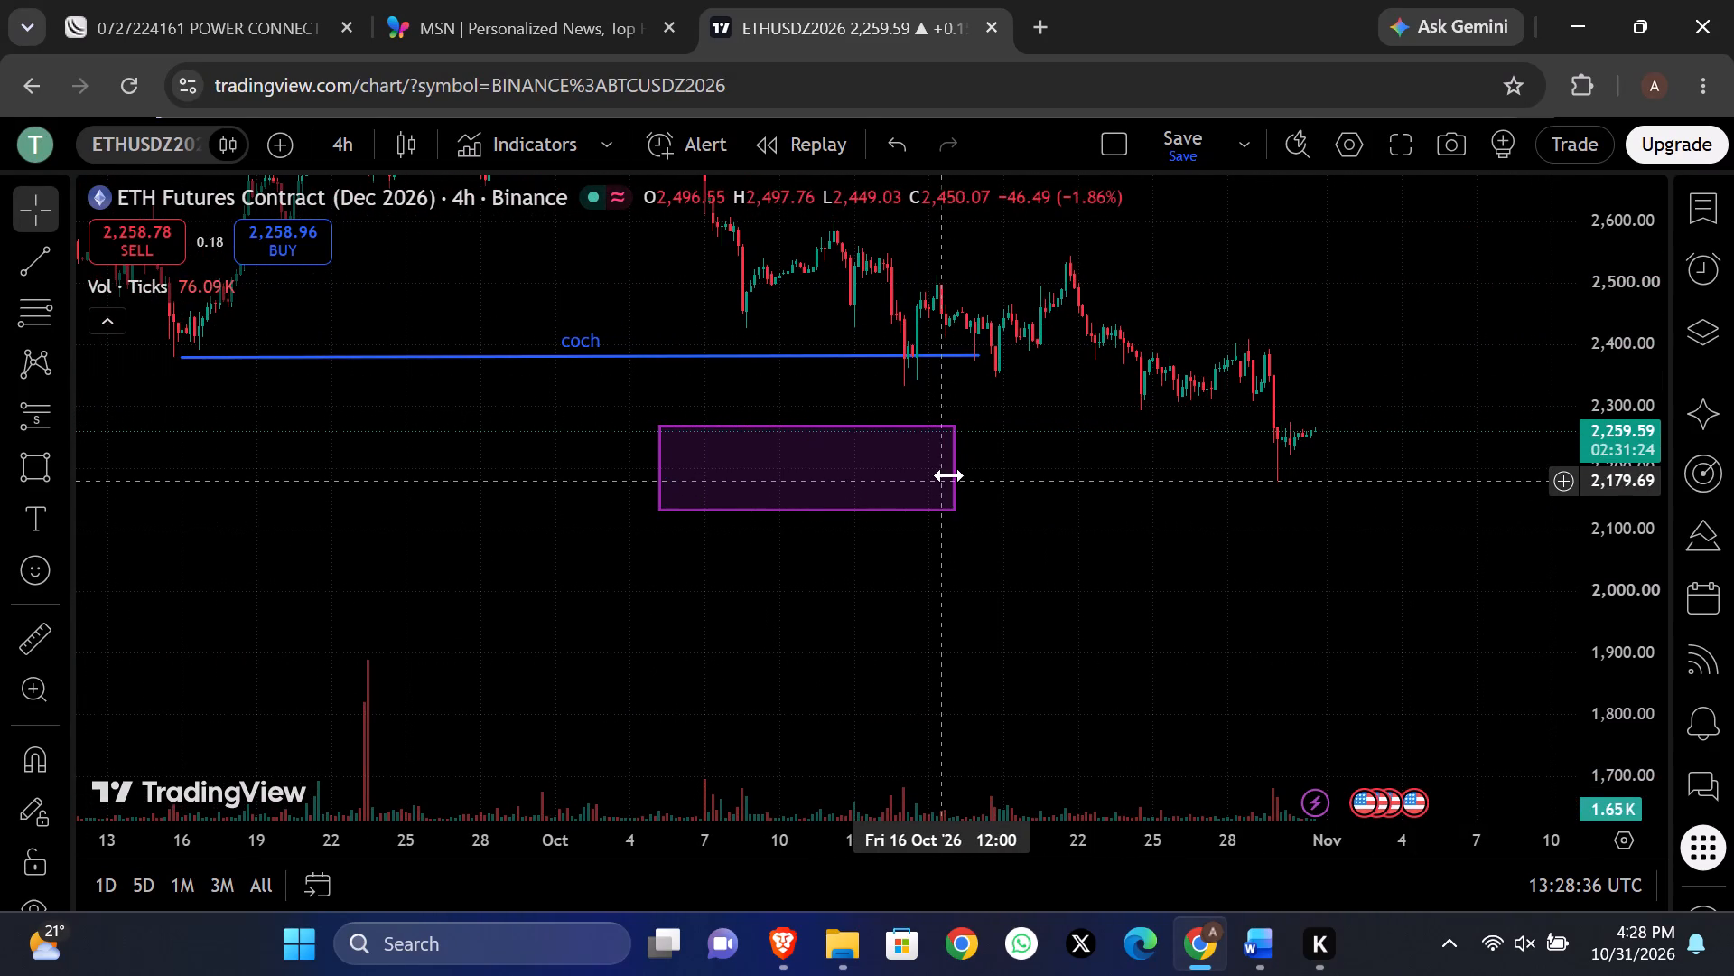
left_click_drag(959, 465, 1360, 405)
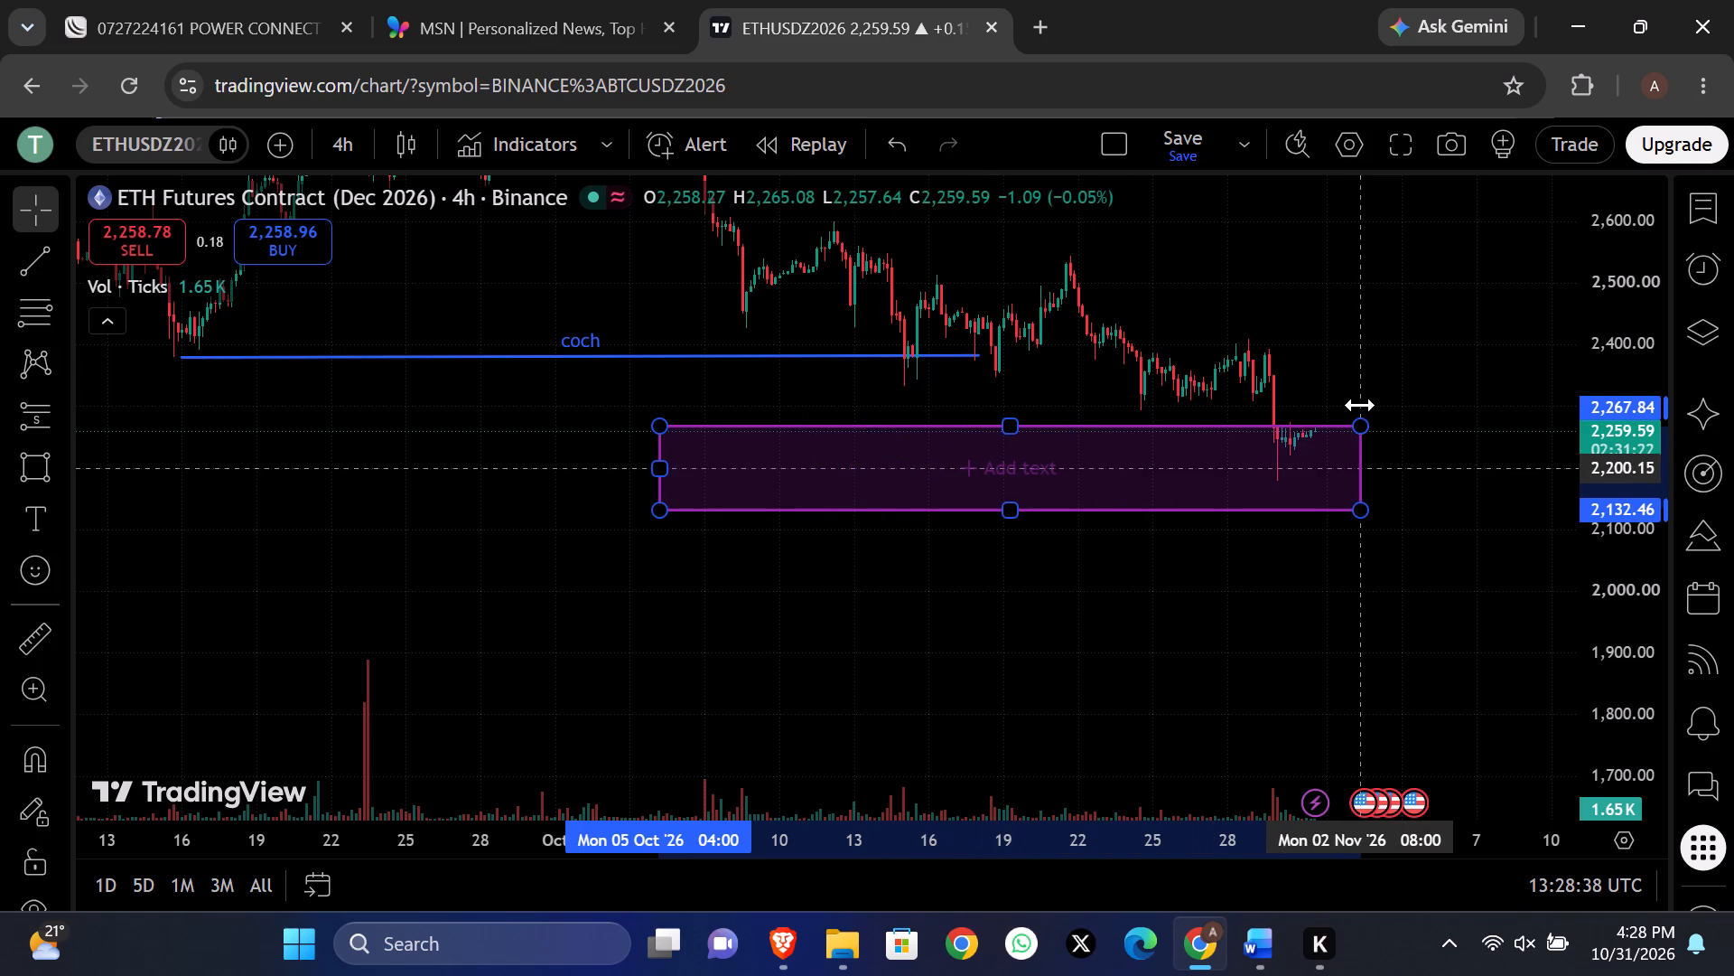
left_click_drag(1360, 405, 1434, 395)
left_click(1494, 566)
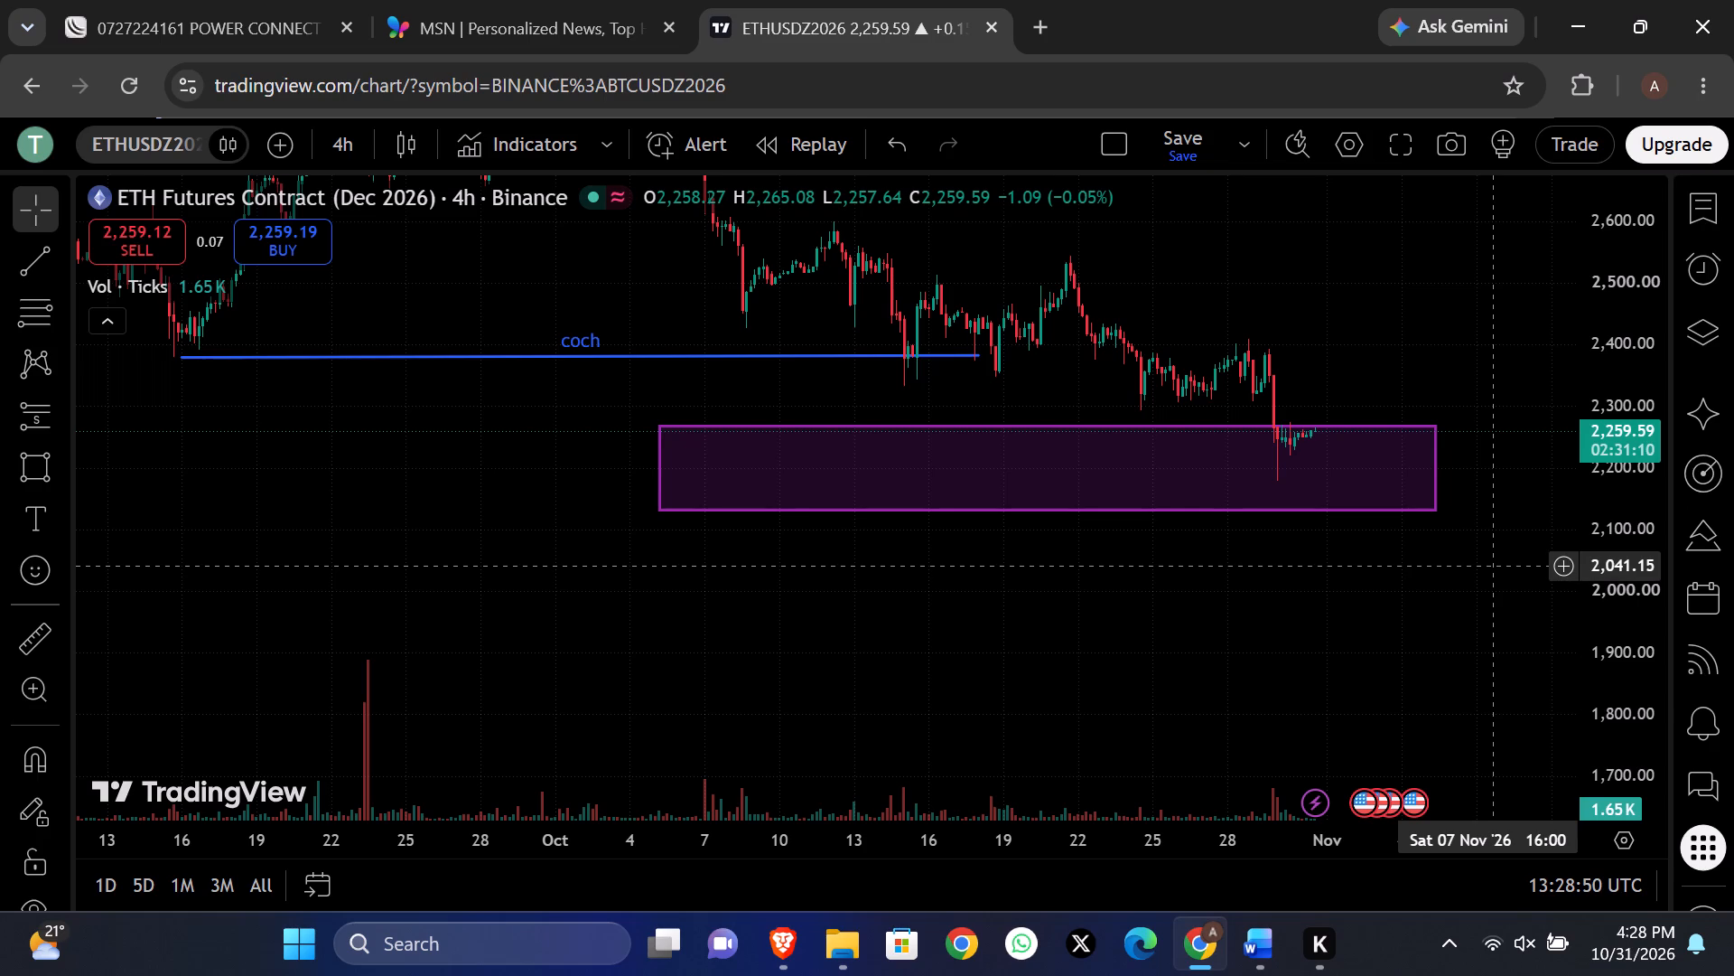
Examine the 4-hour ETH price action from mid-August to the latest candles against the "coch" line and the purple zone.
scroll(1494, 566, "down", 2)
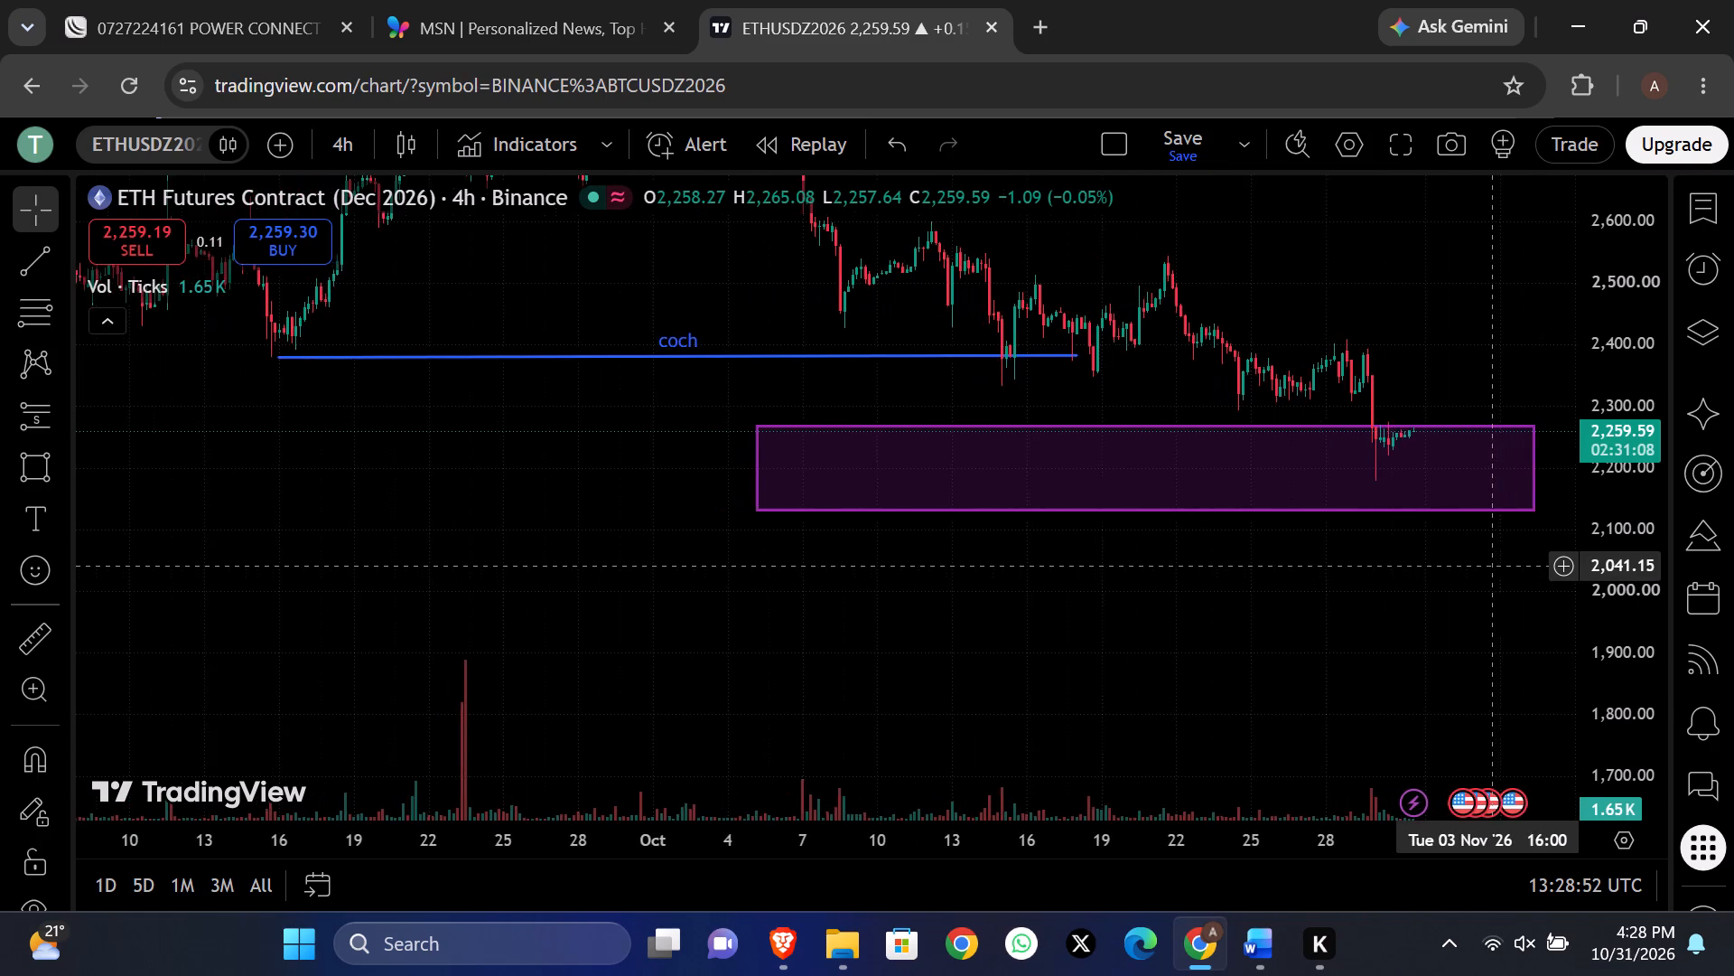
scroll(1494, 566, "down", 3)
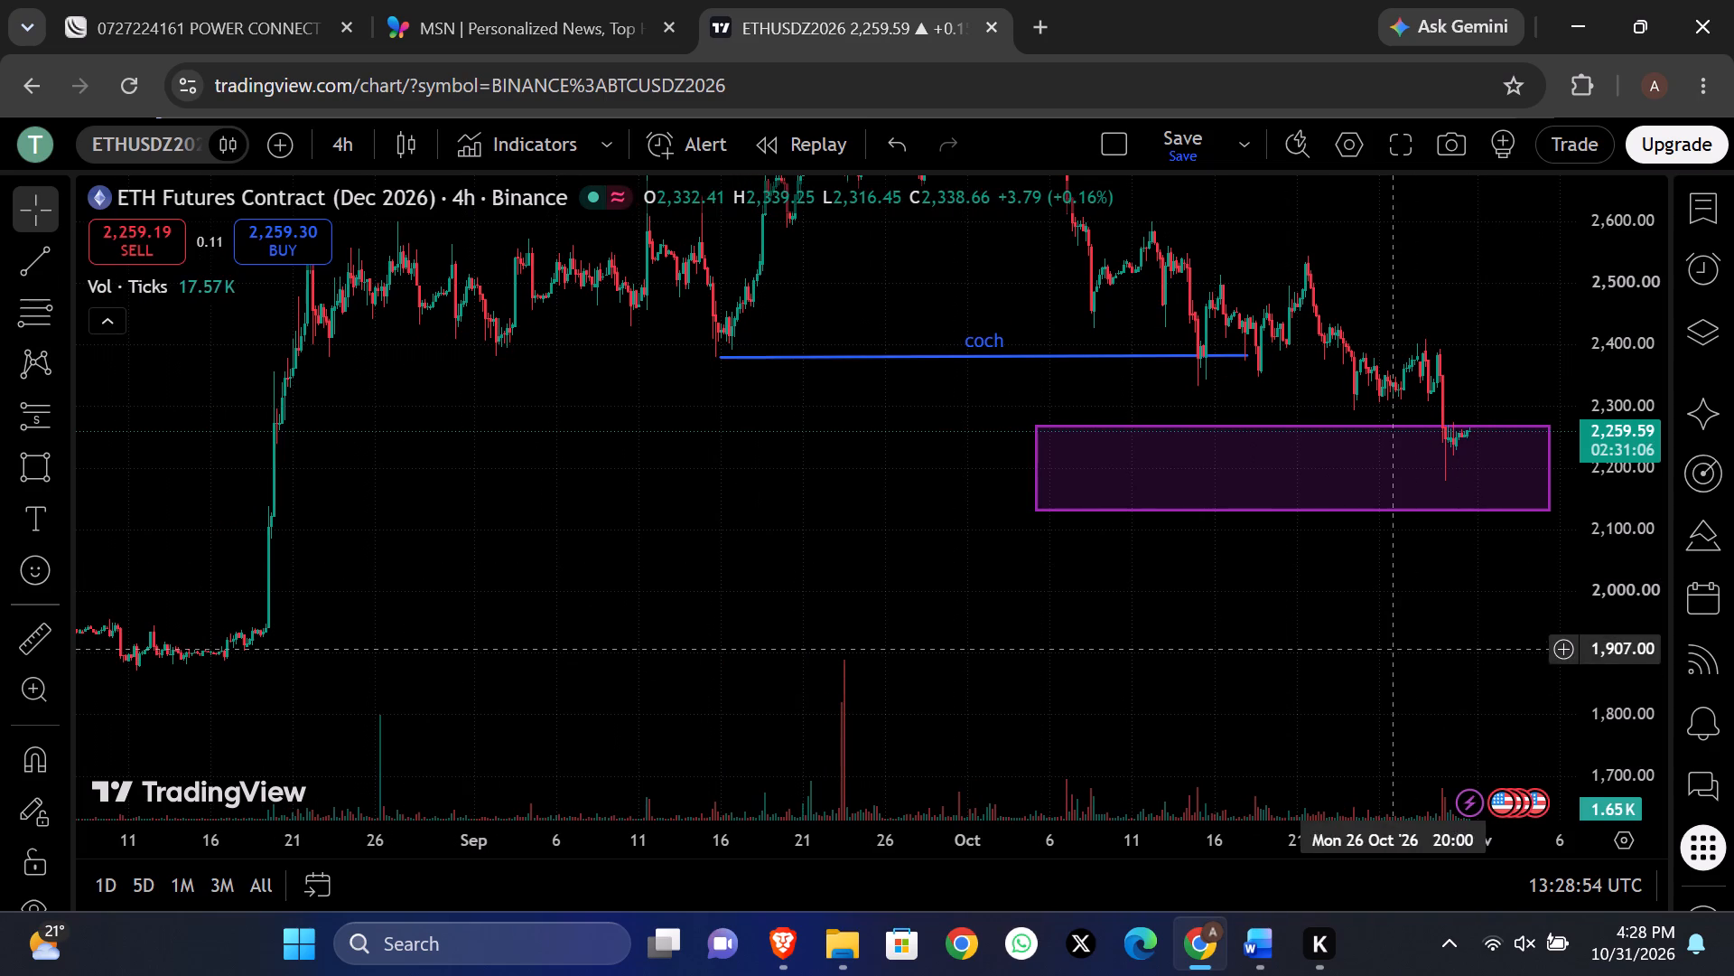
scroll(1616, 692, "left", 1)
scroll(1355, 687, "left", 1)
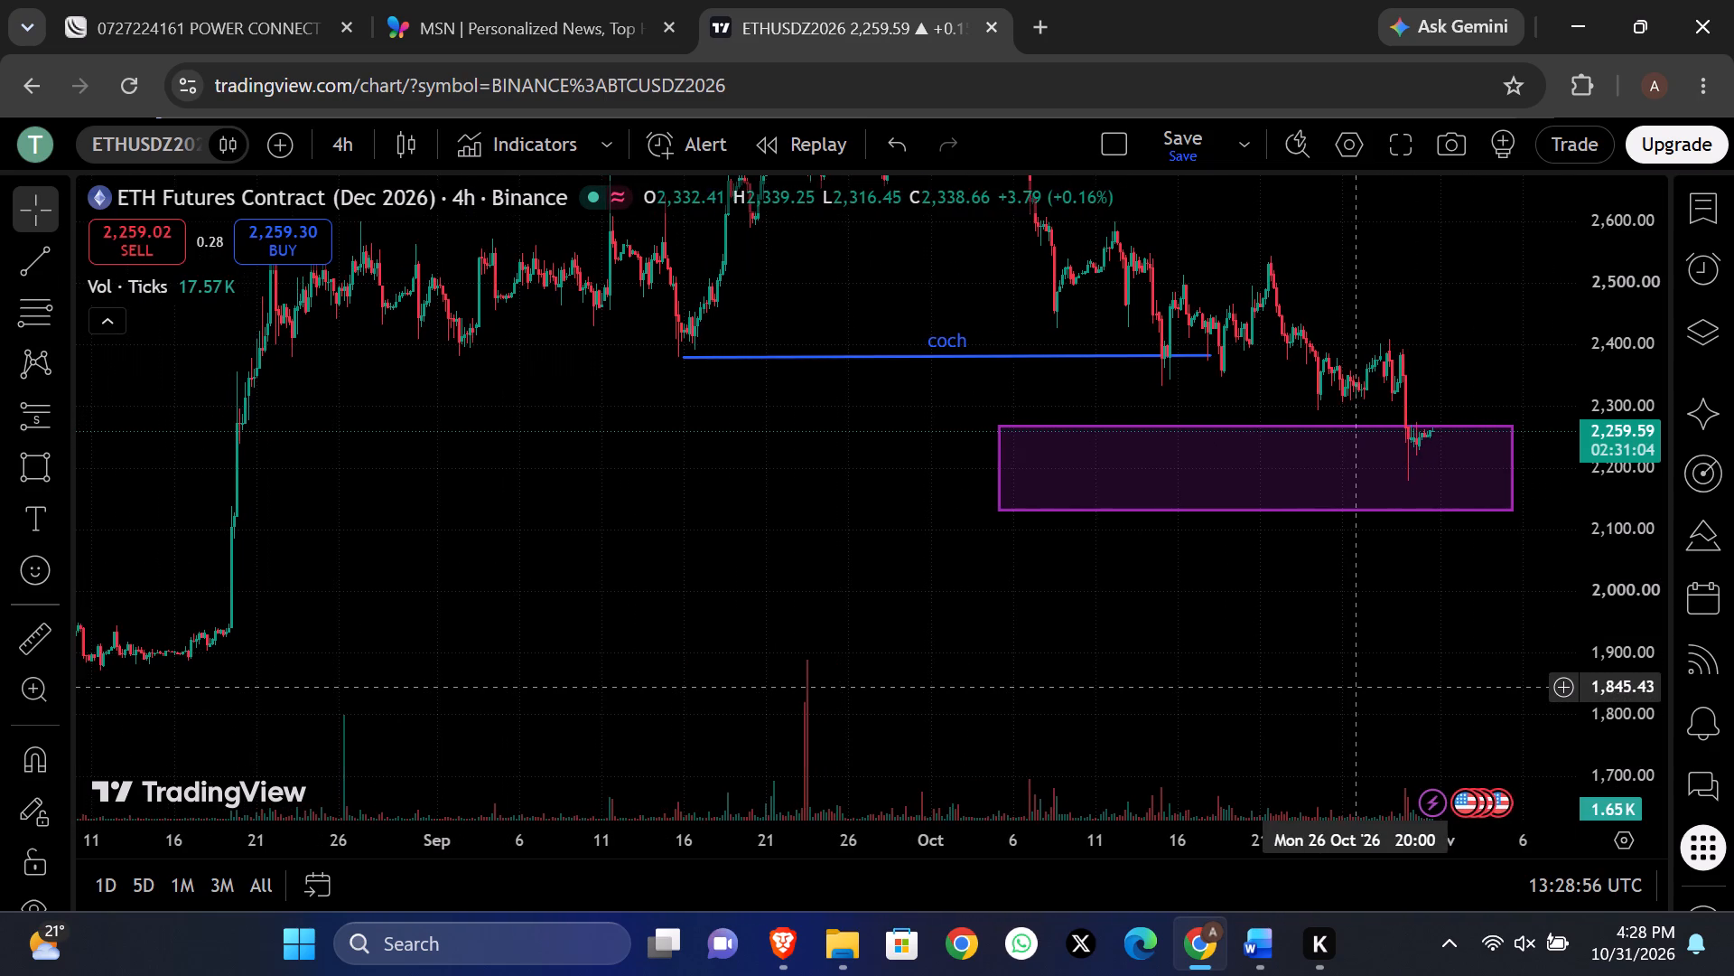
scroll(1355, 687, "left", 5)
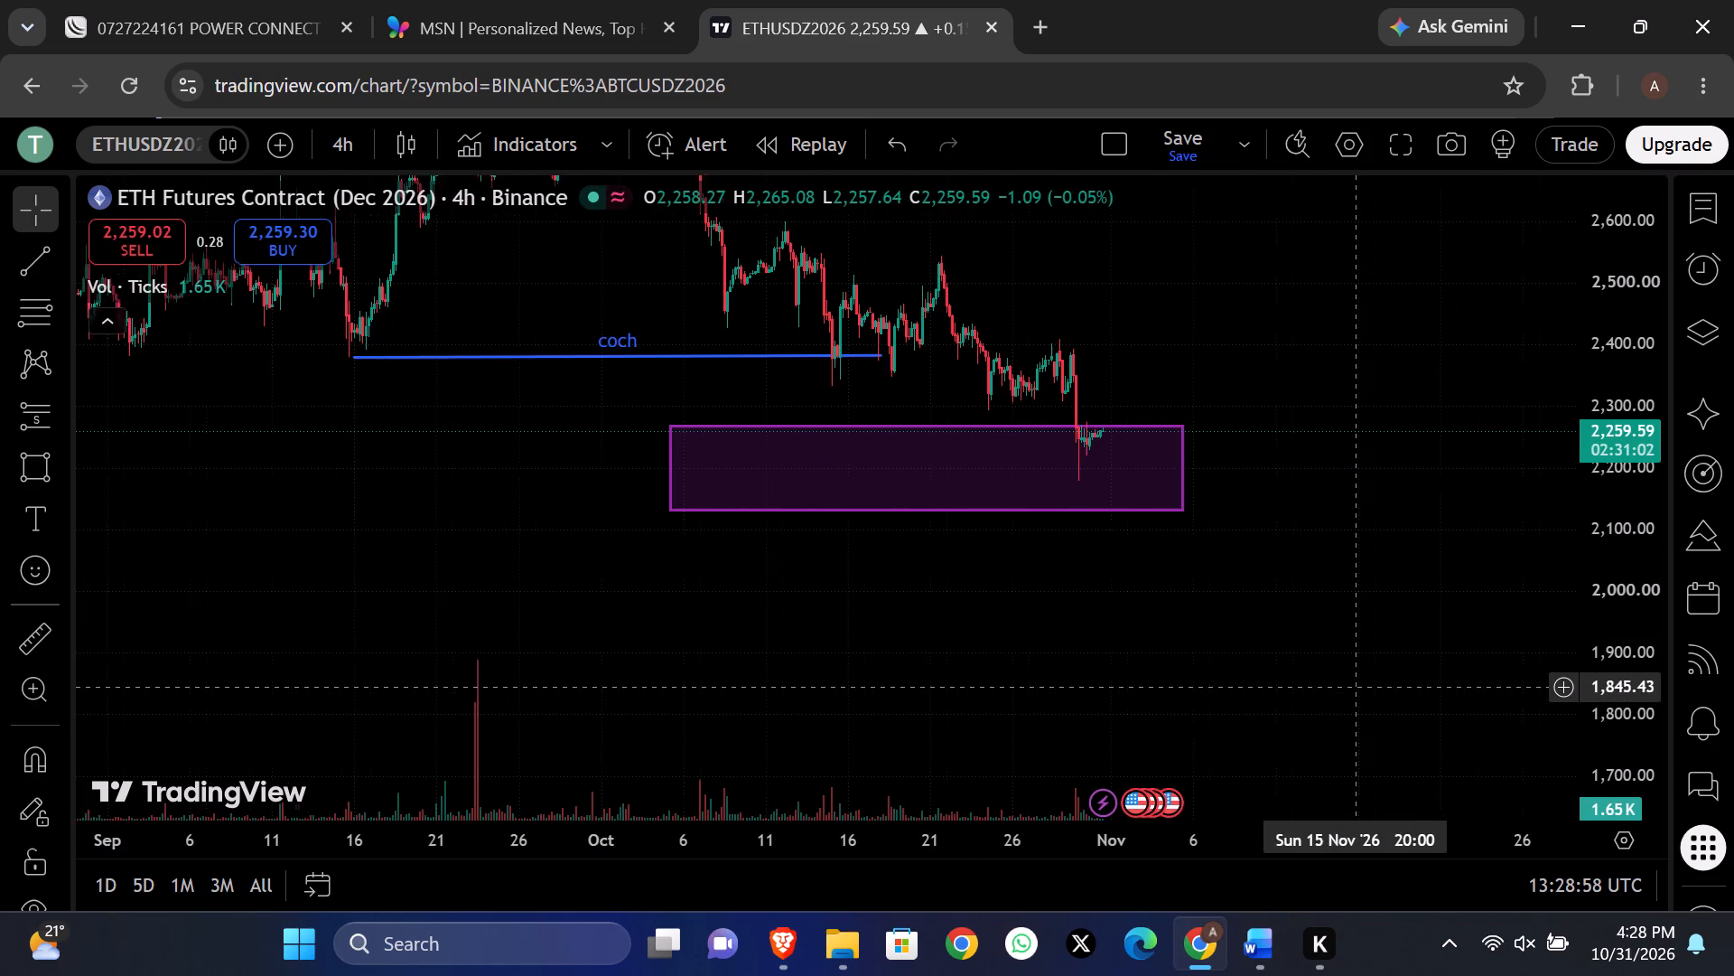
scroll(1355, 687, "left", 1)
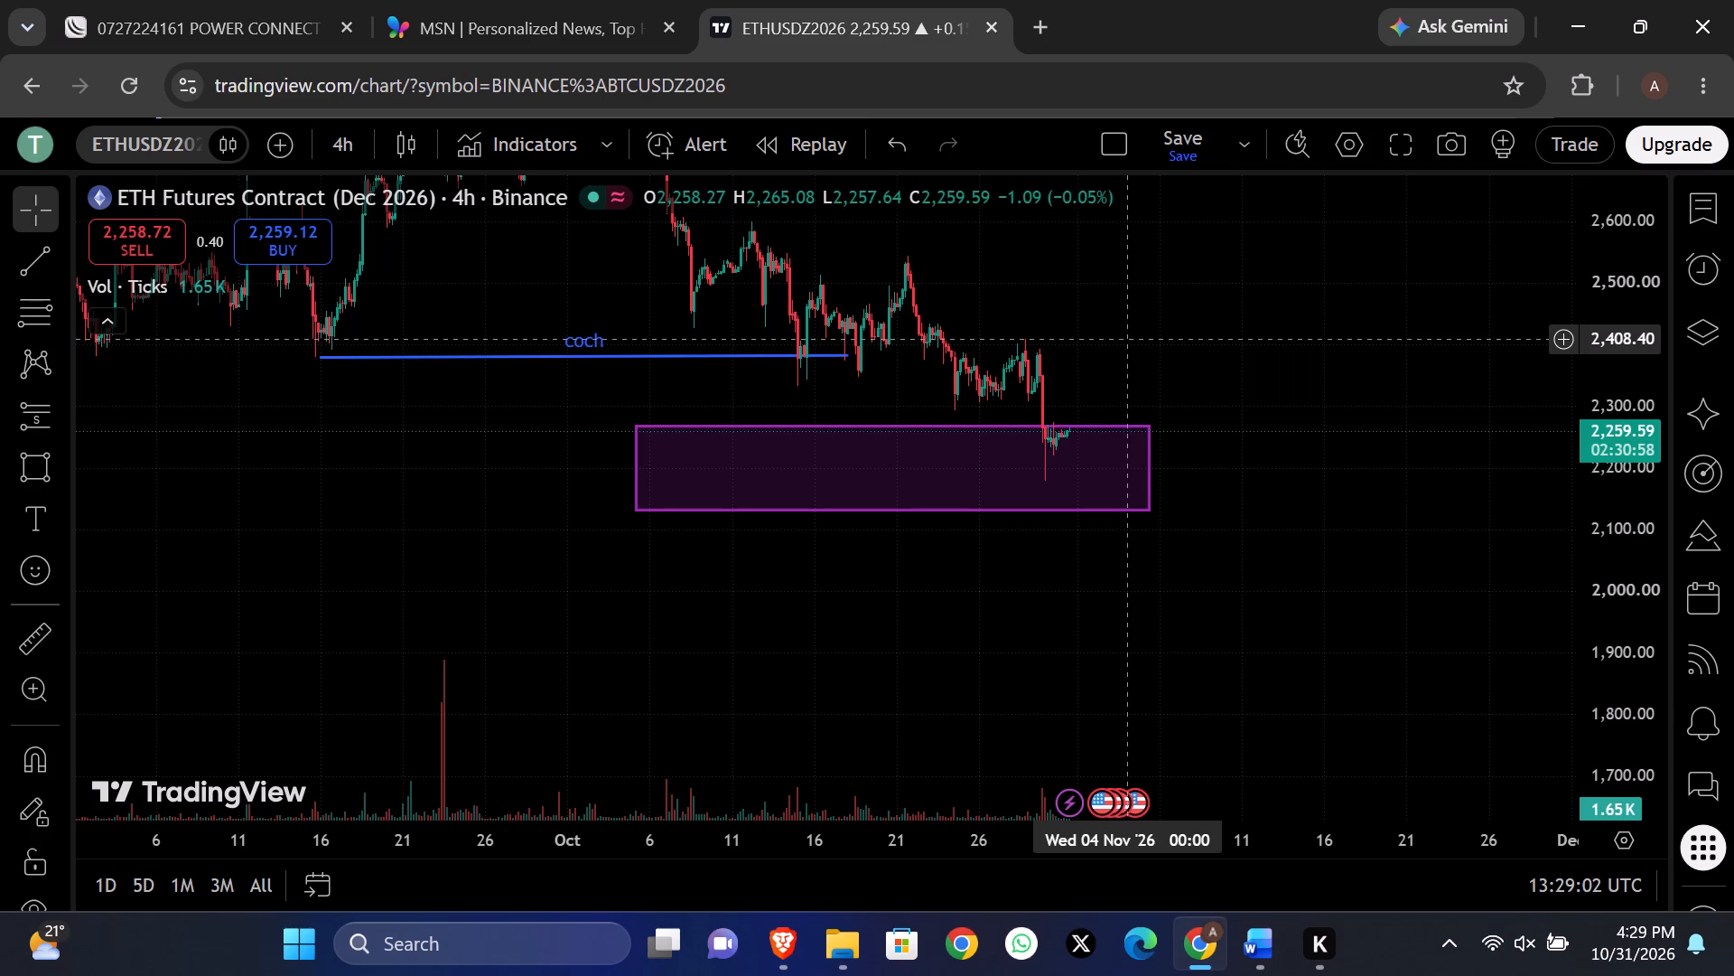
scroll(1331, 559, "down", 1)
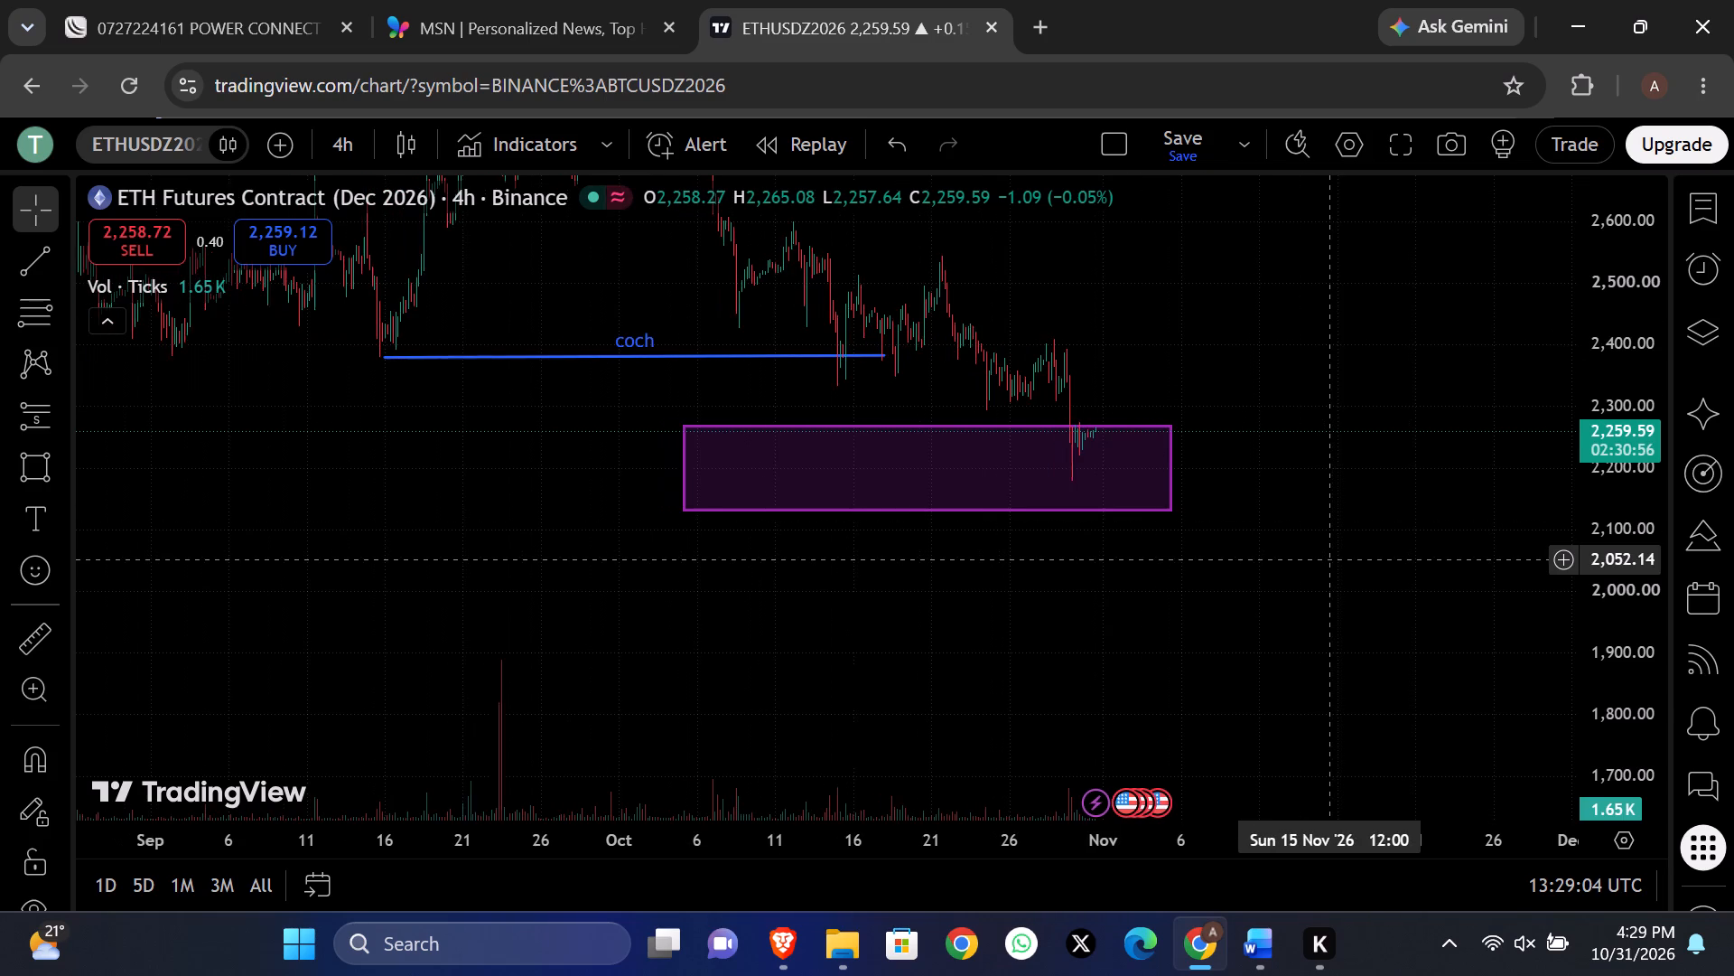
right_click(1331, 559)
scroll(1331, 559, "right", 1)
left_click(1039, 574)
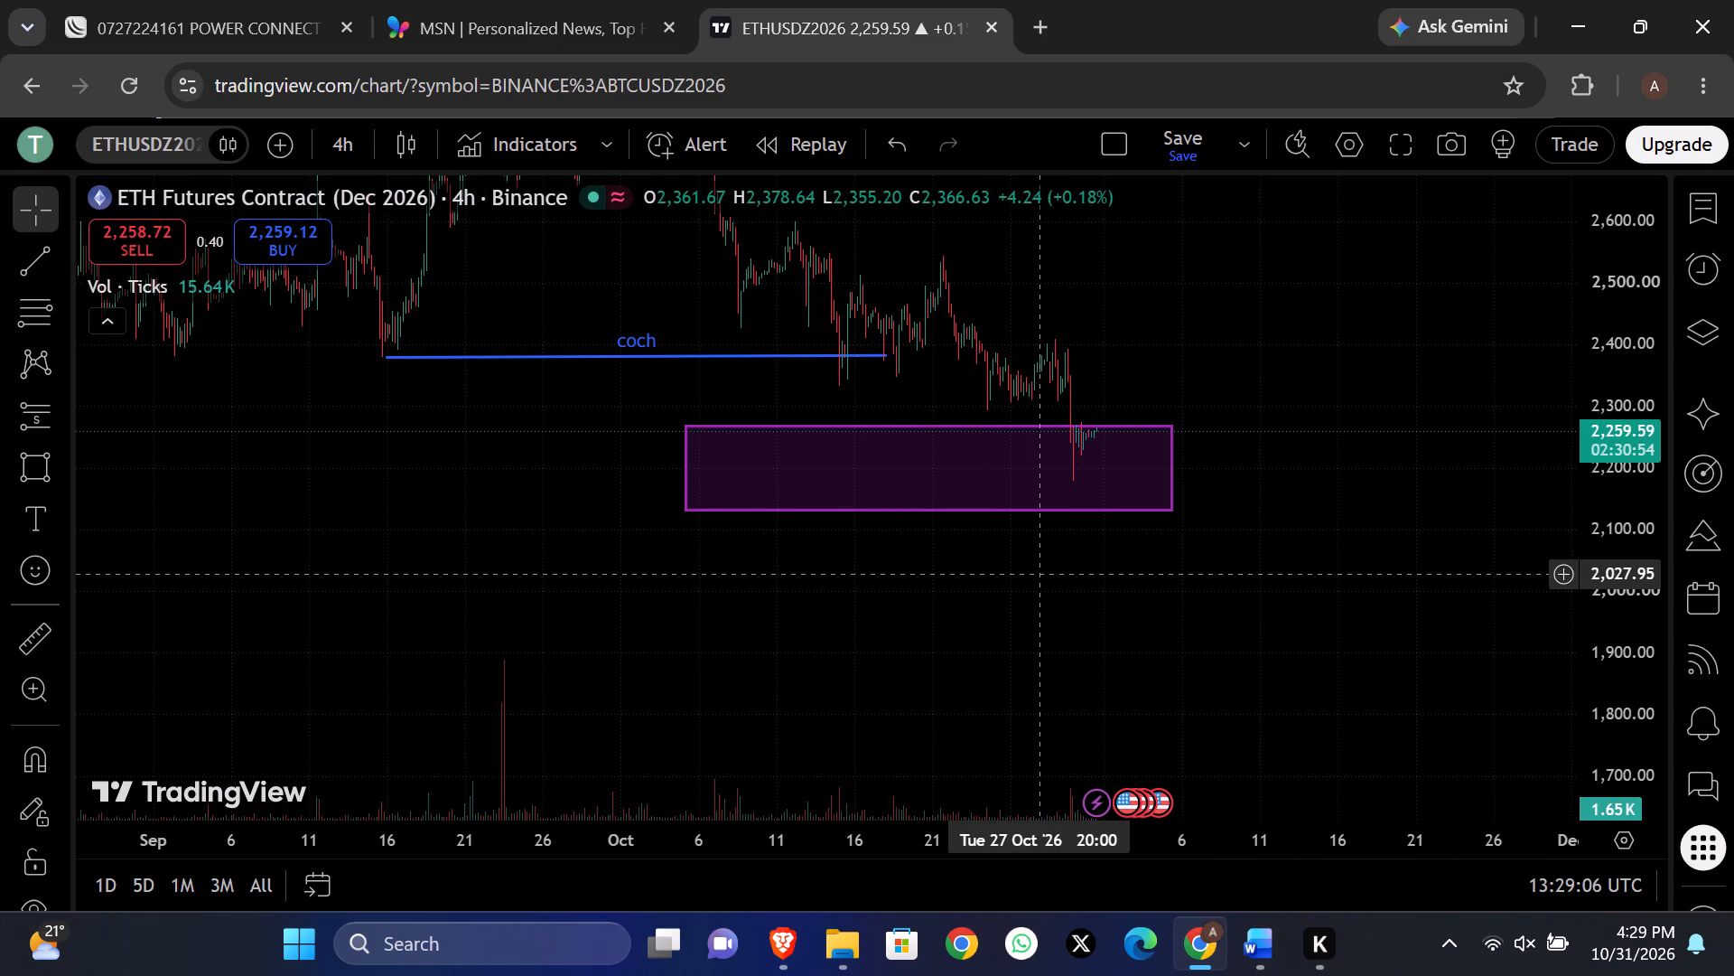
left_click(1039, 574)
scroll(1039, 574, "up", 2)
scroll(1039, 574, "down", 2)
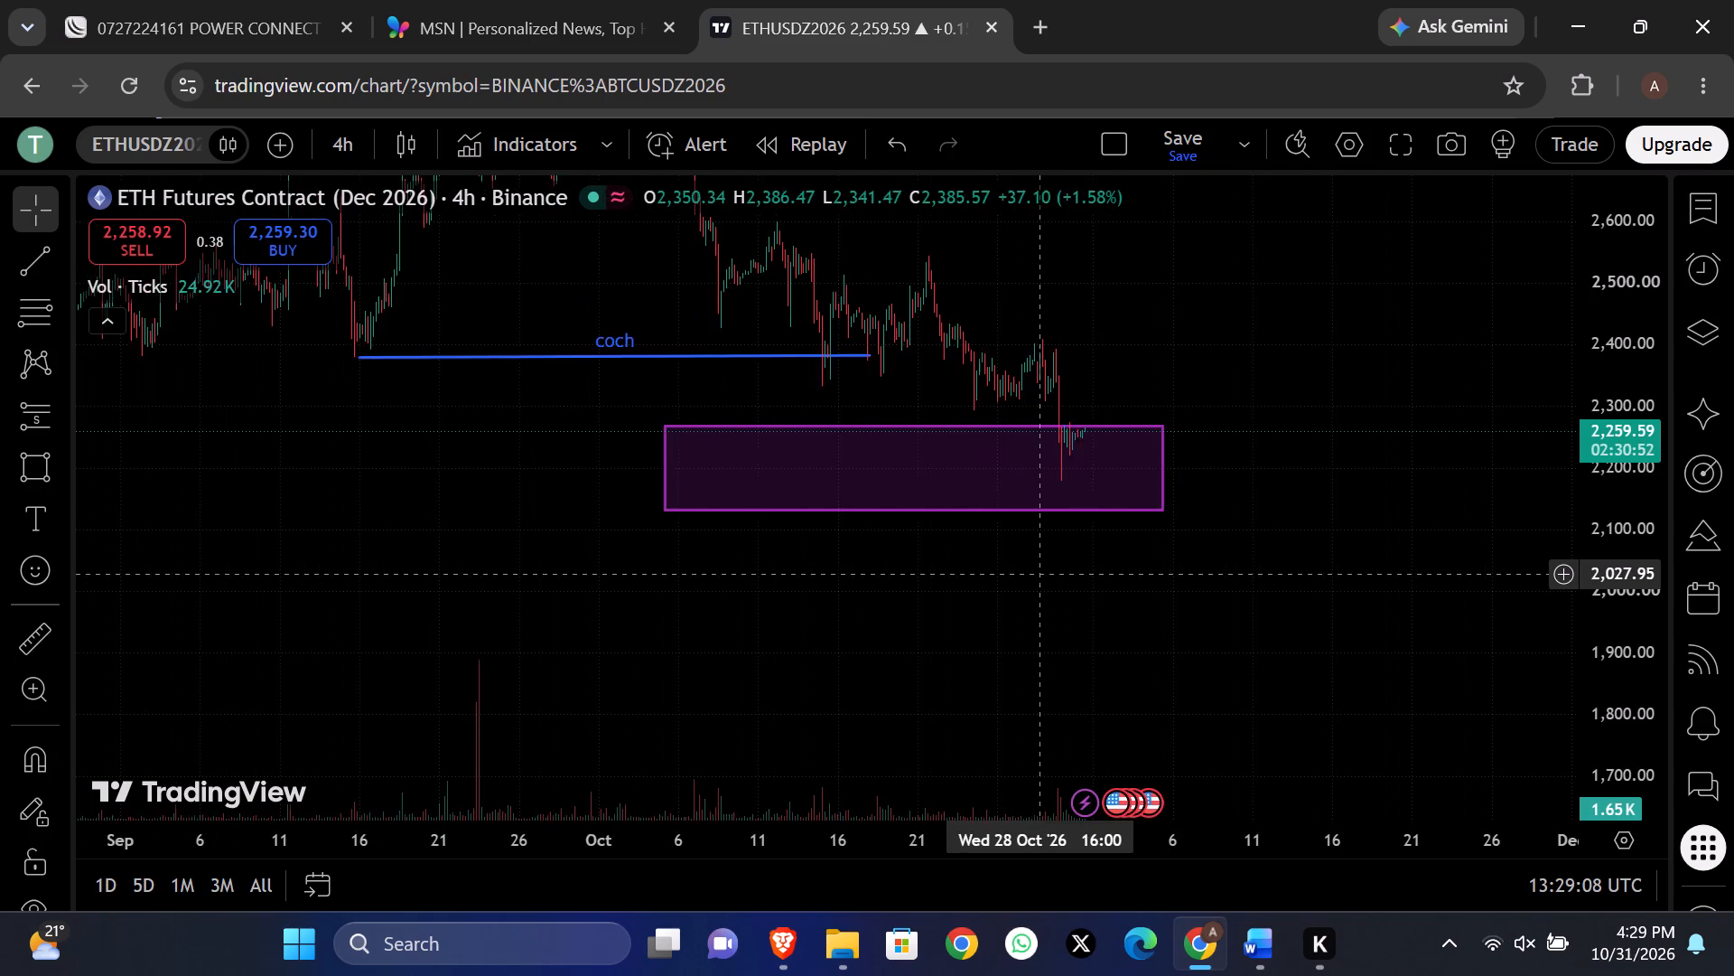
scroll(1039, 574, "down", 1)
scroll(958, 540, "up", 2)
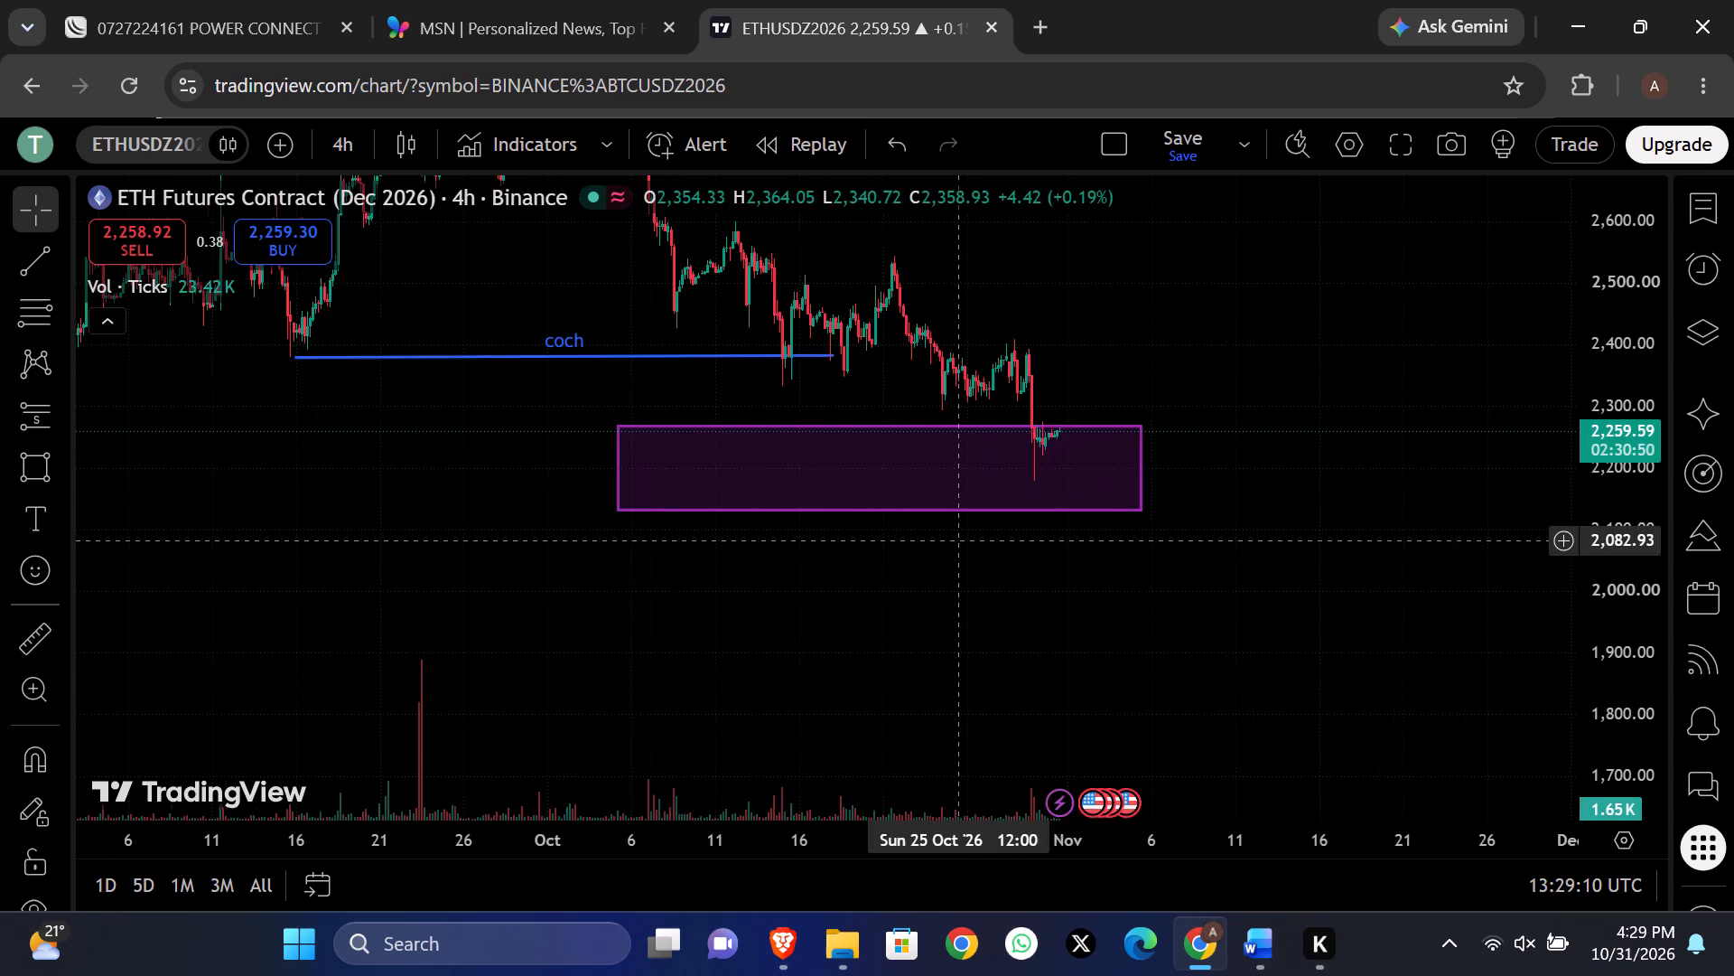
scroll(958, 540, "up", 1)
Switch the ETH chart's interval to 1 hour.
left_click(352, 148)
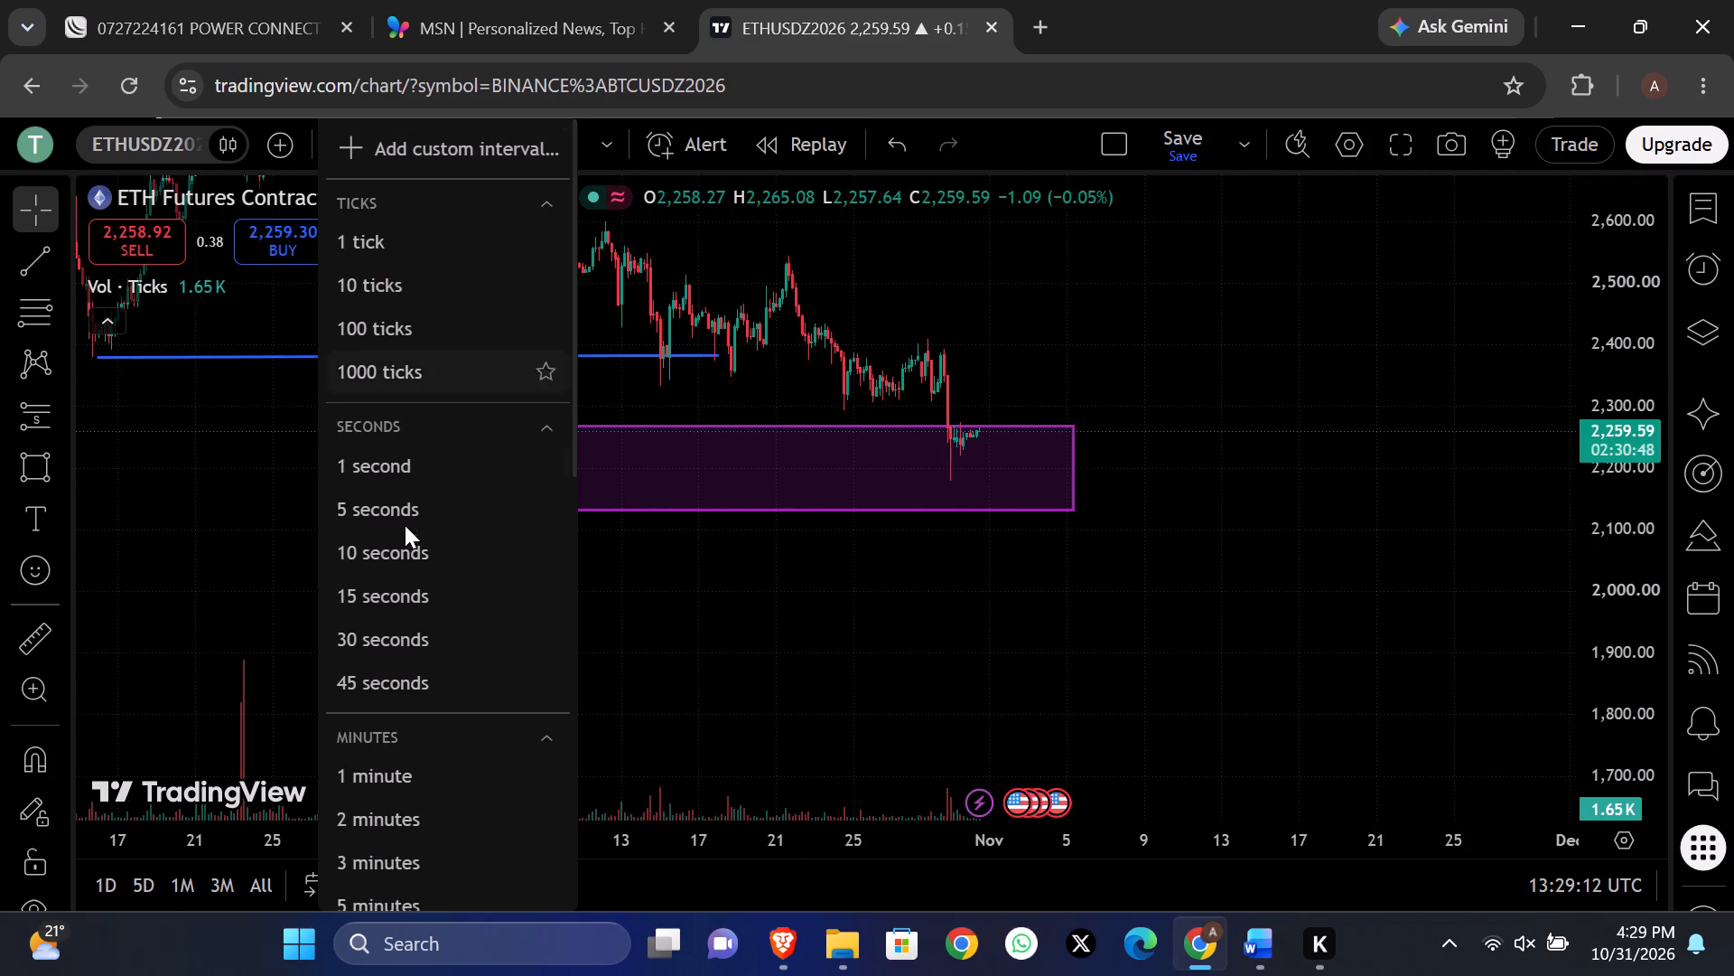
scroll(406, 540, "down", 4)
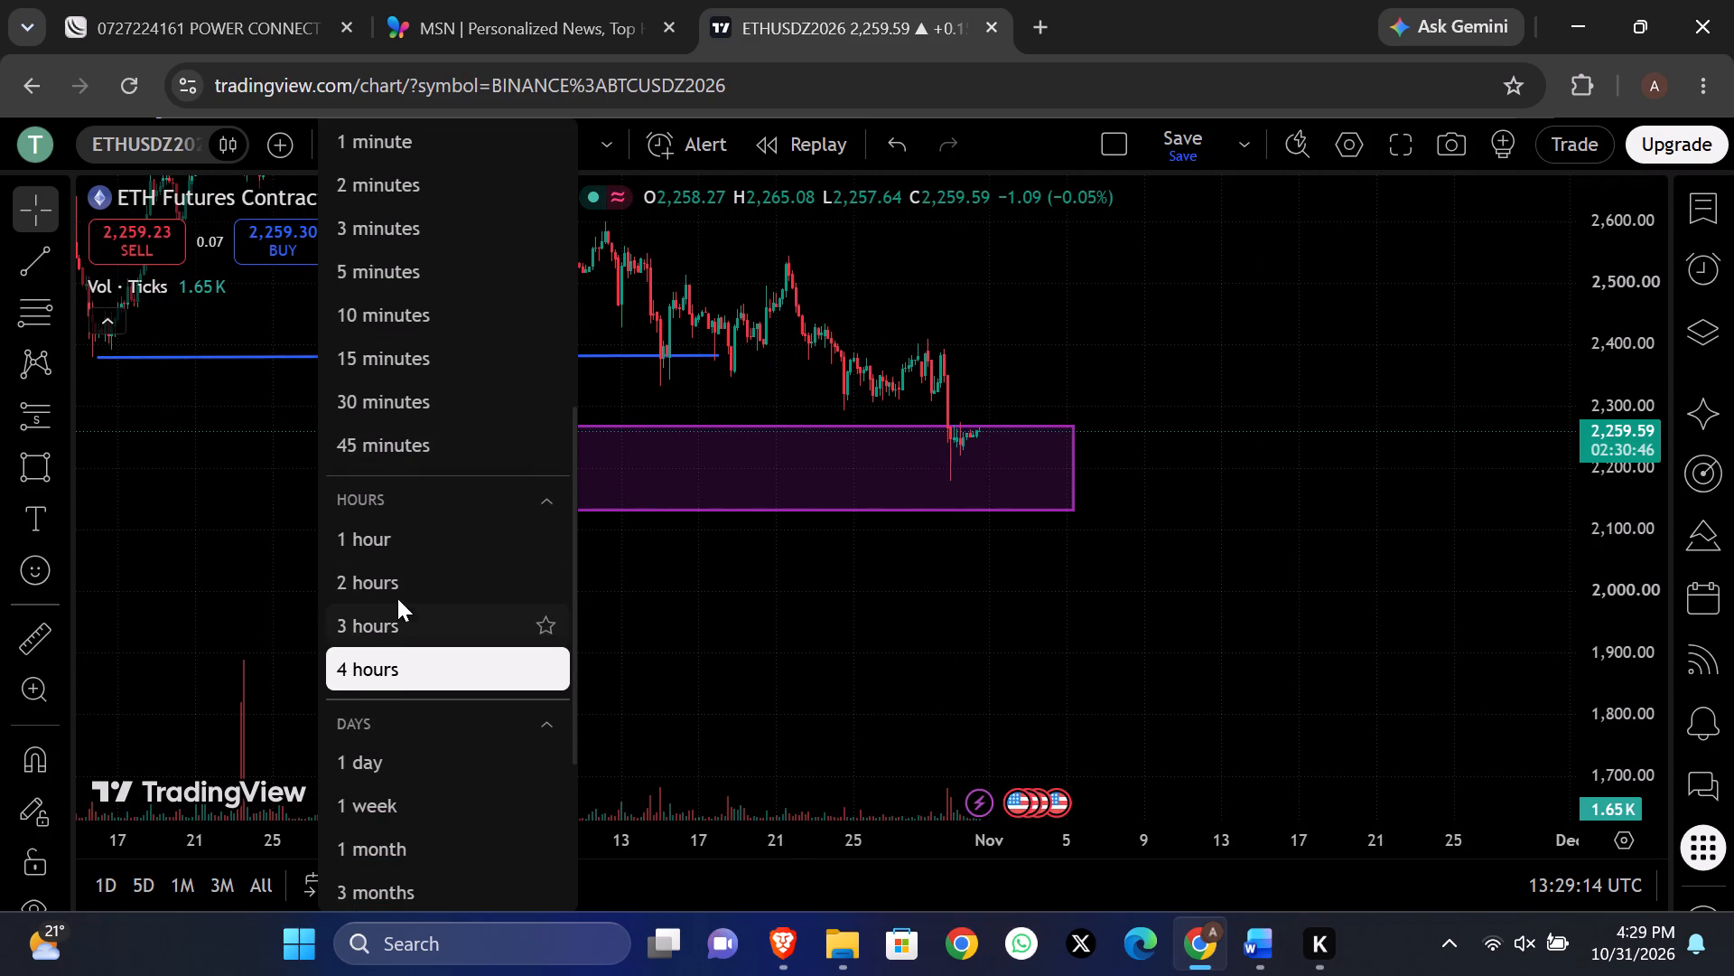
left_click(391, 548)
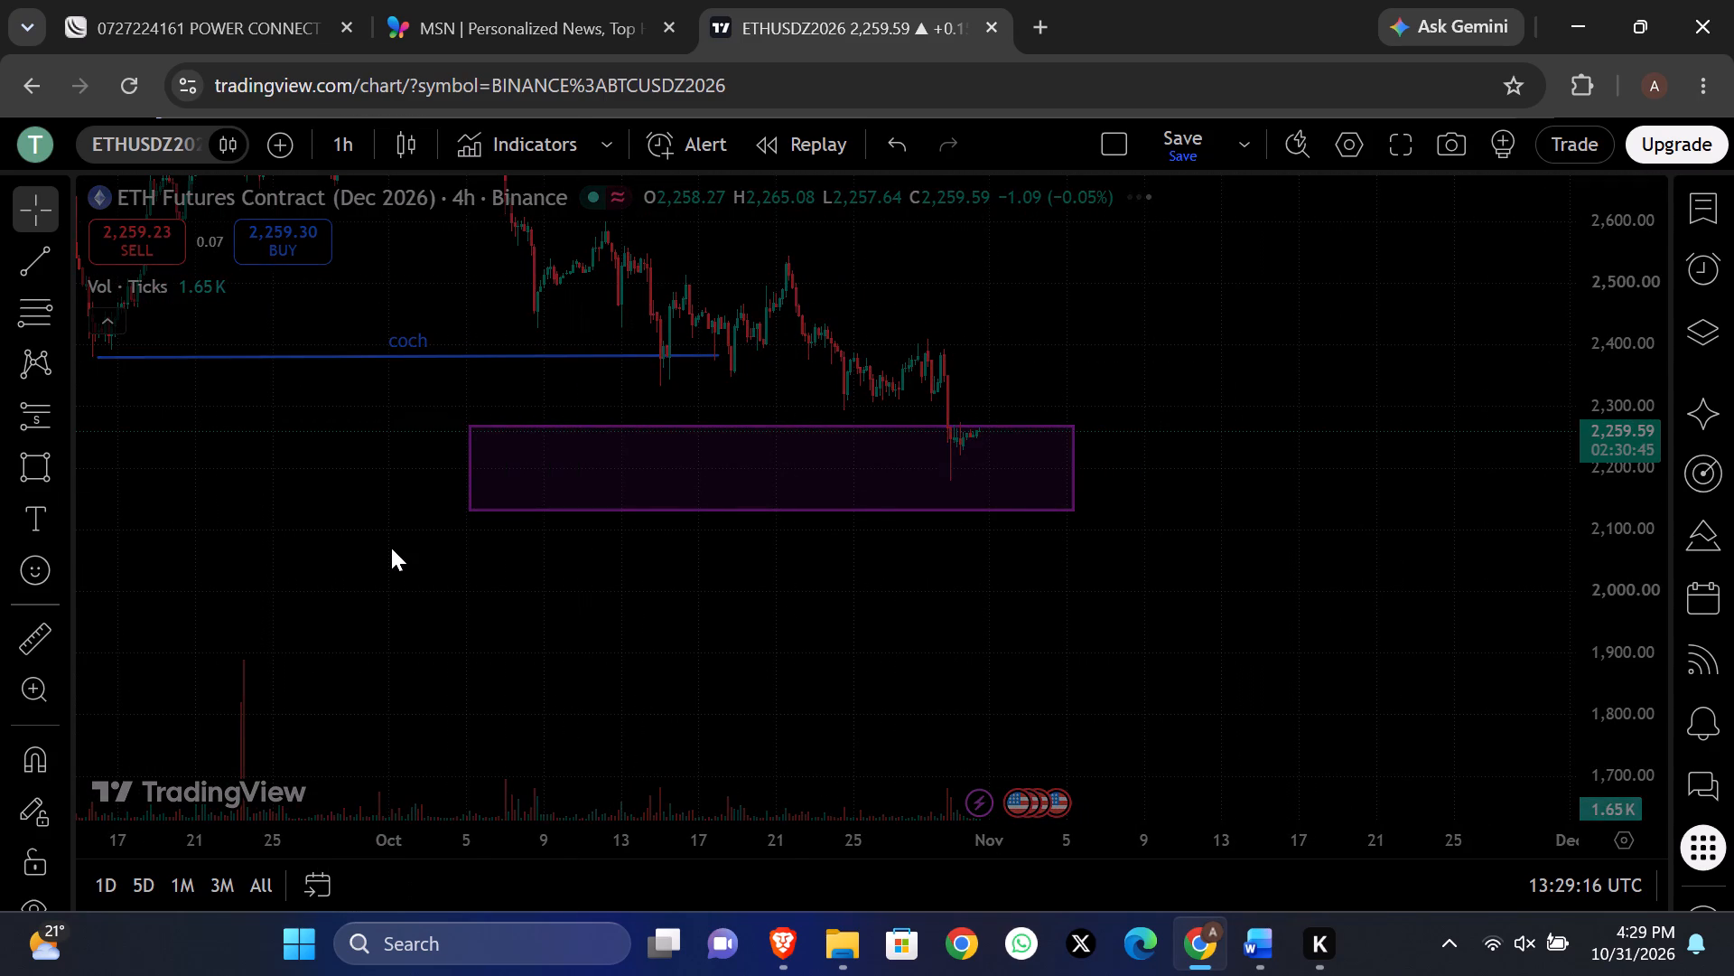
Examine the 1-hour ETH price action around the purple zone and the "coch" line, including the late-October swings.
scroll(825, 580, "down", 7)
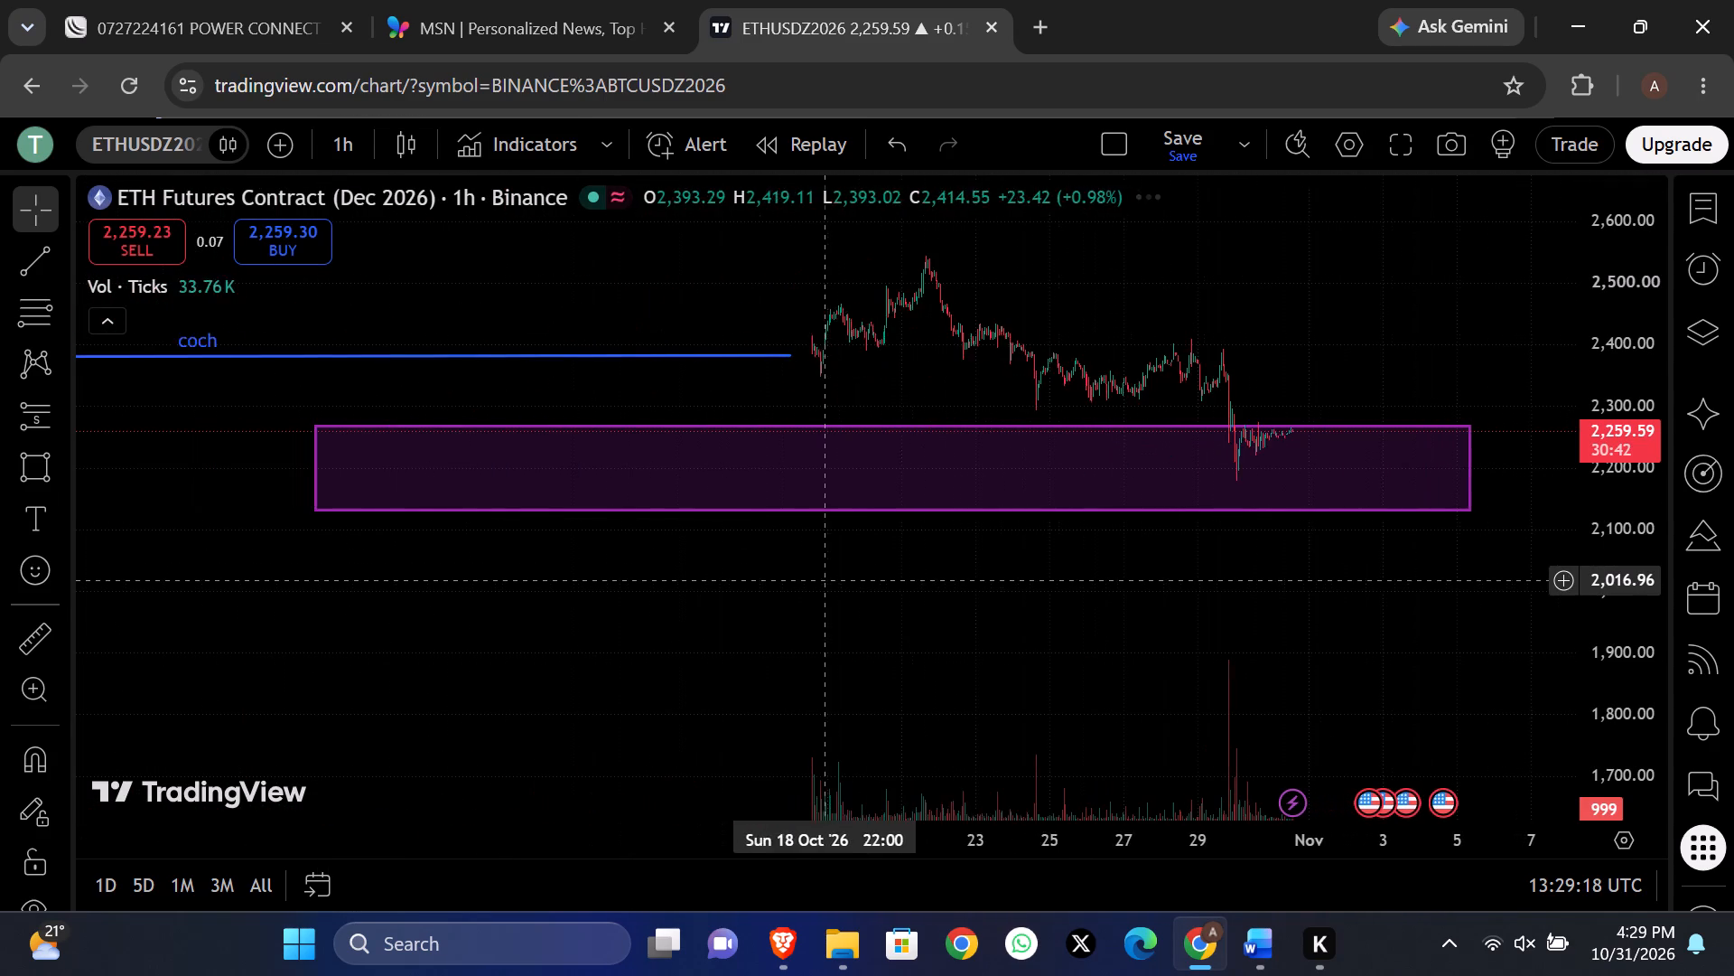
scroll(1615, 425, "up", 9)
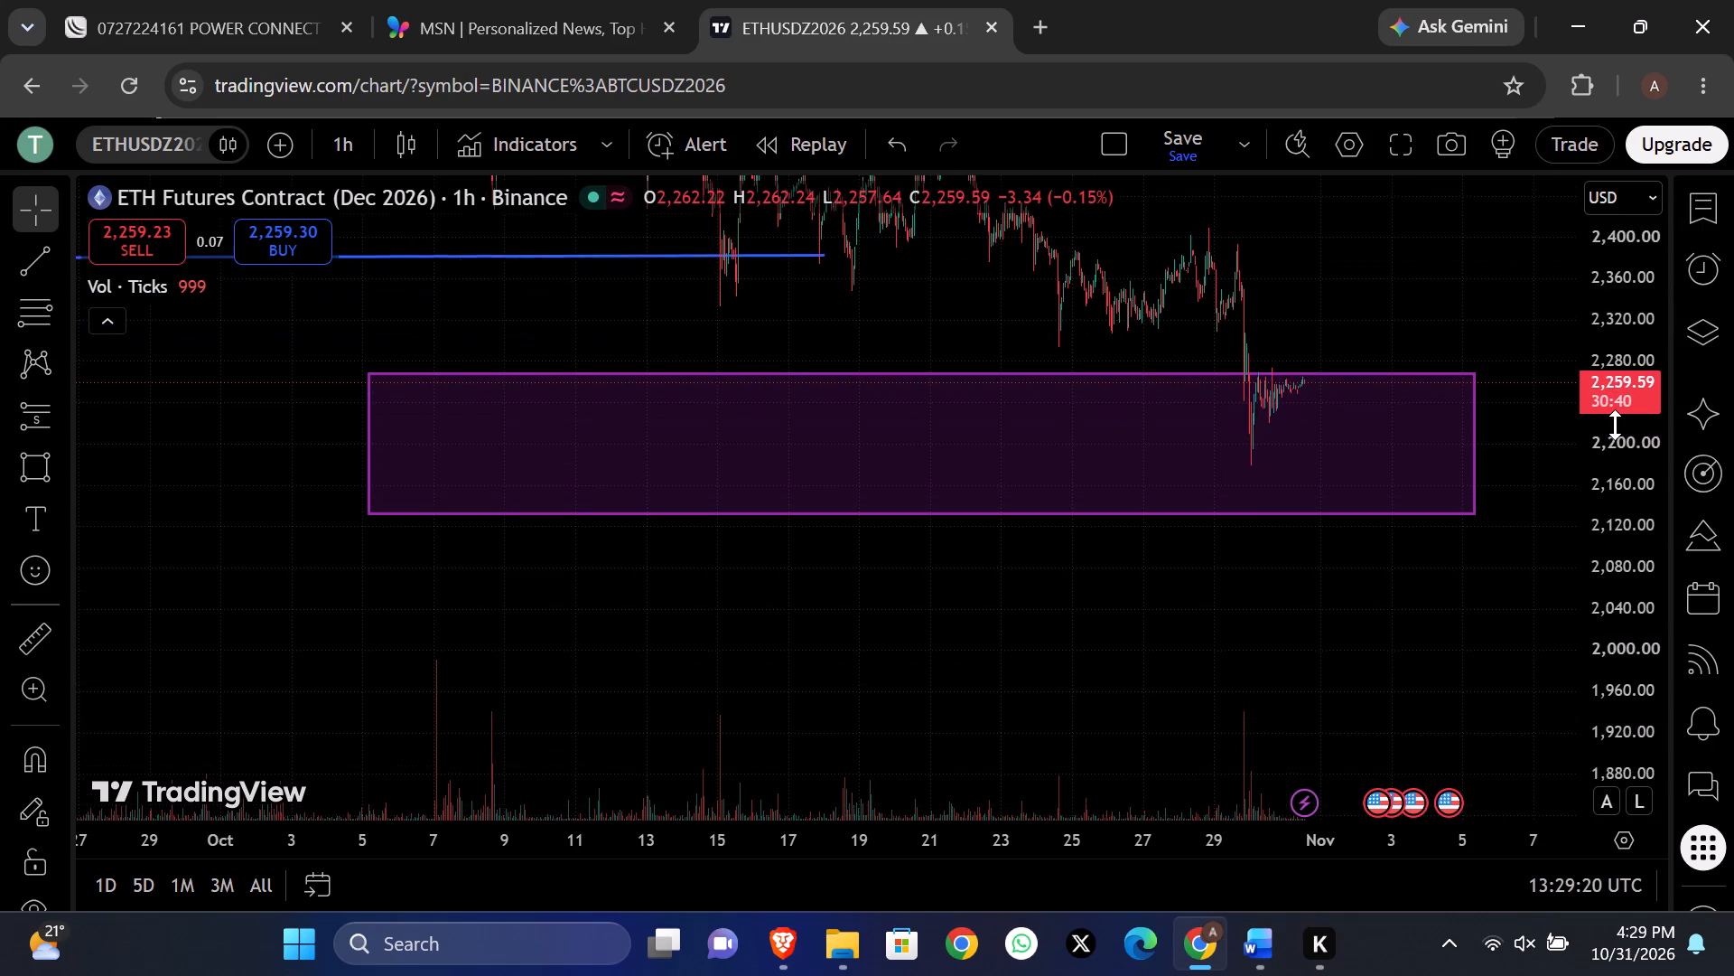
scroll(1615, 425, "up", 6)
scroll(1407, 524, "up", 3)
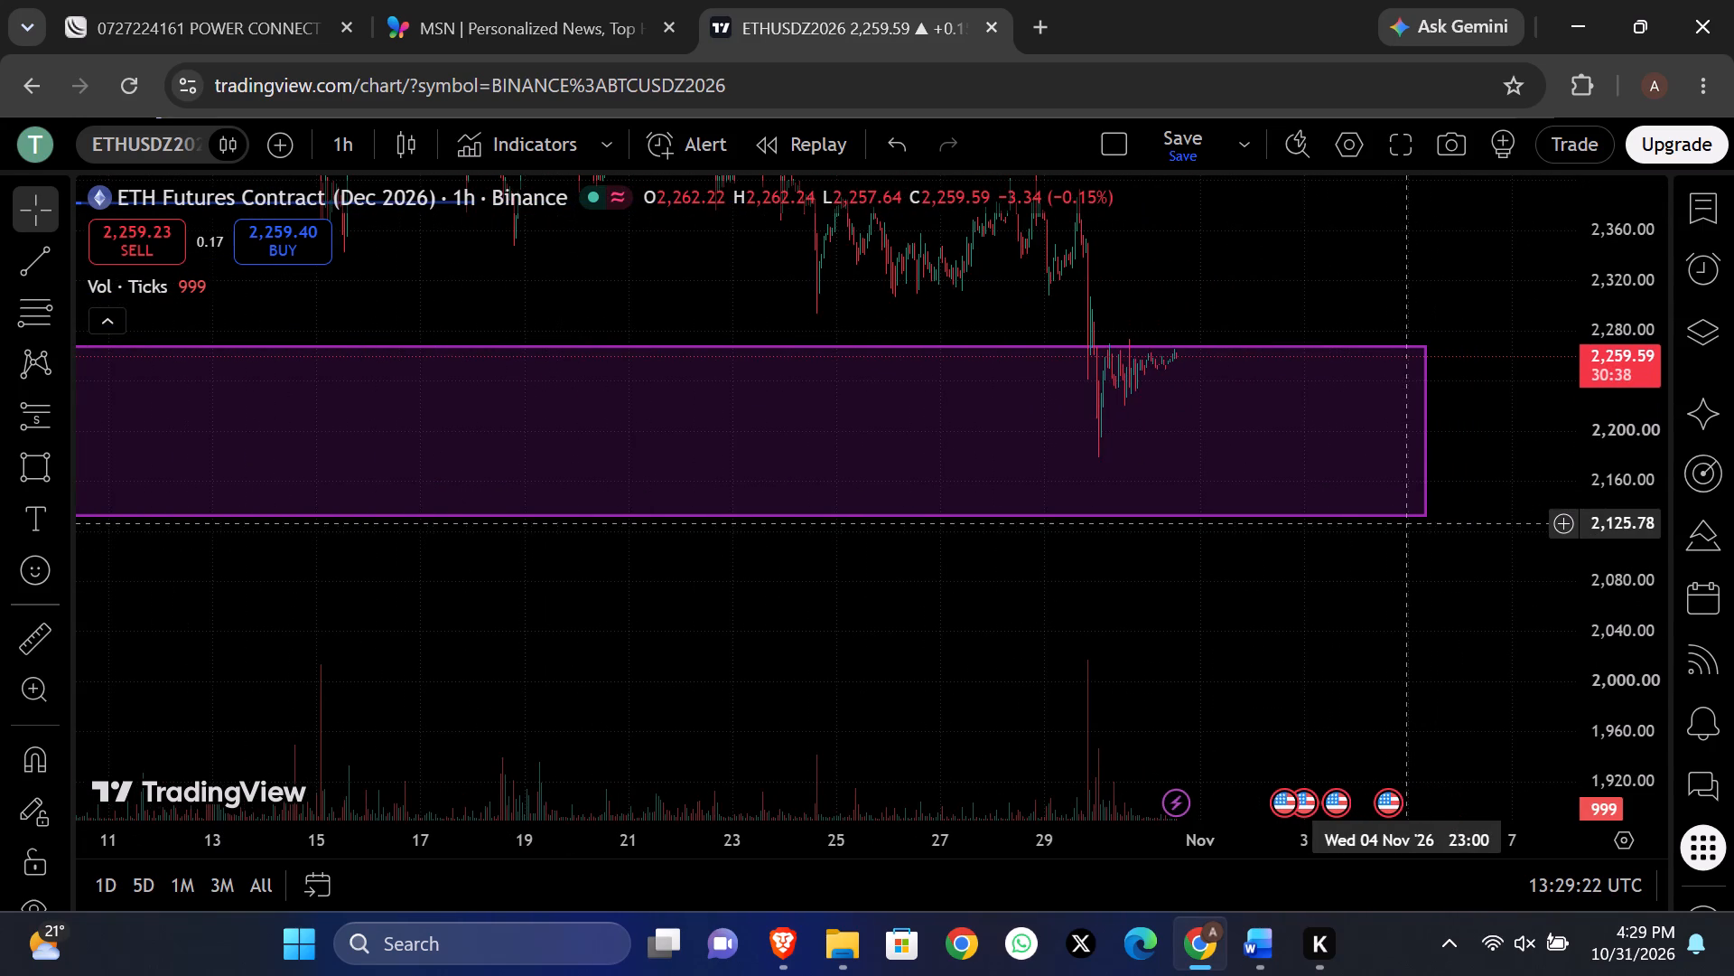
scroll(1329, 675, "up", 3)
scroll(1135, 676, "up", 1)
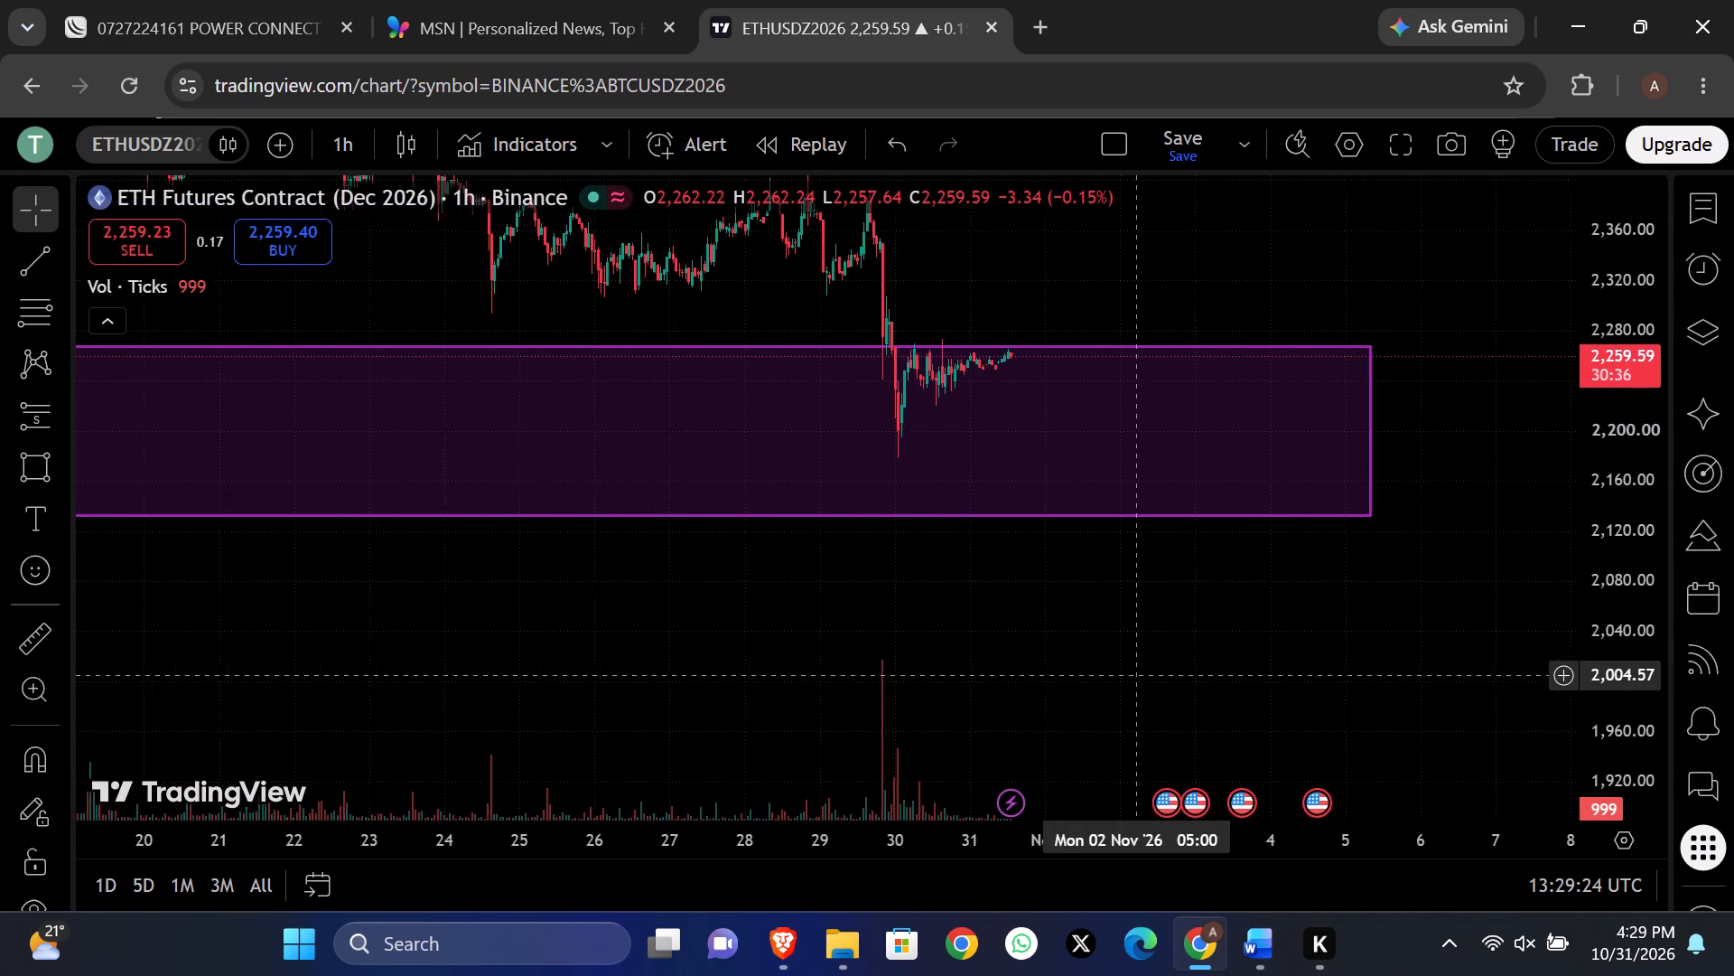
left_click_drag(1074, 577, 1189, 747)
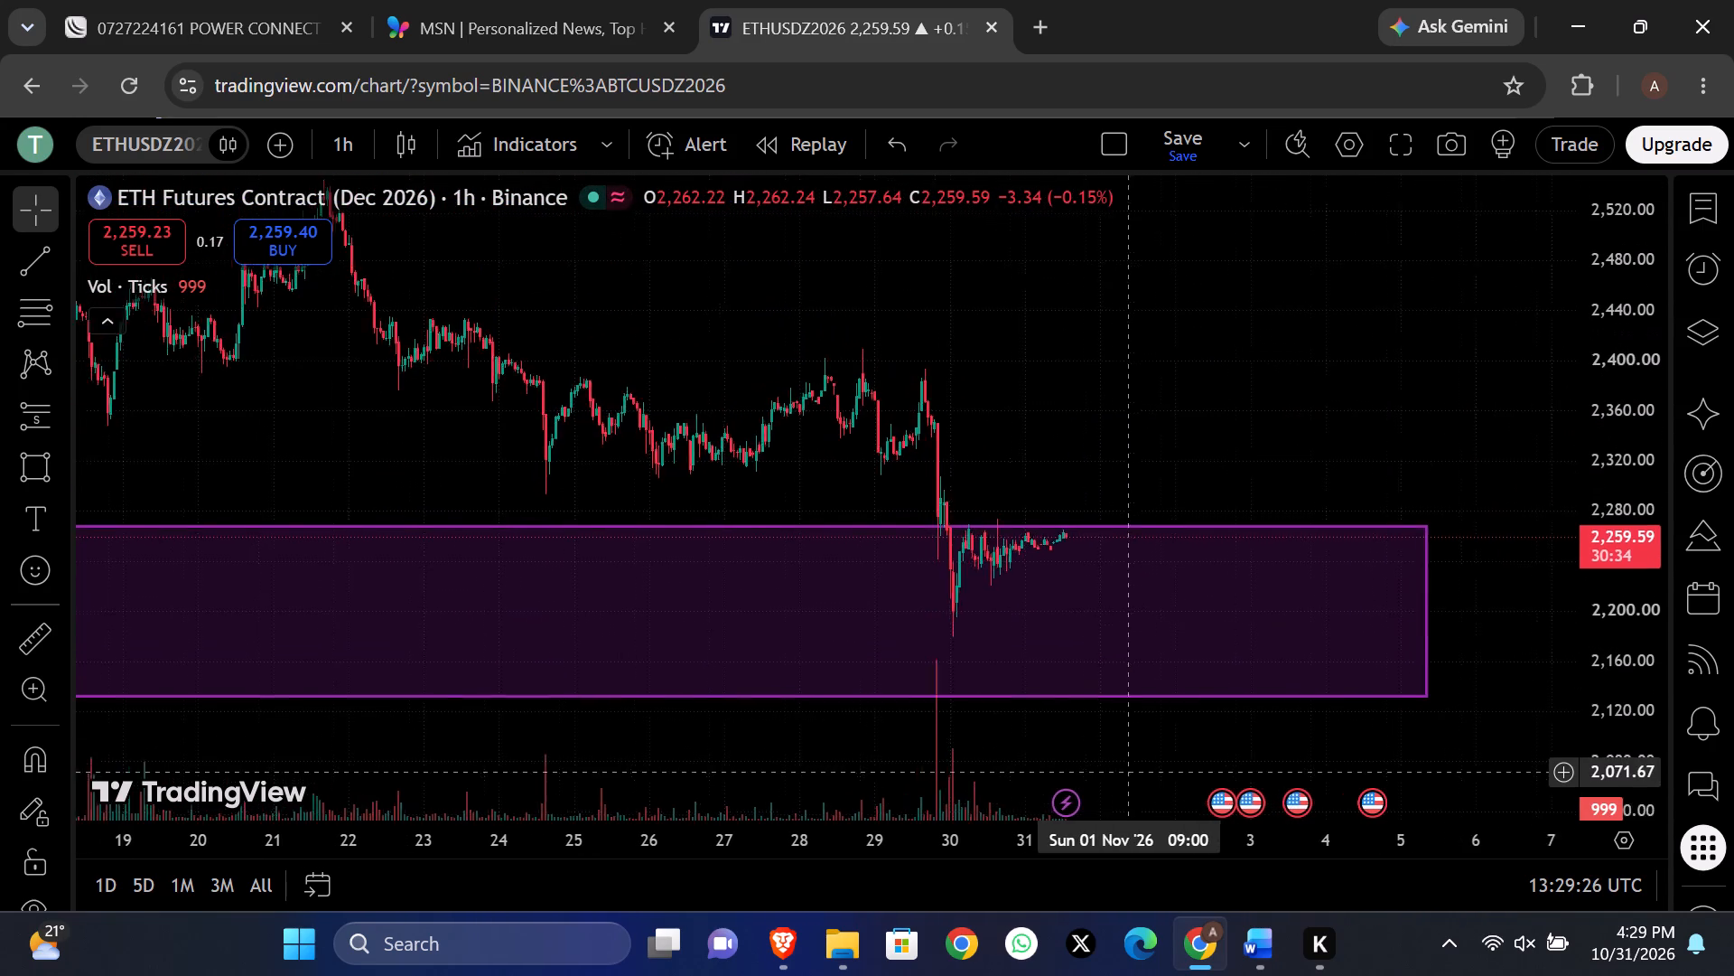
left_click_drag(1189, 747, 1501, 731)
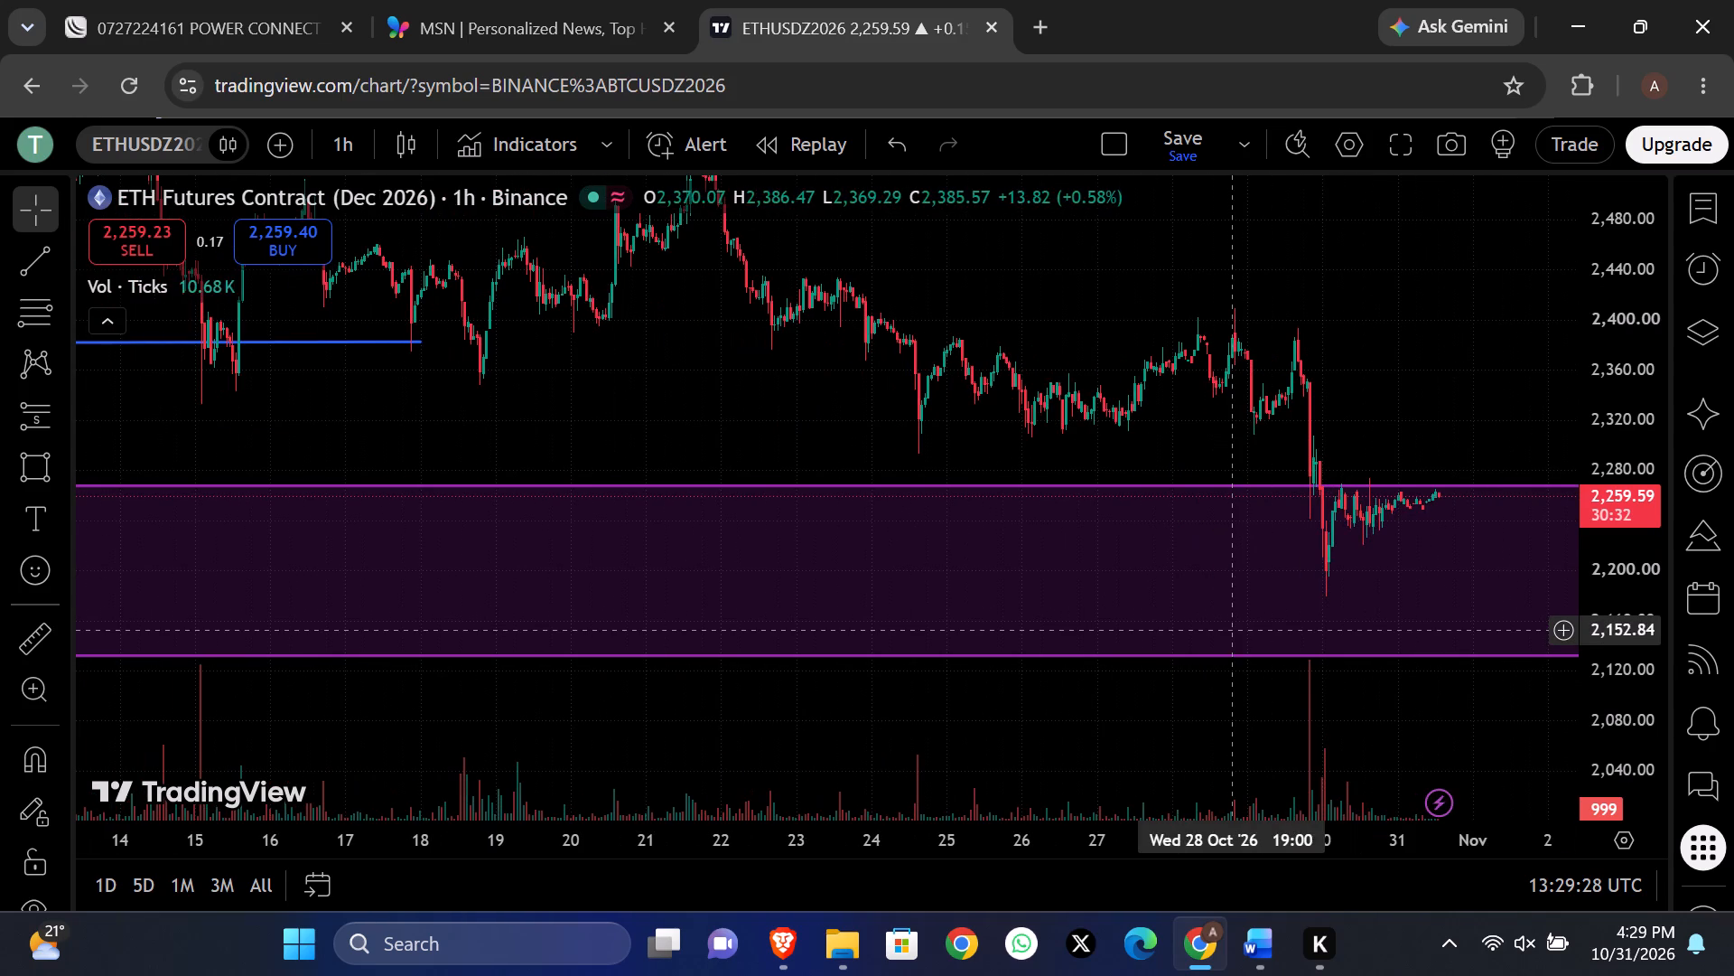
scroll(1233, 629, "down", 8)
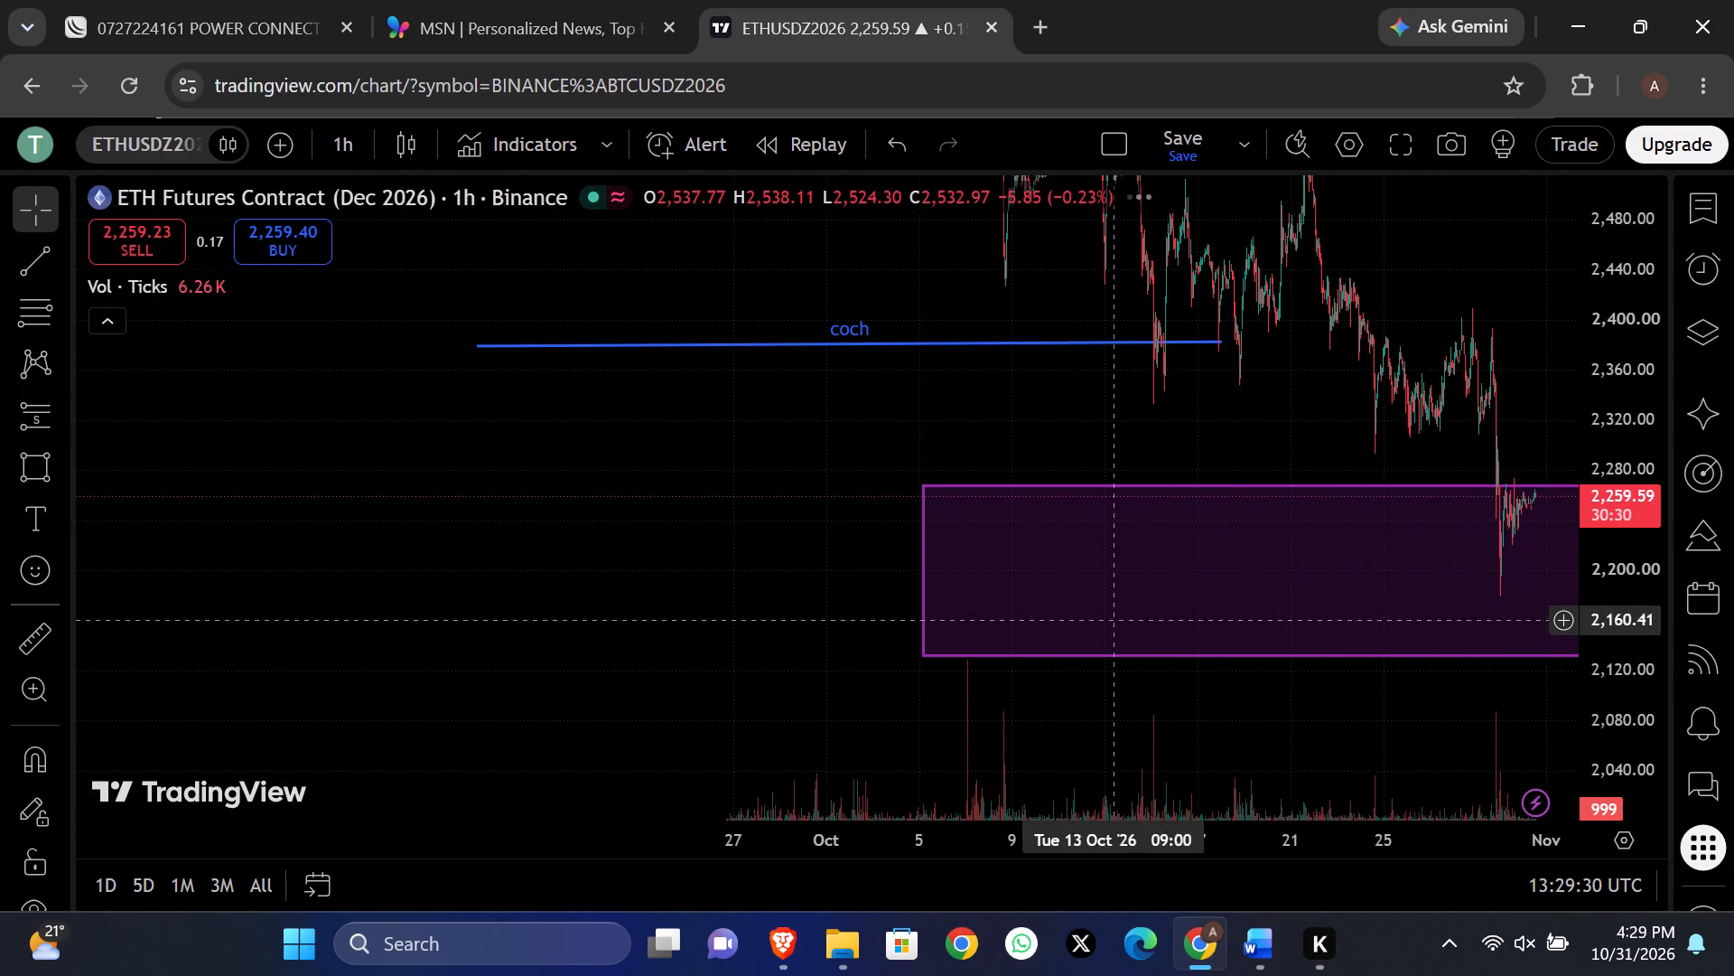
scroll(876, 600, "left", 1)
left_click(667, 552)
scroll(667, 552, "up", 1)
scroll(667, 552, "down", 4)
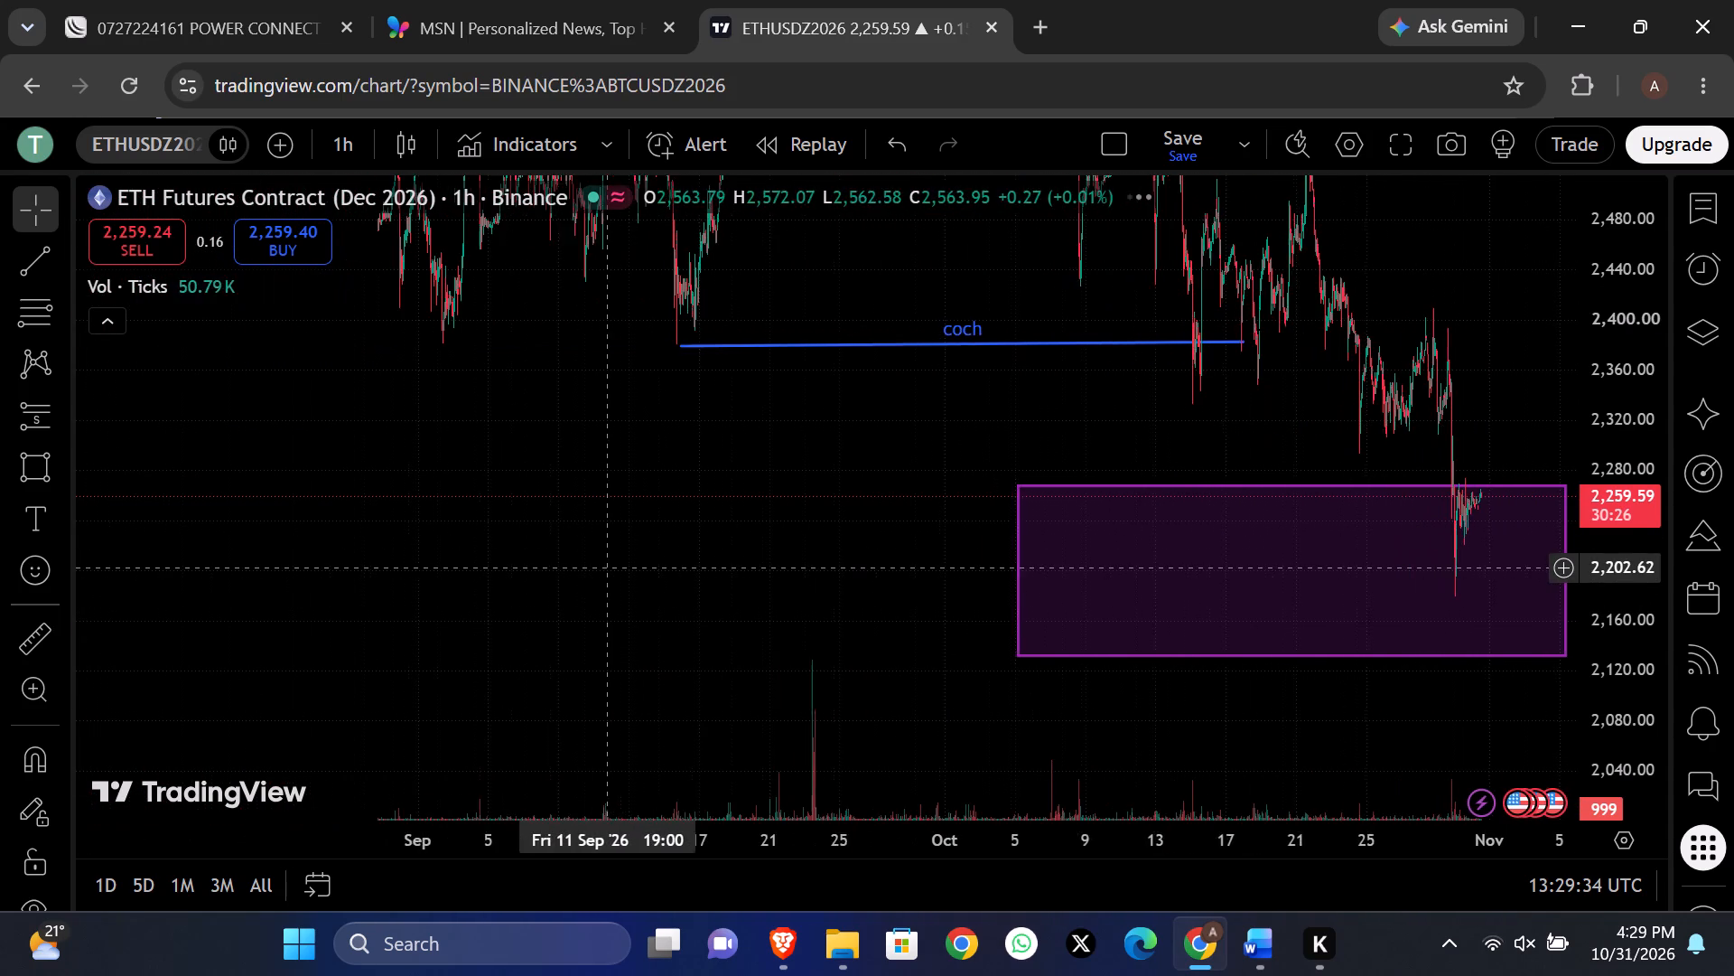
scroll(1660, 614, "down", 2)
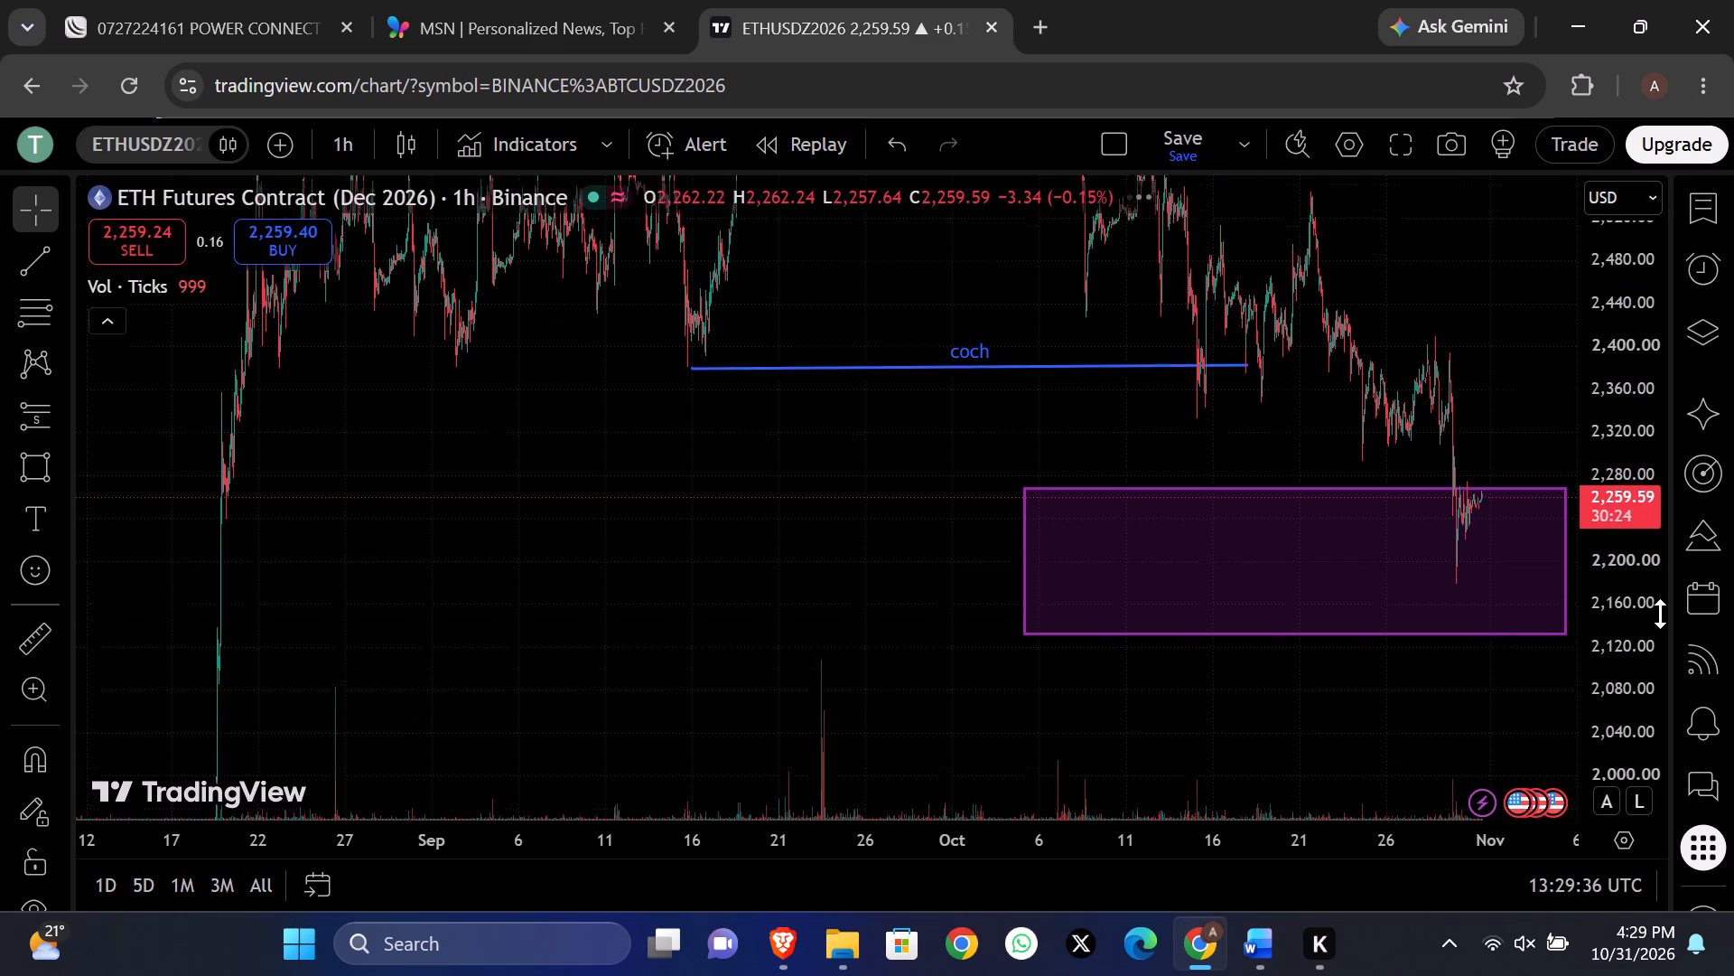
scroll(1660, 614, "down", 6)
left_click(990, 812)
left_click(990, 812)
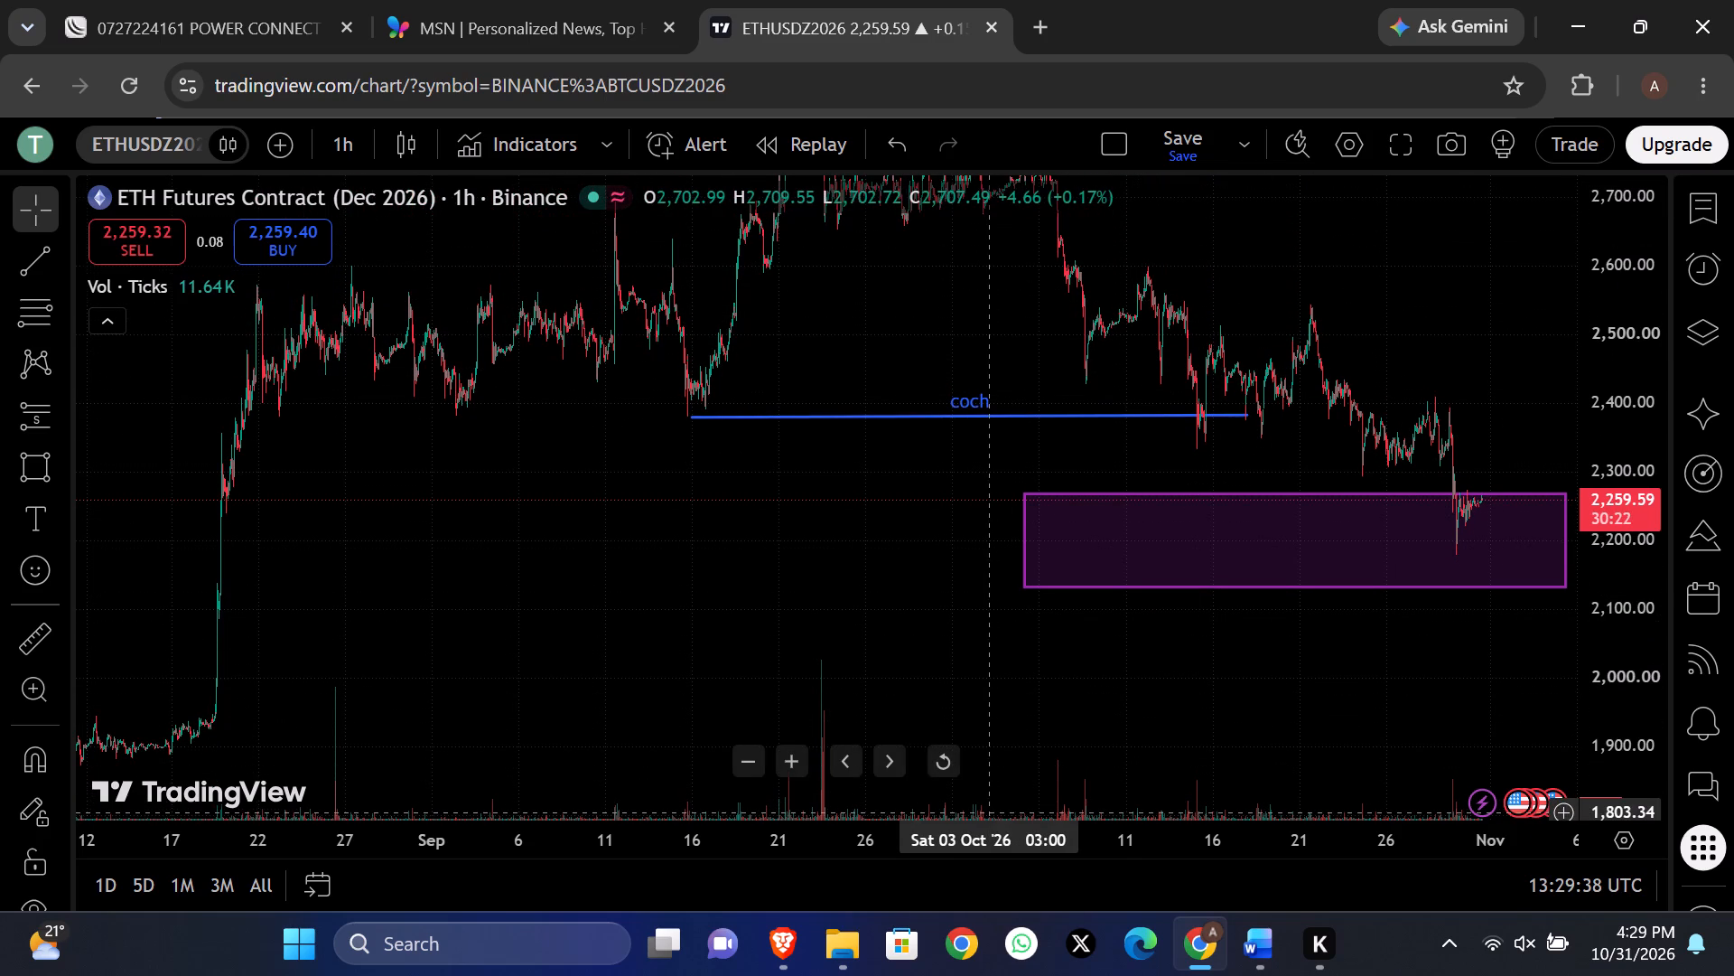
left_click_drag(1197, 700, 1082, 701)
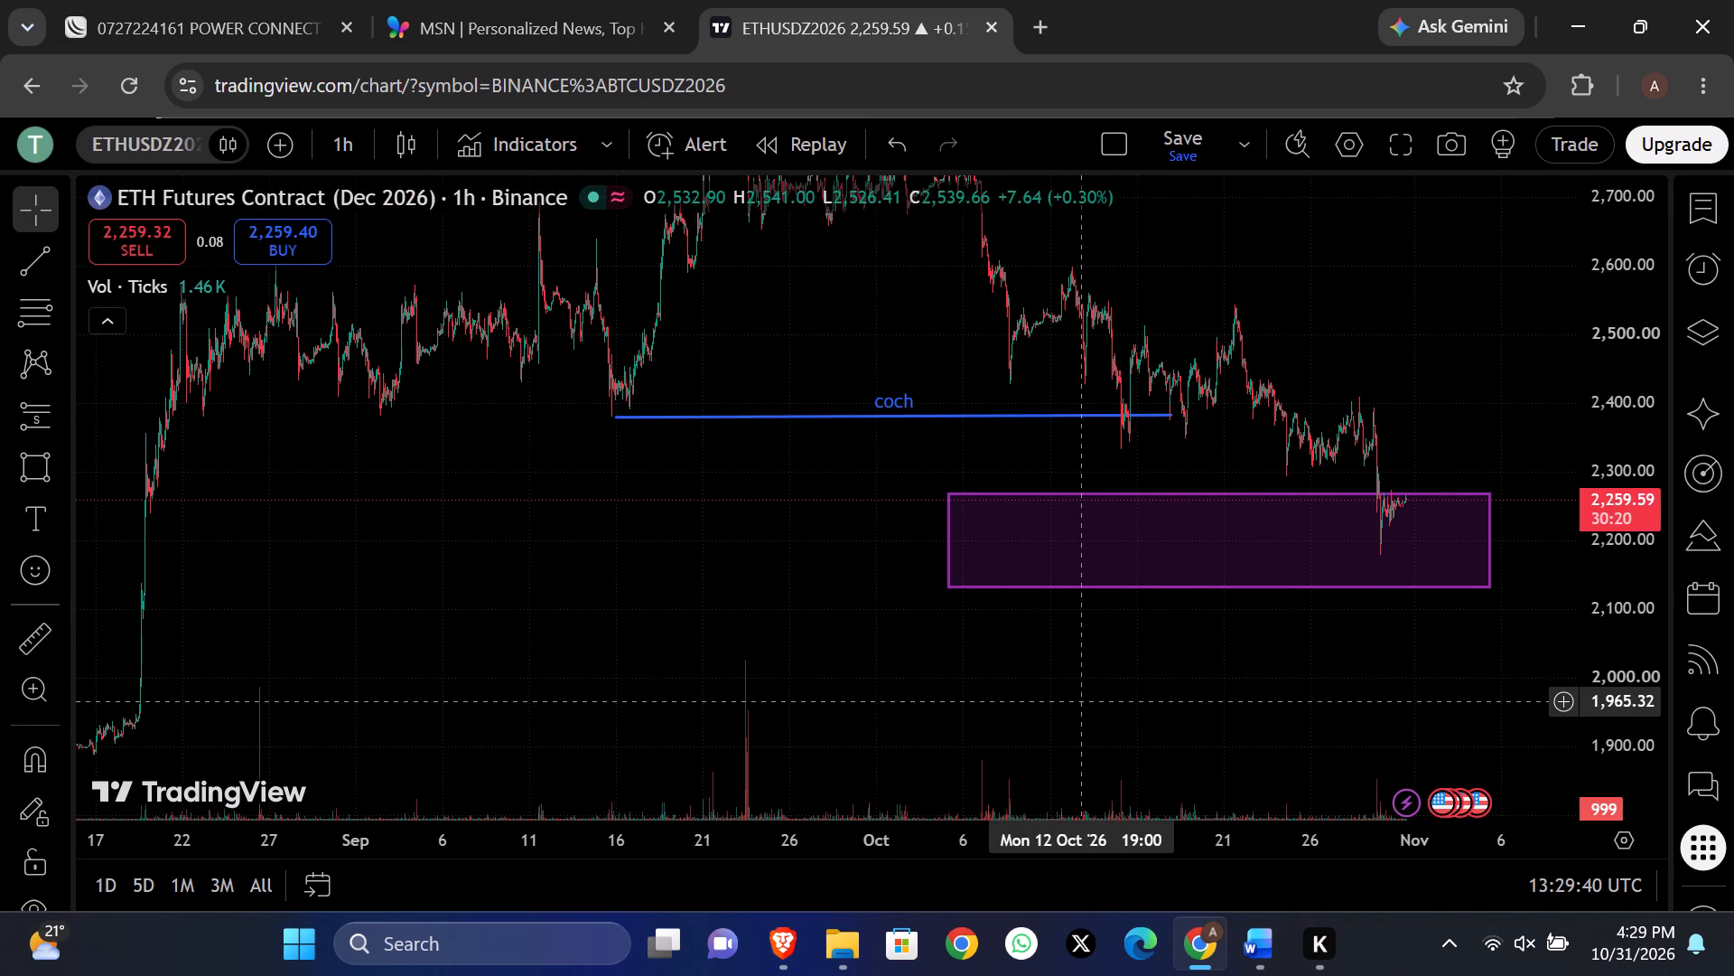
left_click_drag(1082, 701, 1028, 781)
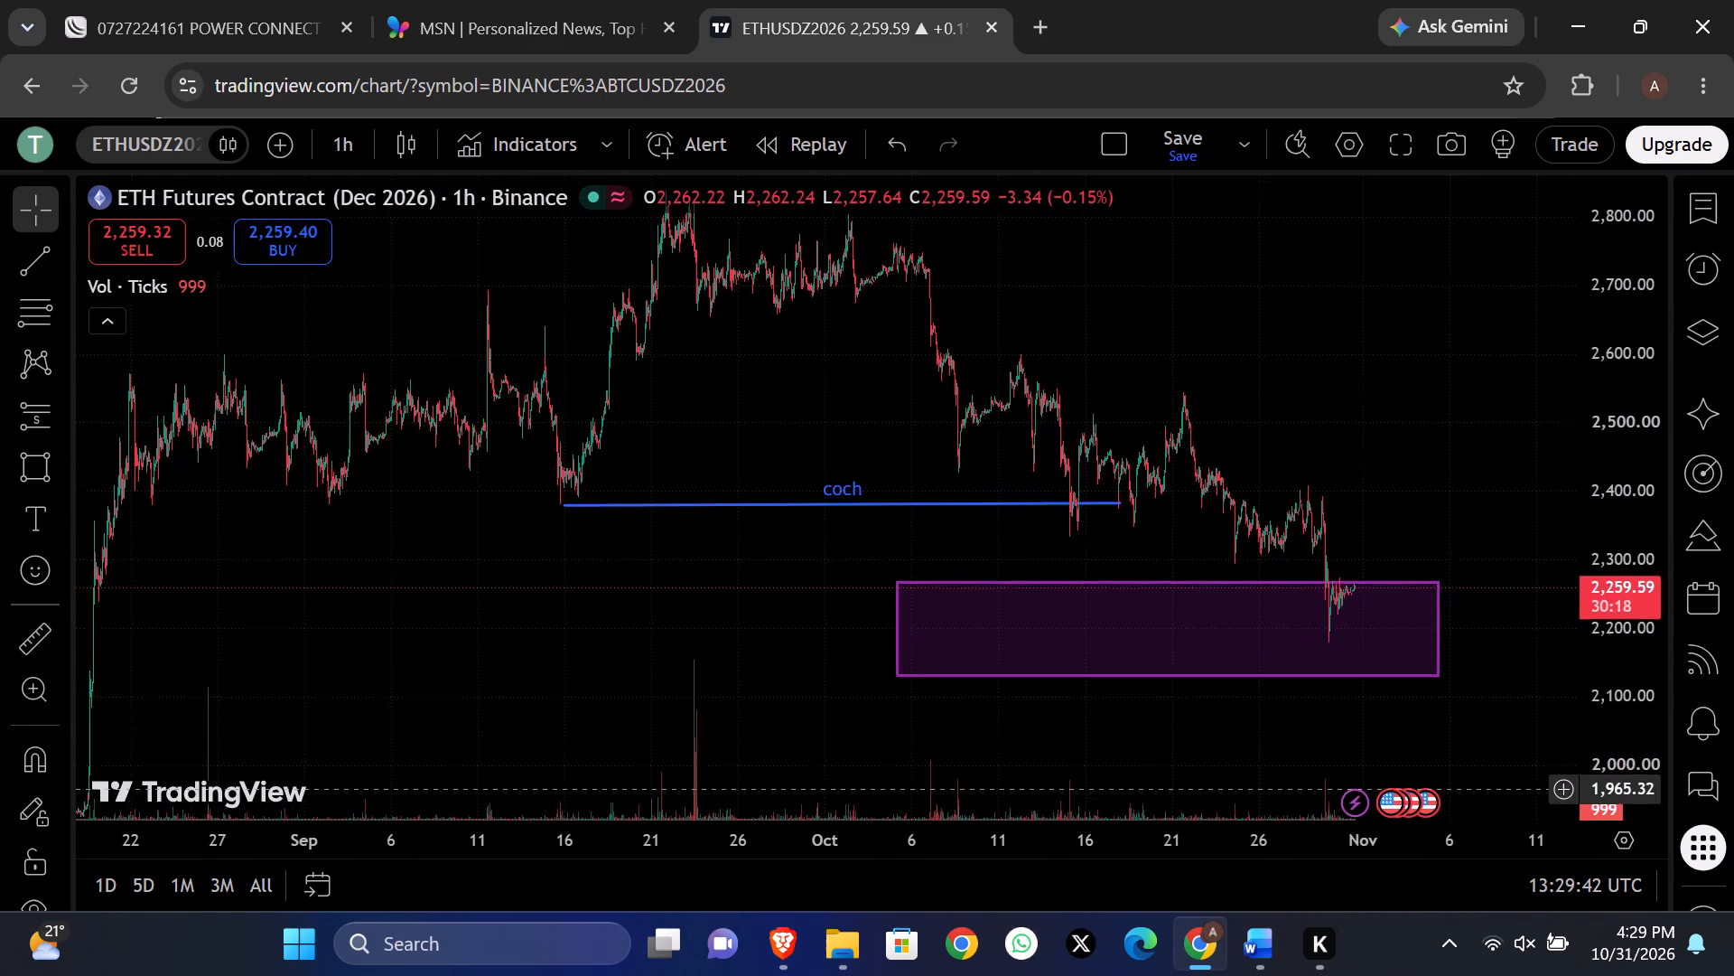
left_click_drag(1028, 781, 1056, 705)
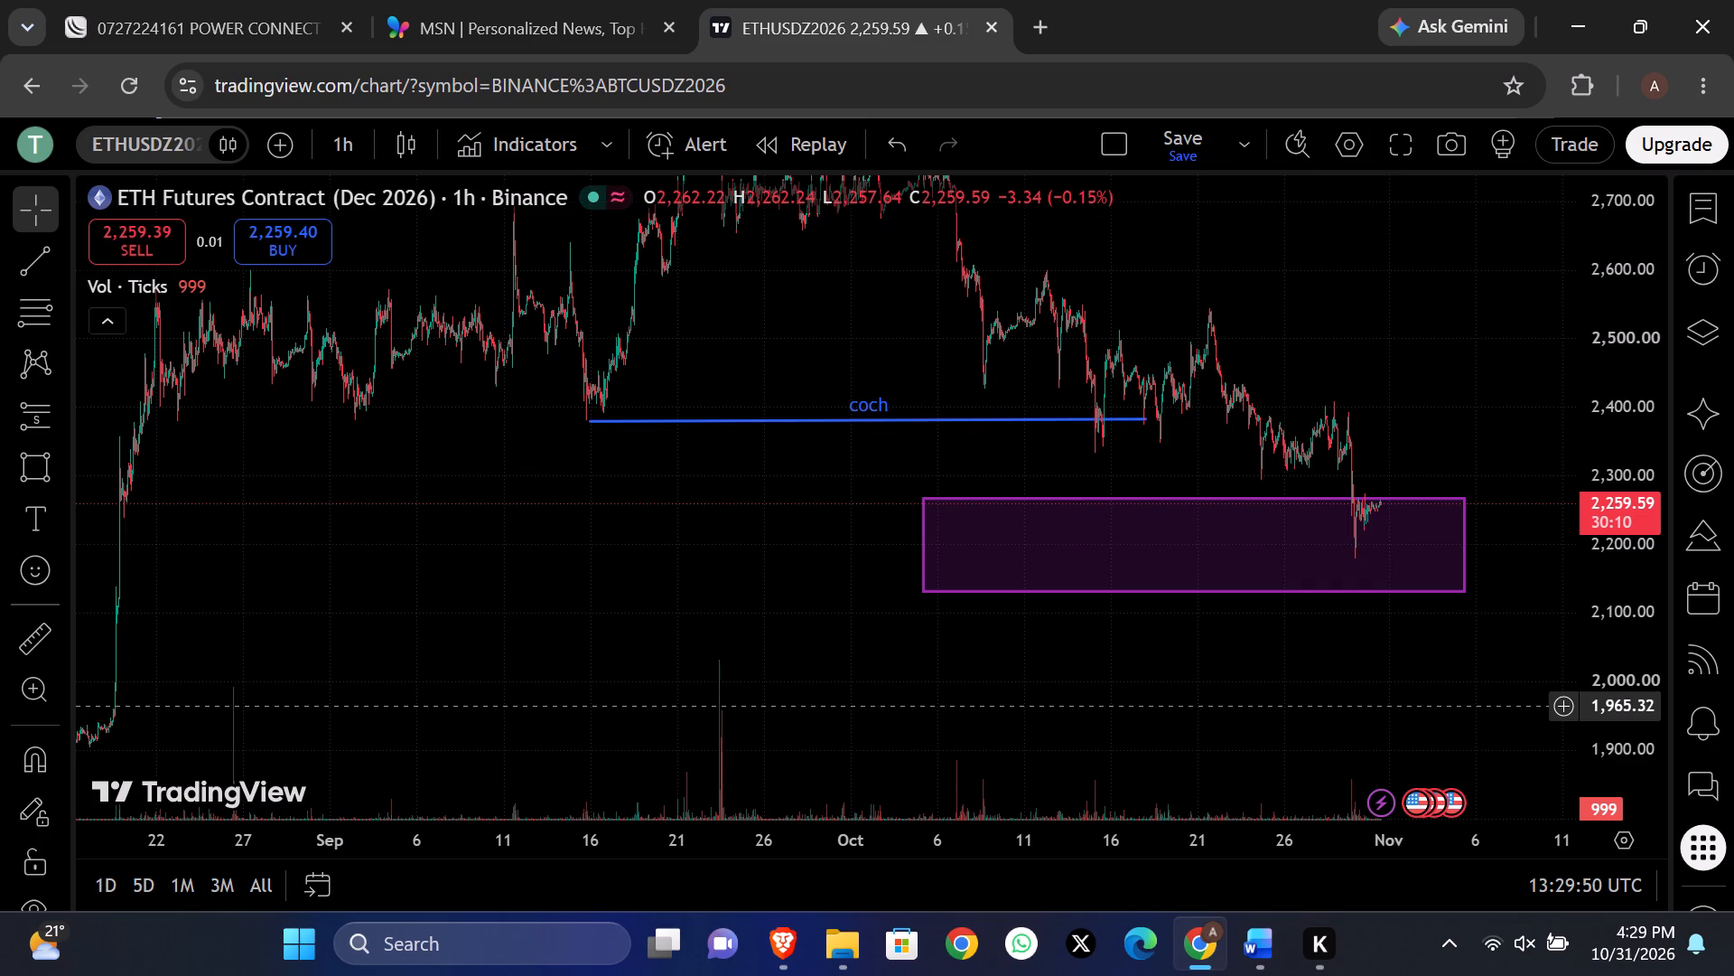
left_click_drag(1056, 705, 962, 715)
Draw a short horizontal trend line at about 2,396 from the 29 Oct '26 swing high to late 31 Oct.
scroll(1085, 694, "up", 3)
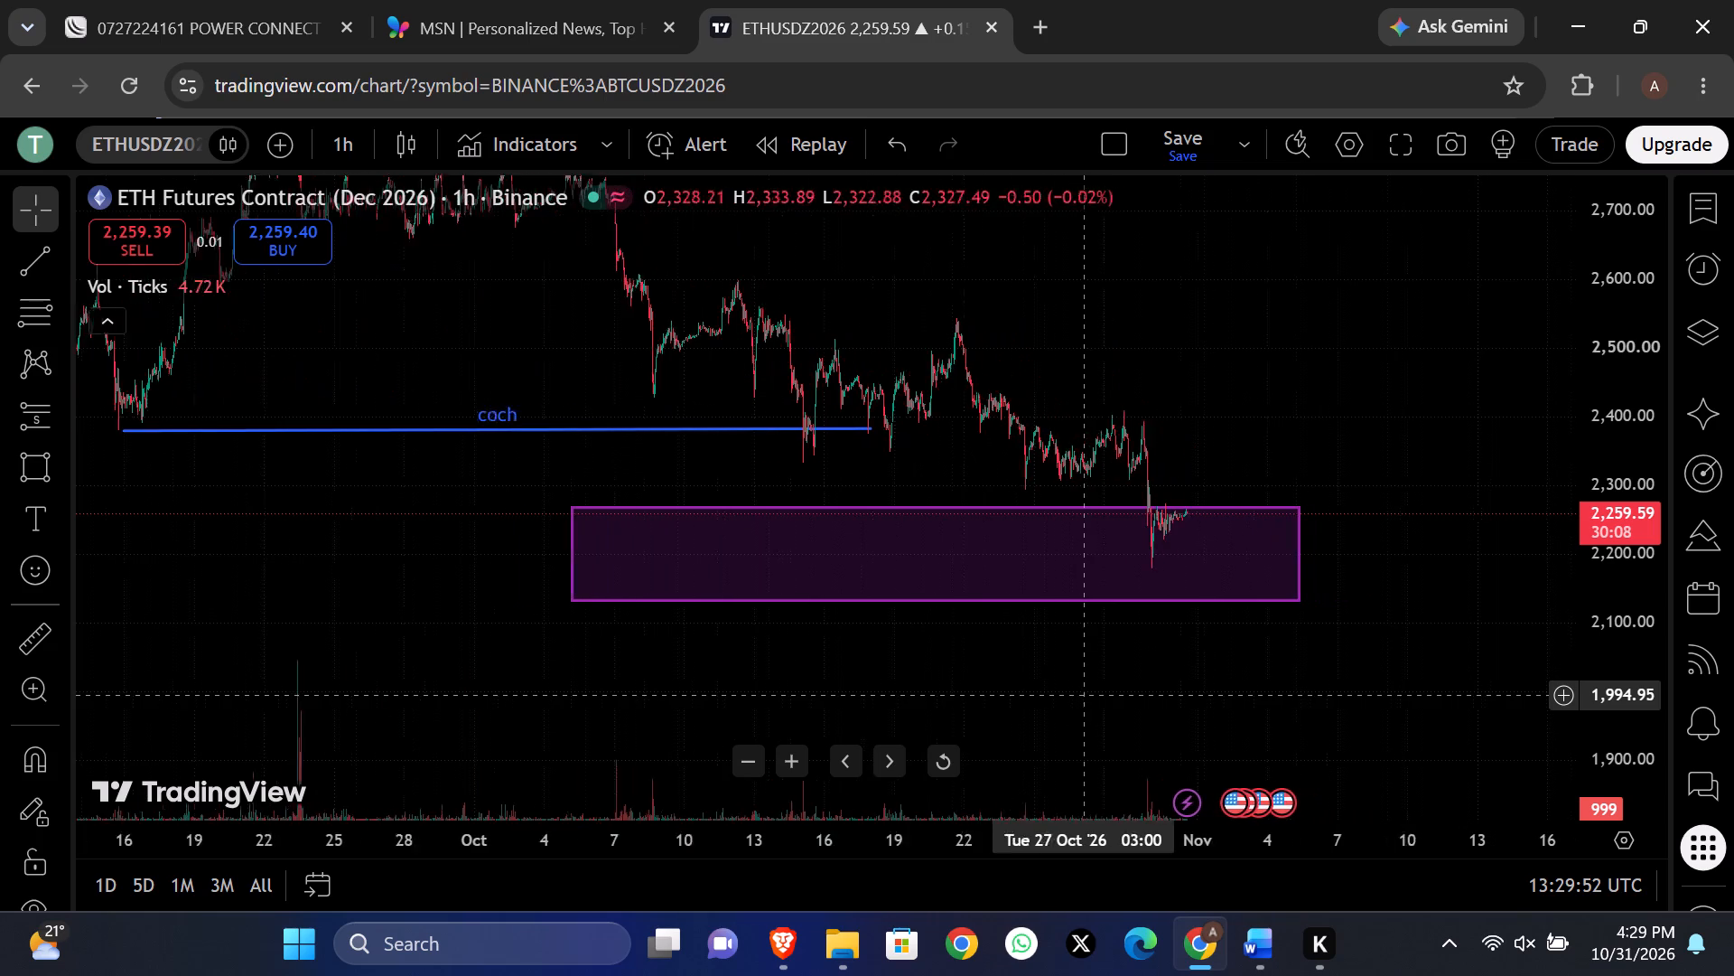
scroll(1085, 694, "up", 4)
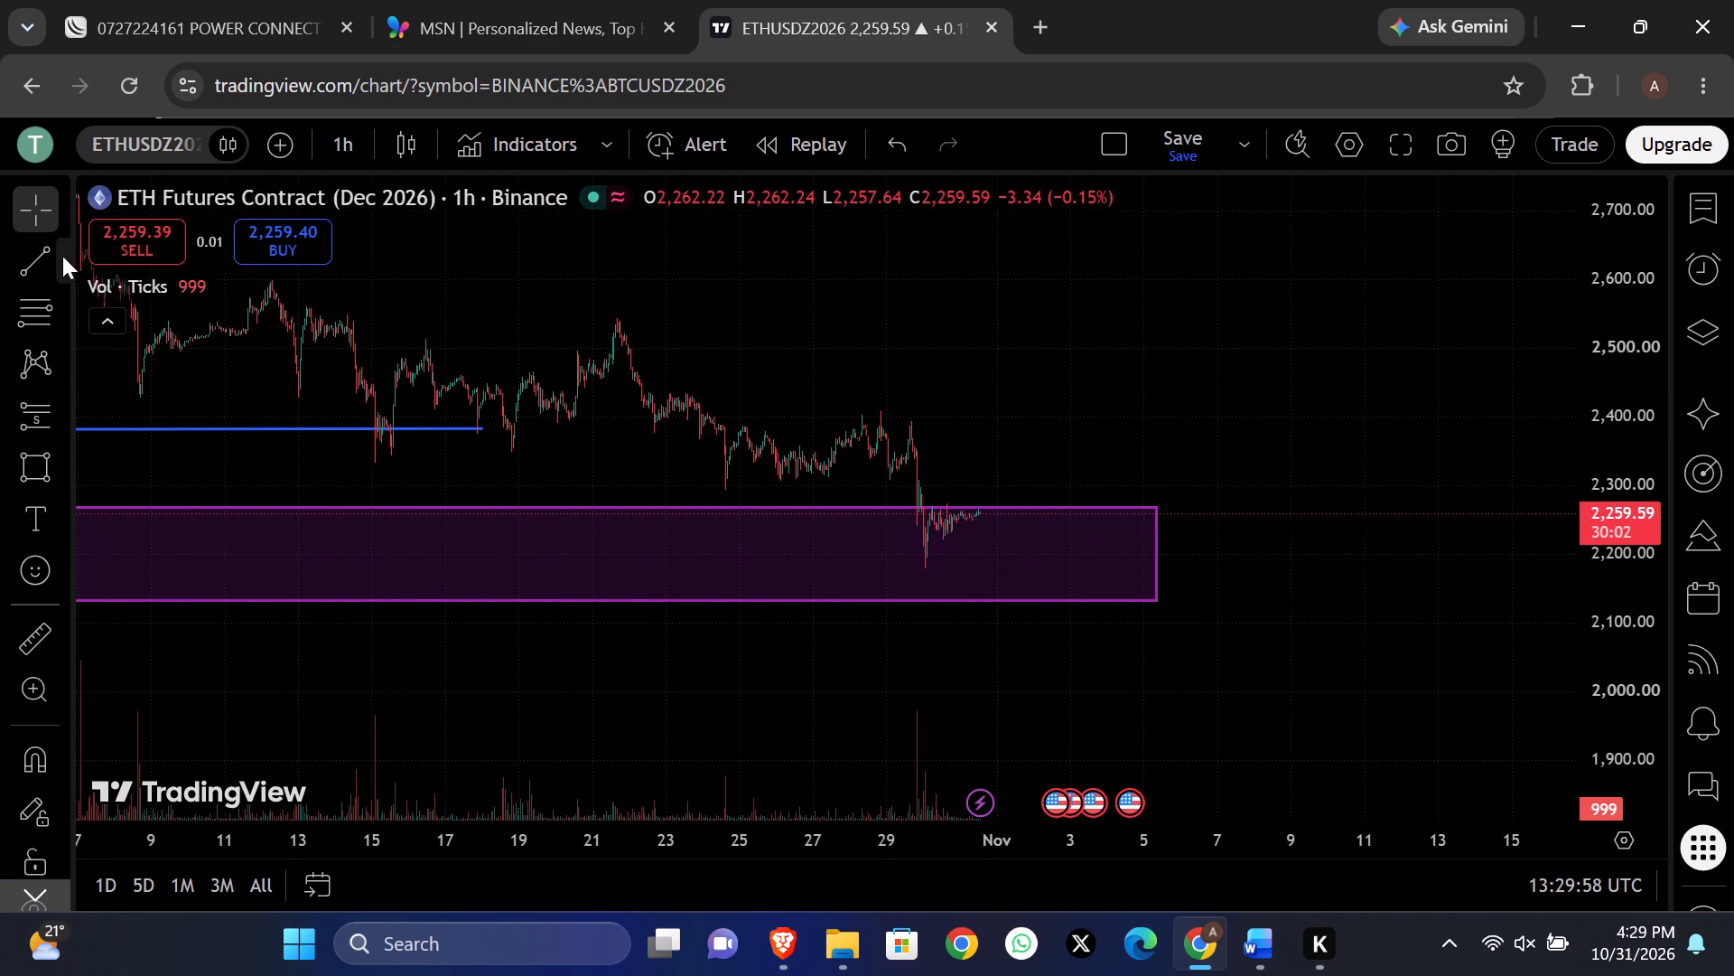
left_click(61, 256)
left_click(180, 182)
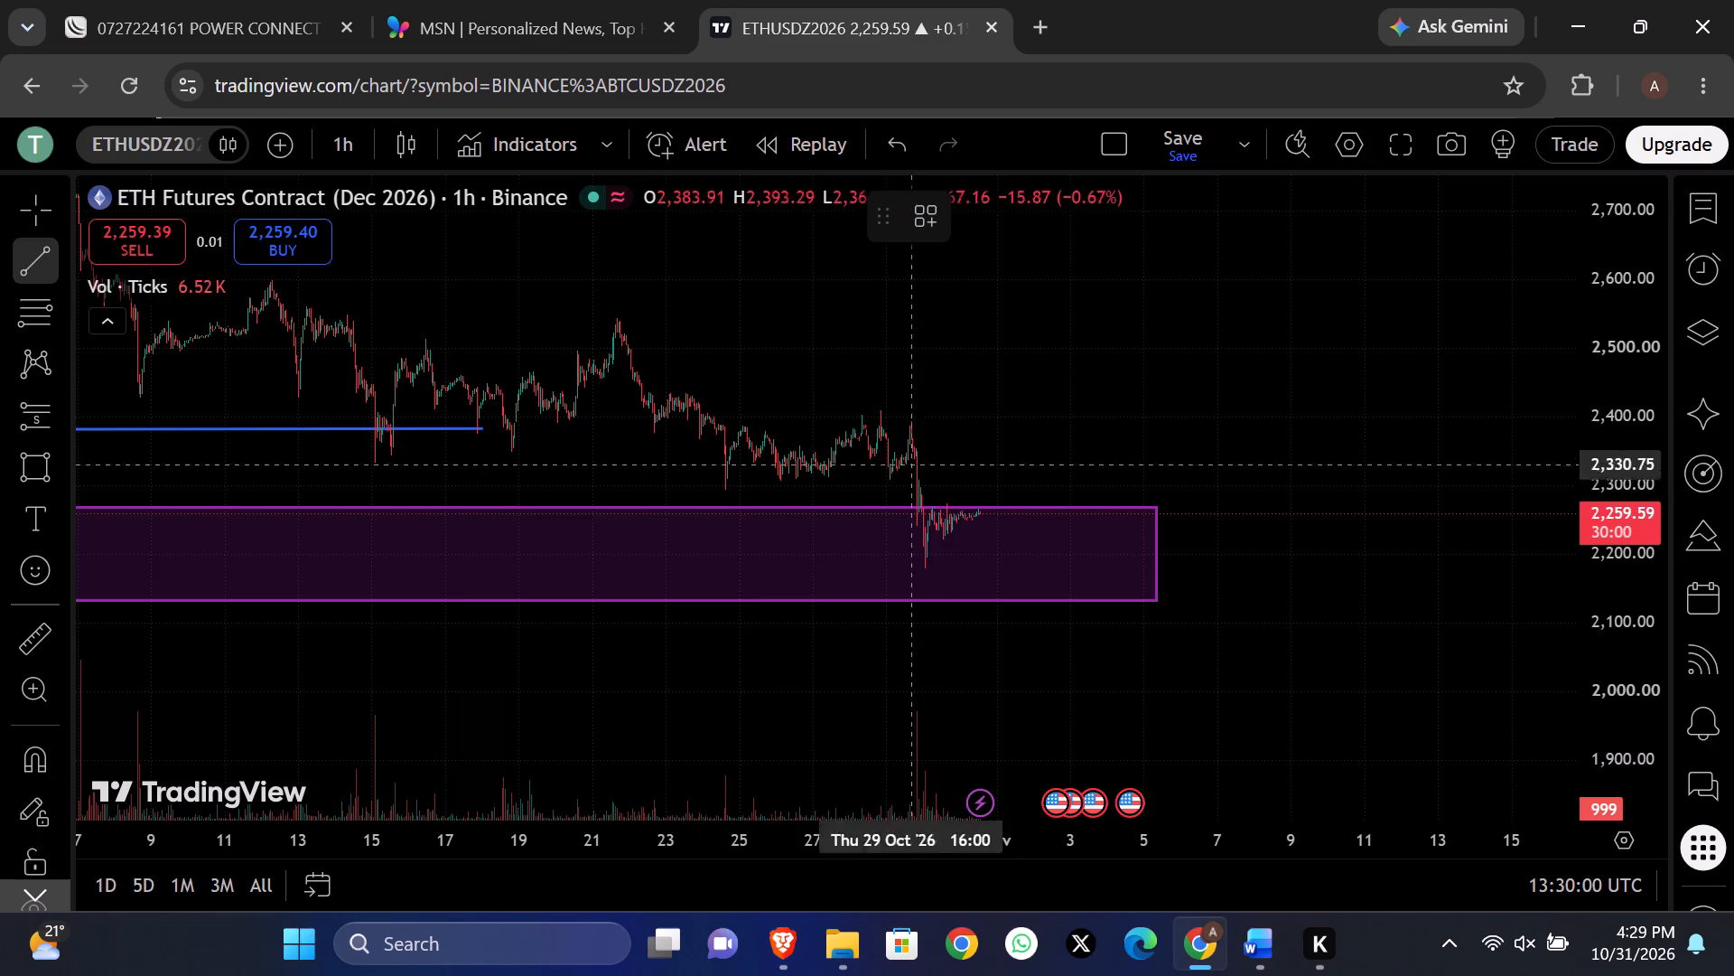
left_click_drag(911, 419, 983, 422)
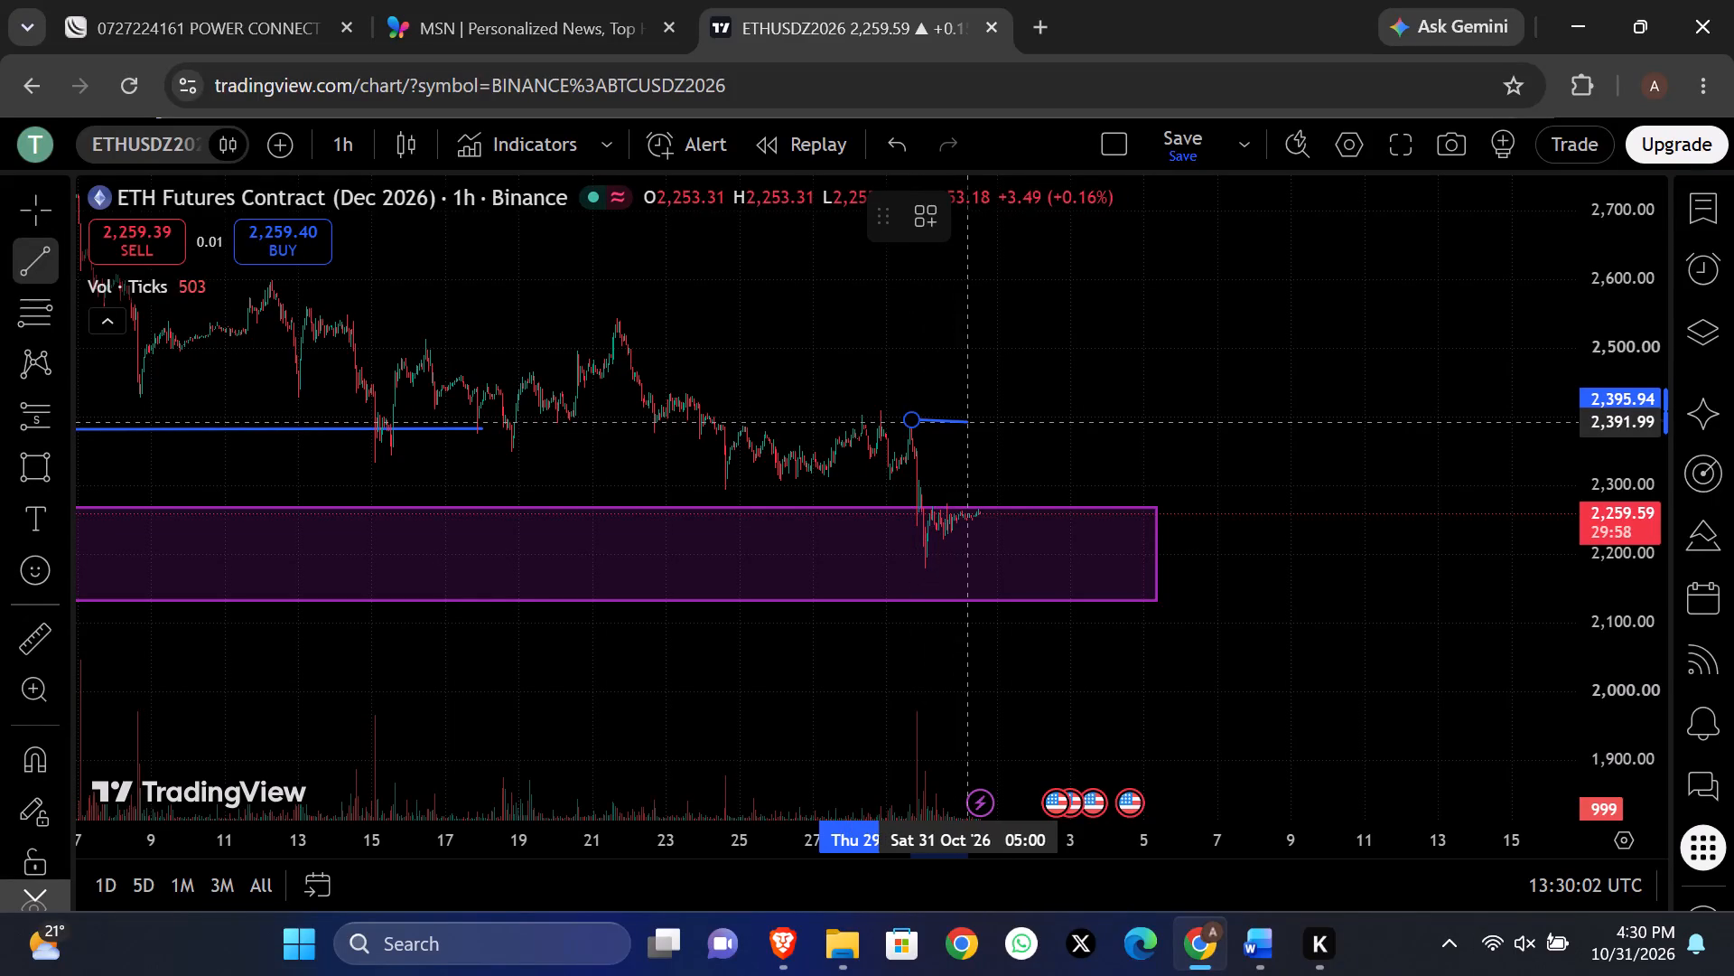
left_click_drag(983, 422, 993, 421)
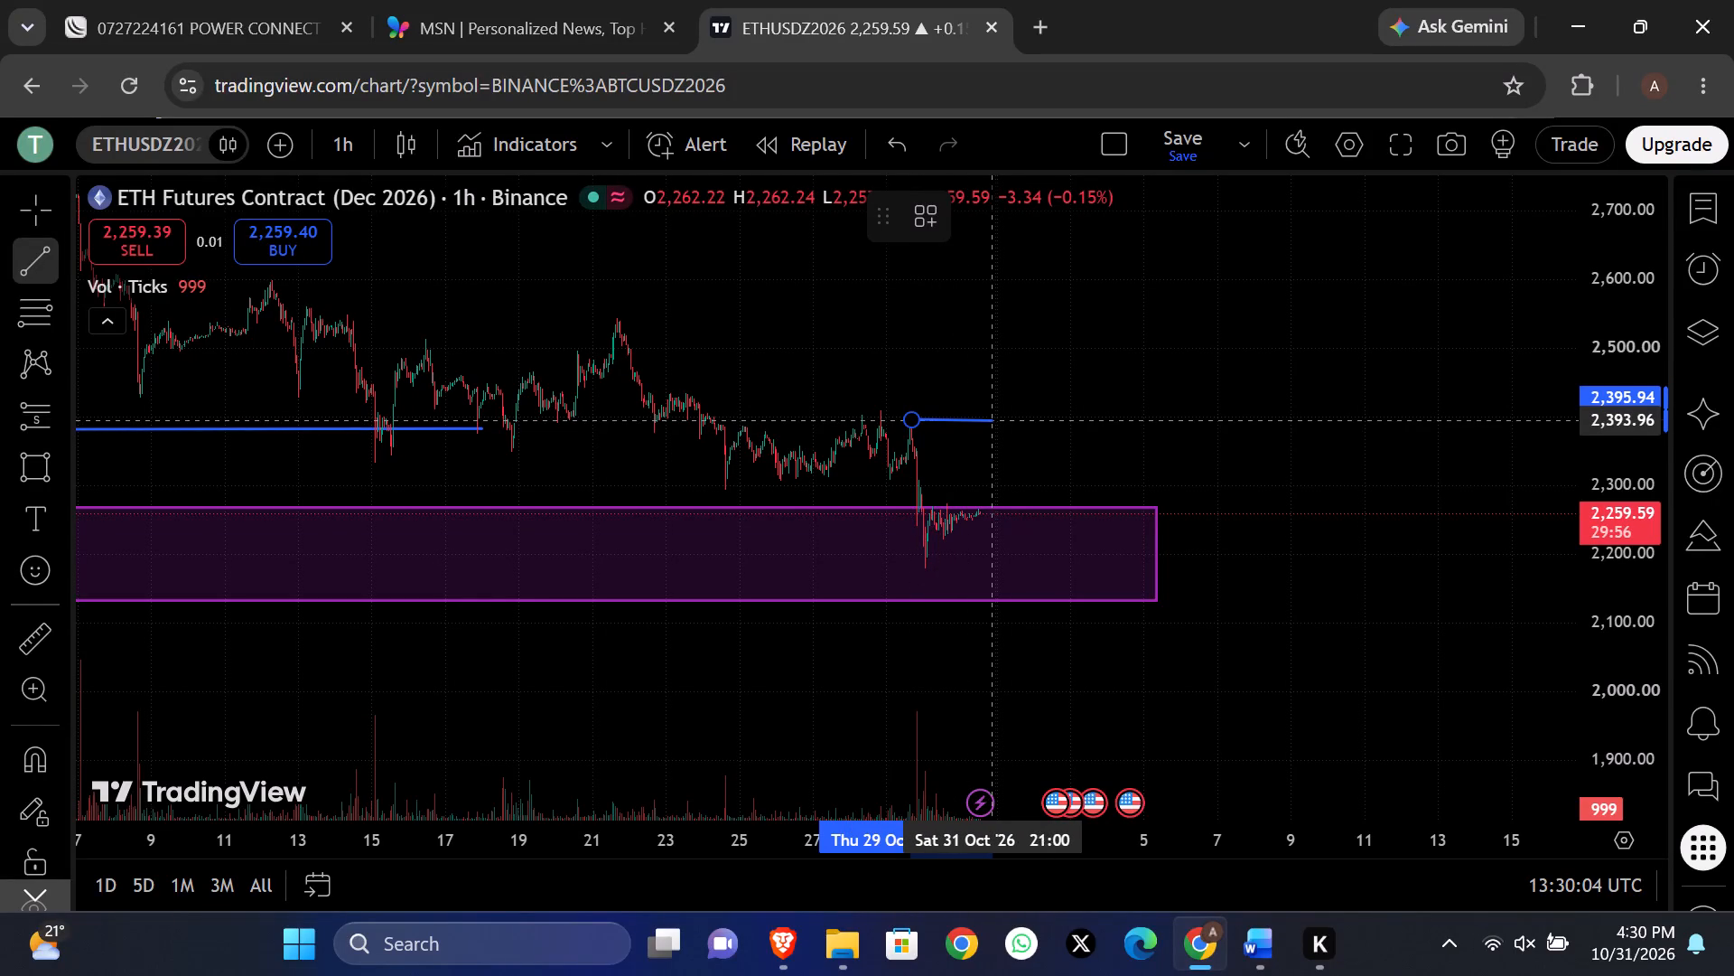
left_click(993, 419)
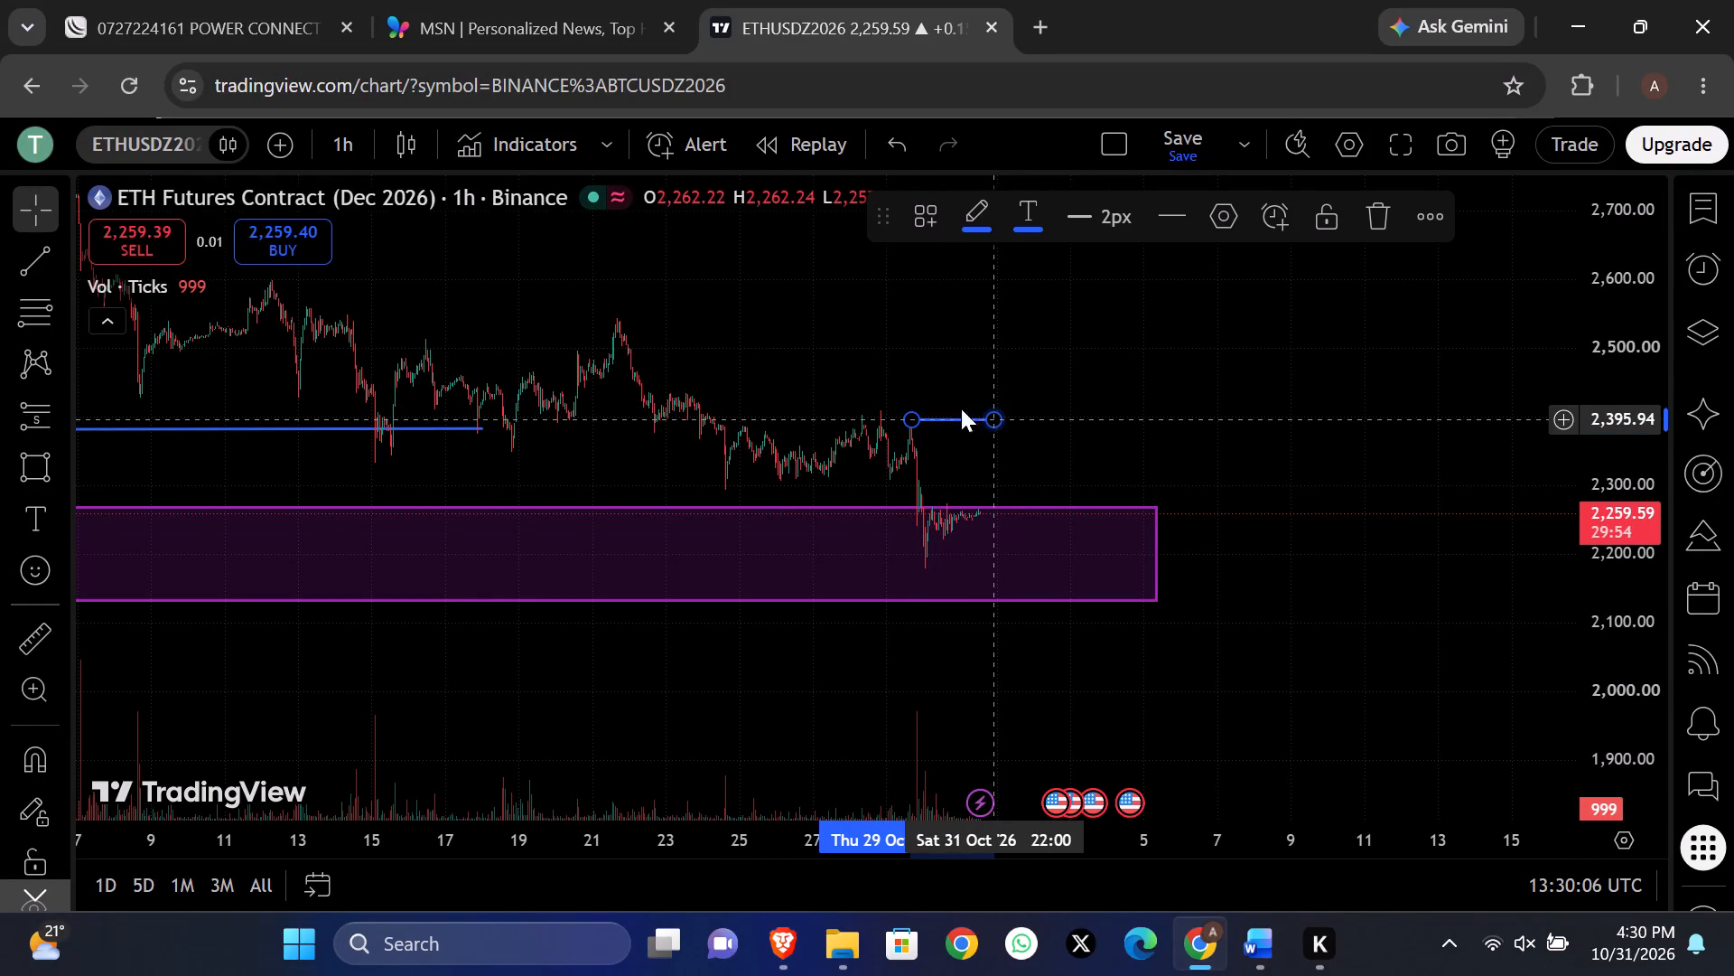
Label the new short trend line at the 29 Oct high "ch".
left_click(944, 397)
type("cu")
key("BackSpace")
key("BackSpace")
key("h")
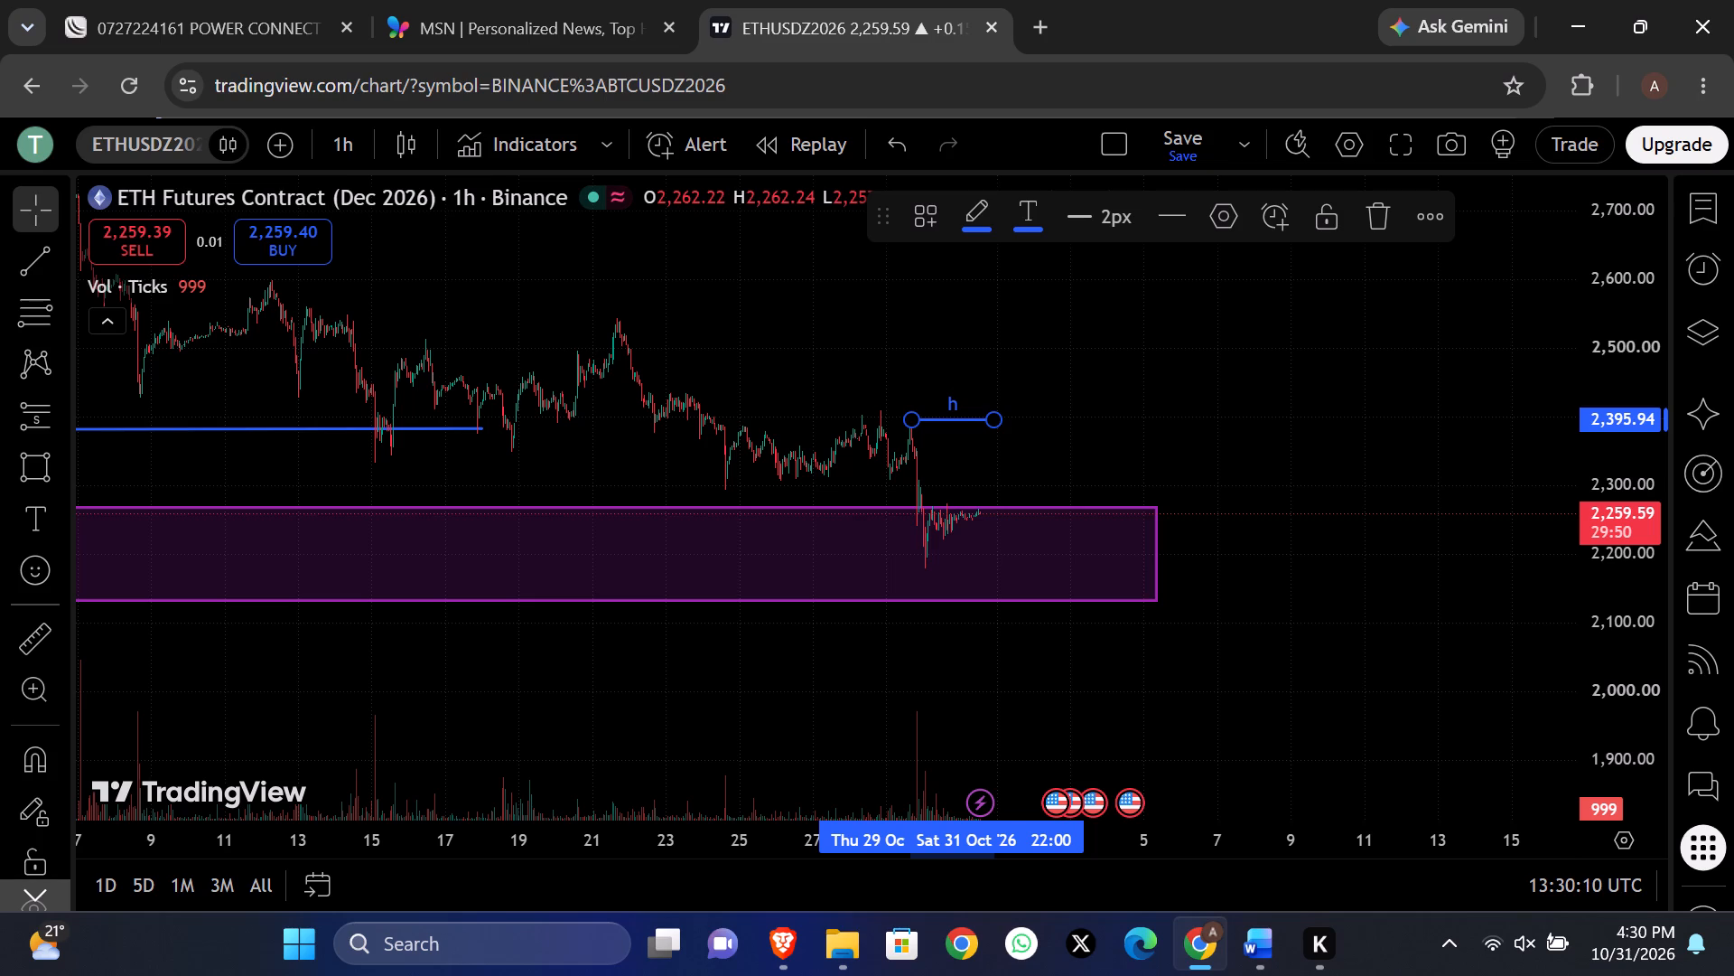
left_click(945, 399)
key("c")
left_click(1293, 554)
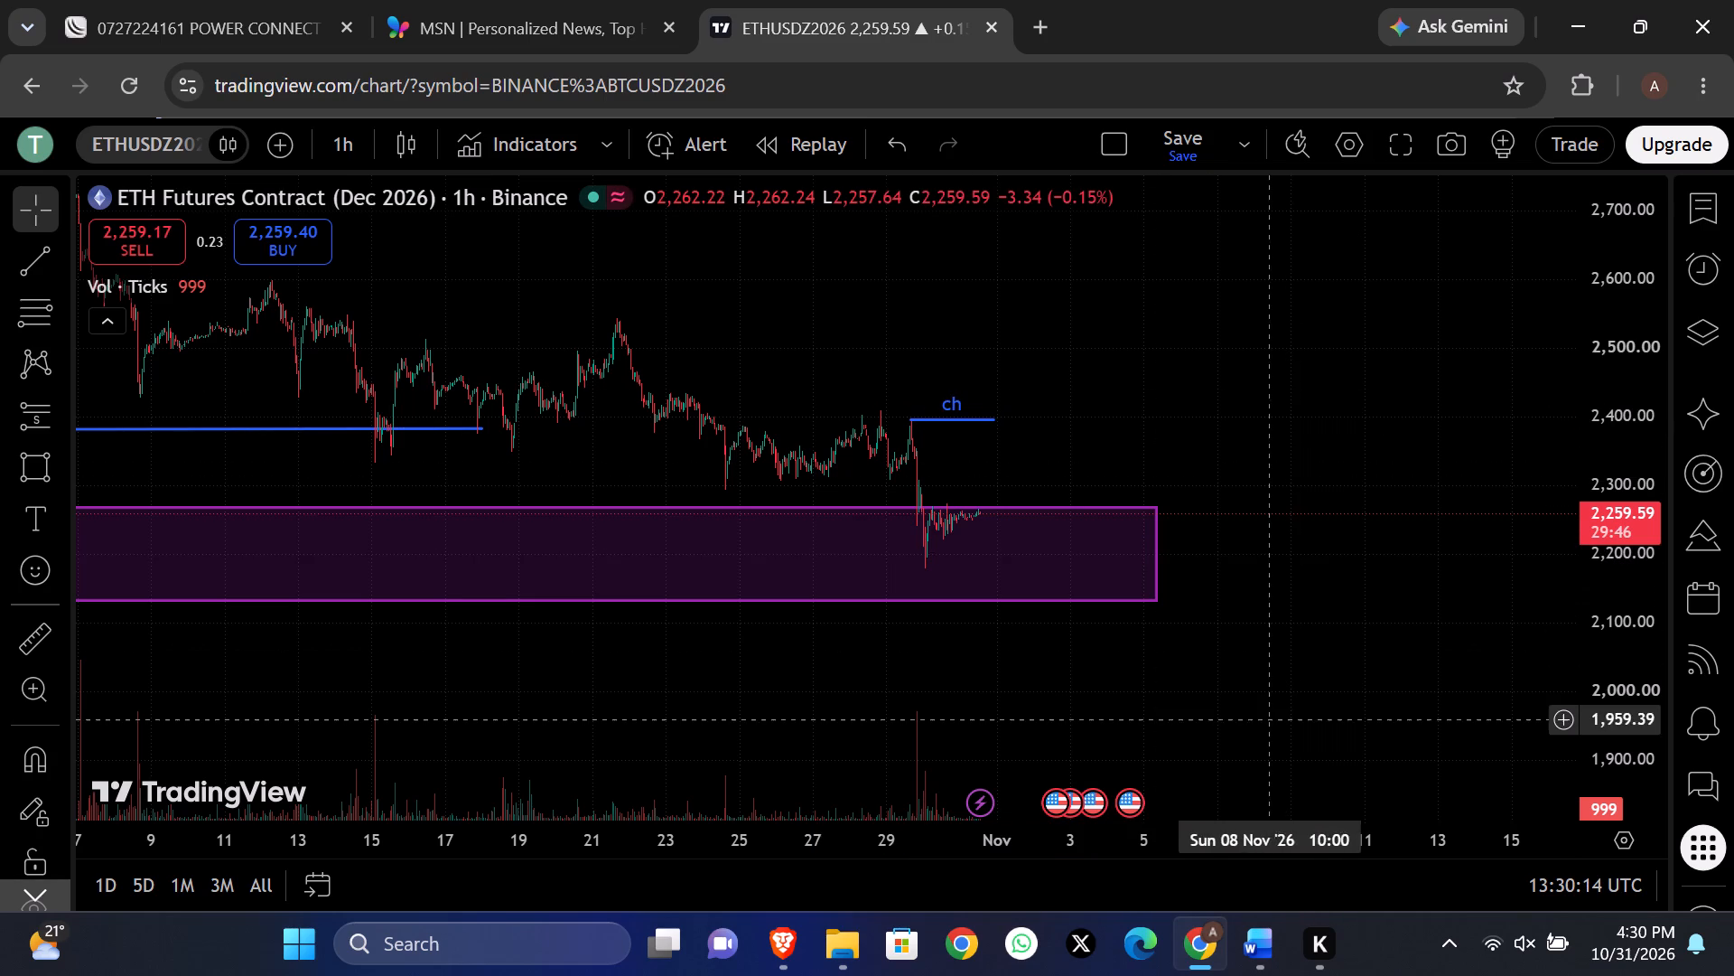
Draw a Fibonacci retracement from the 21 Sep '26 high at about 2,842 down to about 2,177, extending to about 8 Nov.
scroll(1217, 719, "right", 2)
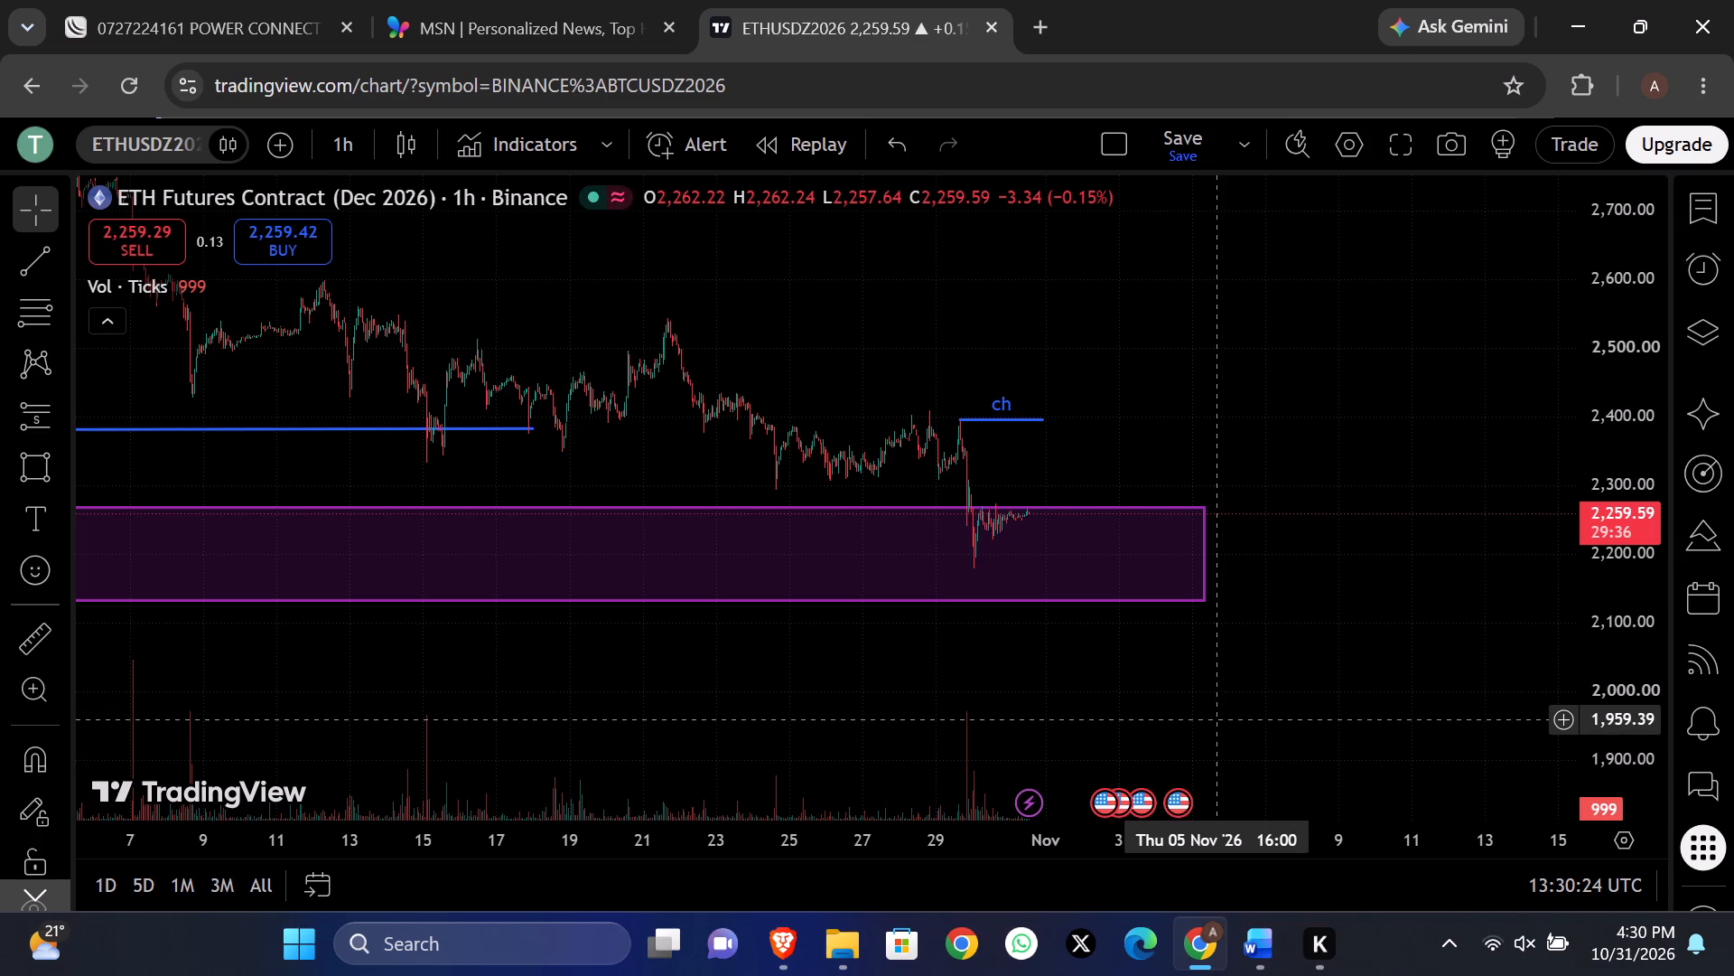
scroll(1217, 719, "up", 3)
scroll(1217, 719, "down", 2)
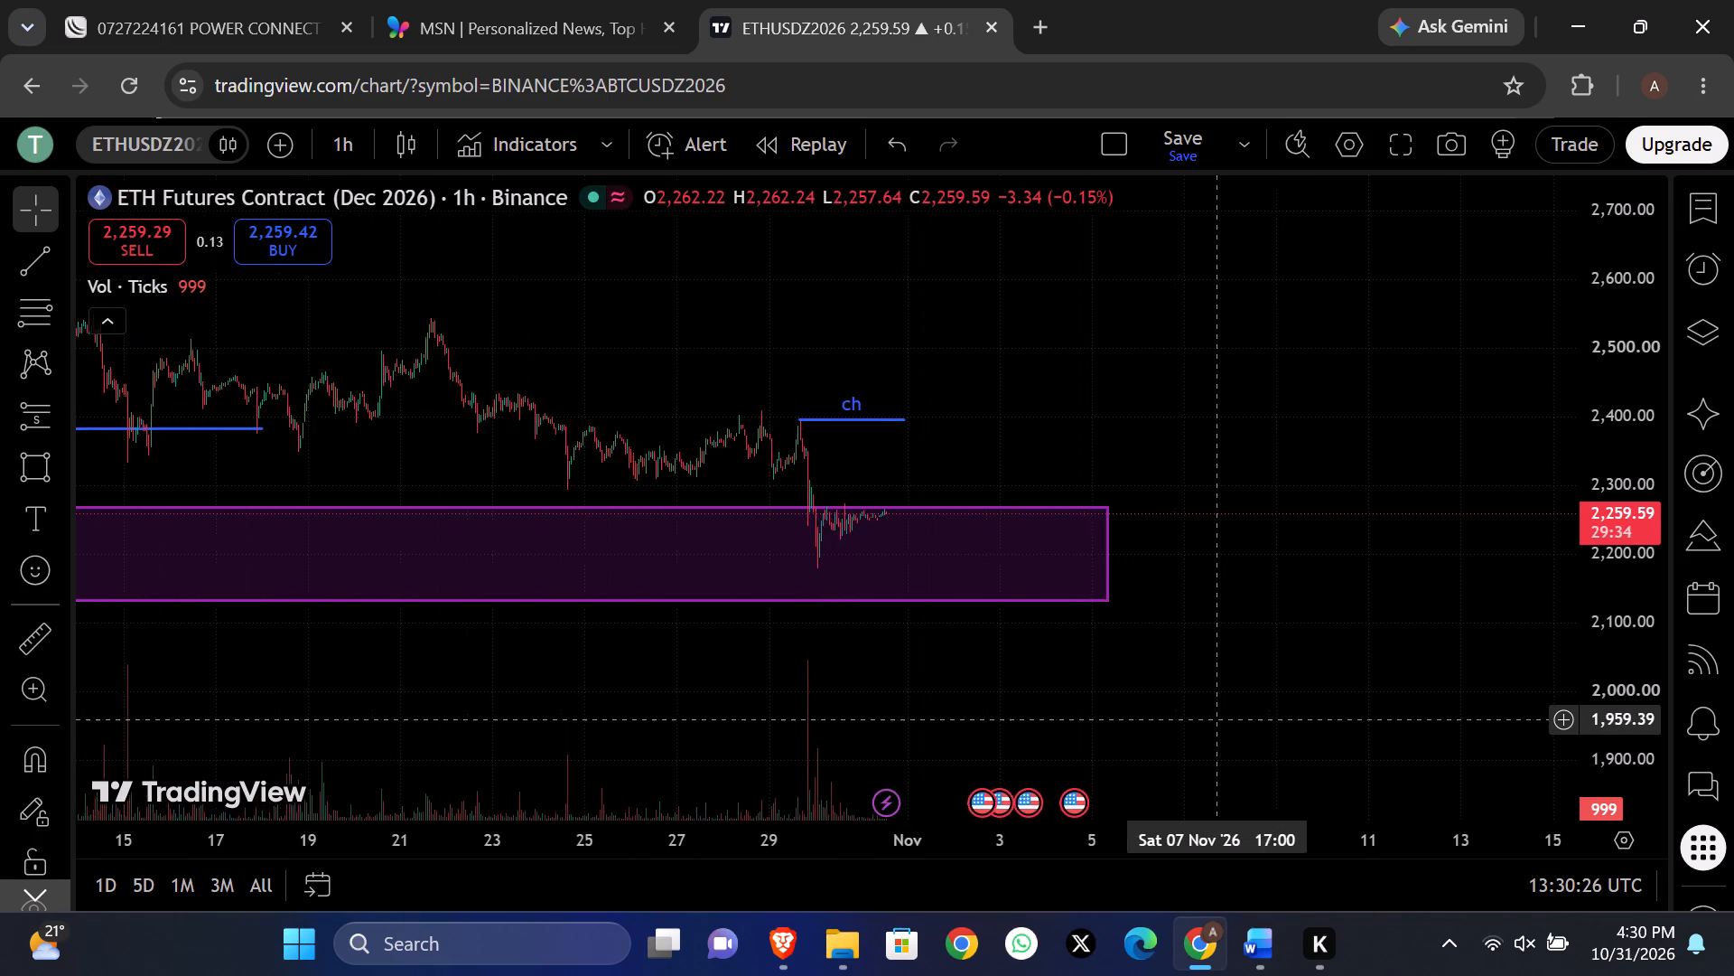
scroll(1217, 719, "down", 6)
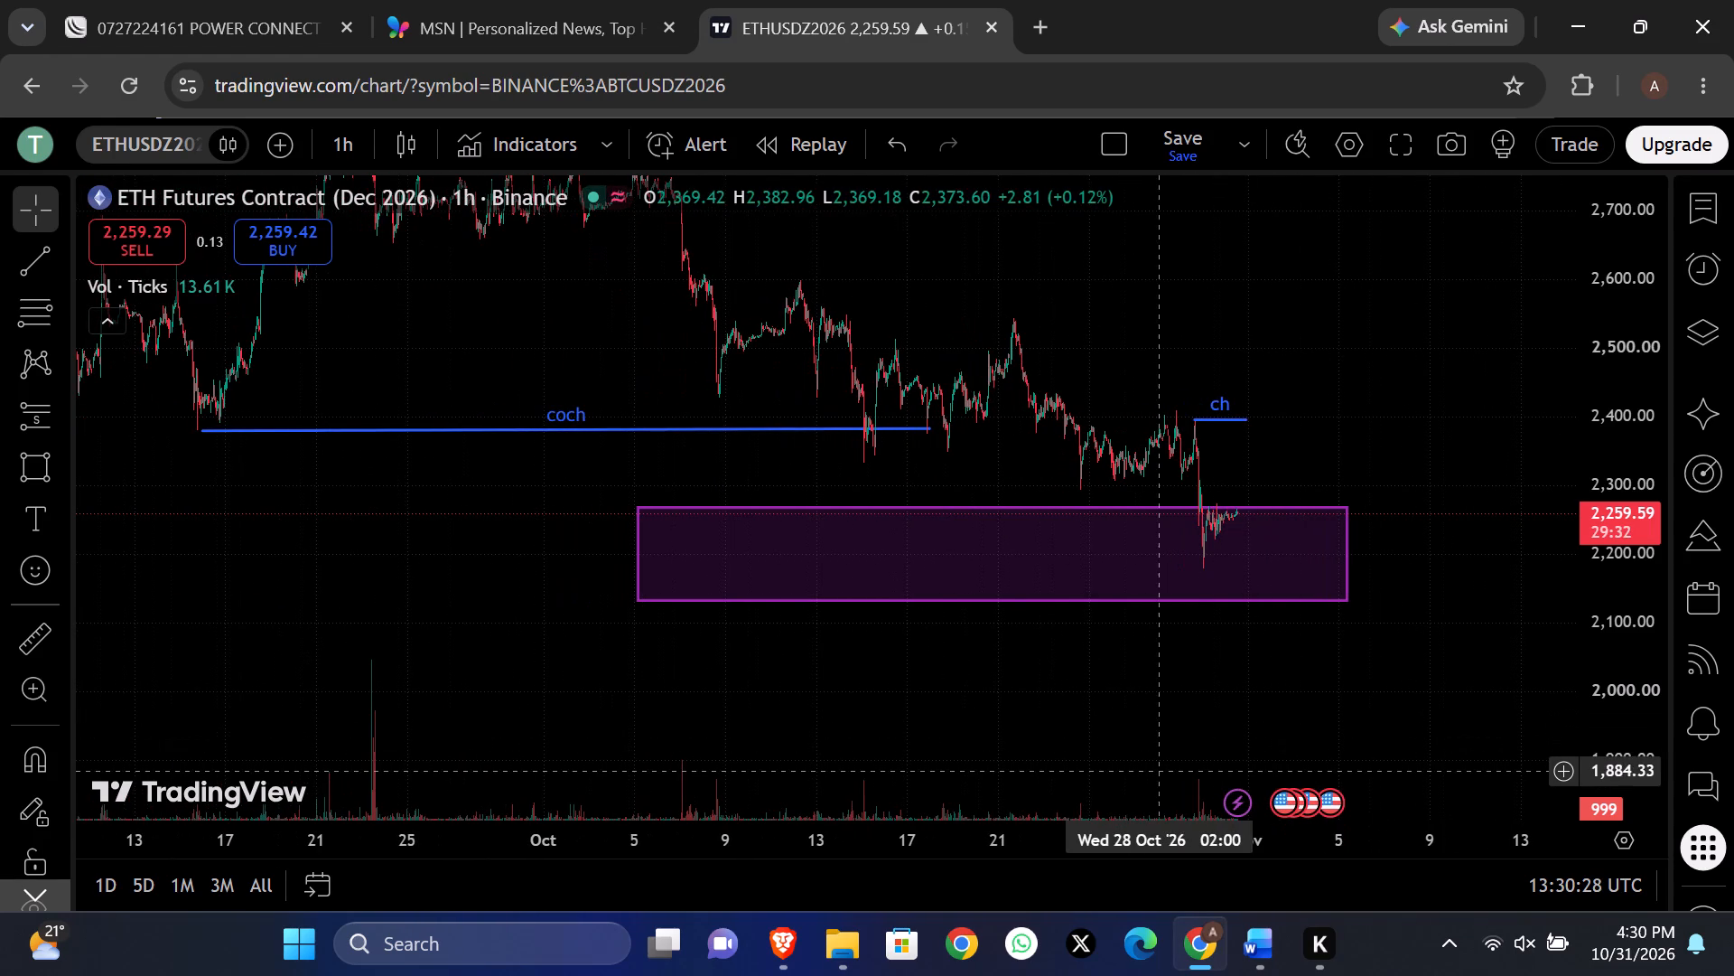
left_click(1243, 706)
scroll(1243, 706, "up", 1)
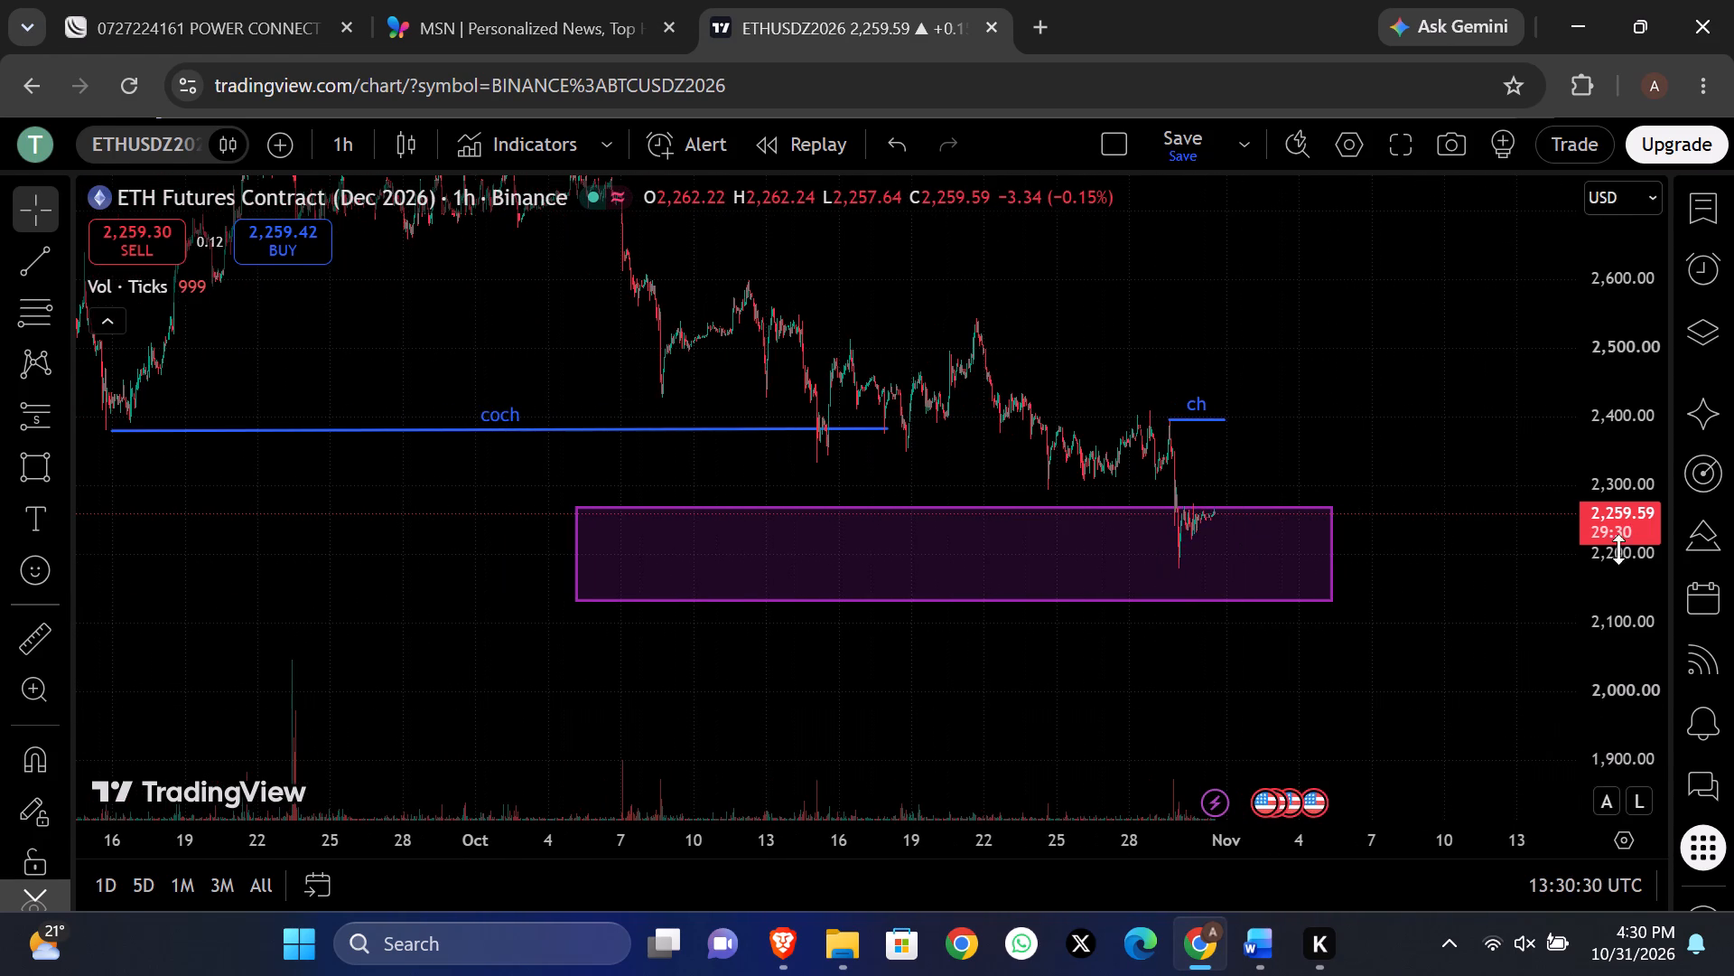
scroll(1456, 568, "down", 1)
left_click_drag(1574, 436, 1600, 541)
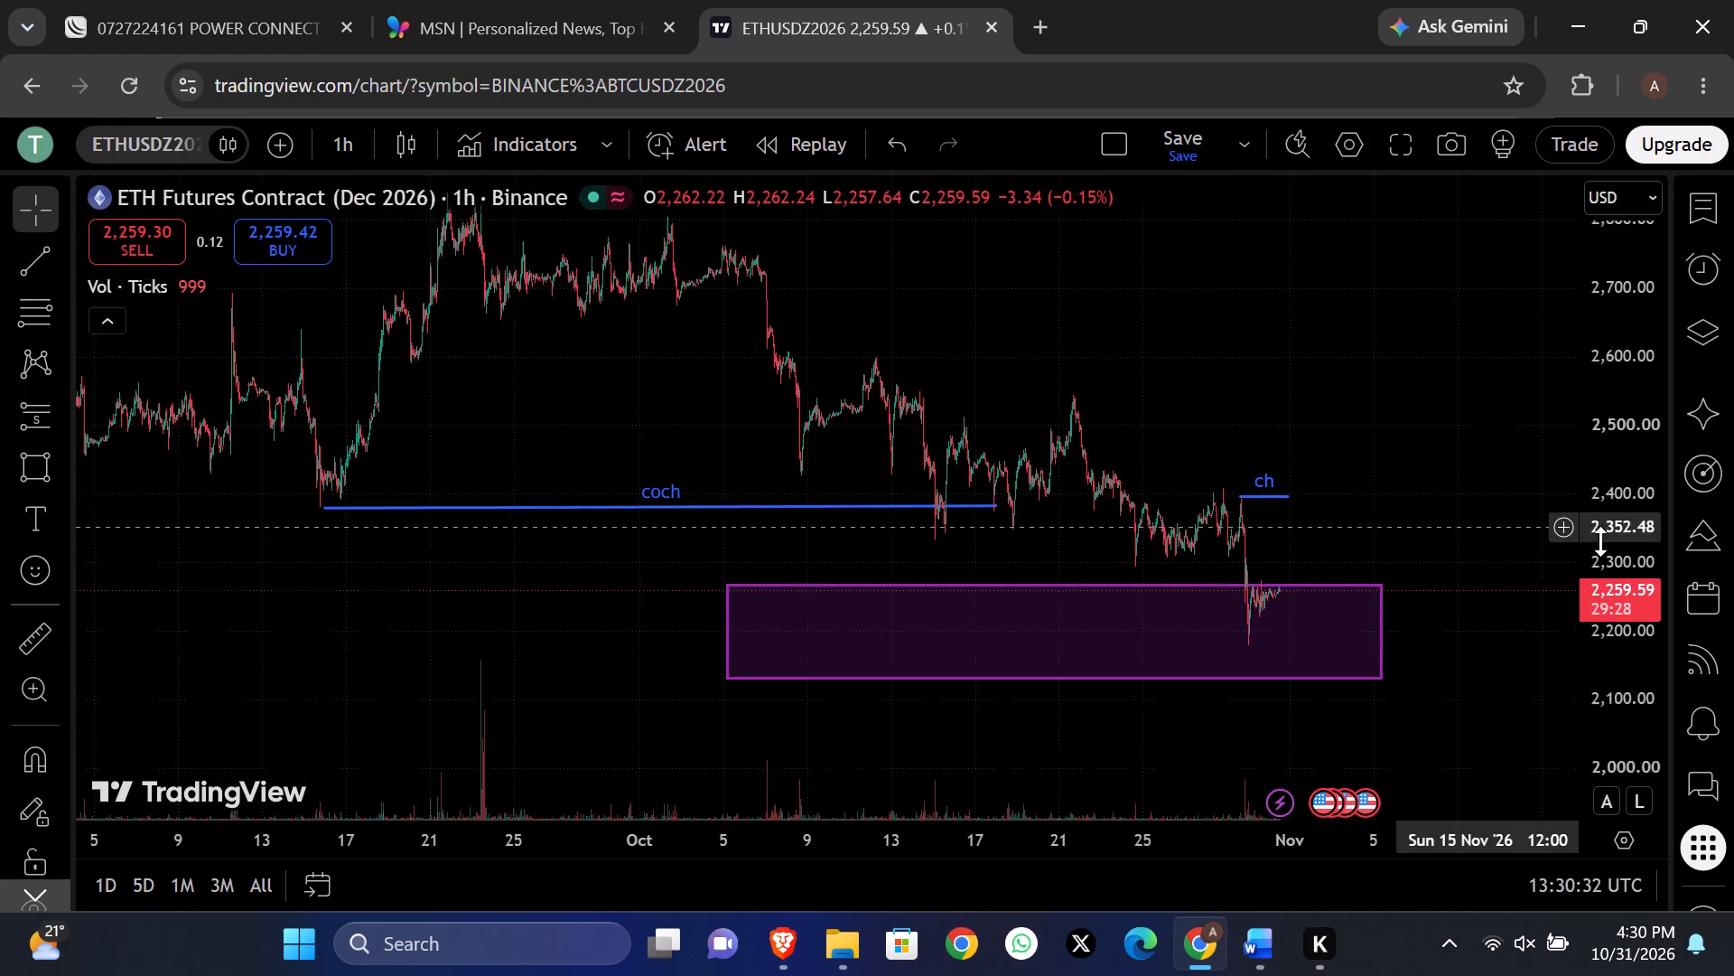
left_click_drag(1600, 541, 1615, 587)
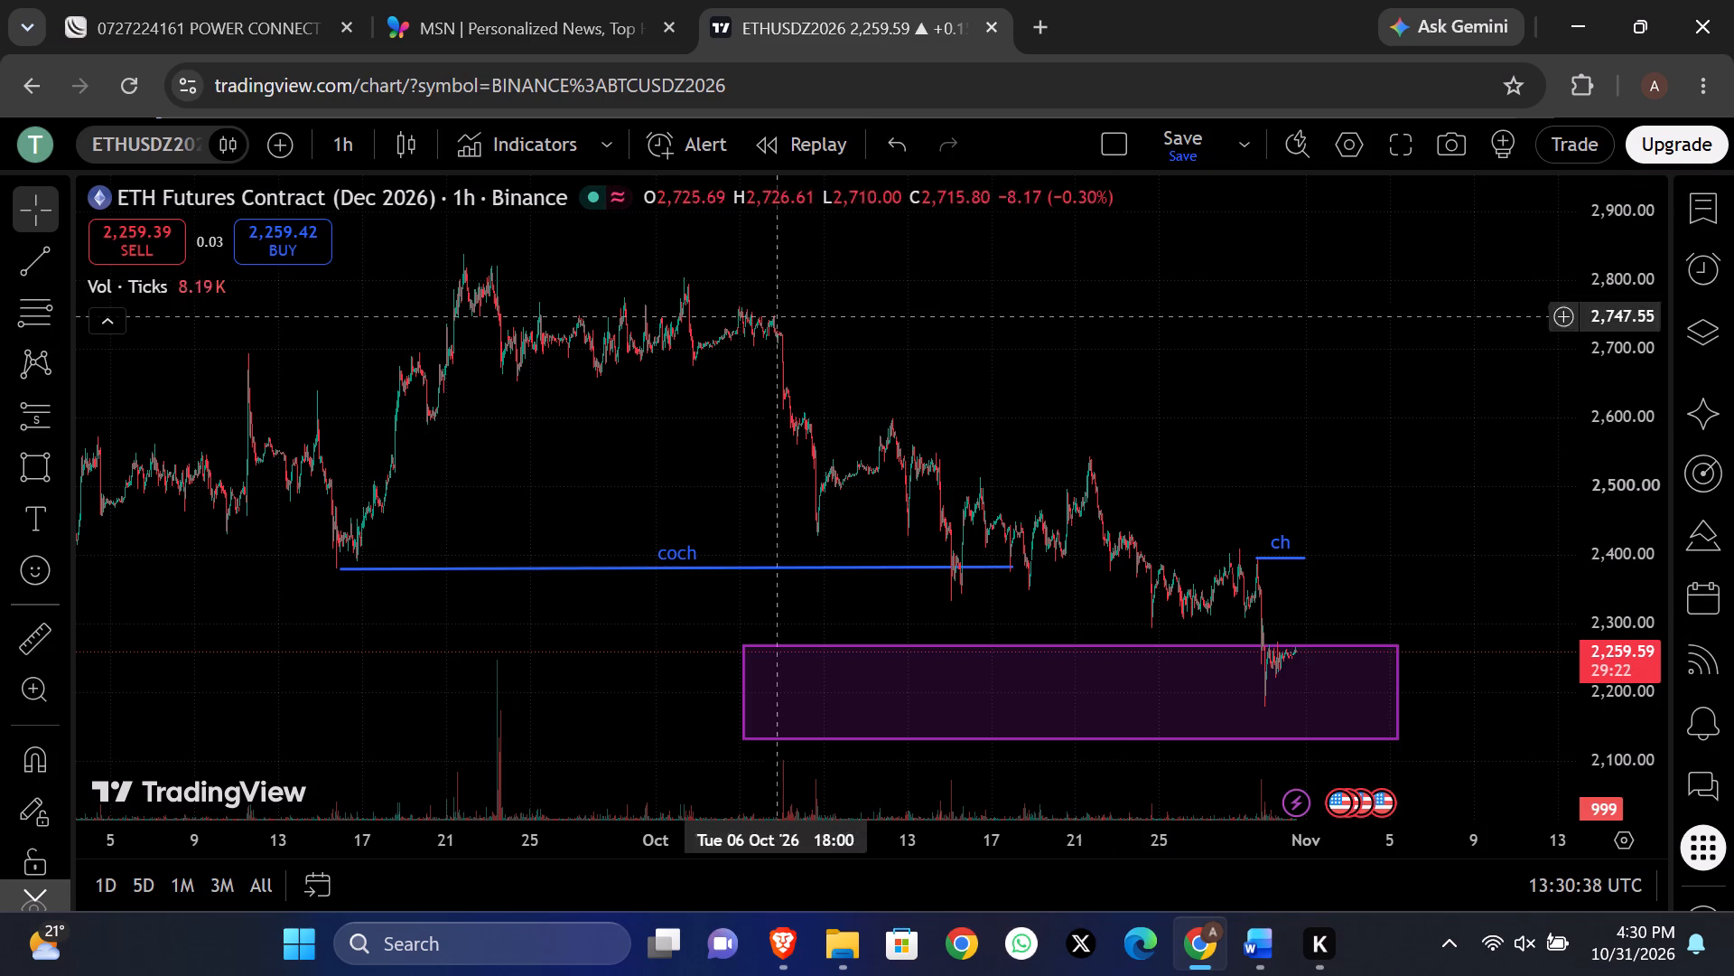
left_click(32, 298)
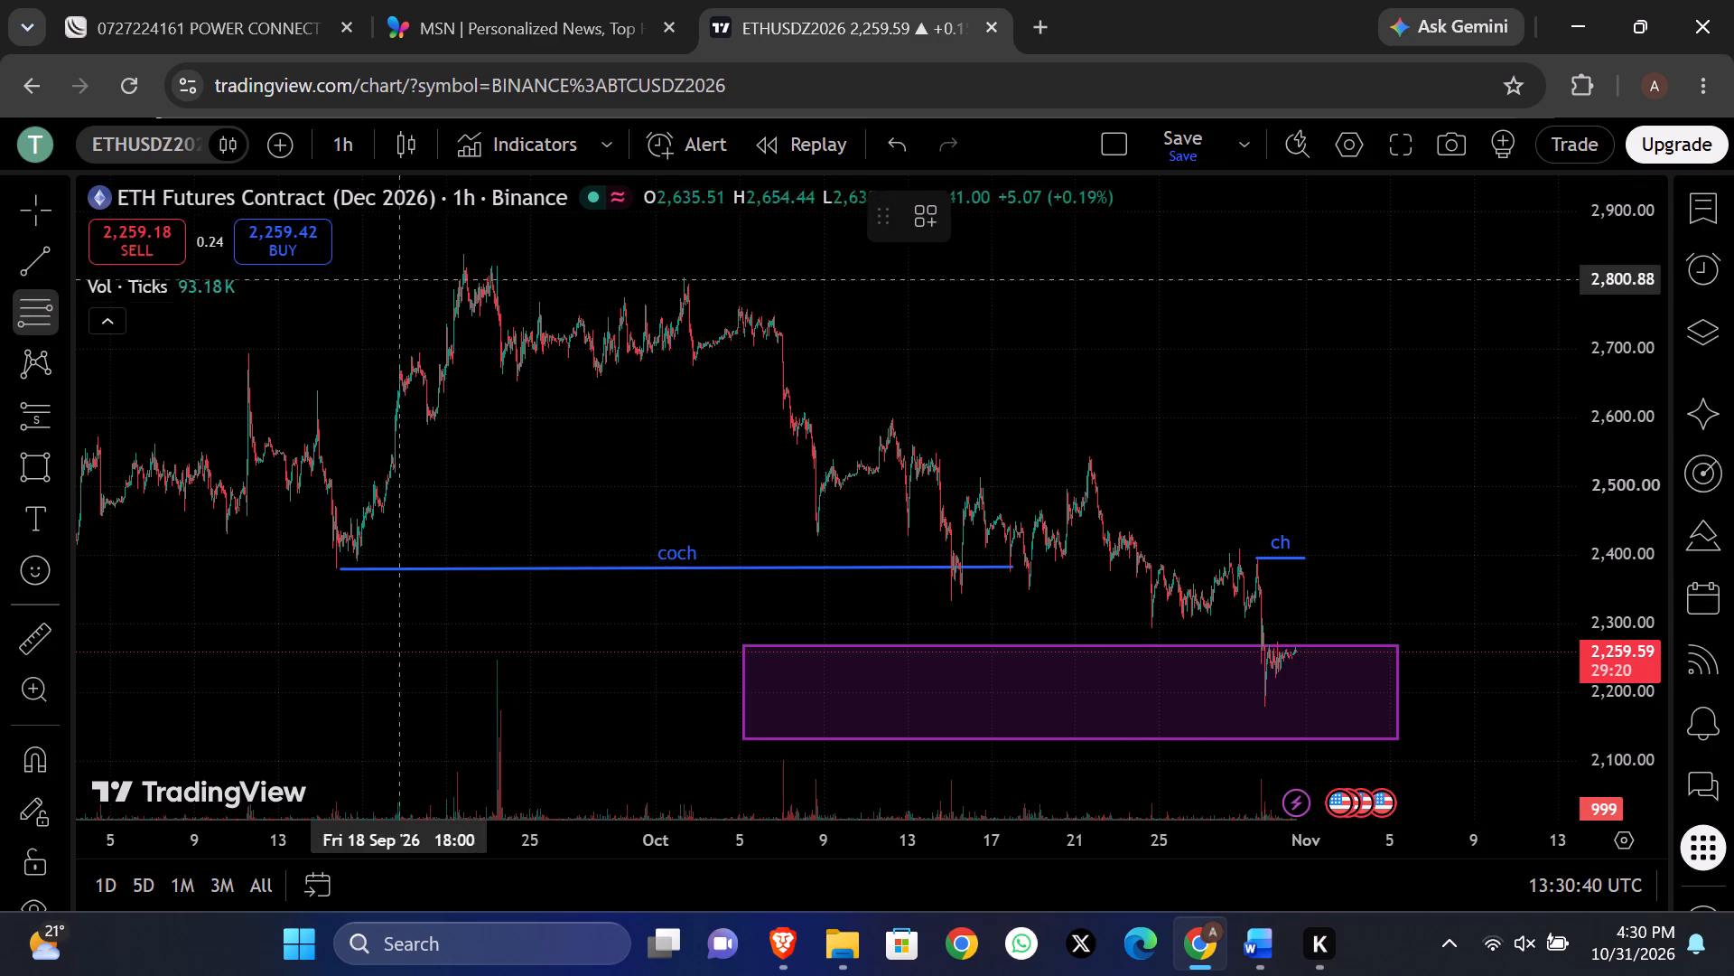
left_click_drag(456, 251, 549, 279)
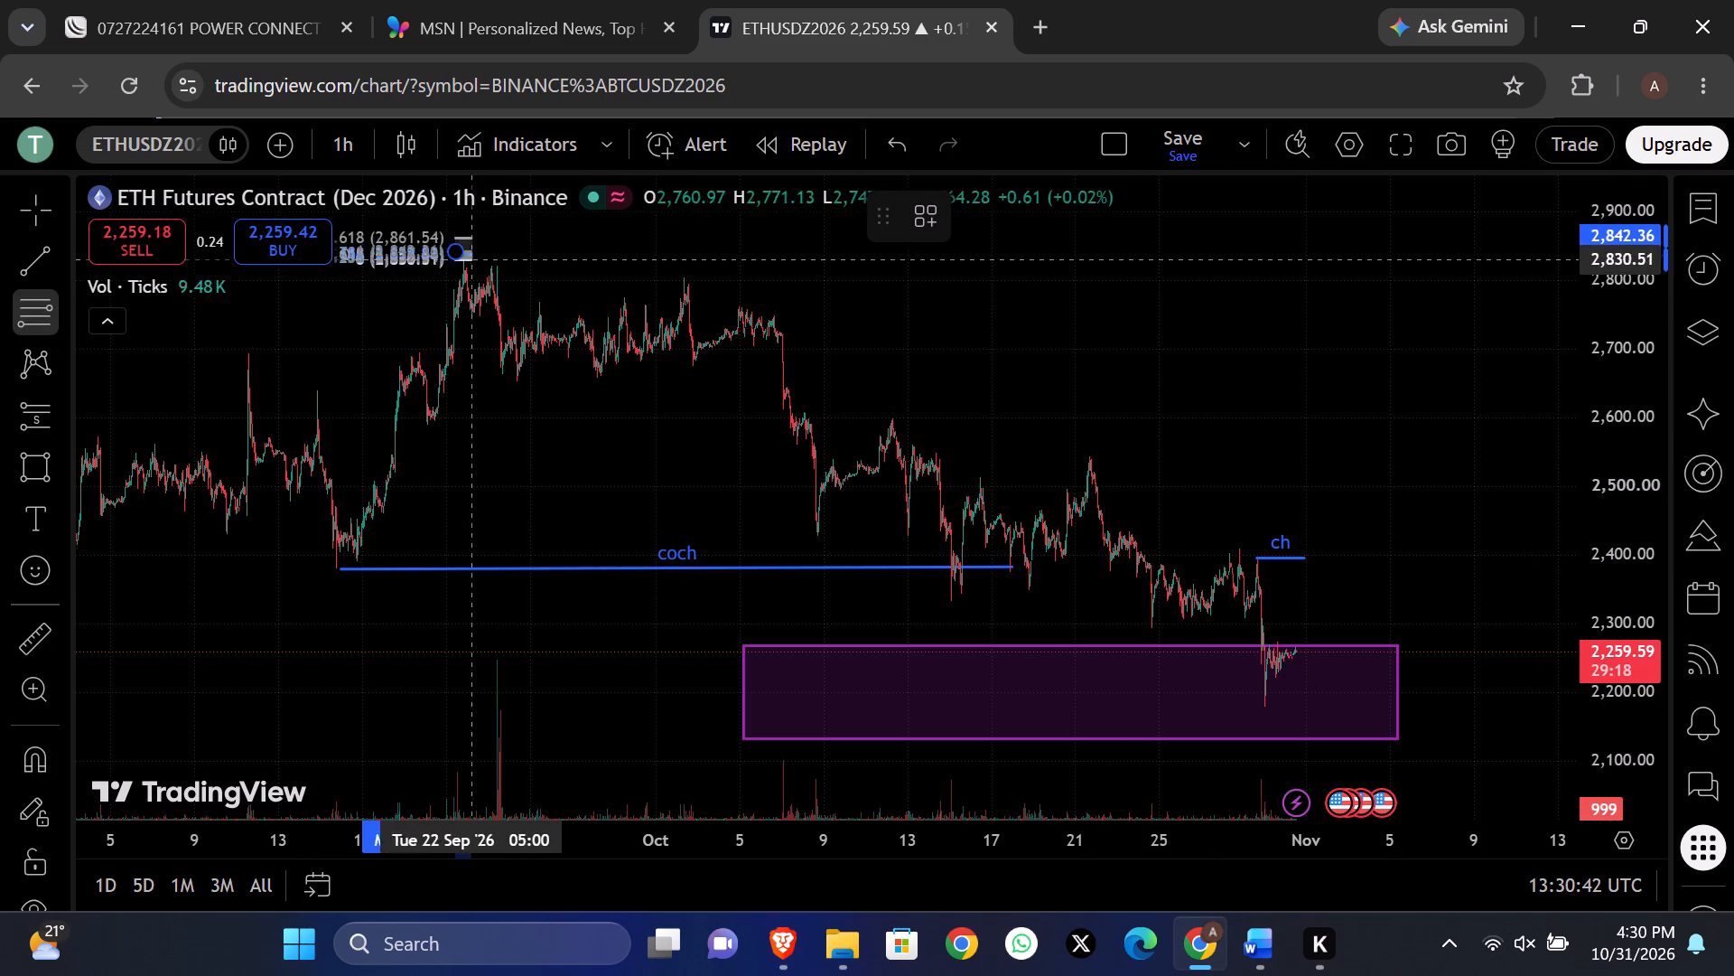
left_click_drag(549, 279, 1468, 708)
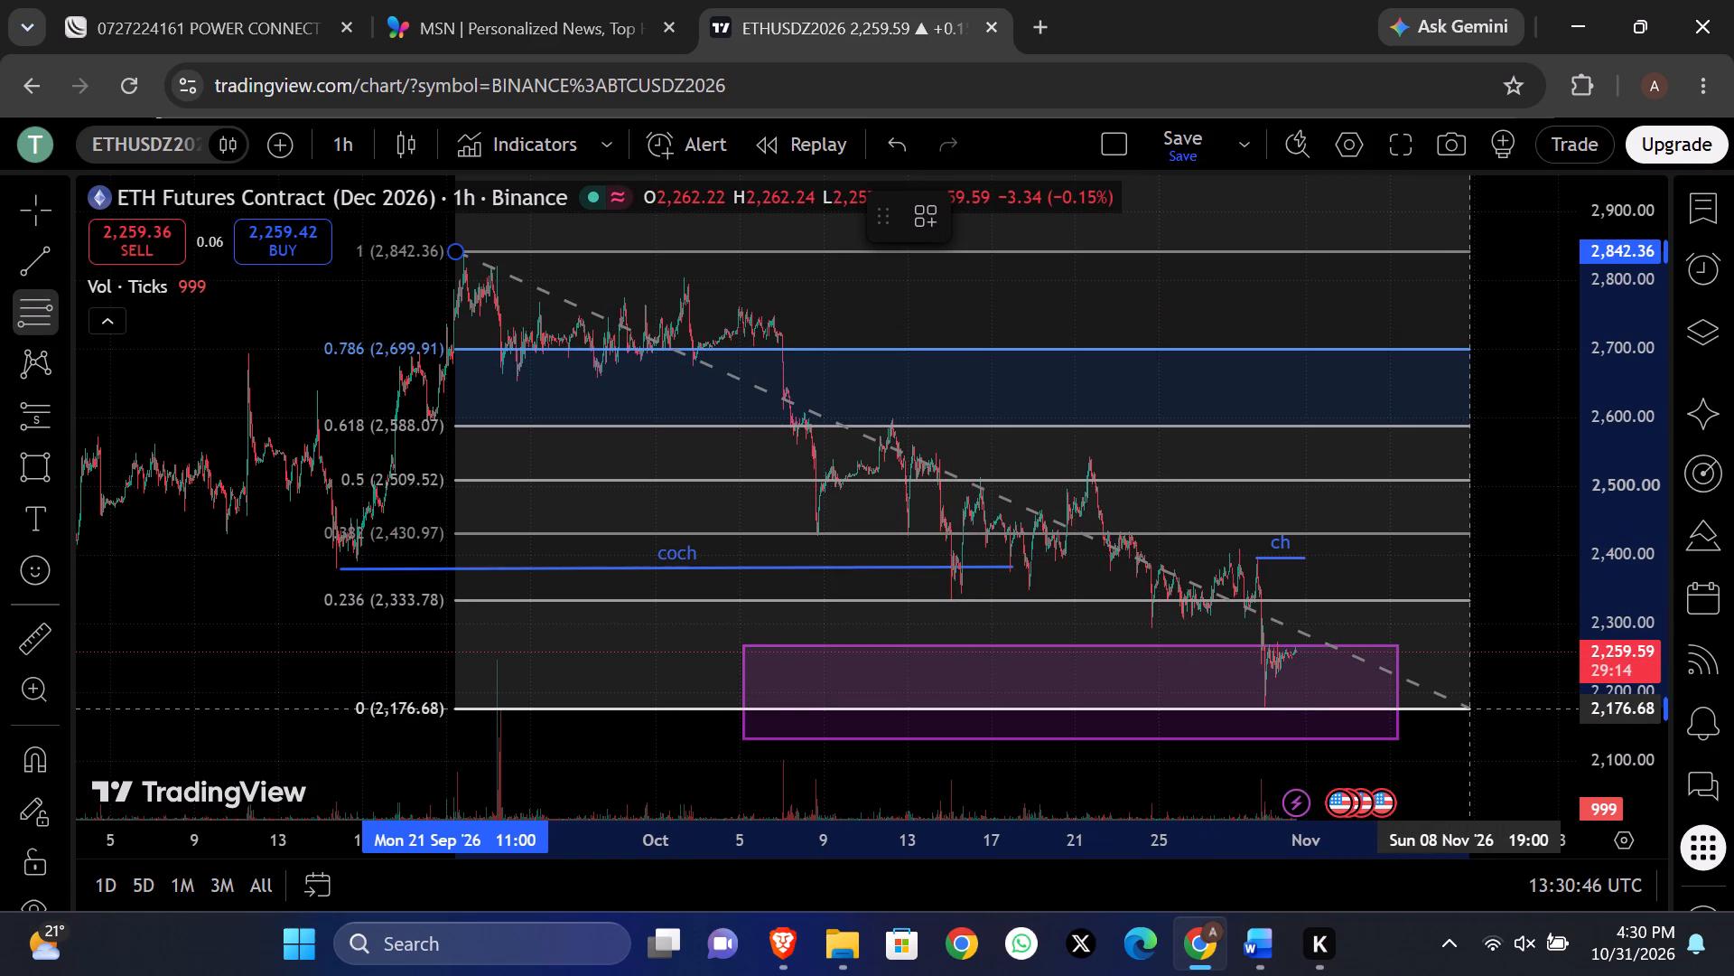
left_click(1468, 708)
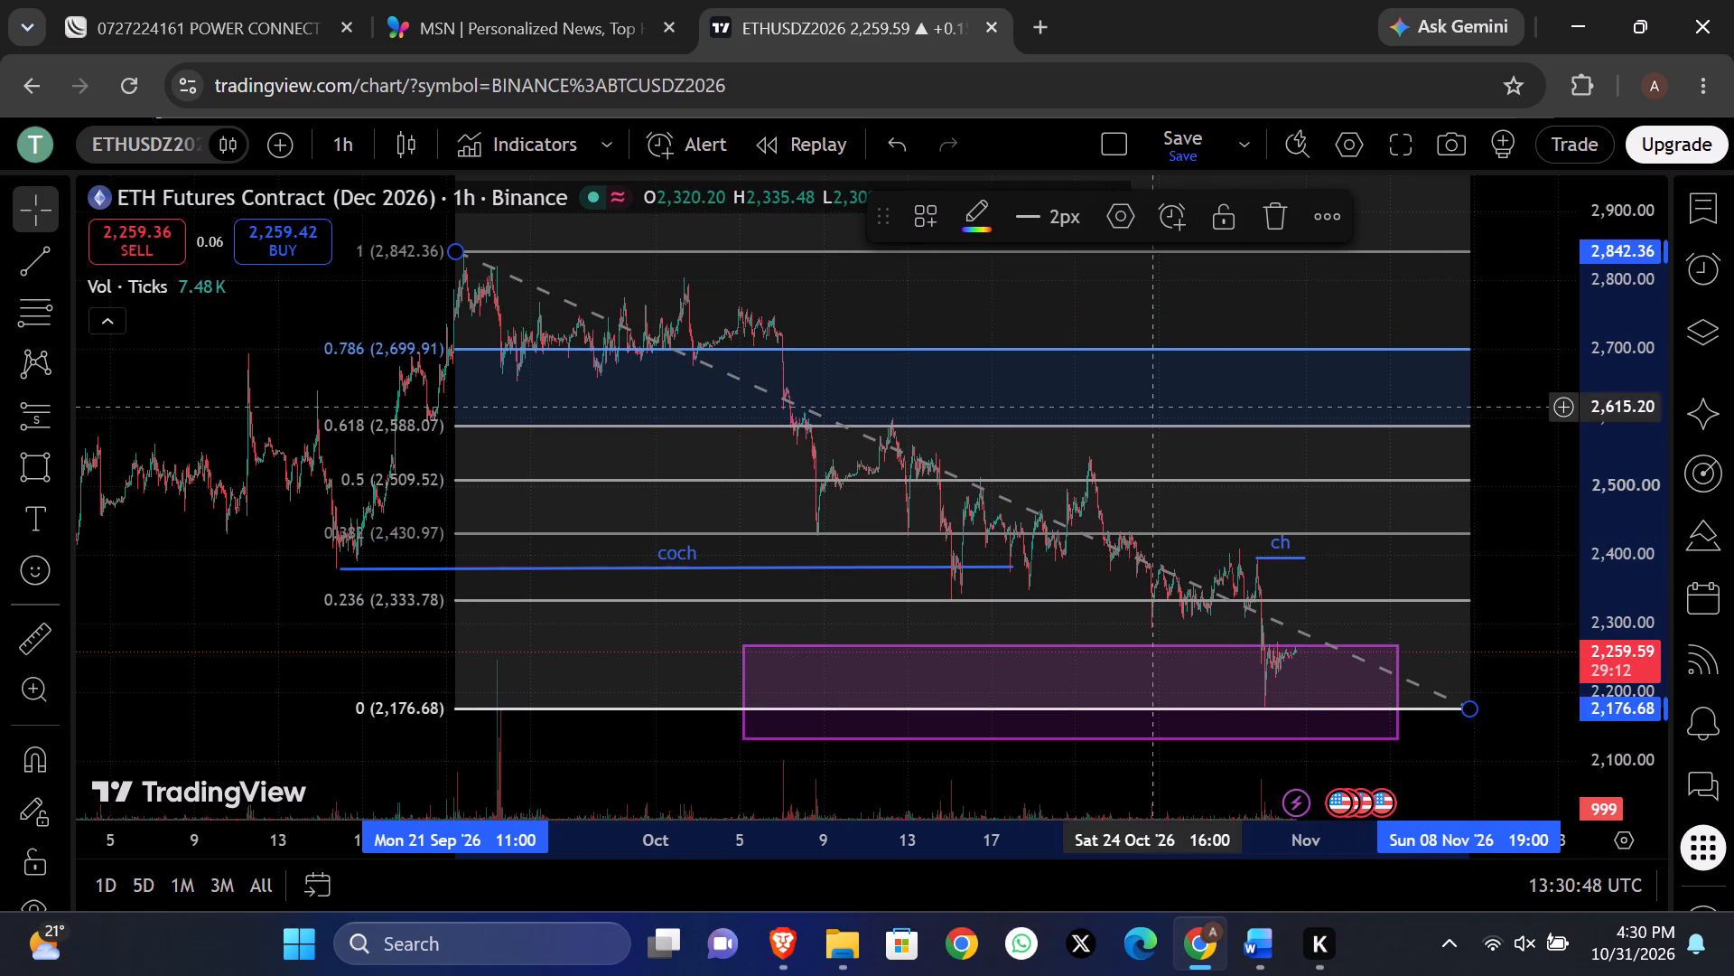
Draw a rectangle inside the 0.618–0.786 band, about 2,696 to 2,595, from about 25 Oct to 10 Nov '26.
left_click(36, 471)
left_click_drag(1179, 352, 1214, 400)
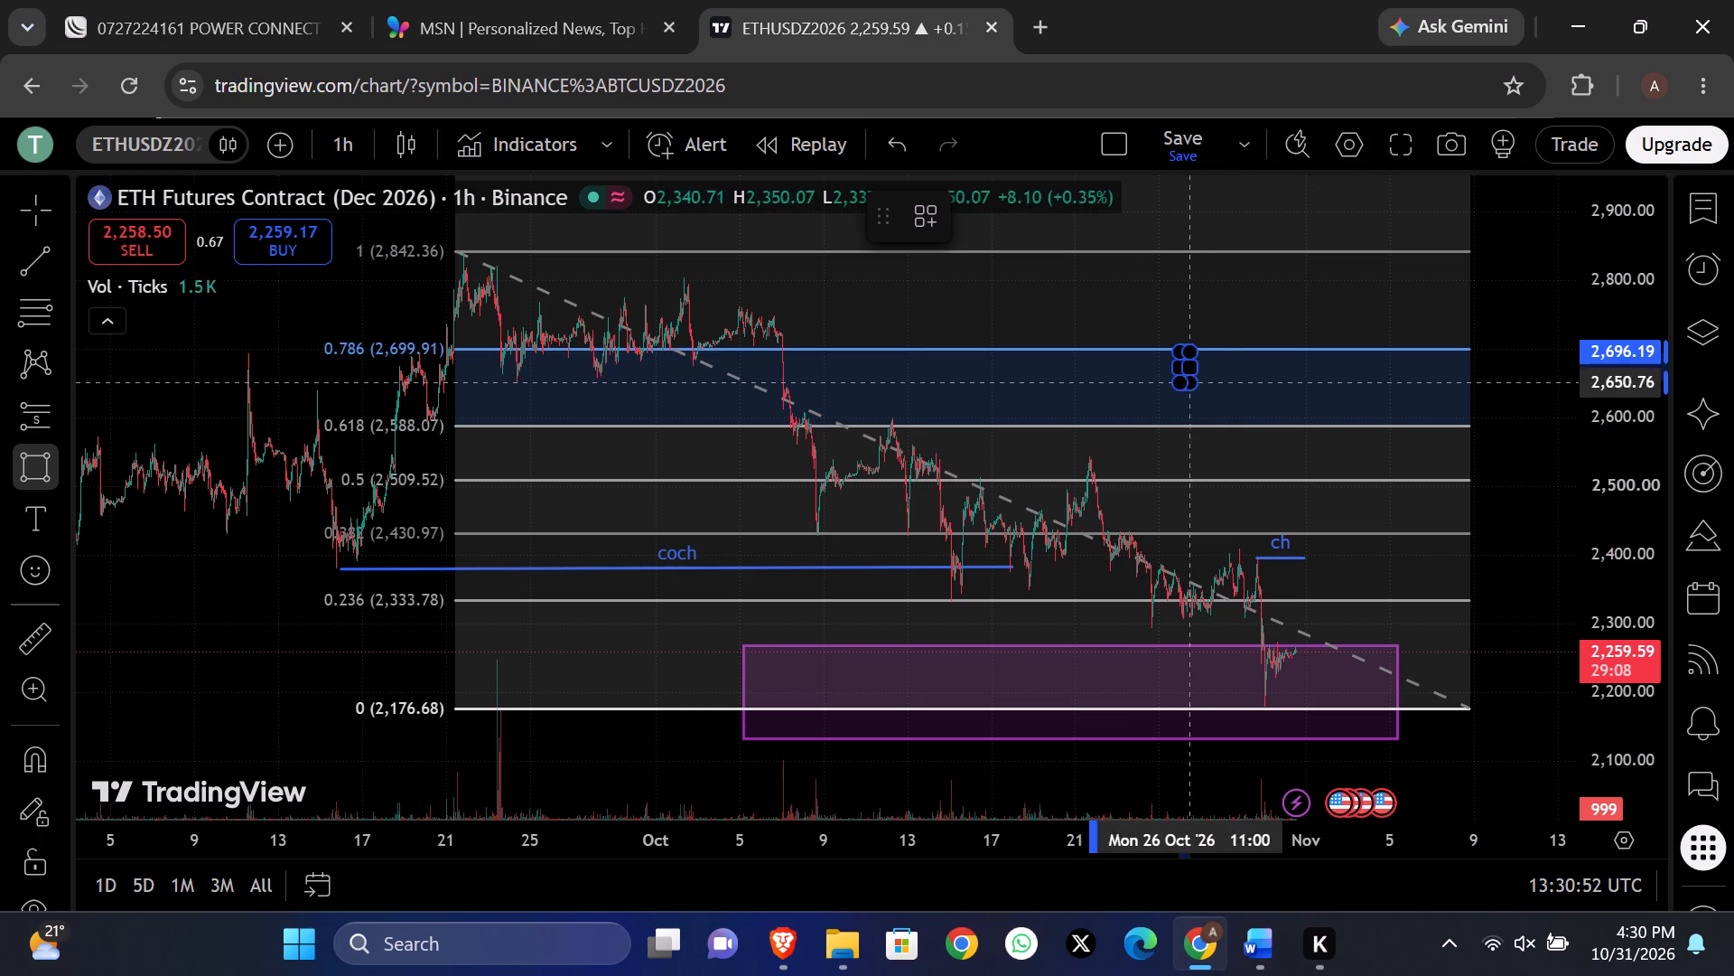
left_click_drag(1214, 400, 1502, 418)
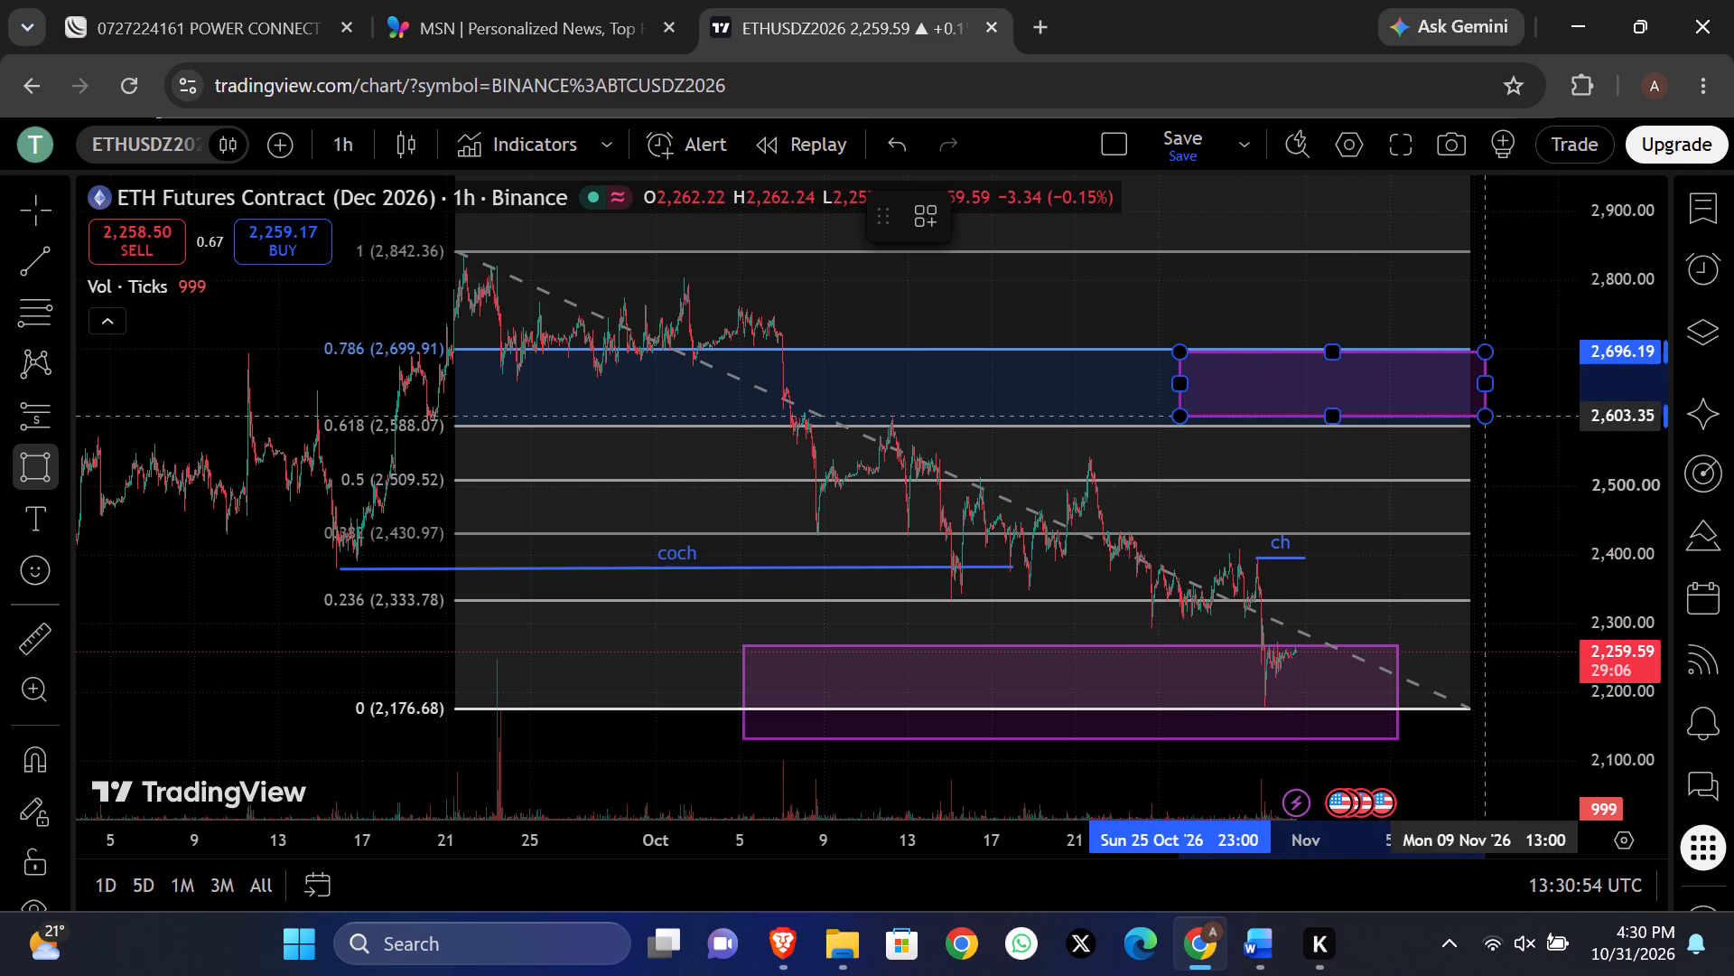
left_click_drag(1502, 418, 1503, 420)
left_click(1503, 420)
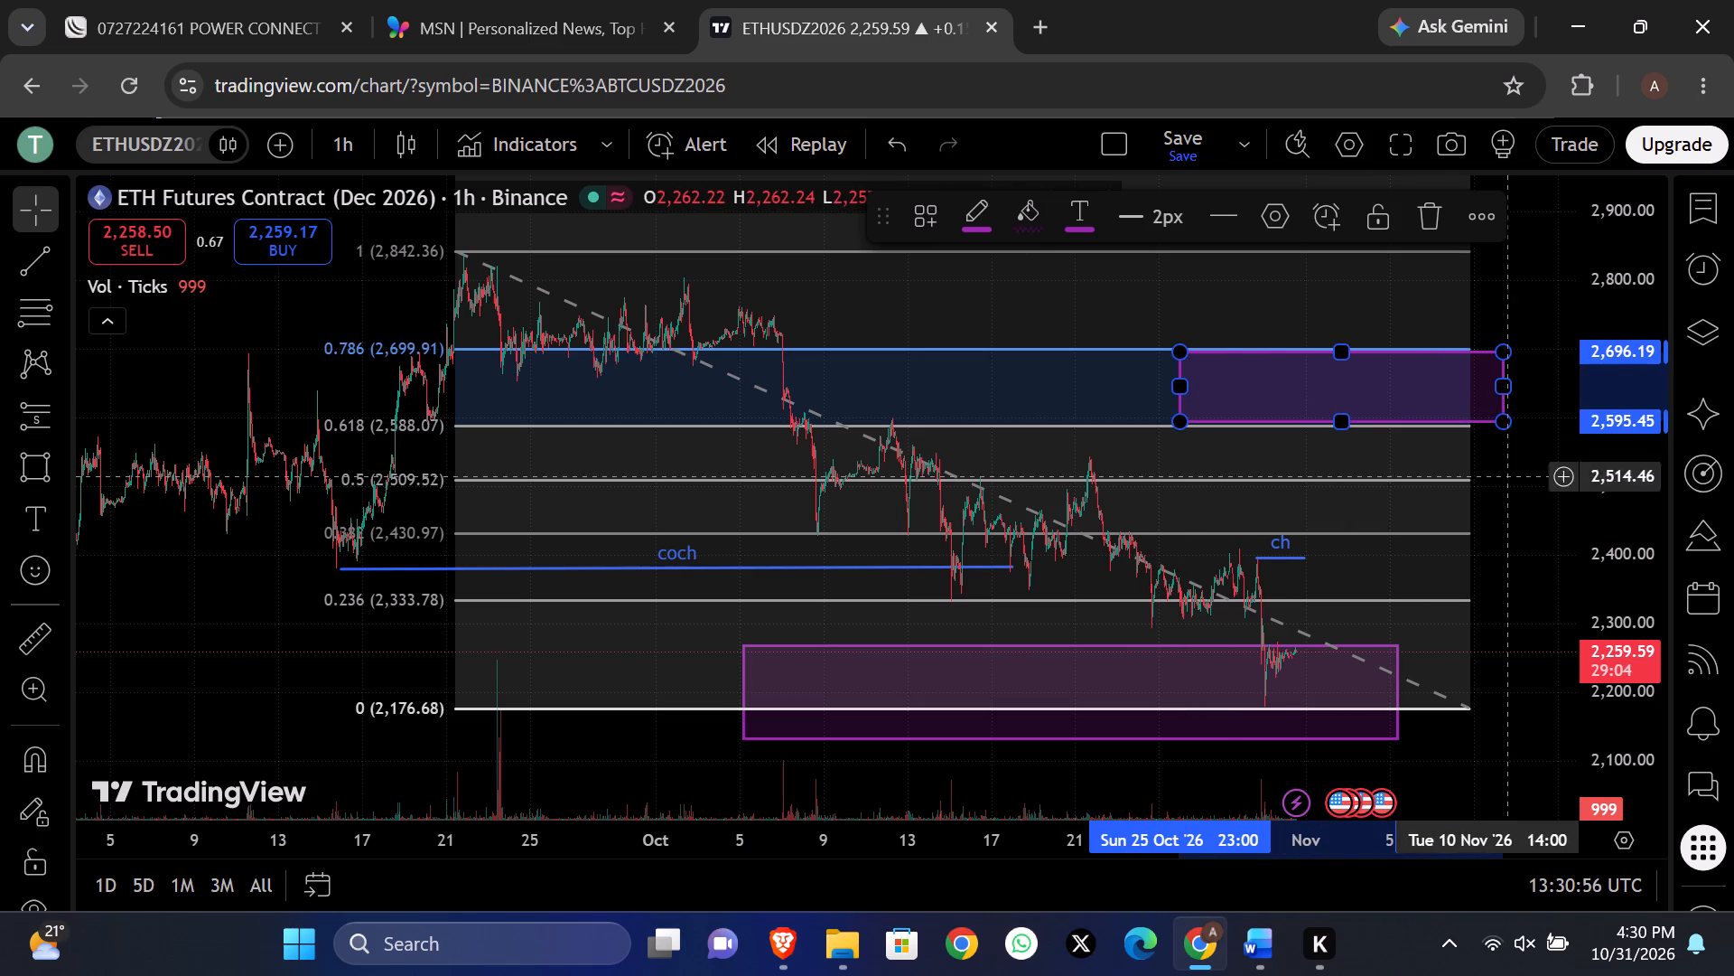
left_click(1496, 524)
Delete the Fibonacci retracement drawn from the September high.
left_click(1083, 250)
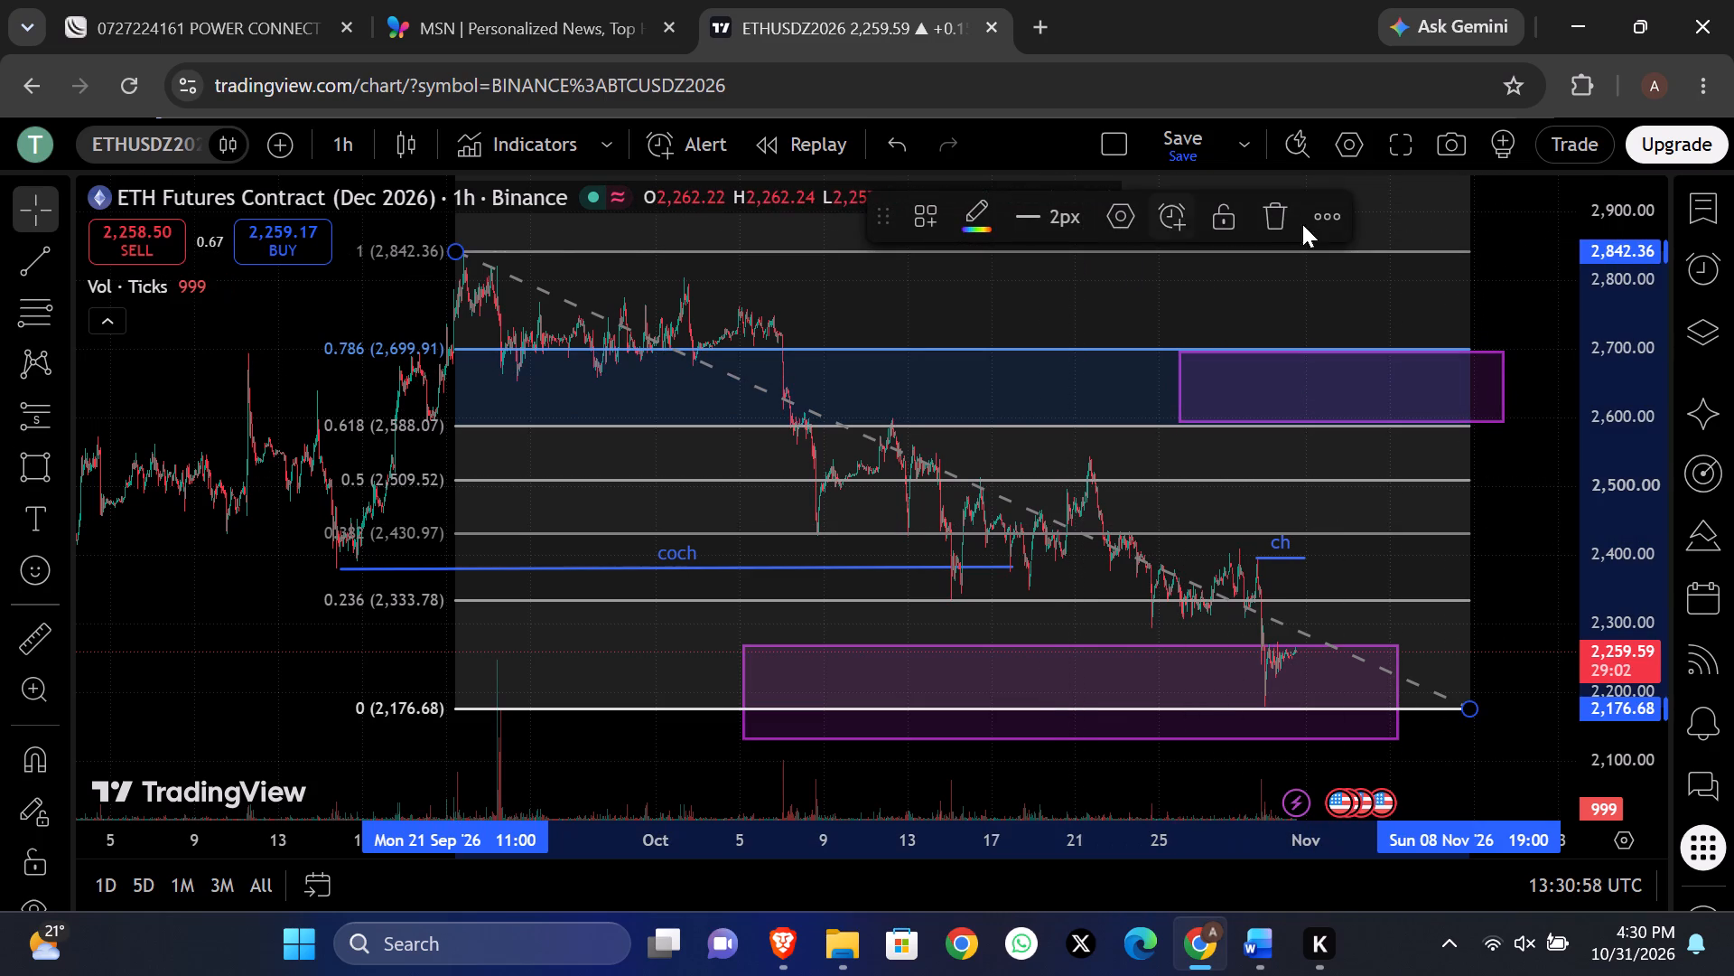
left_click(1276, 221)
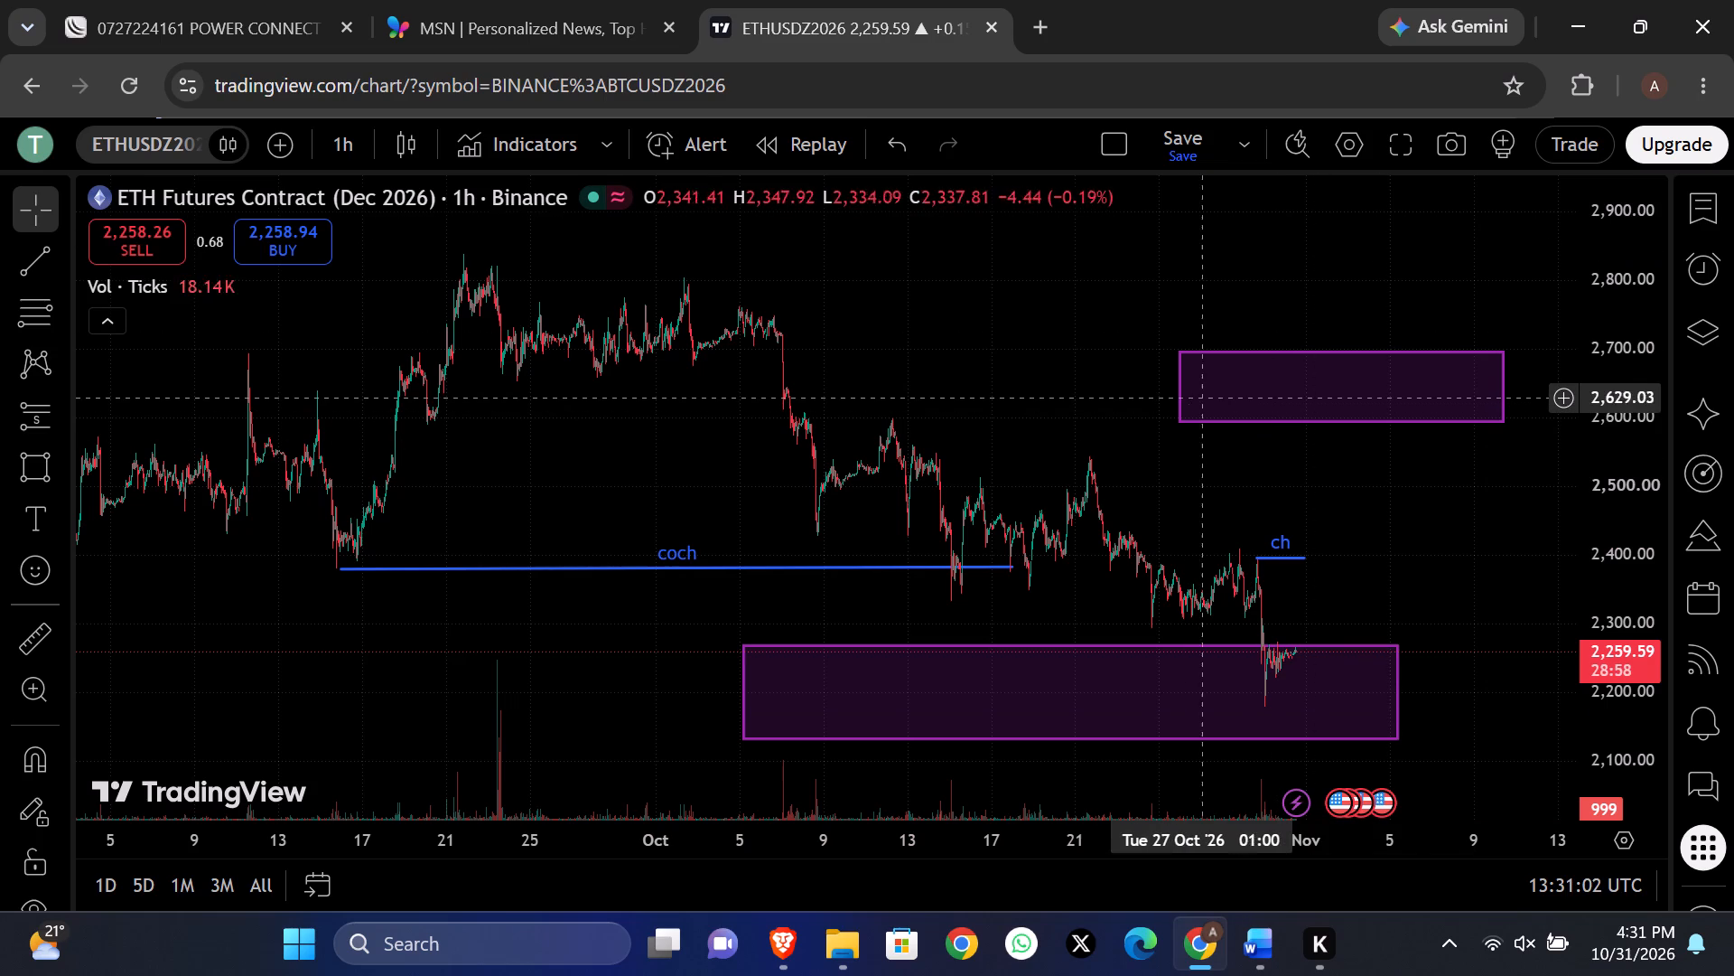
Extend the start of the upper rectangle back in time to about 8 Oct '26, beside the sharp drop.
left_click_drag(1172, 390, 788, 371)
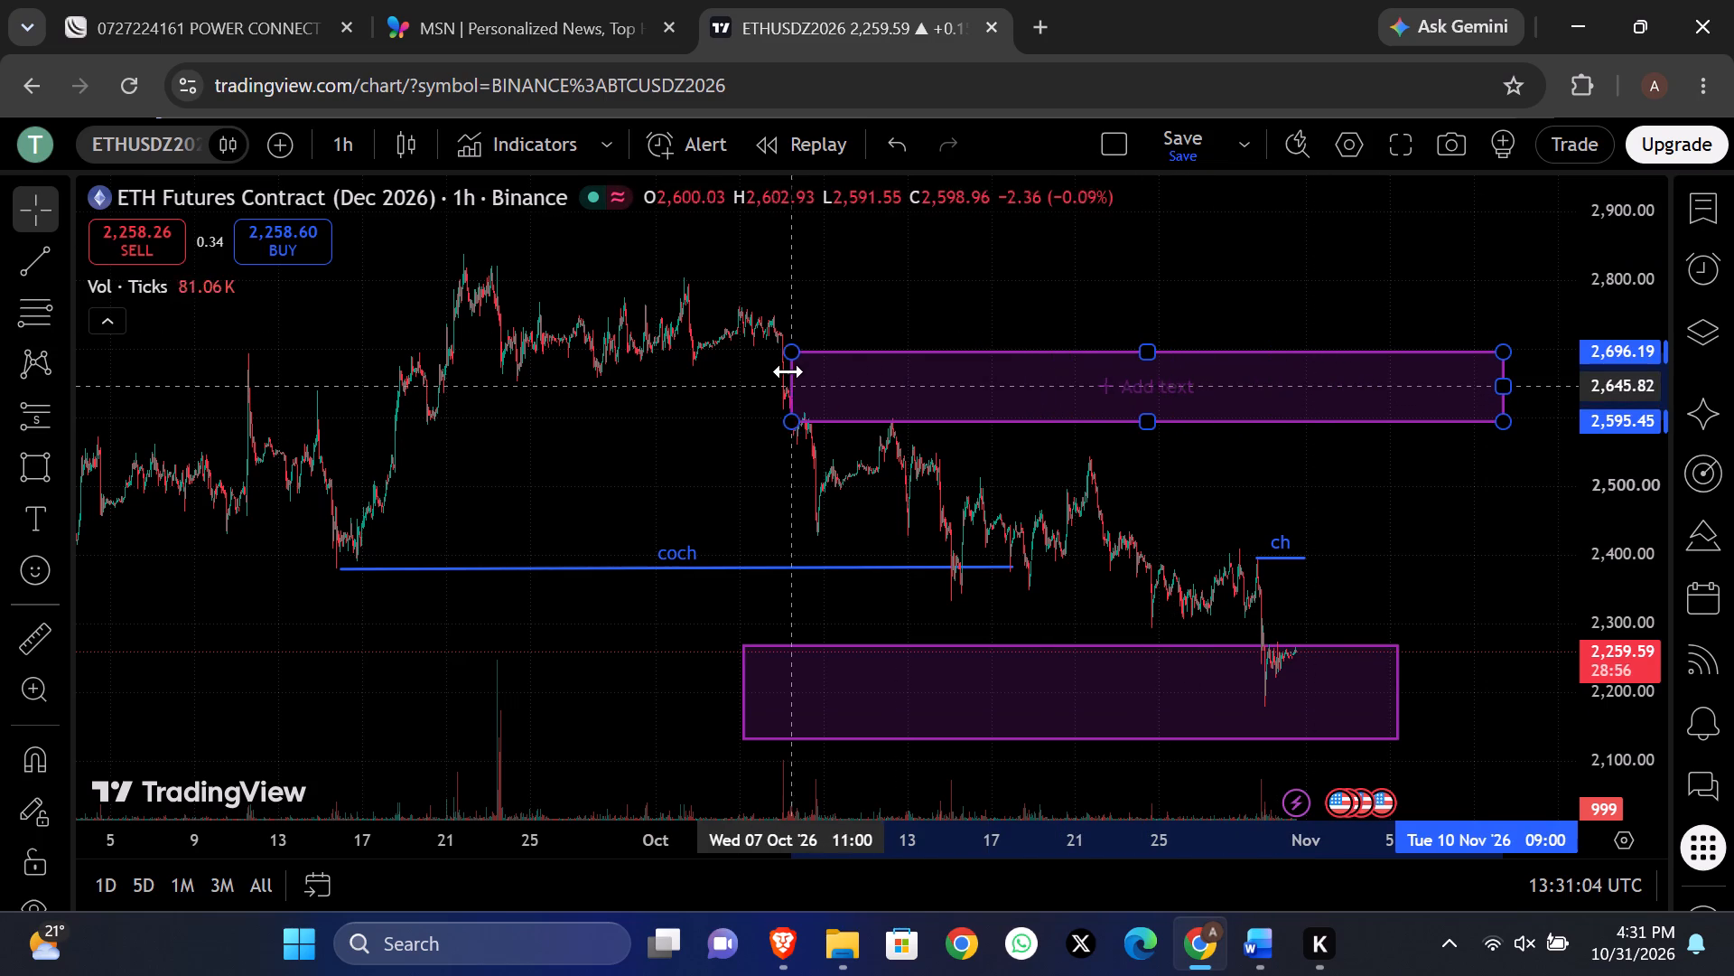
left_click_drag(788, 371, 805, 371)
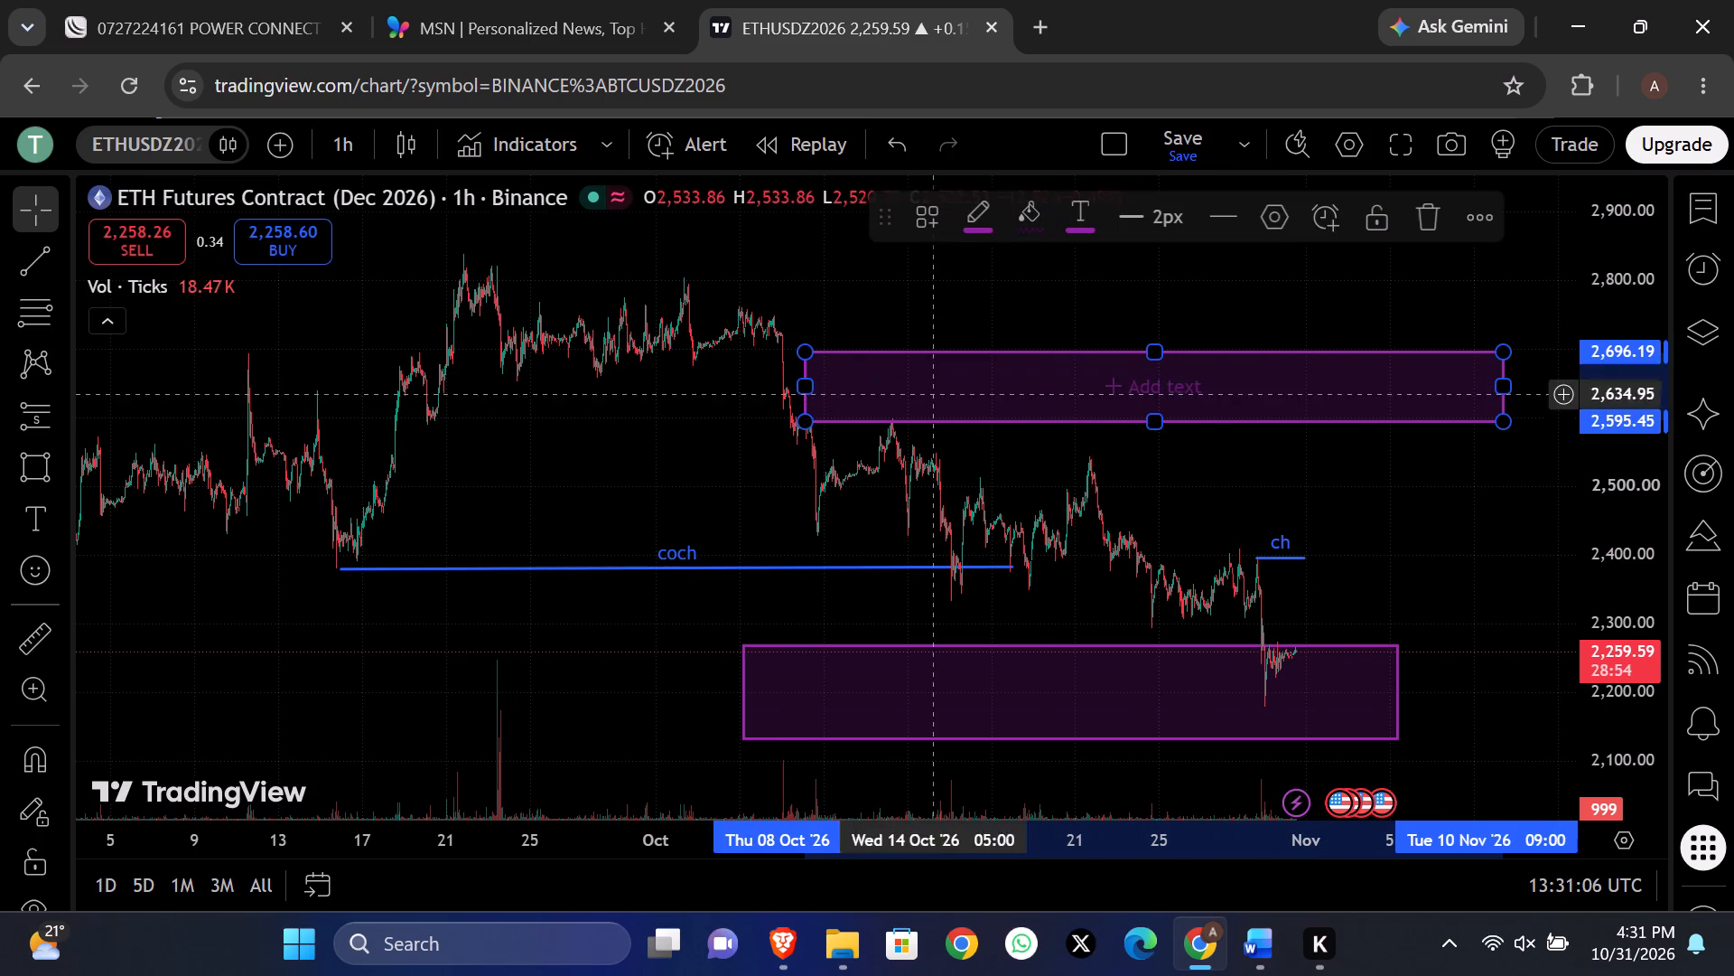
Recolour the upper rectangle's border, trying white and settling on blue.
left_click(981, 228)
left_click(1160, 305)
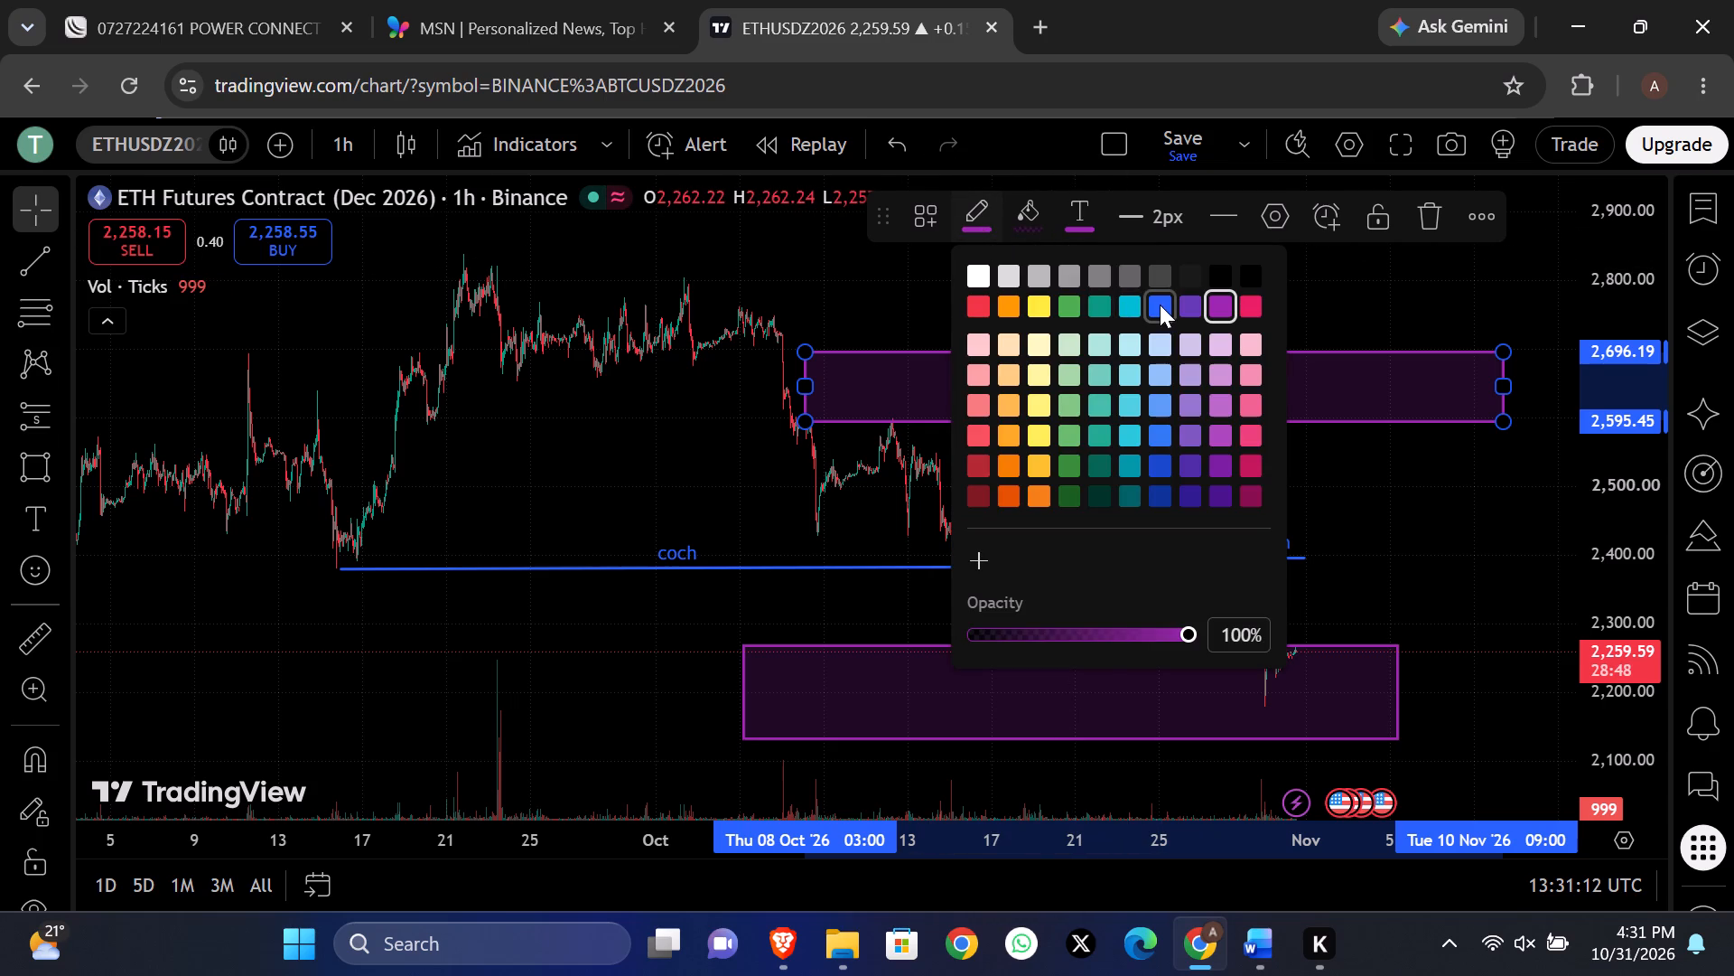
left_click(986, 229)
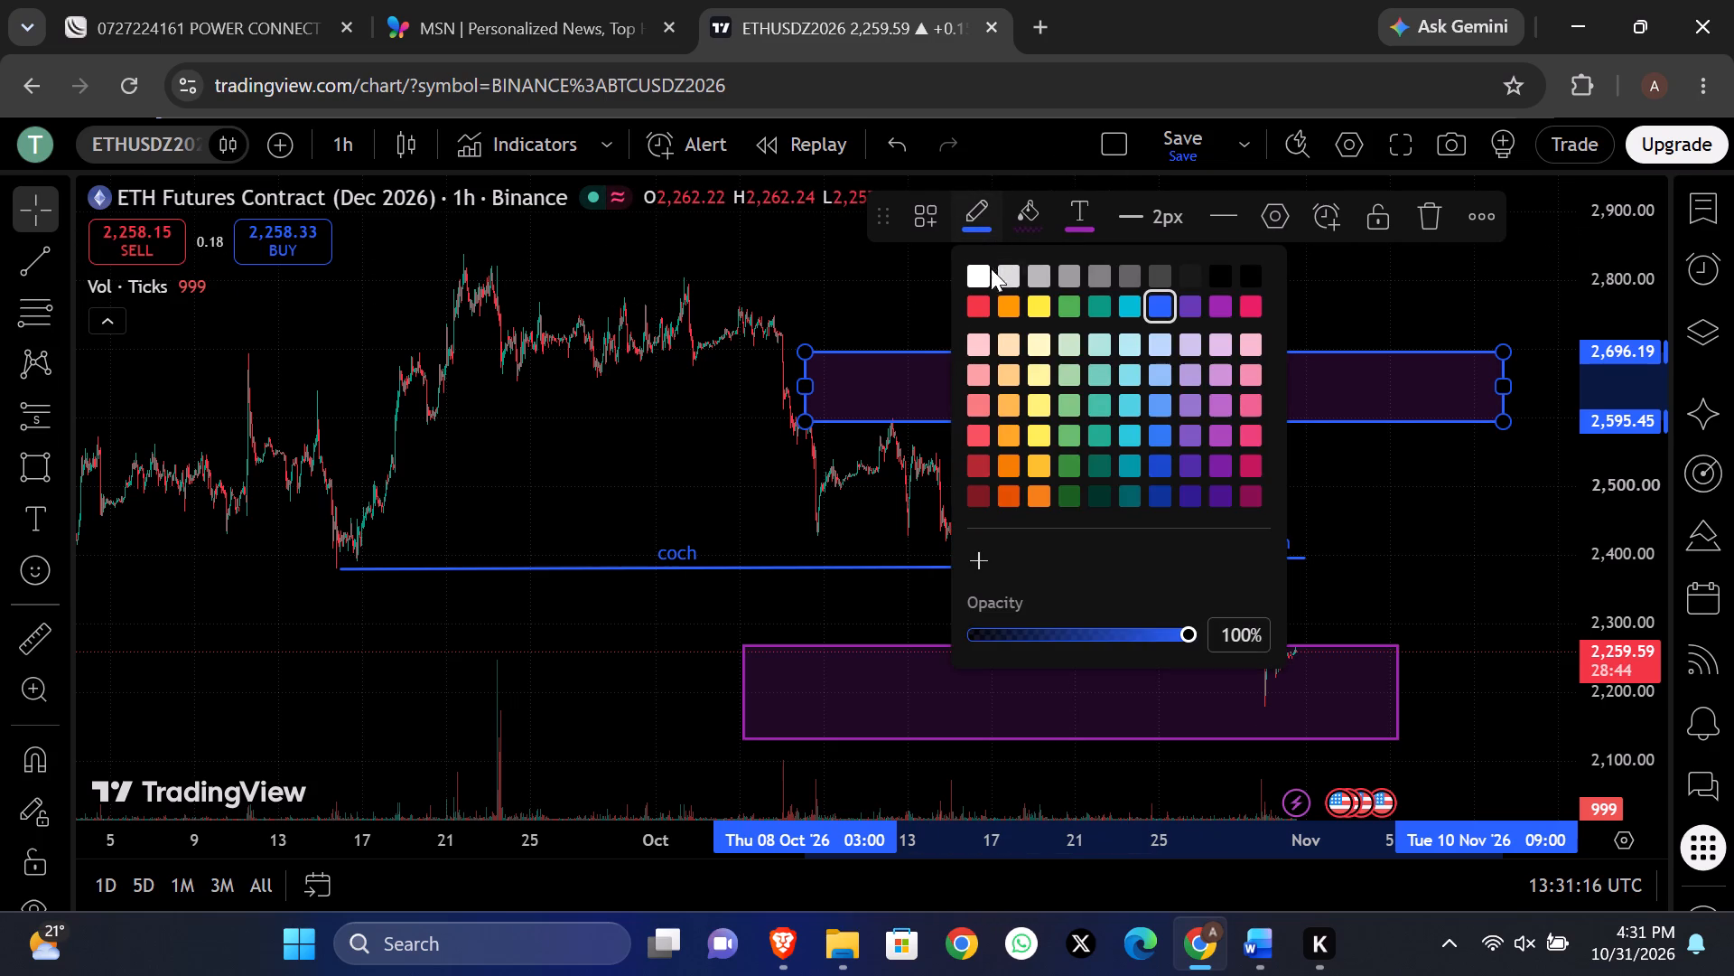
left_click(982, 273)
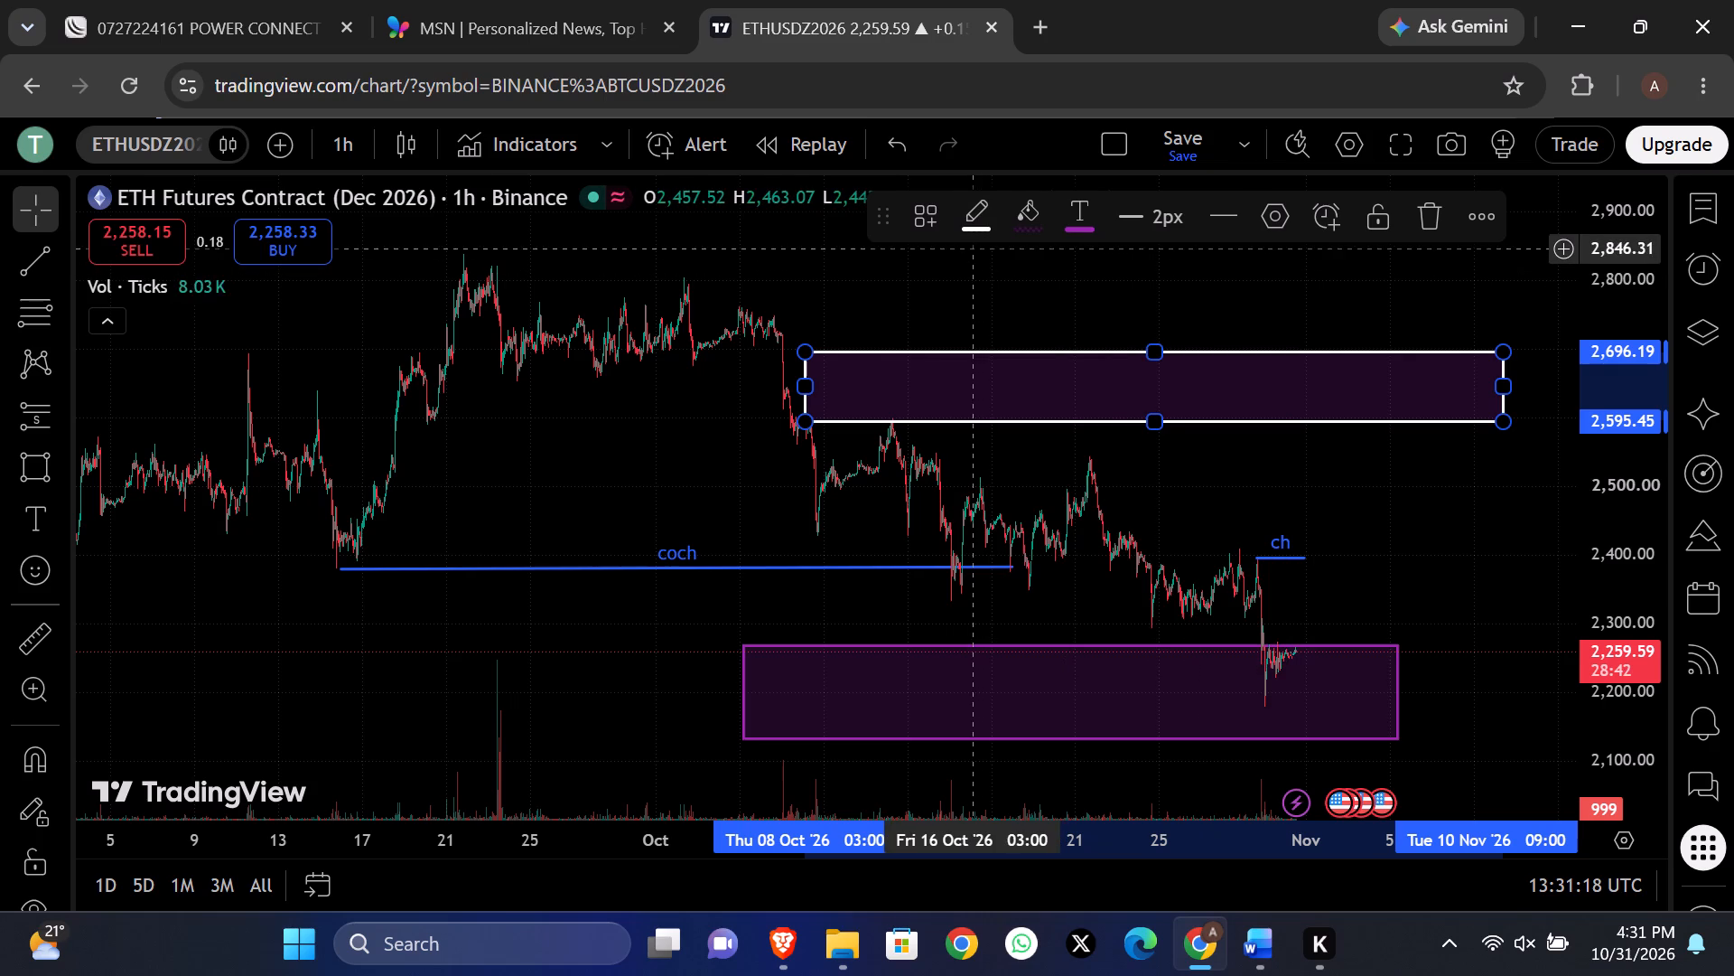
left_click(986, 229)
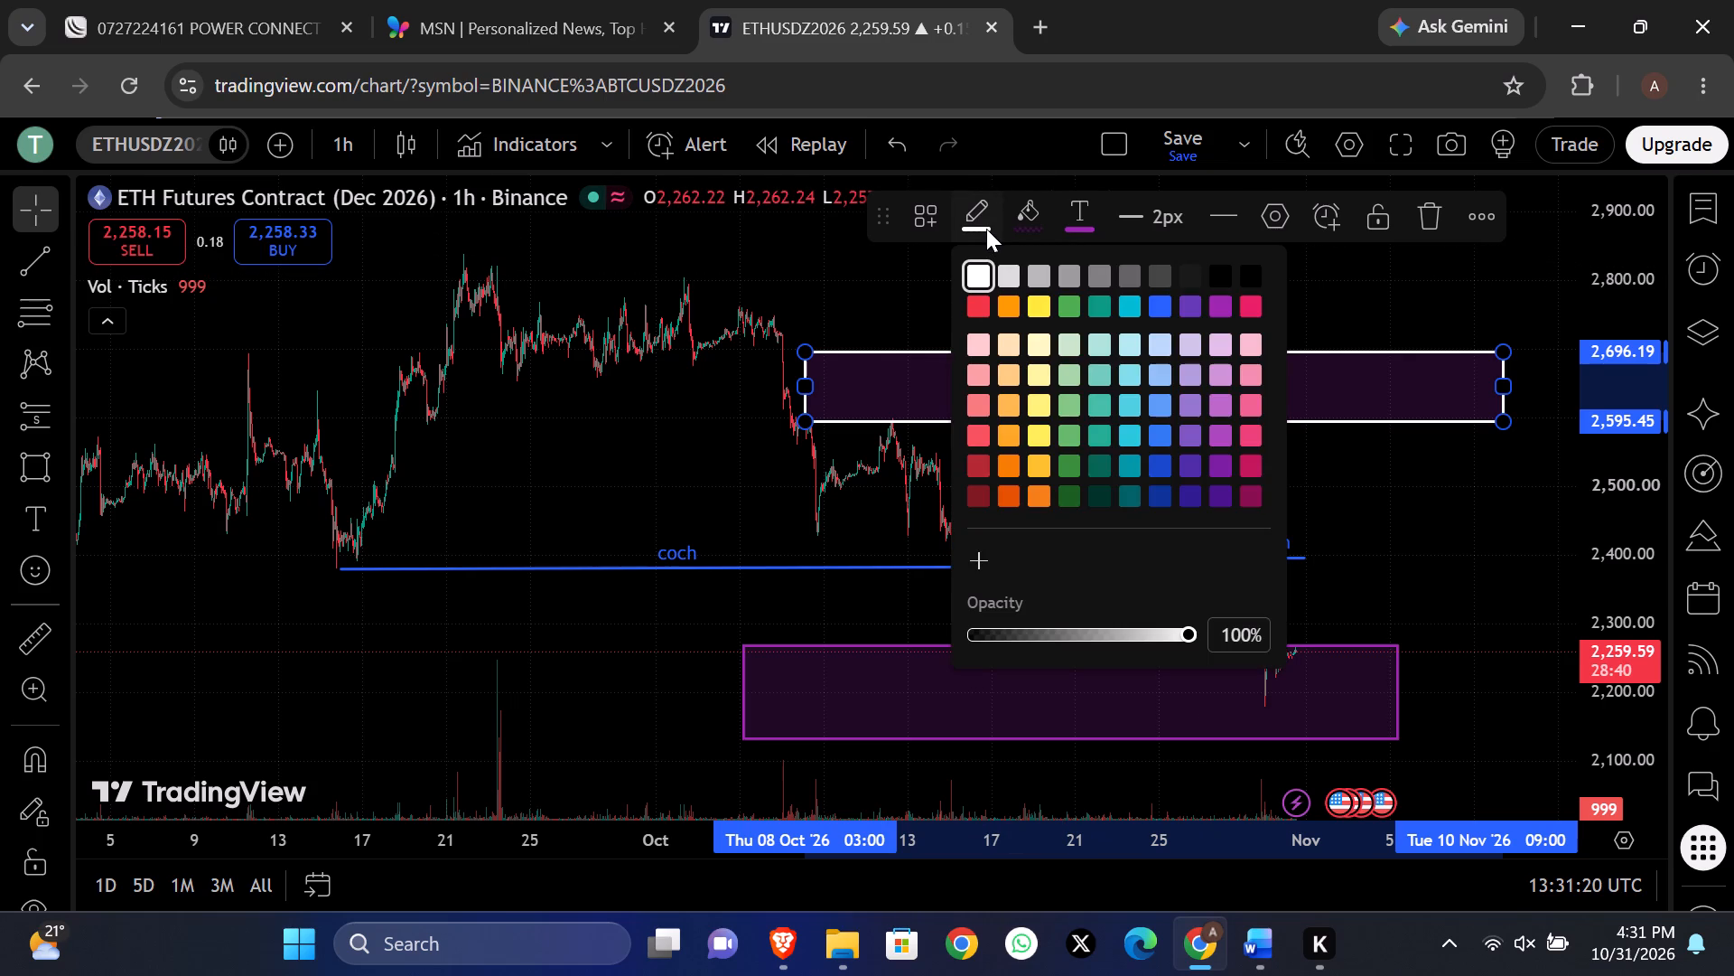
left_click(1163, 307)
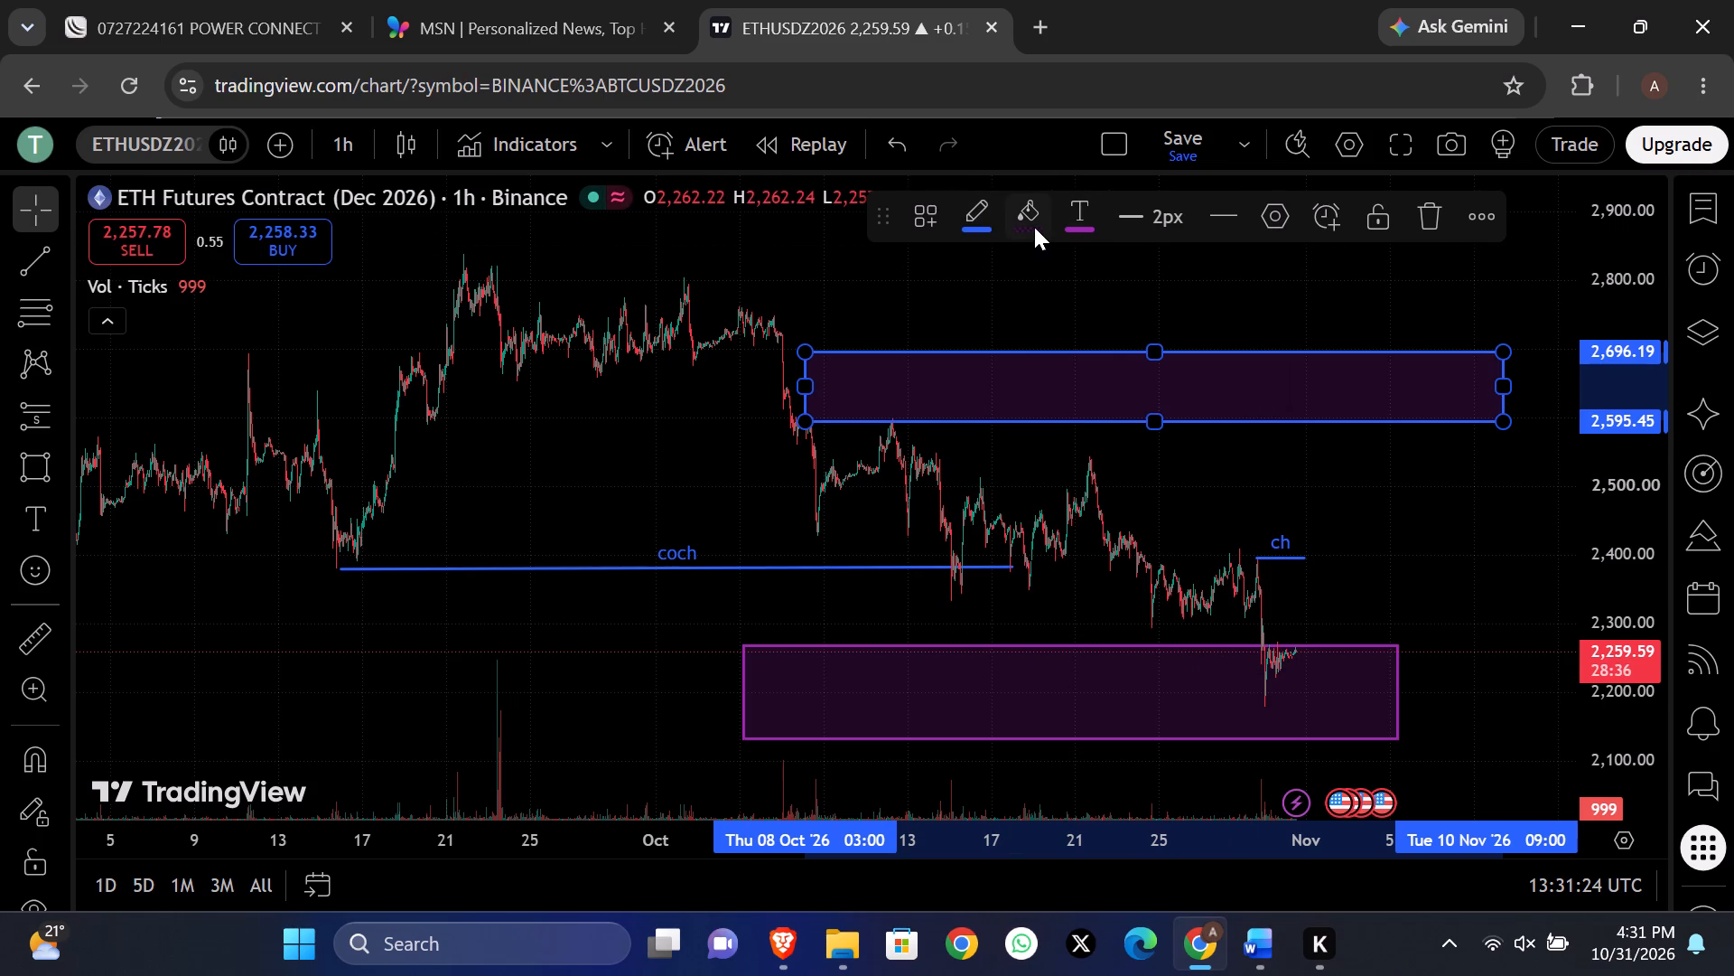
Change the upper rectangle's fill to blue, settling on a lighter blue shade.
left_click(1034, 227)
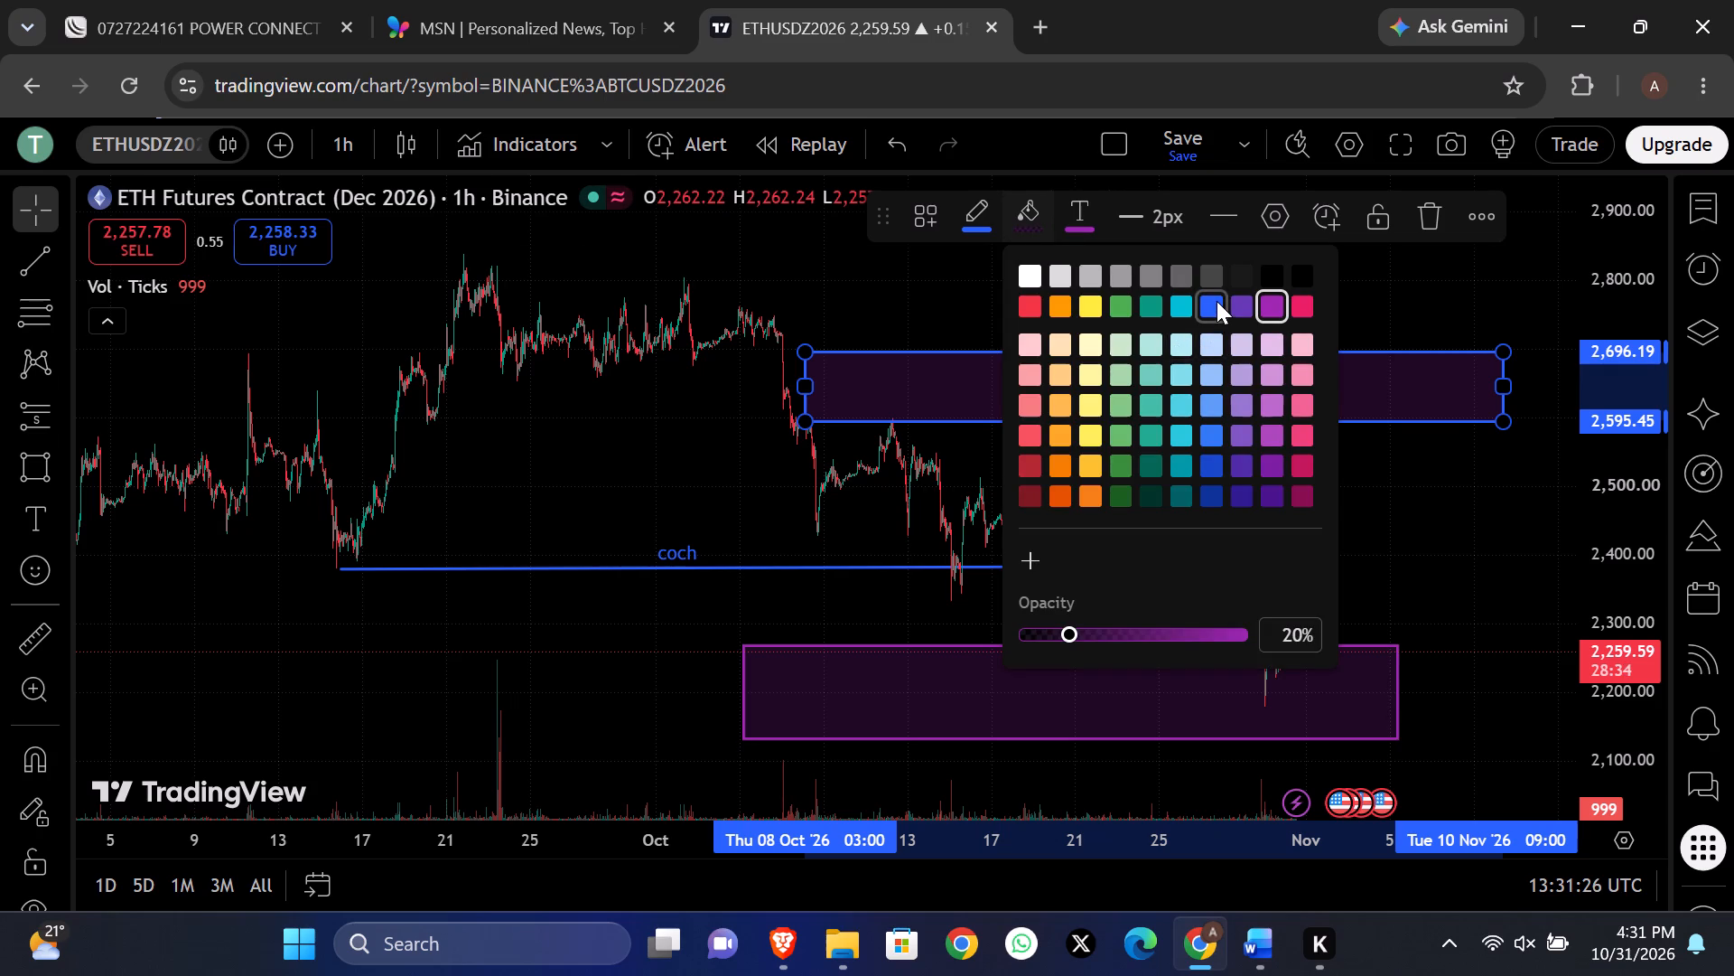
left_click(1217, 301)
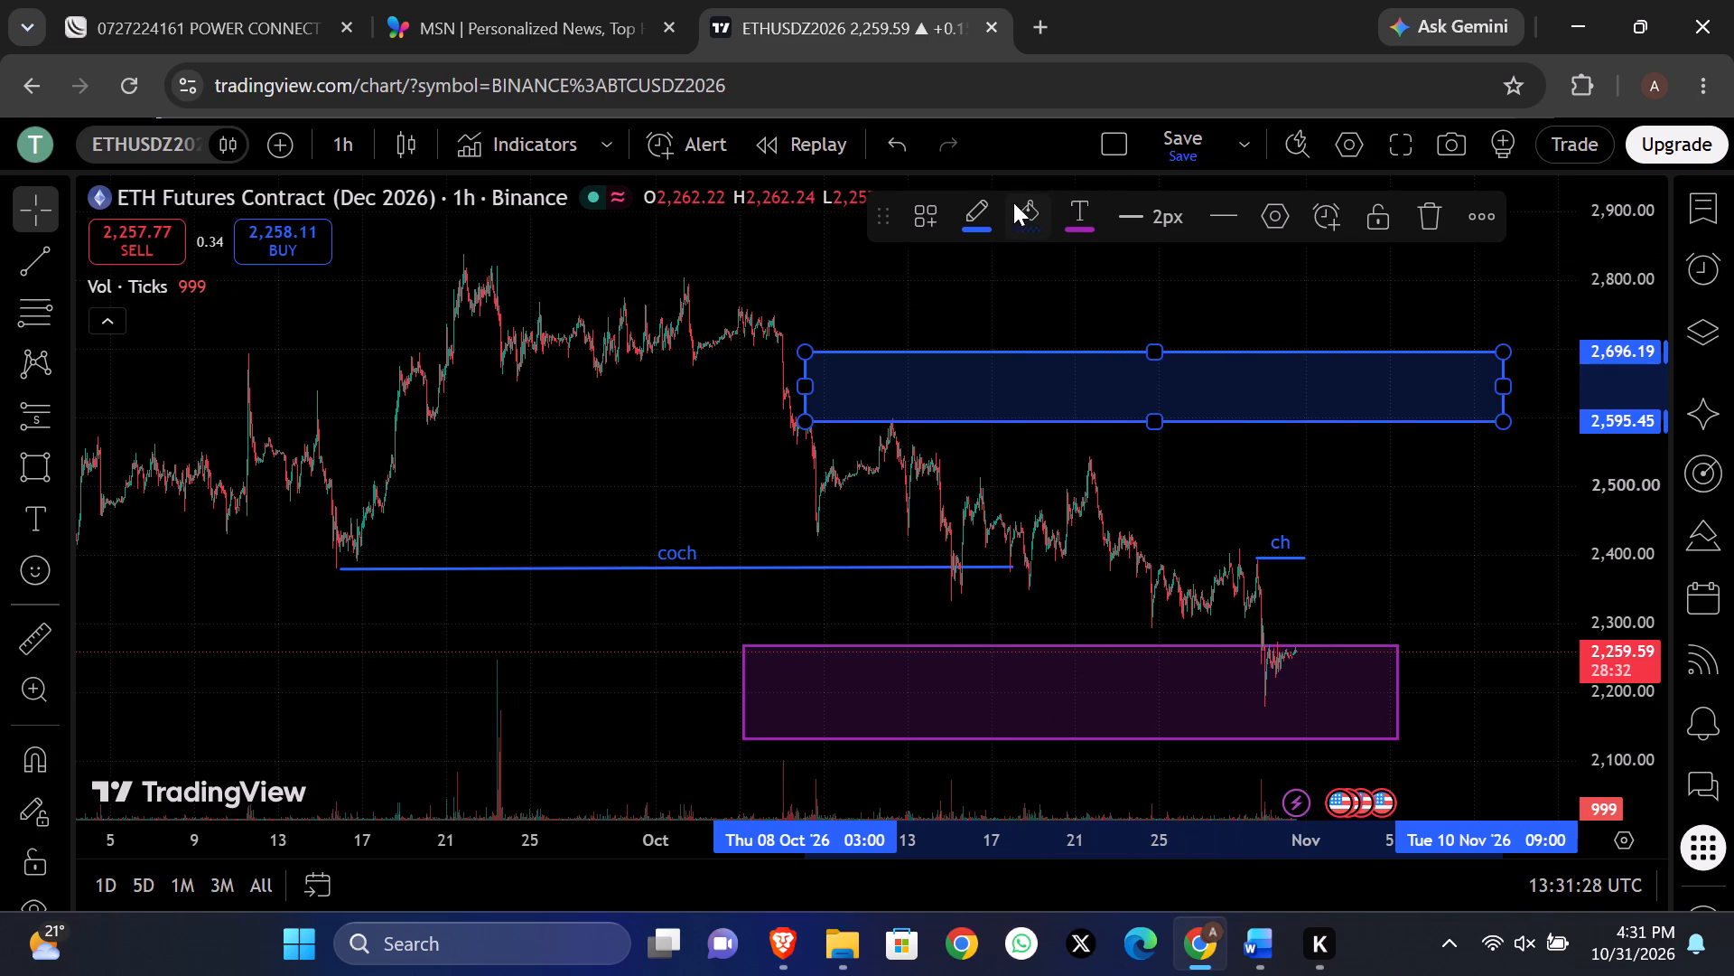
left_click(1047, 212)
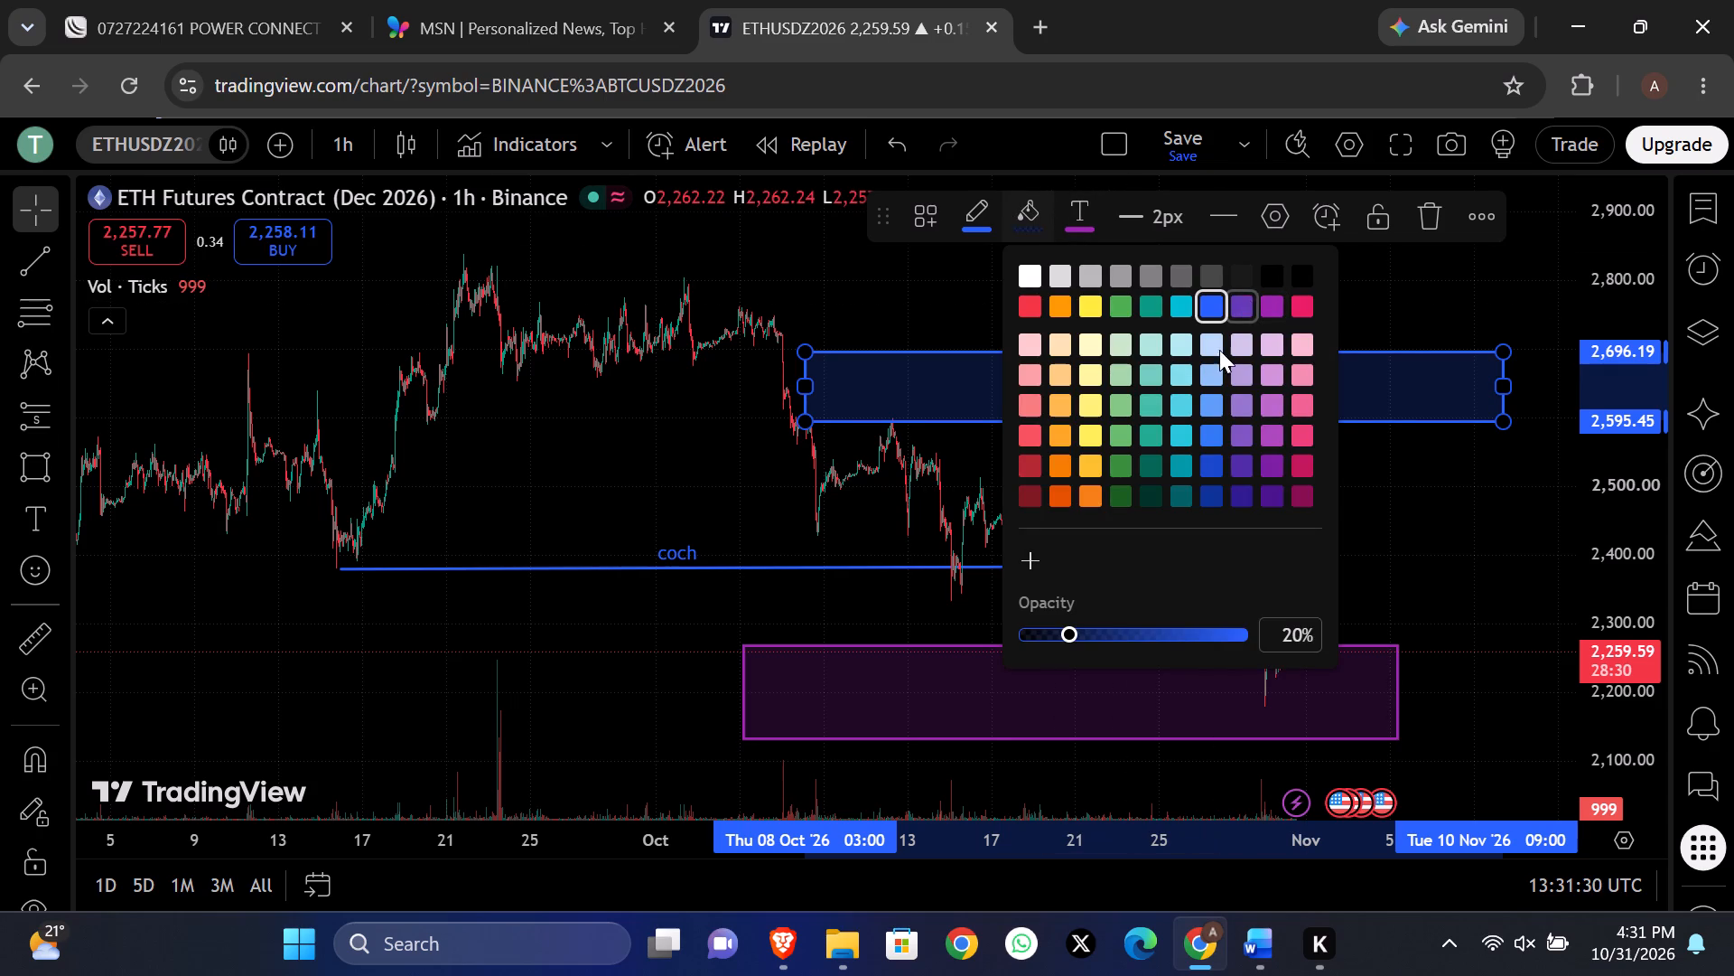
left_click(1211, 397)
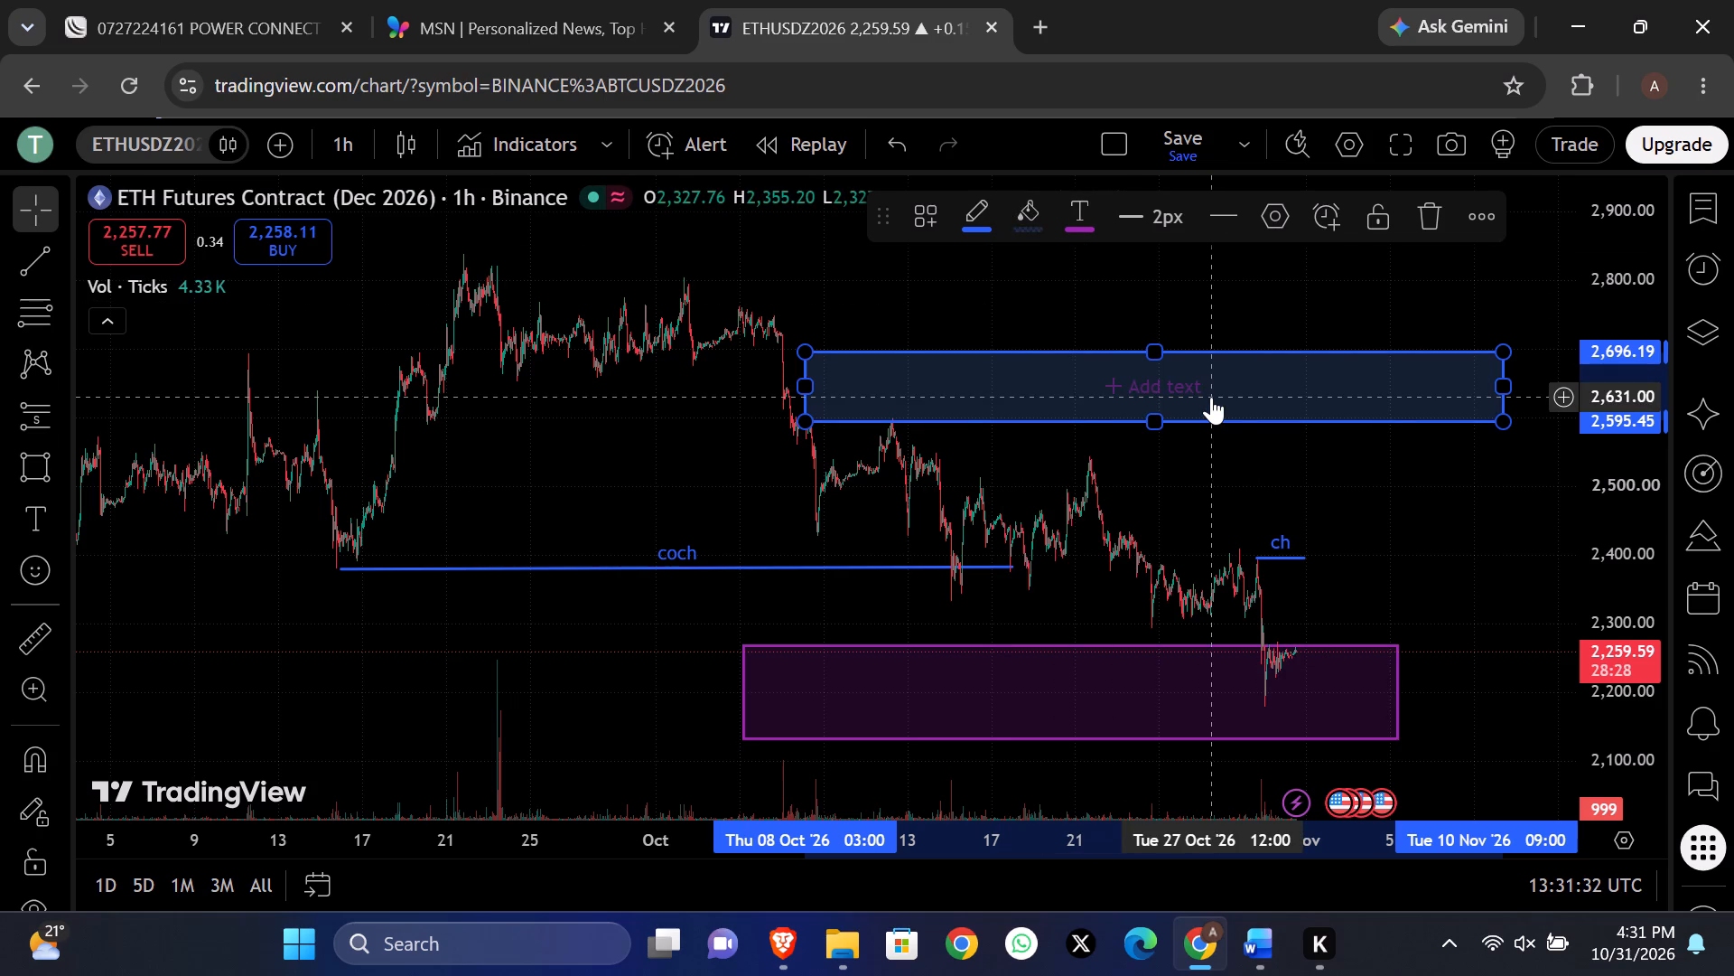
Recolour the upper rectangle's border, trying grey and settling on cyan.
left_click(981, 220)
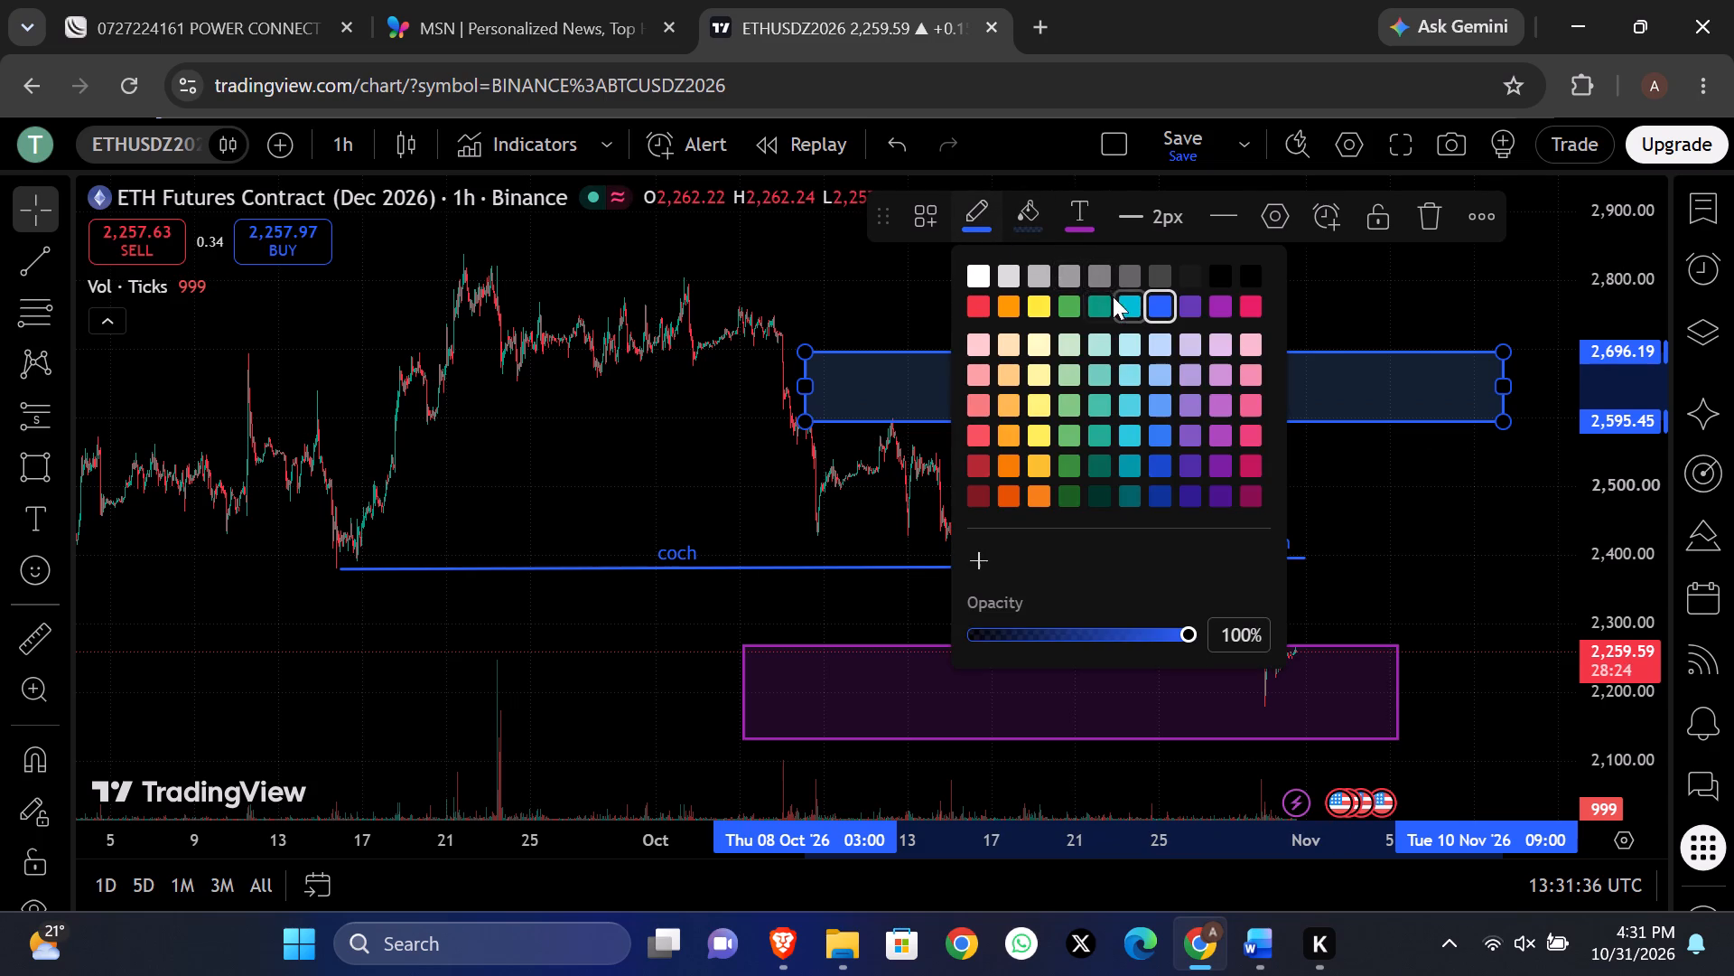
left_click(1072, 275)
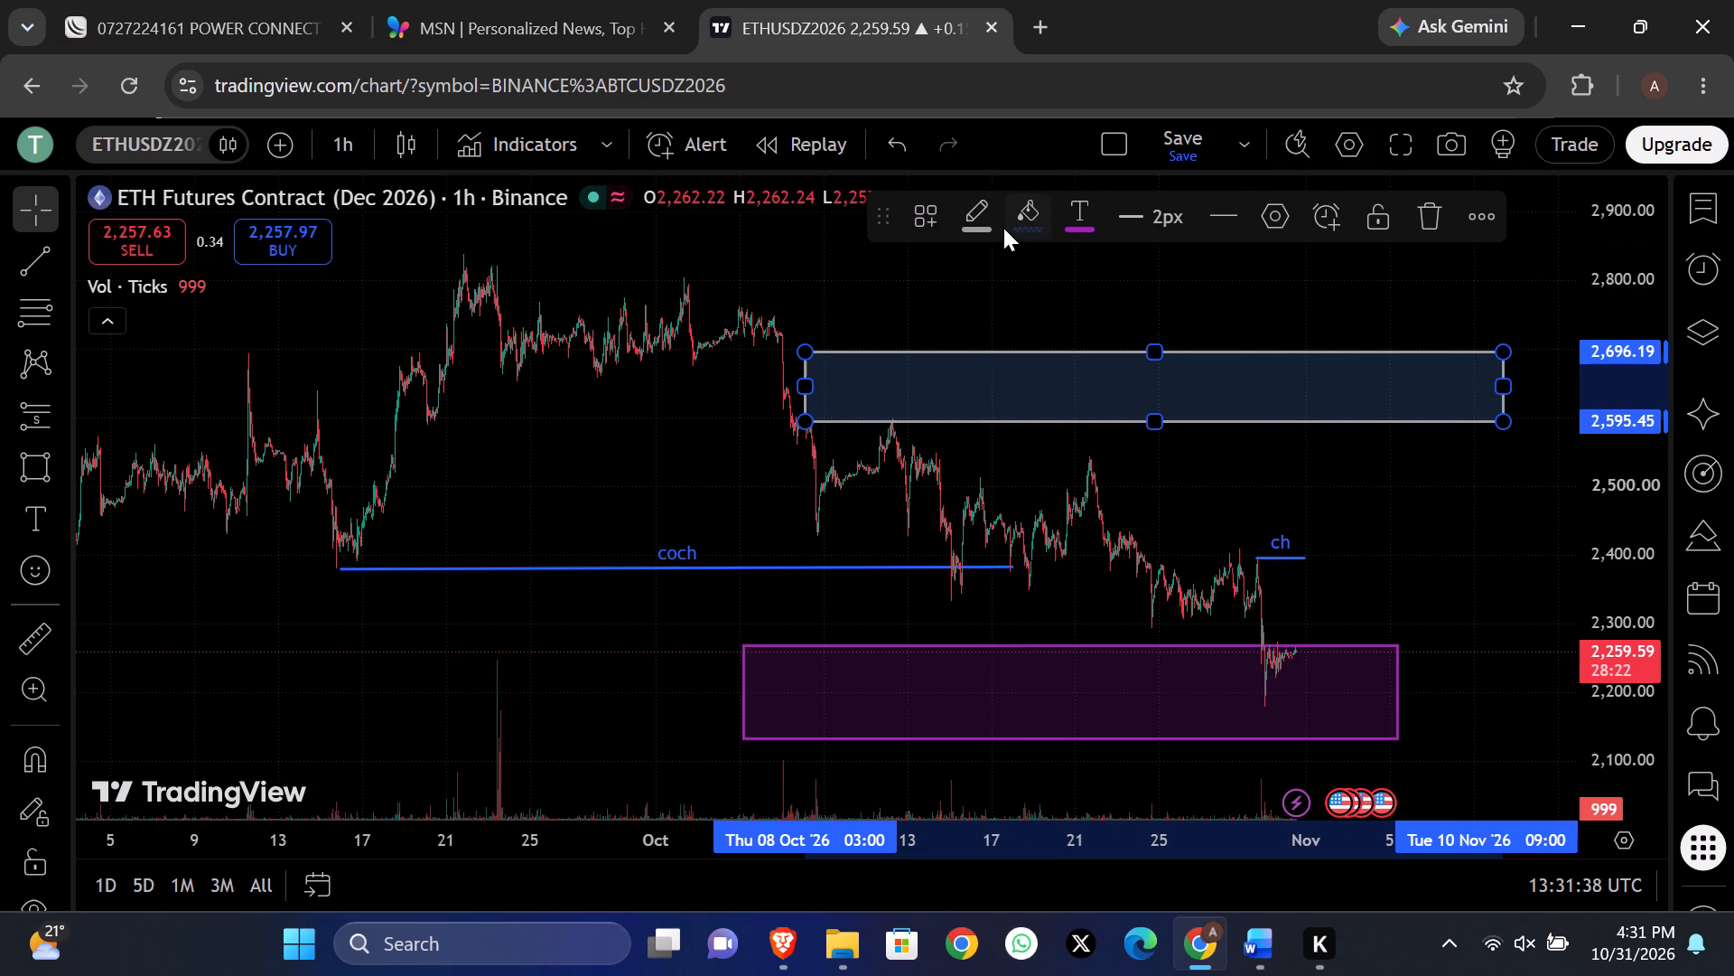
left_click(988, 226)
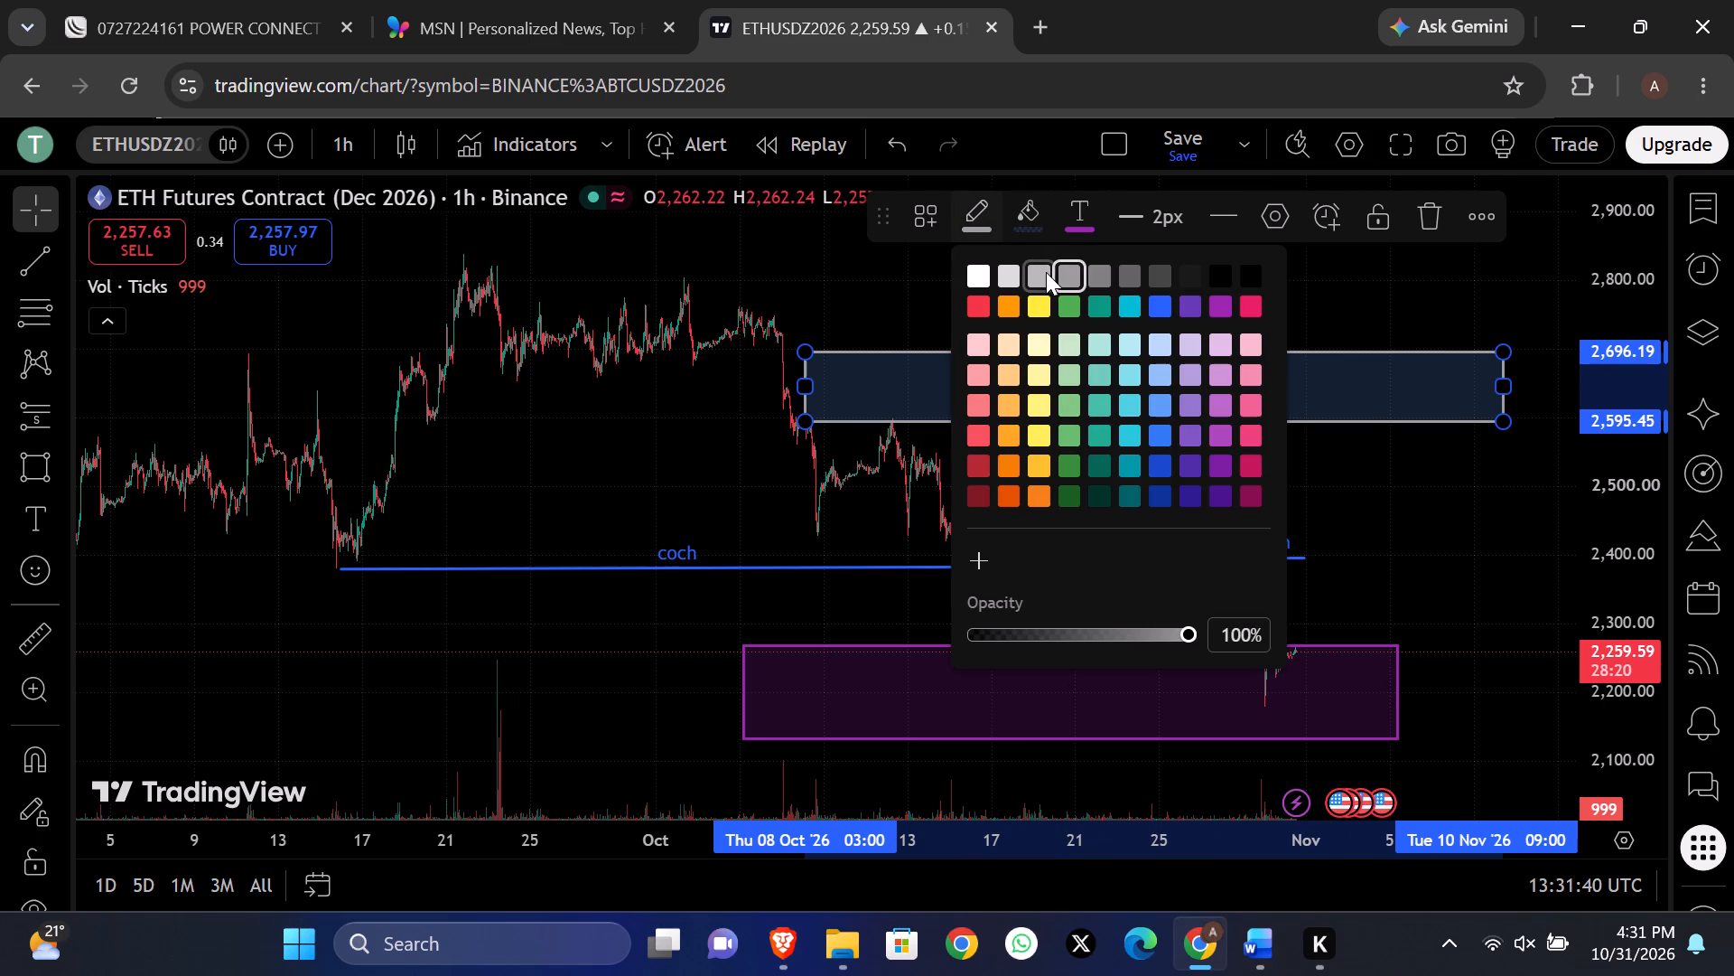
left_click(1131, 312)
Change the upper rectangle's fill to cyan to match its border.
left_click(1032, 238)
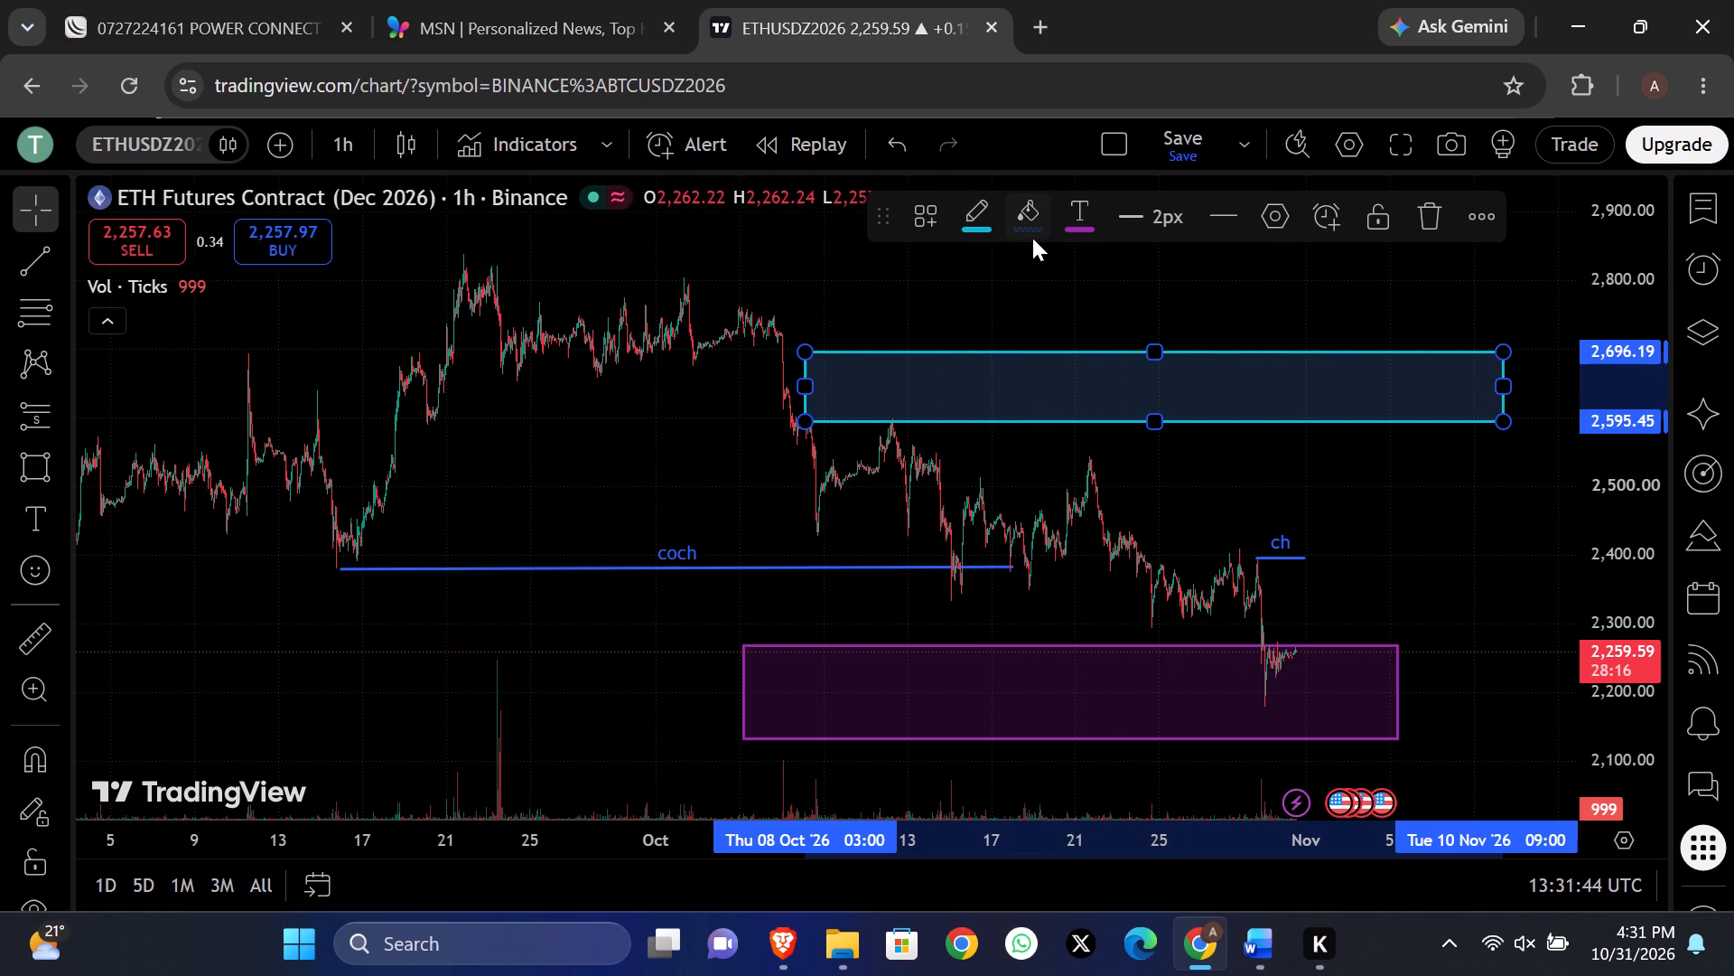
left_click(1181, 306)
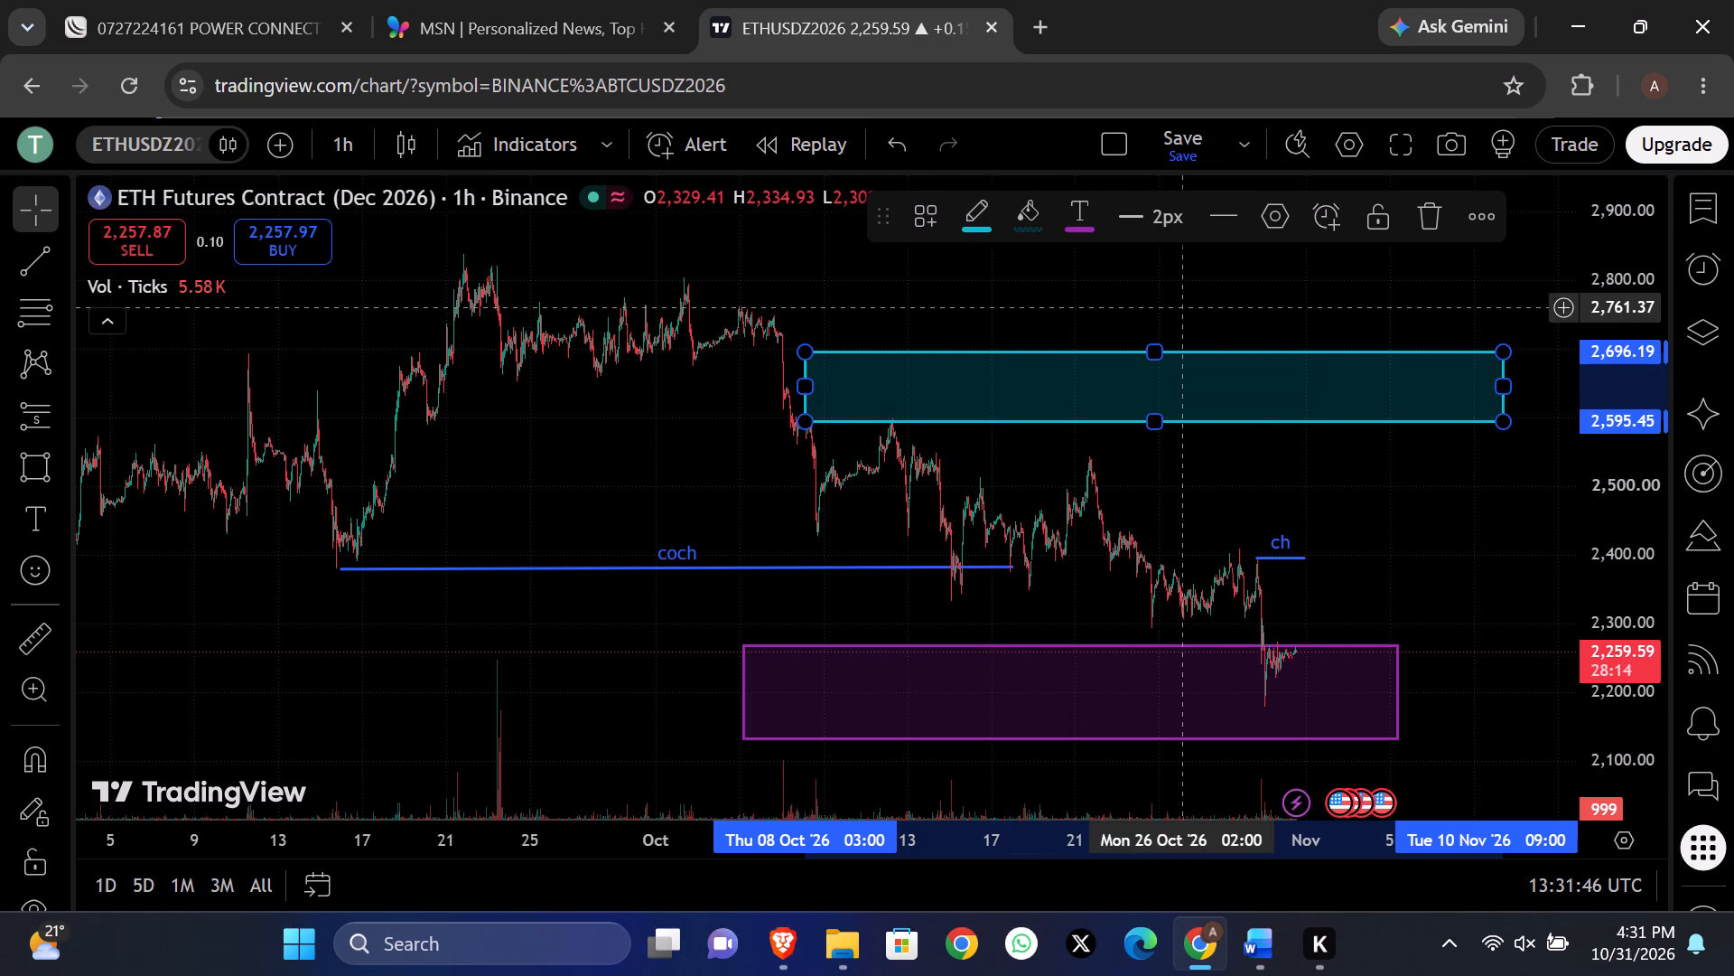
left_click(1290, 488)
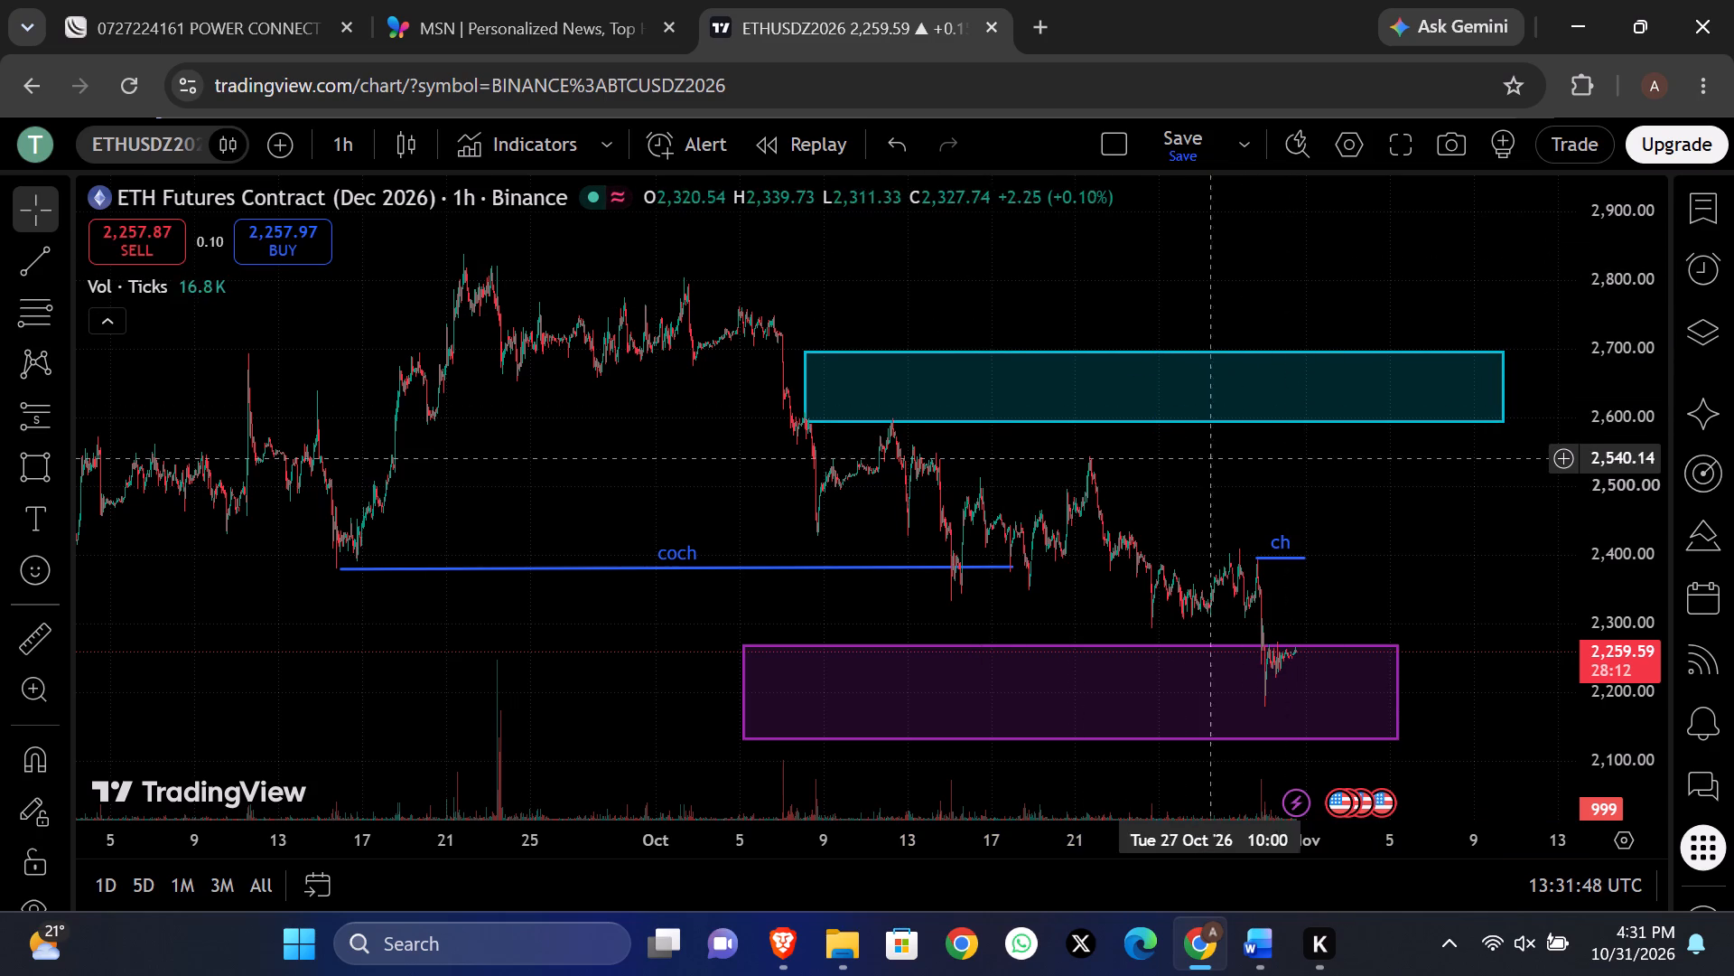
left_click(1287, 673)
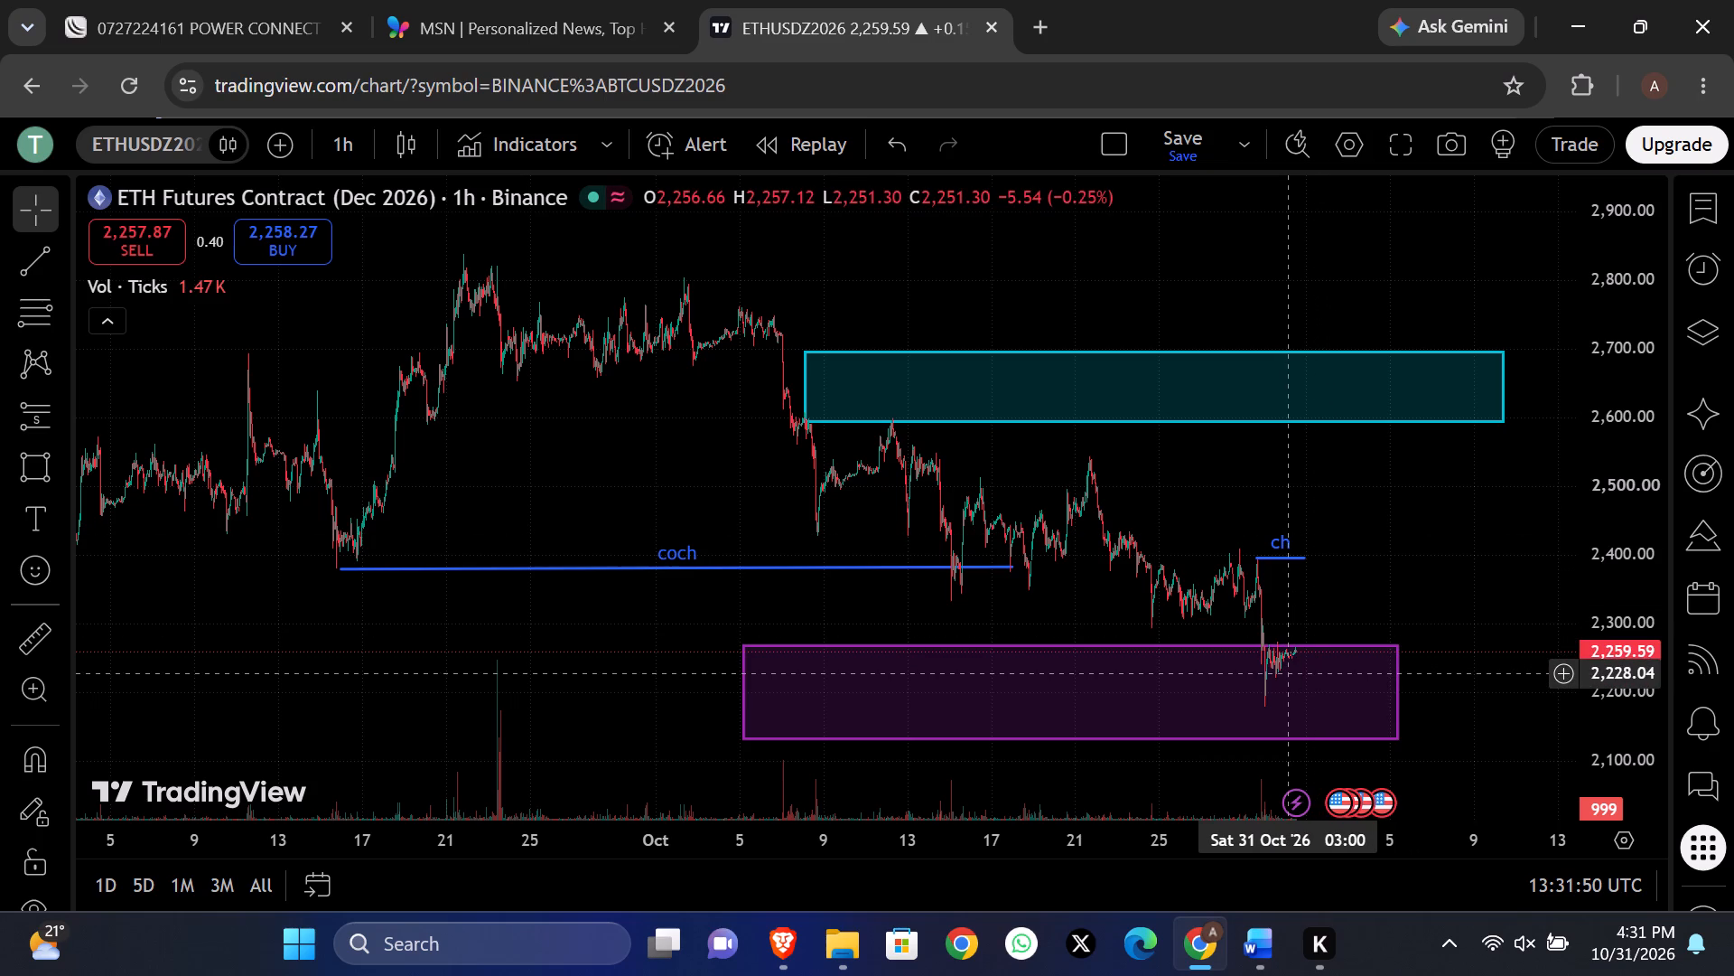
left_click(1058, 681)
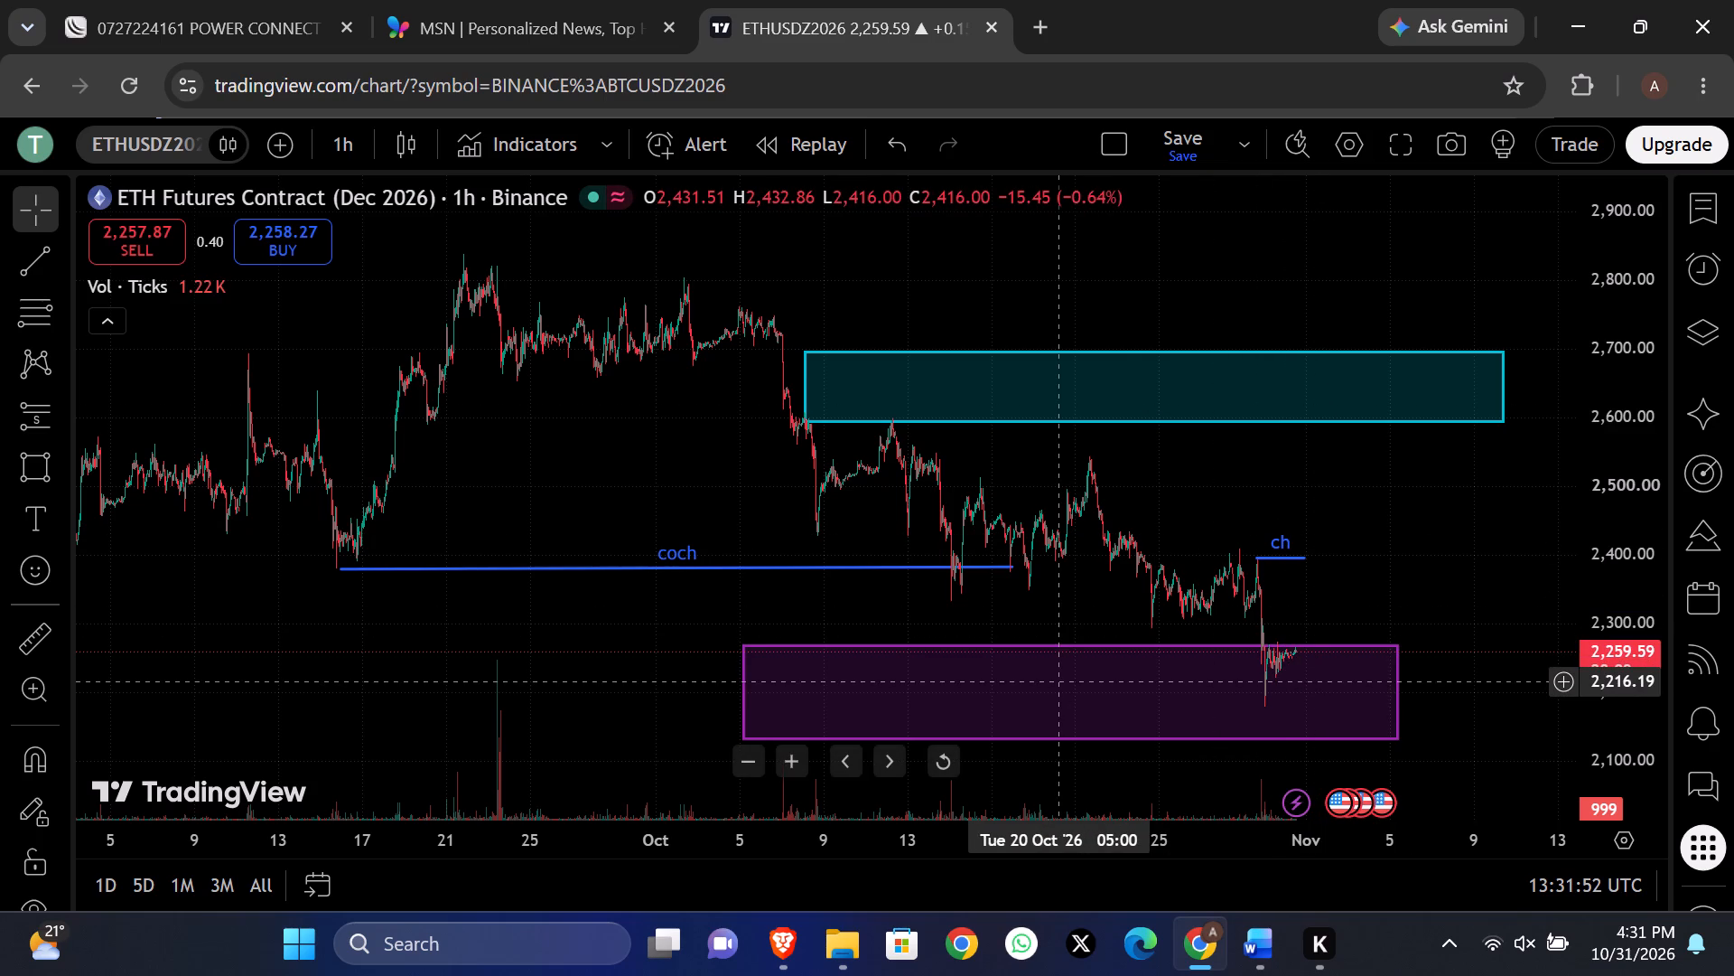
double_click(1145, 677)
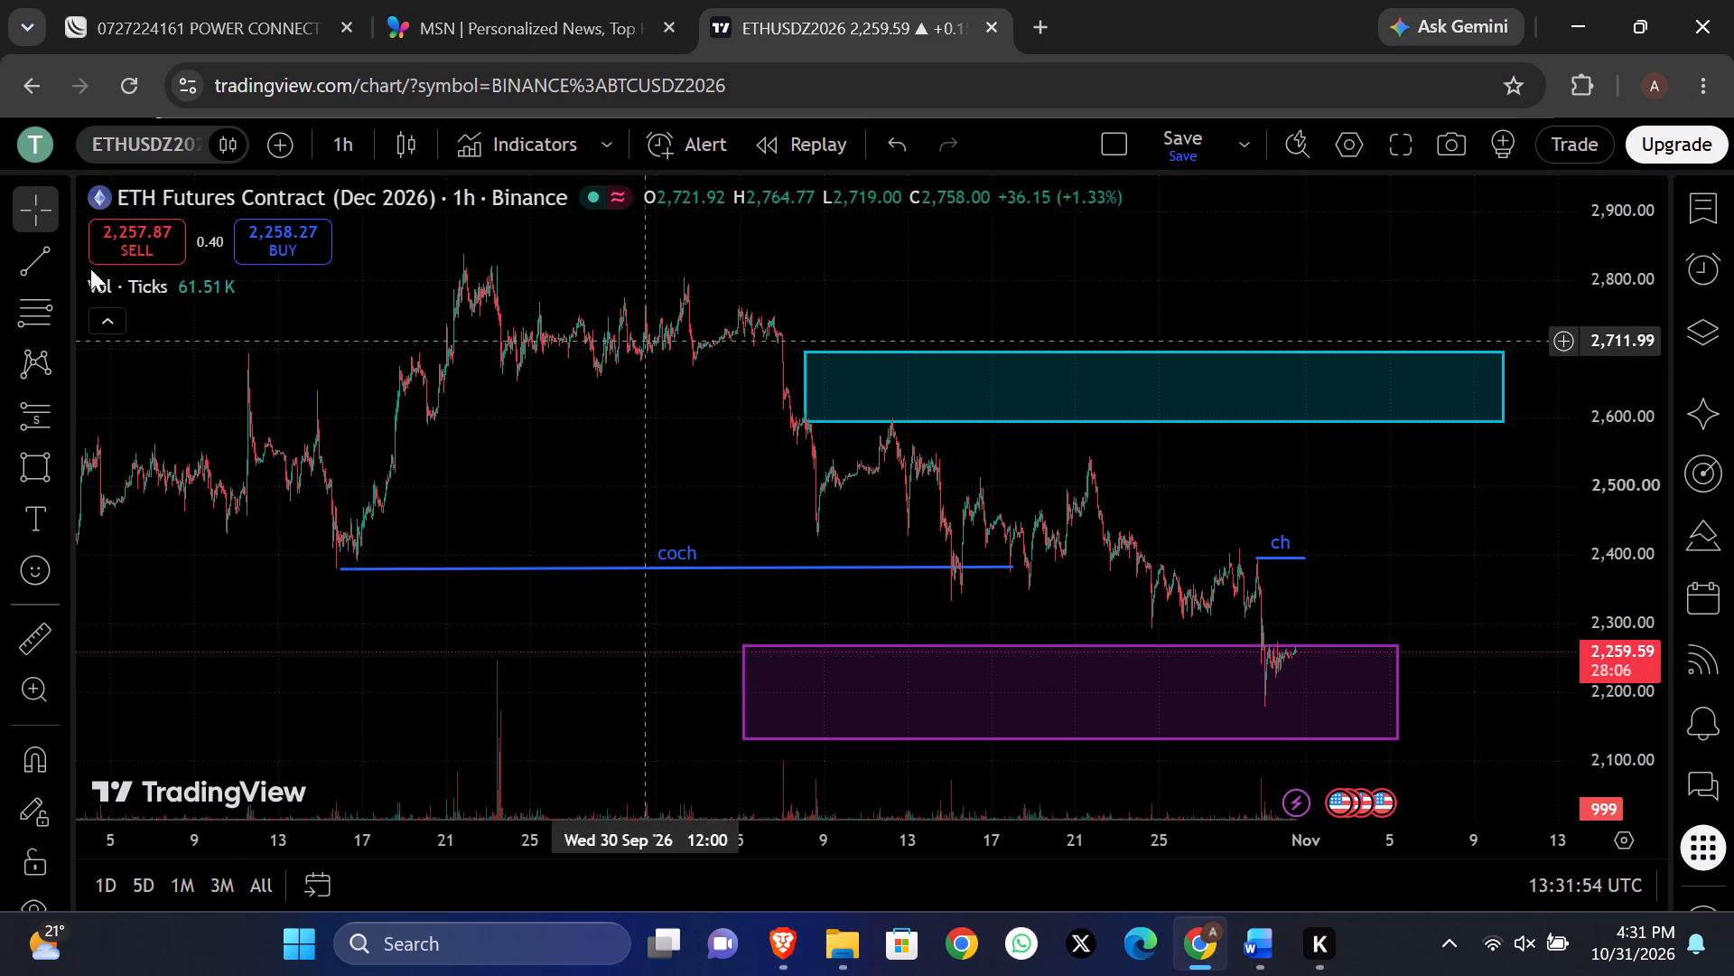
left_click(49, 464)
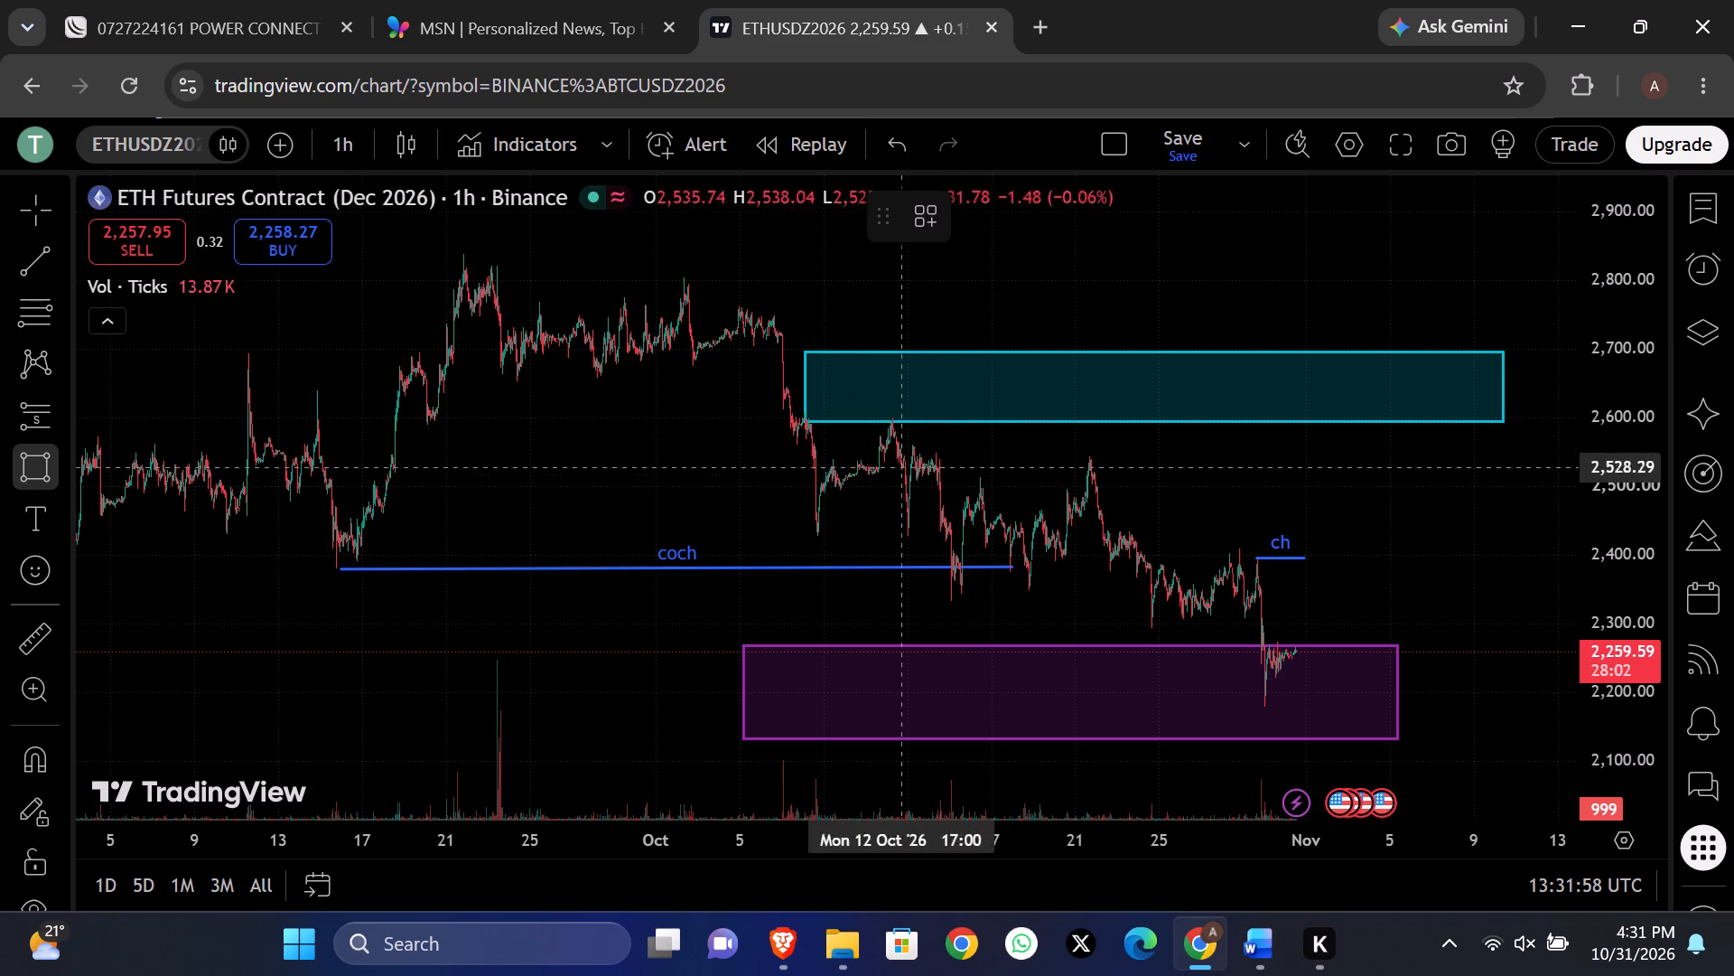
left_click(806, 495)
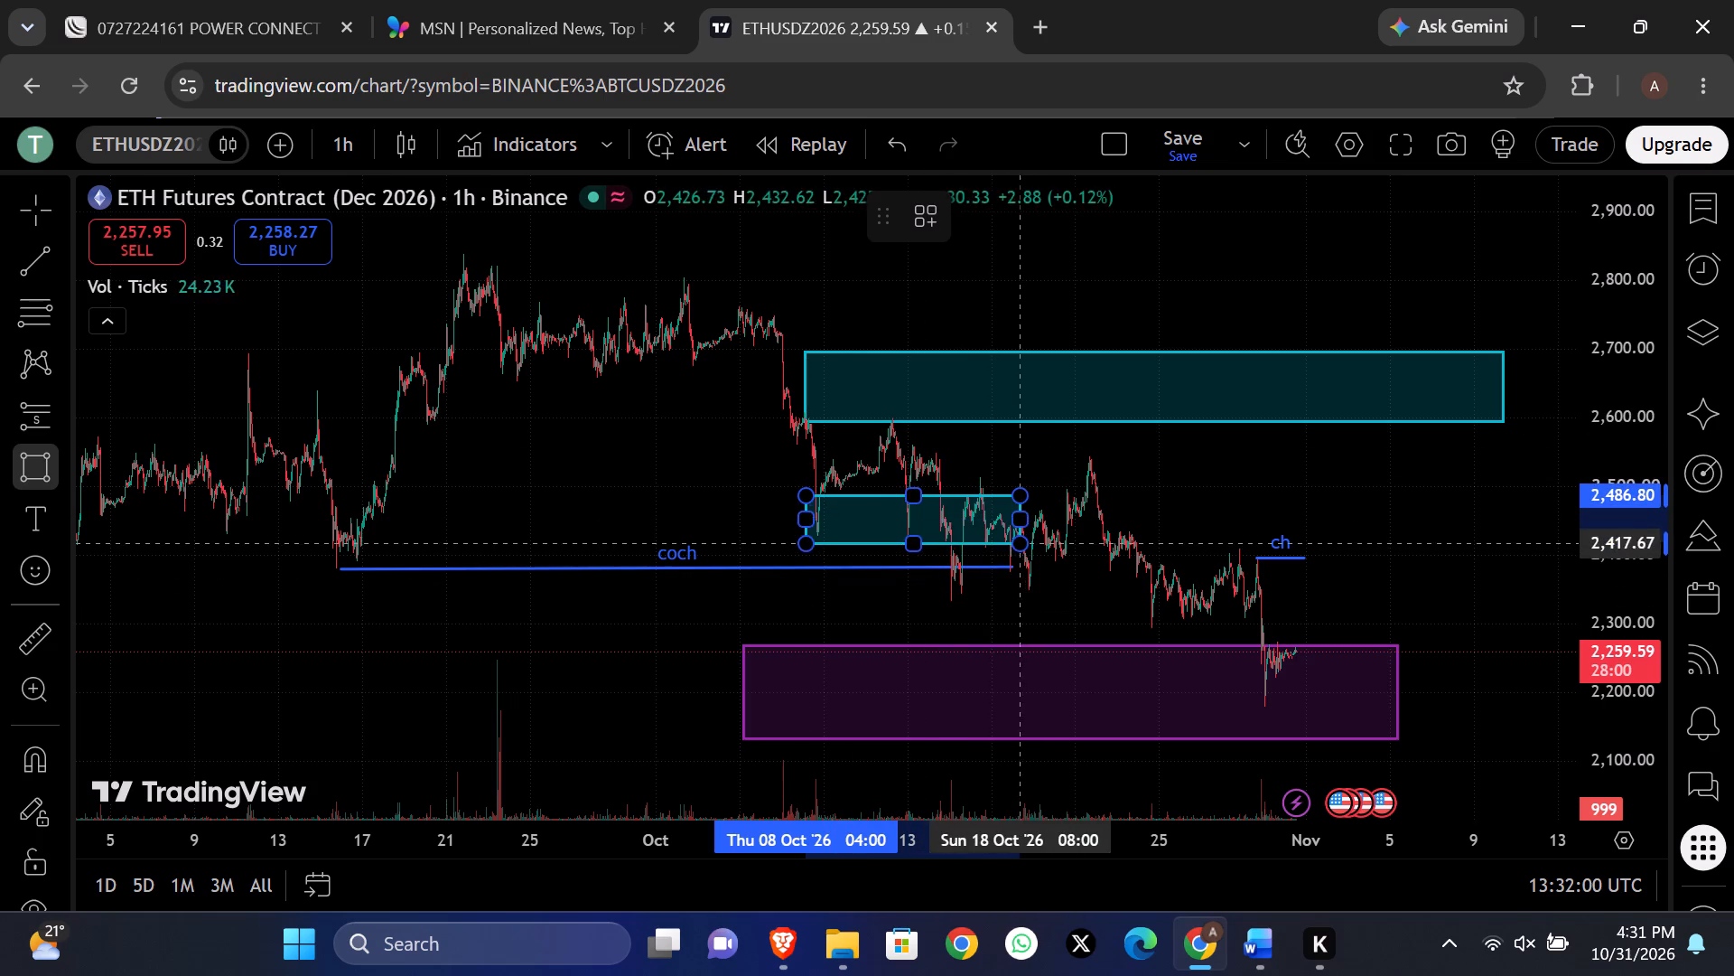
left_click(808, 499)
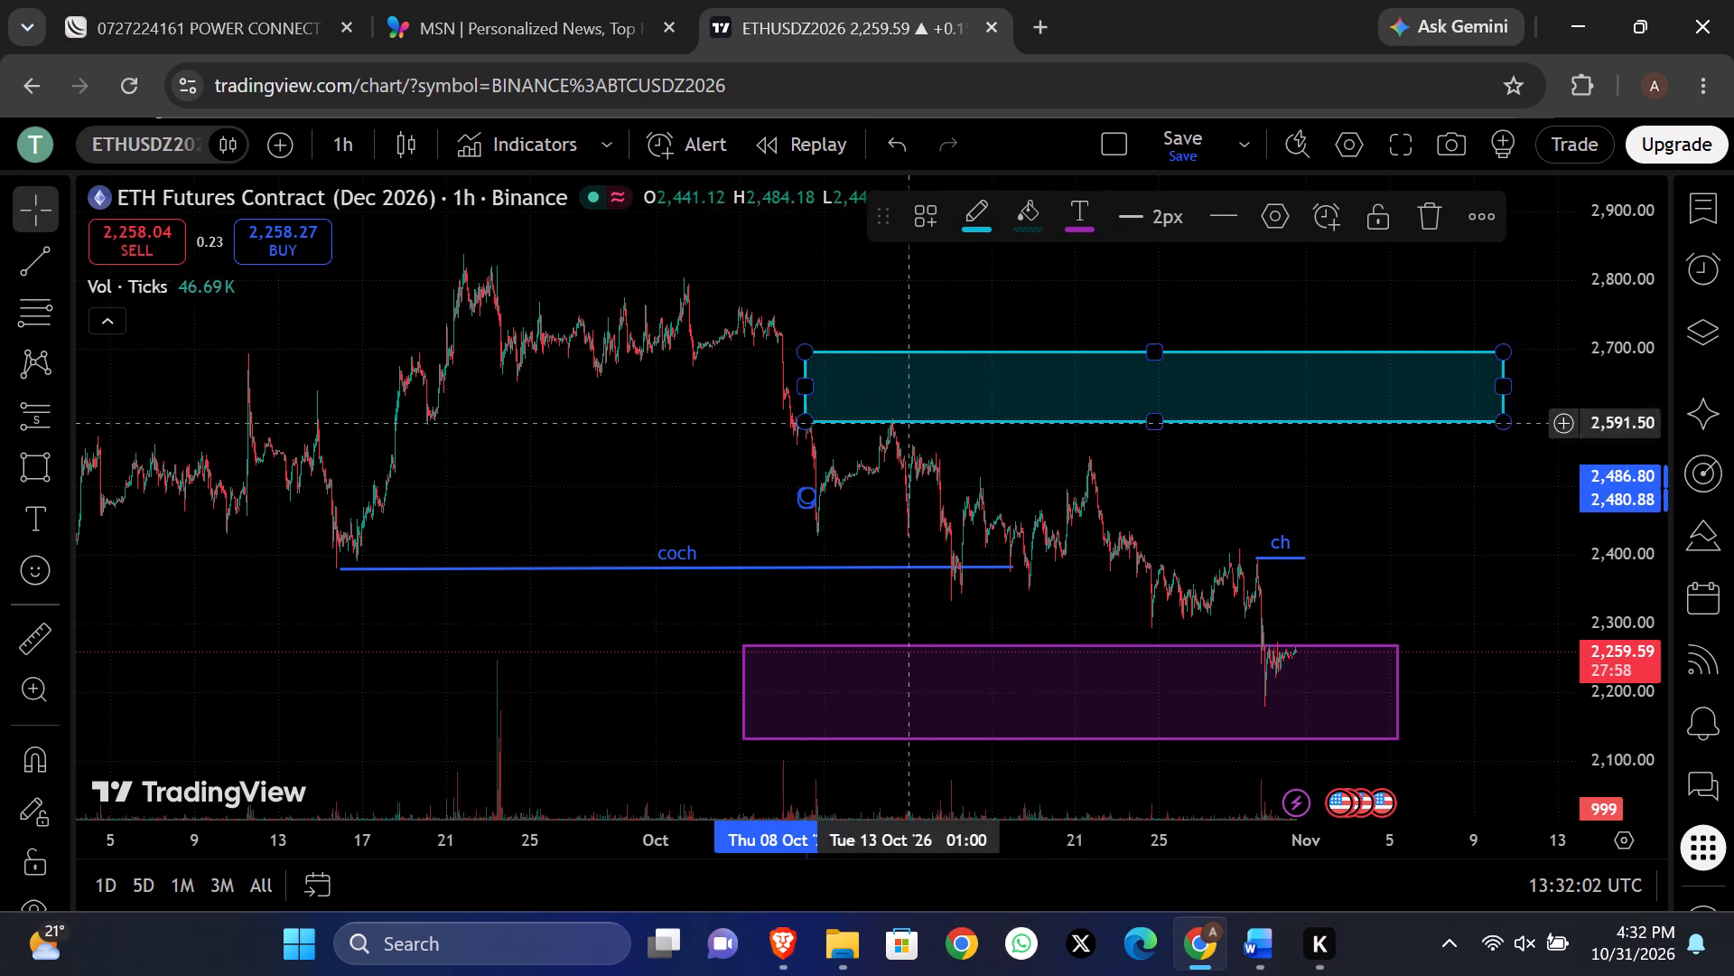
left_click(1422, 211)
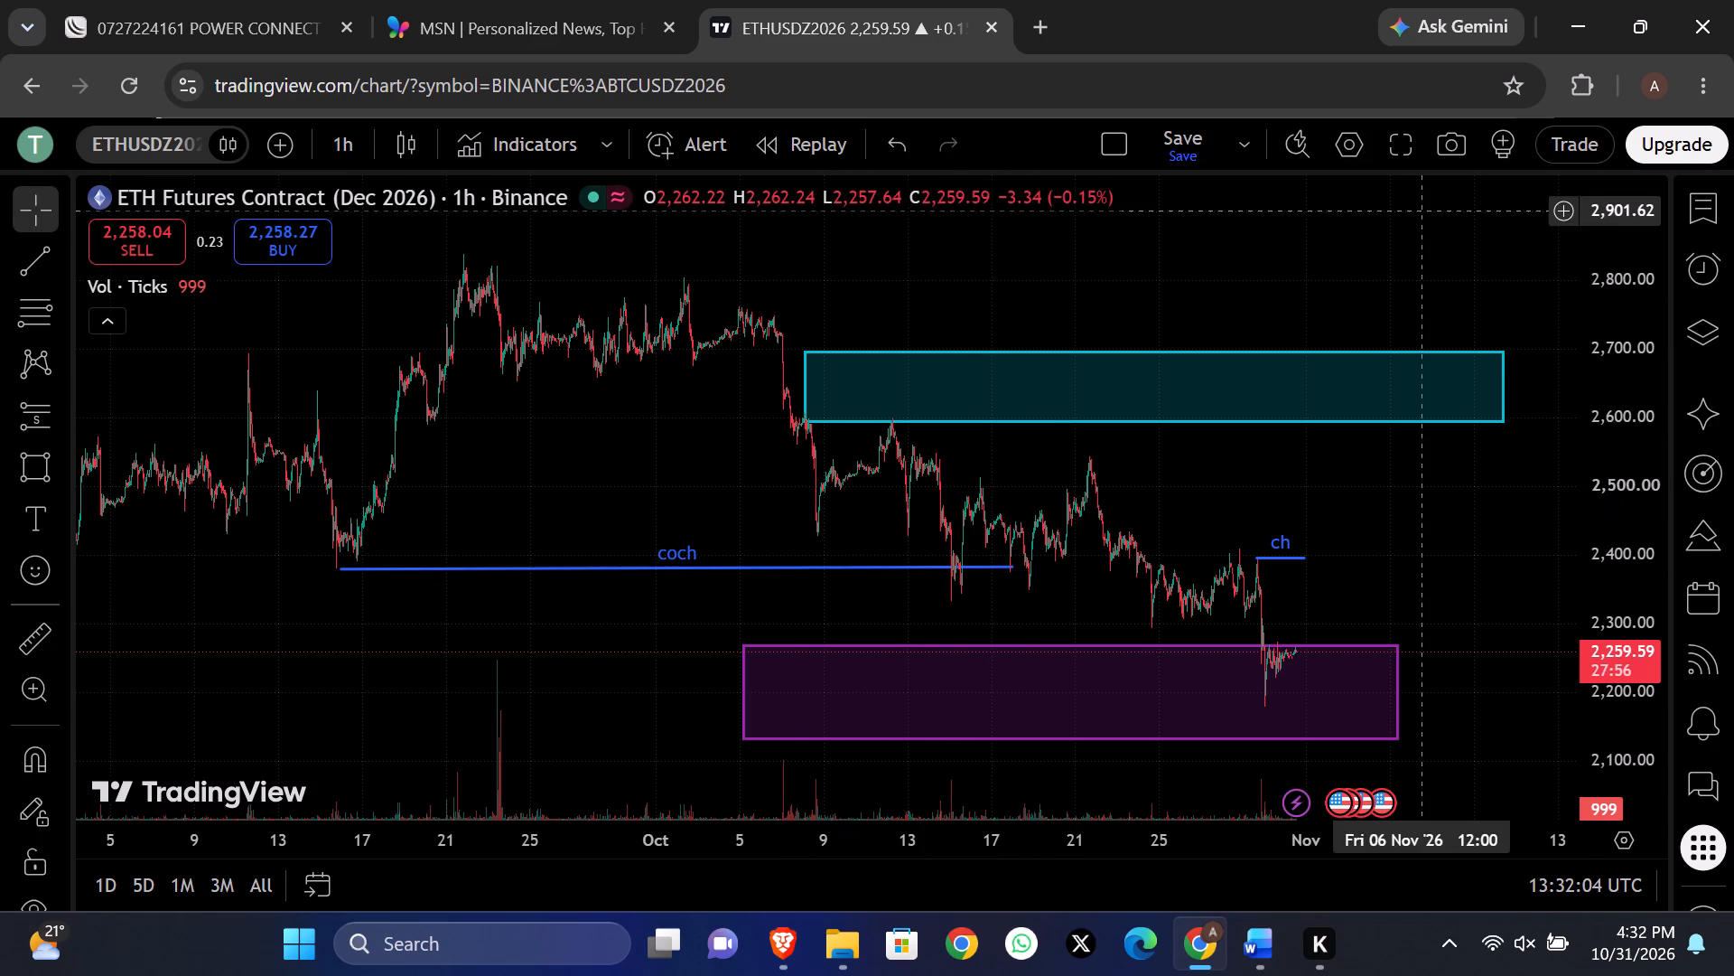
Place a long position after the latest candles with entry about 2,394, and raise its target to about 2,625, inside the upper rectangle.
scroll(1439, 493, "down", 1)
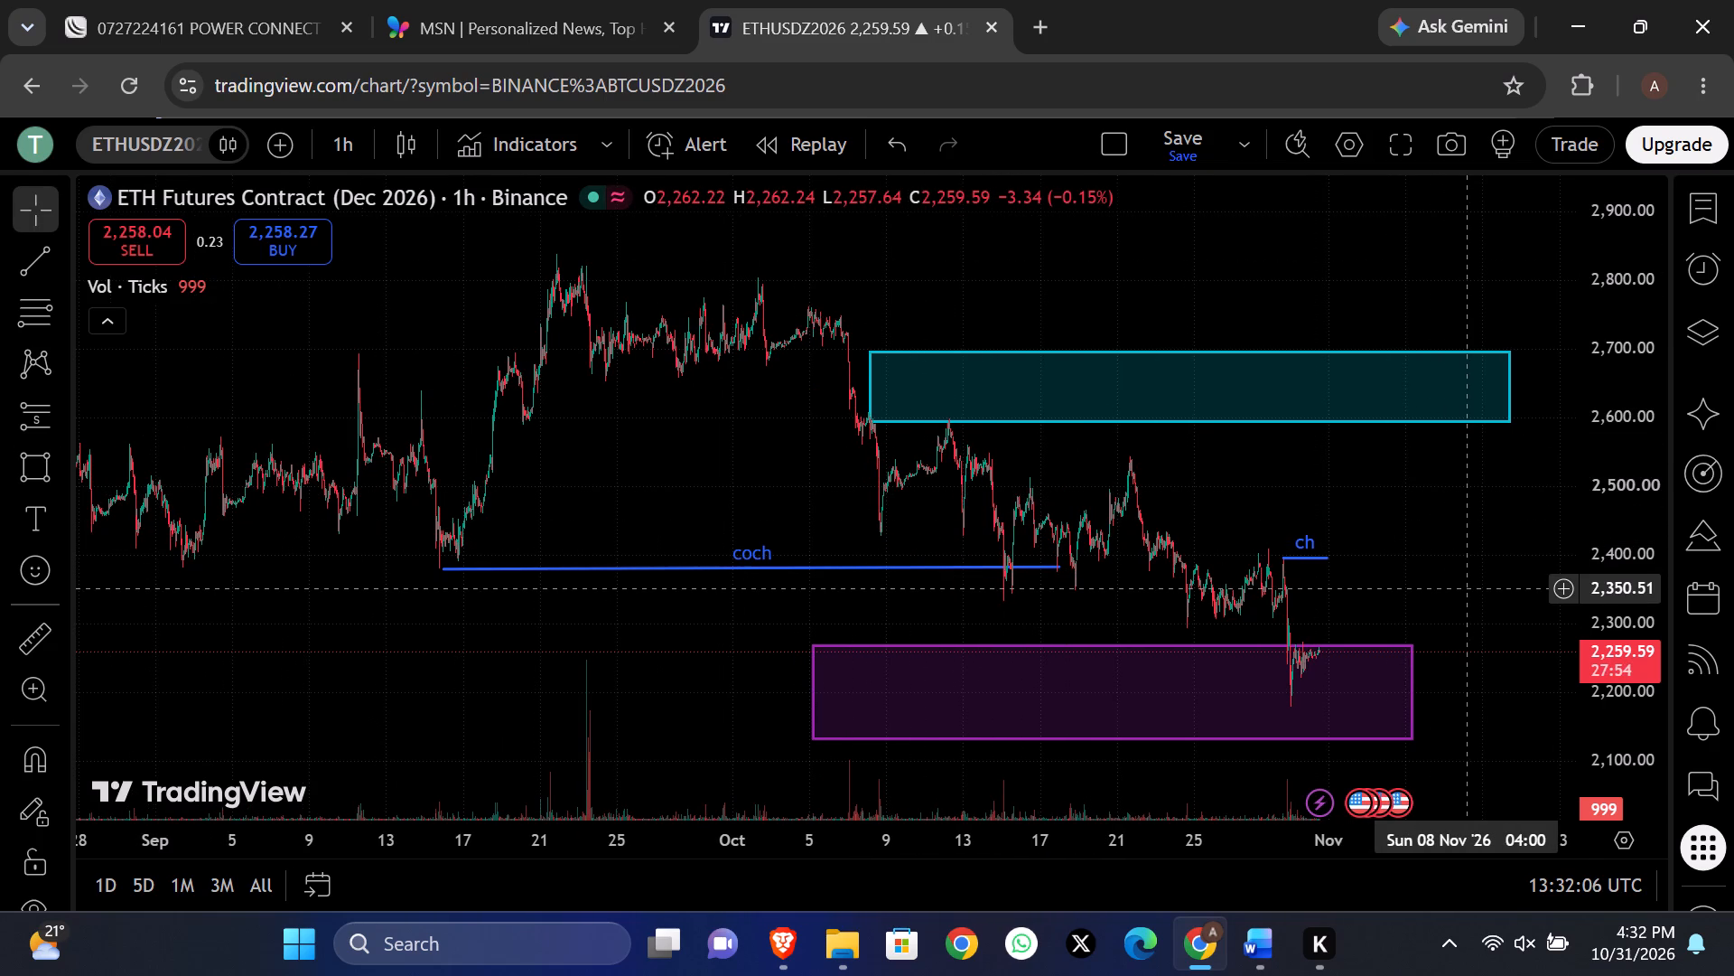
scroll(1467, 588, "left", 1)
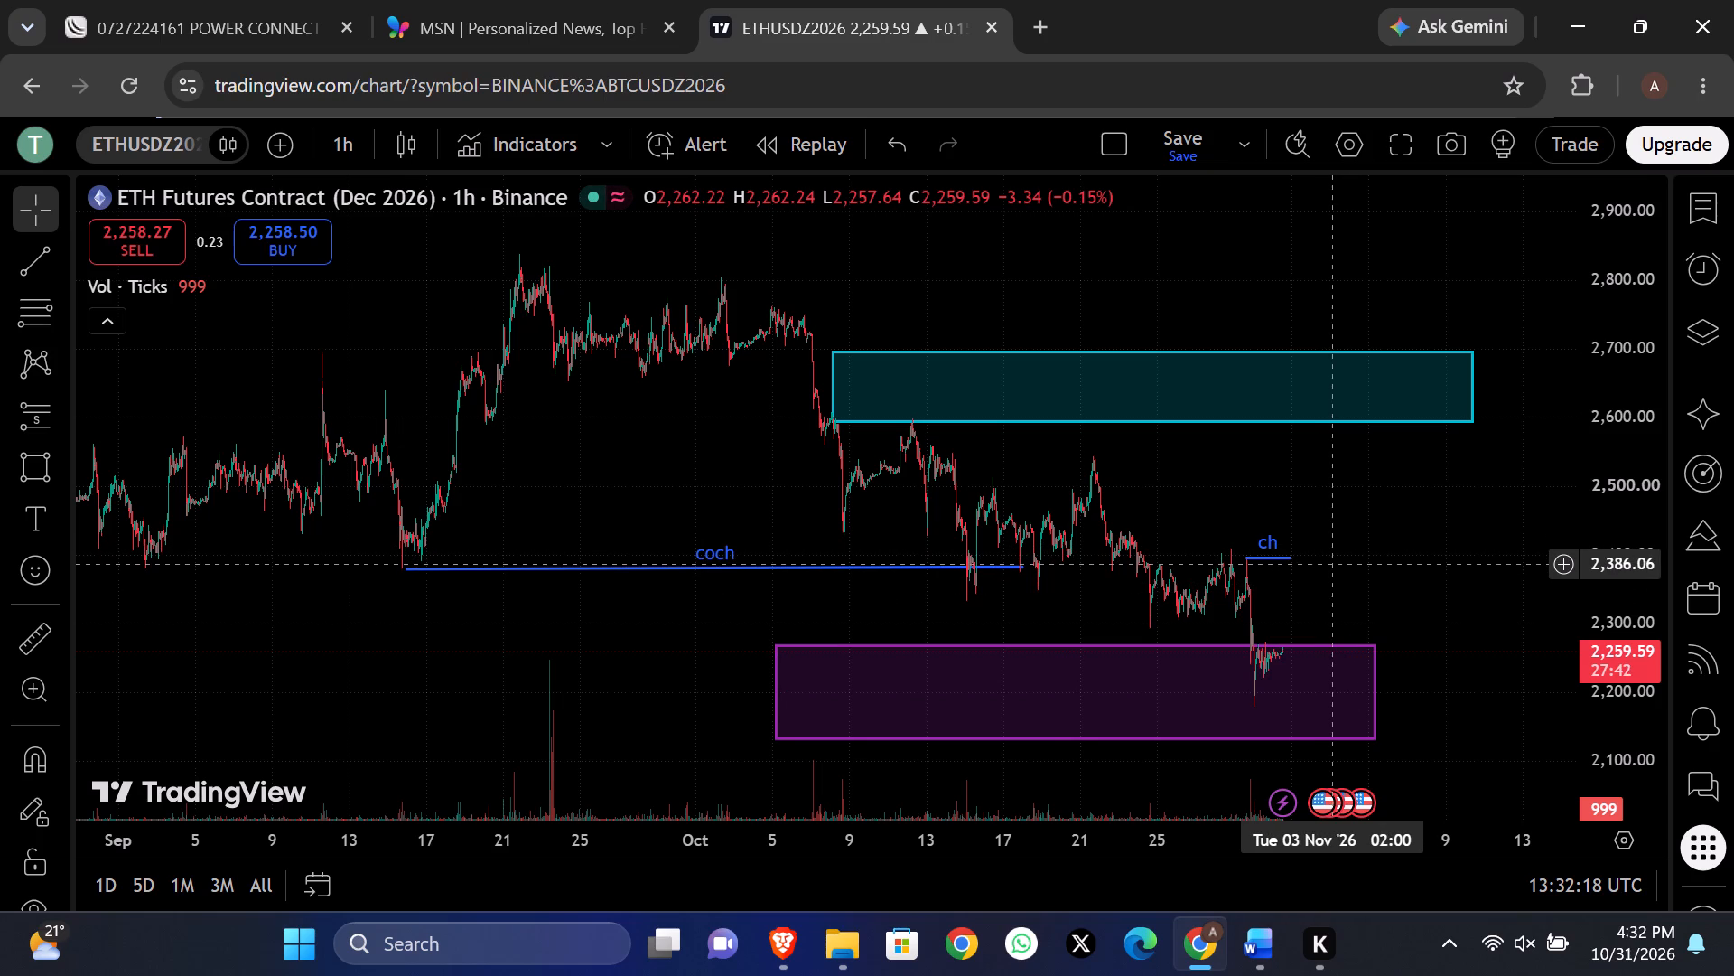
scroll(1332, 564, "down", 1)
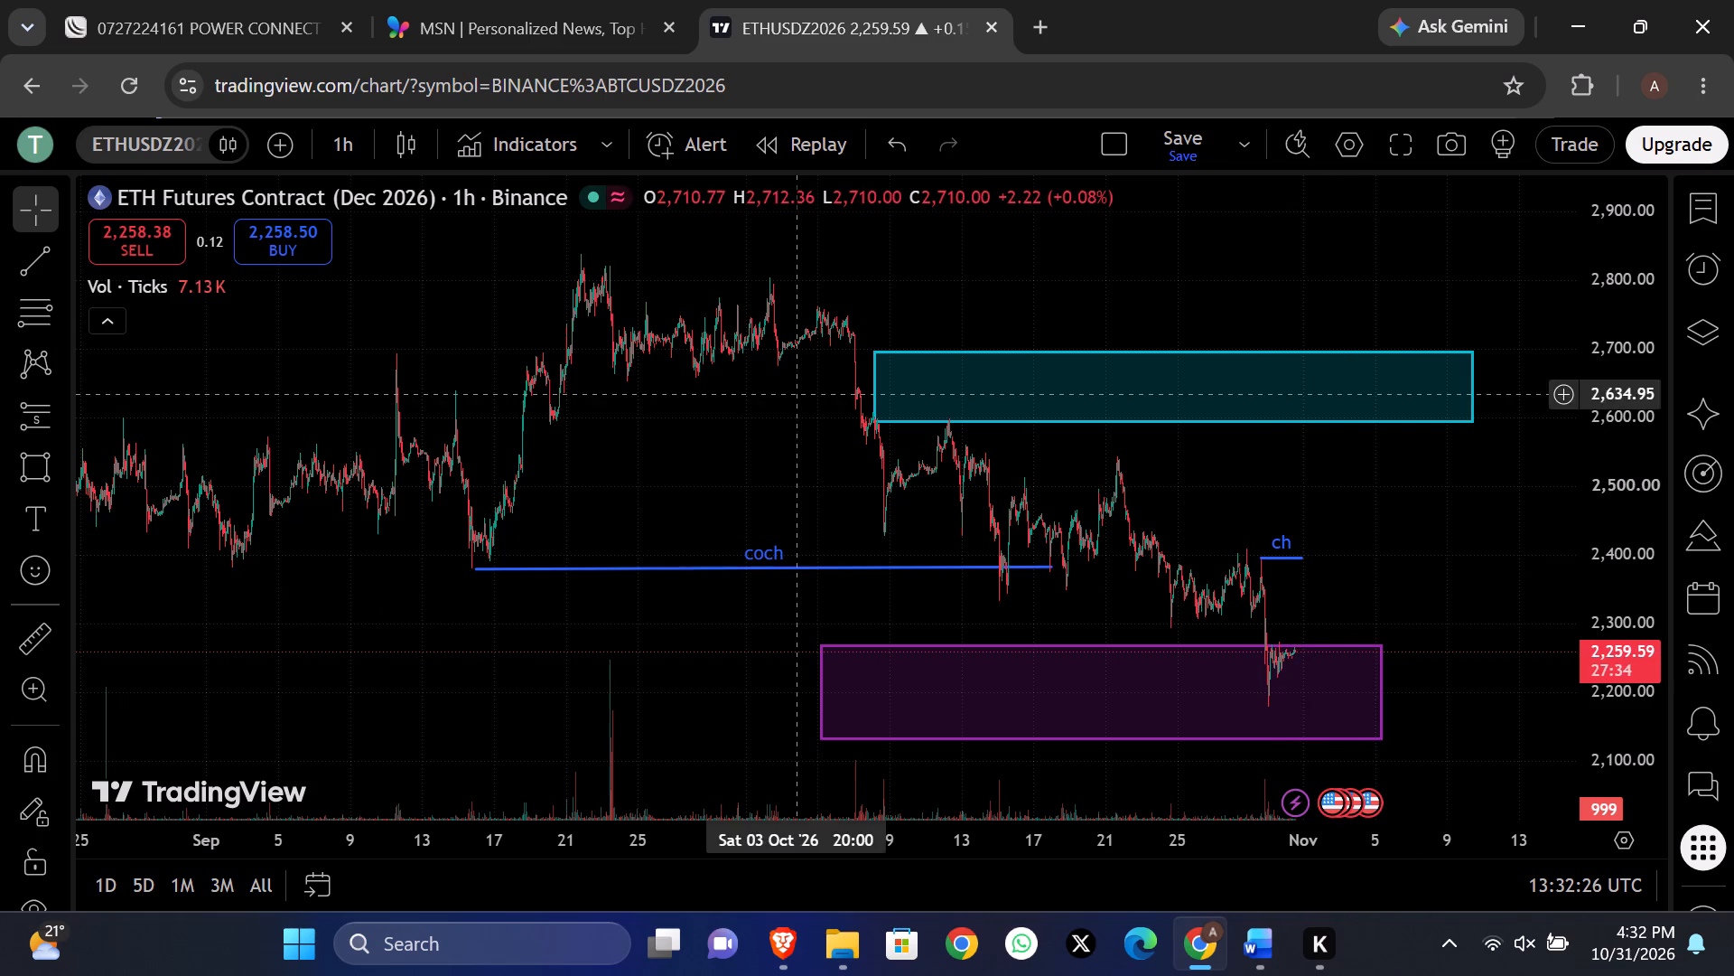
left_click(58, 411)
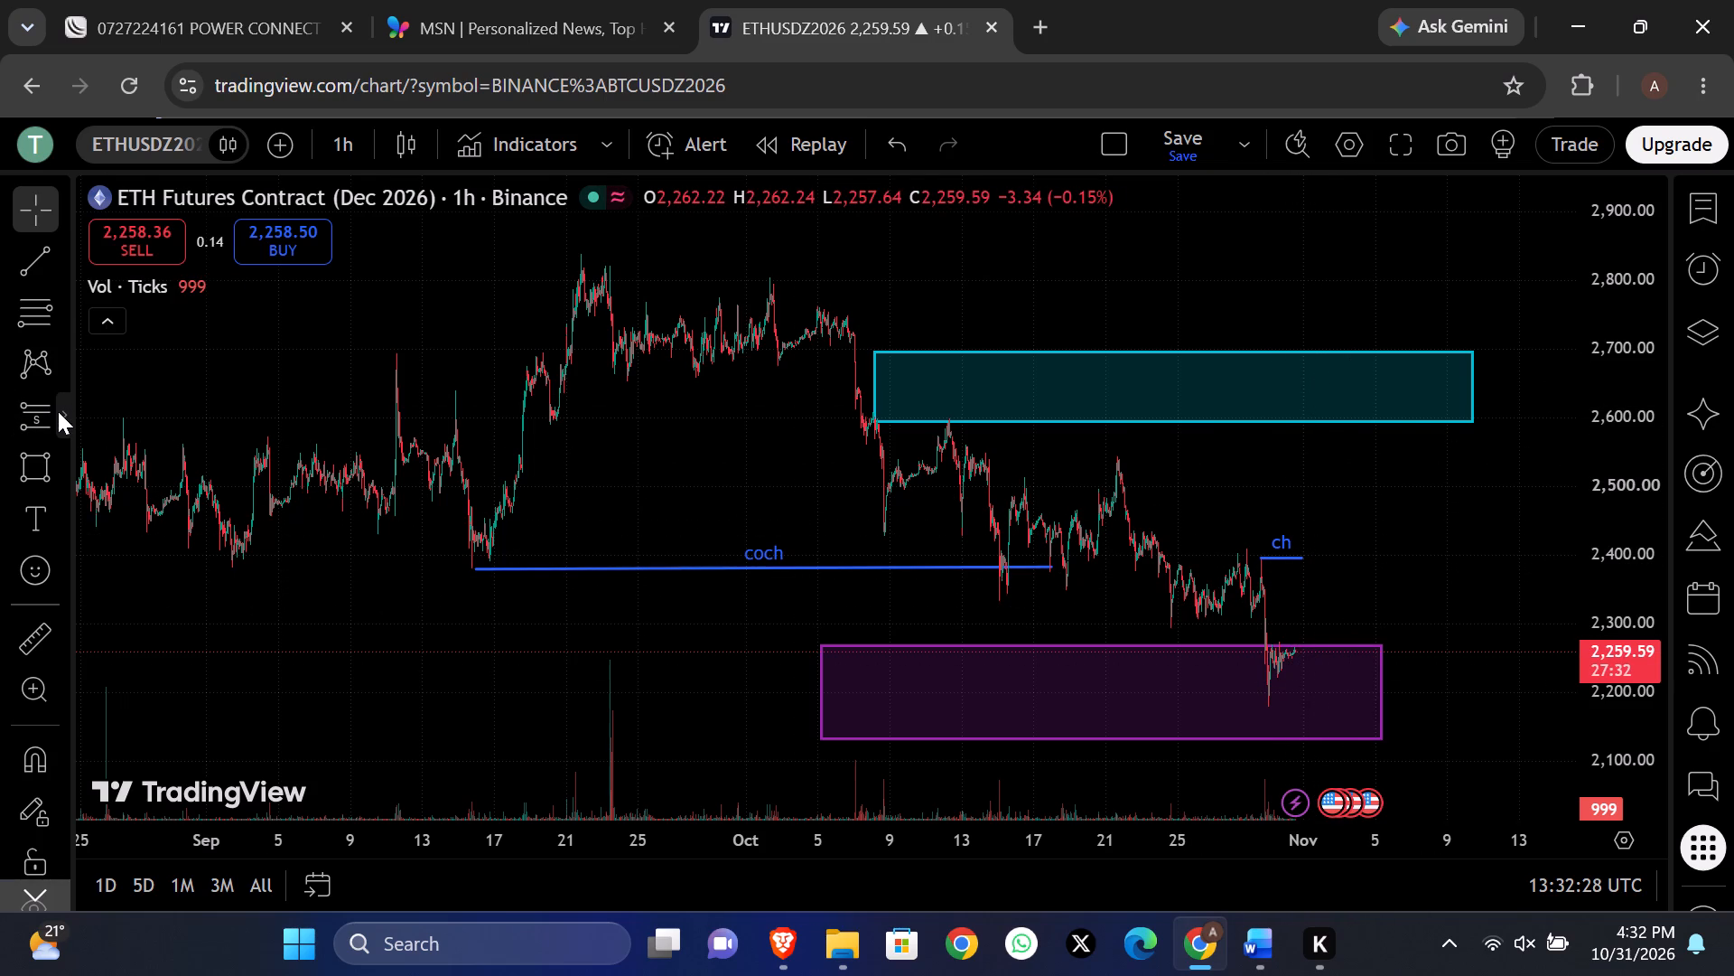
left_click(219, 202)
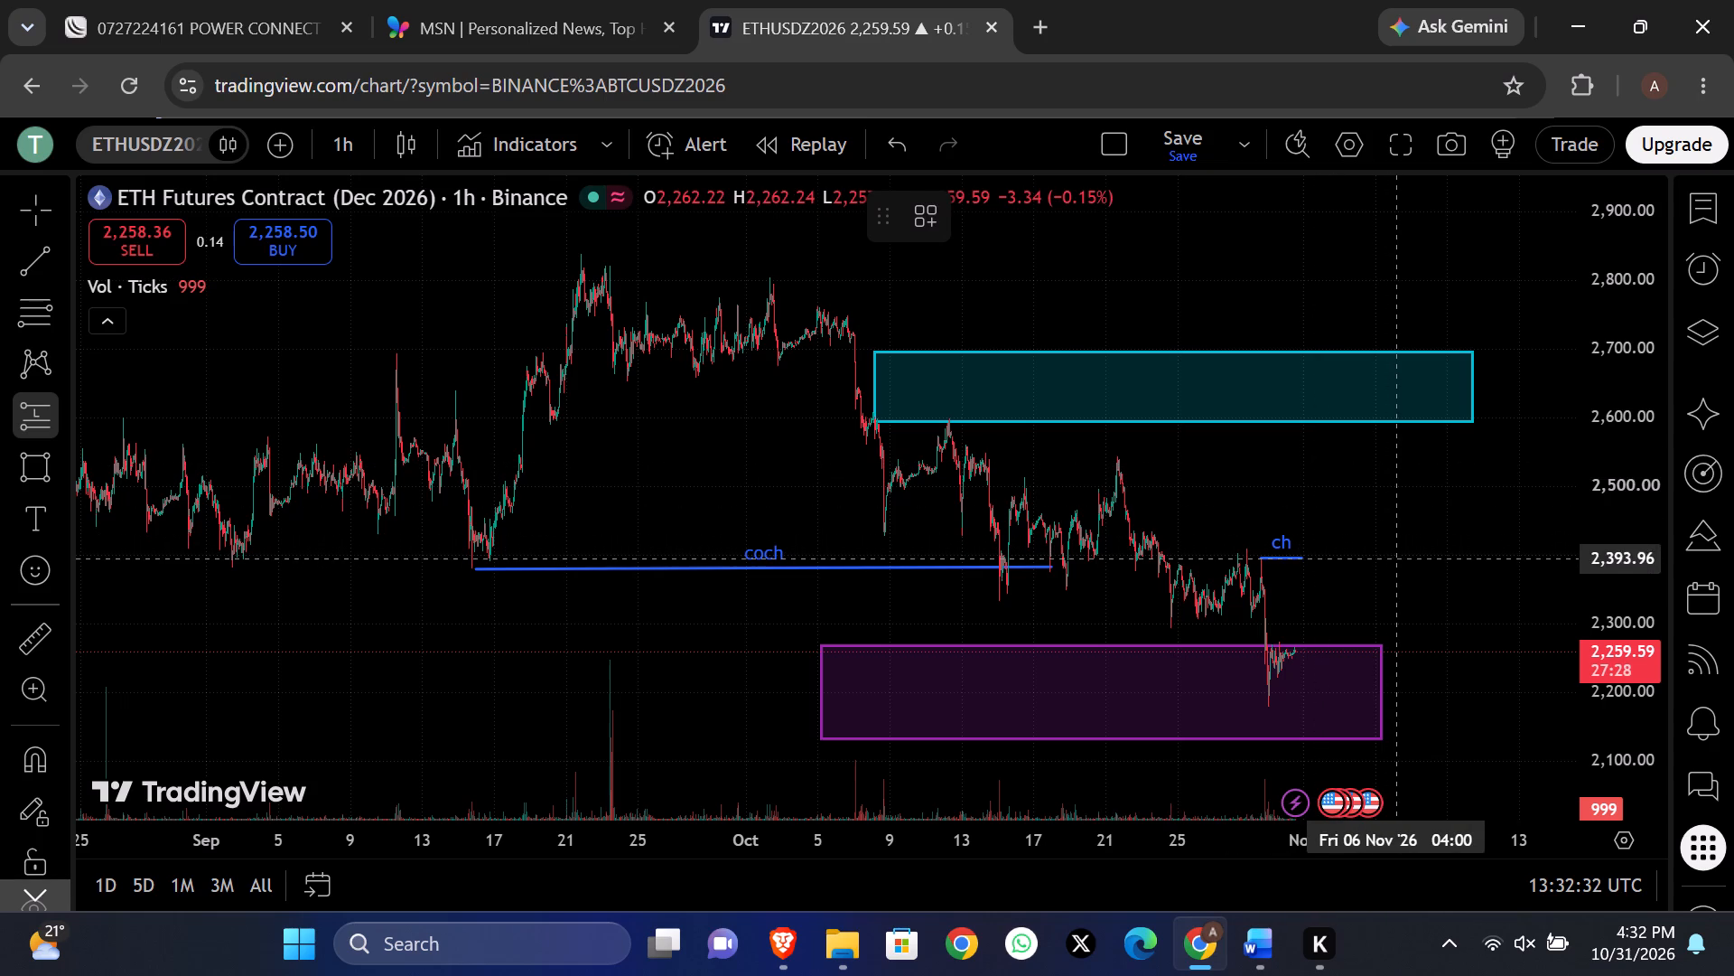
left_click(1395, 559)
left_click_drag(1394, 461, 1372, 400)
Move the long position back to about 1 Nov '26 and down to entry 2,366.31, with target 2,597.43 and stop 2,234.35.
left_click_drag(1459, 548, 1458, 551)
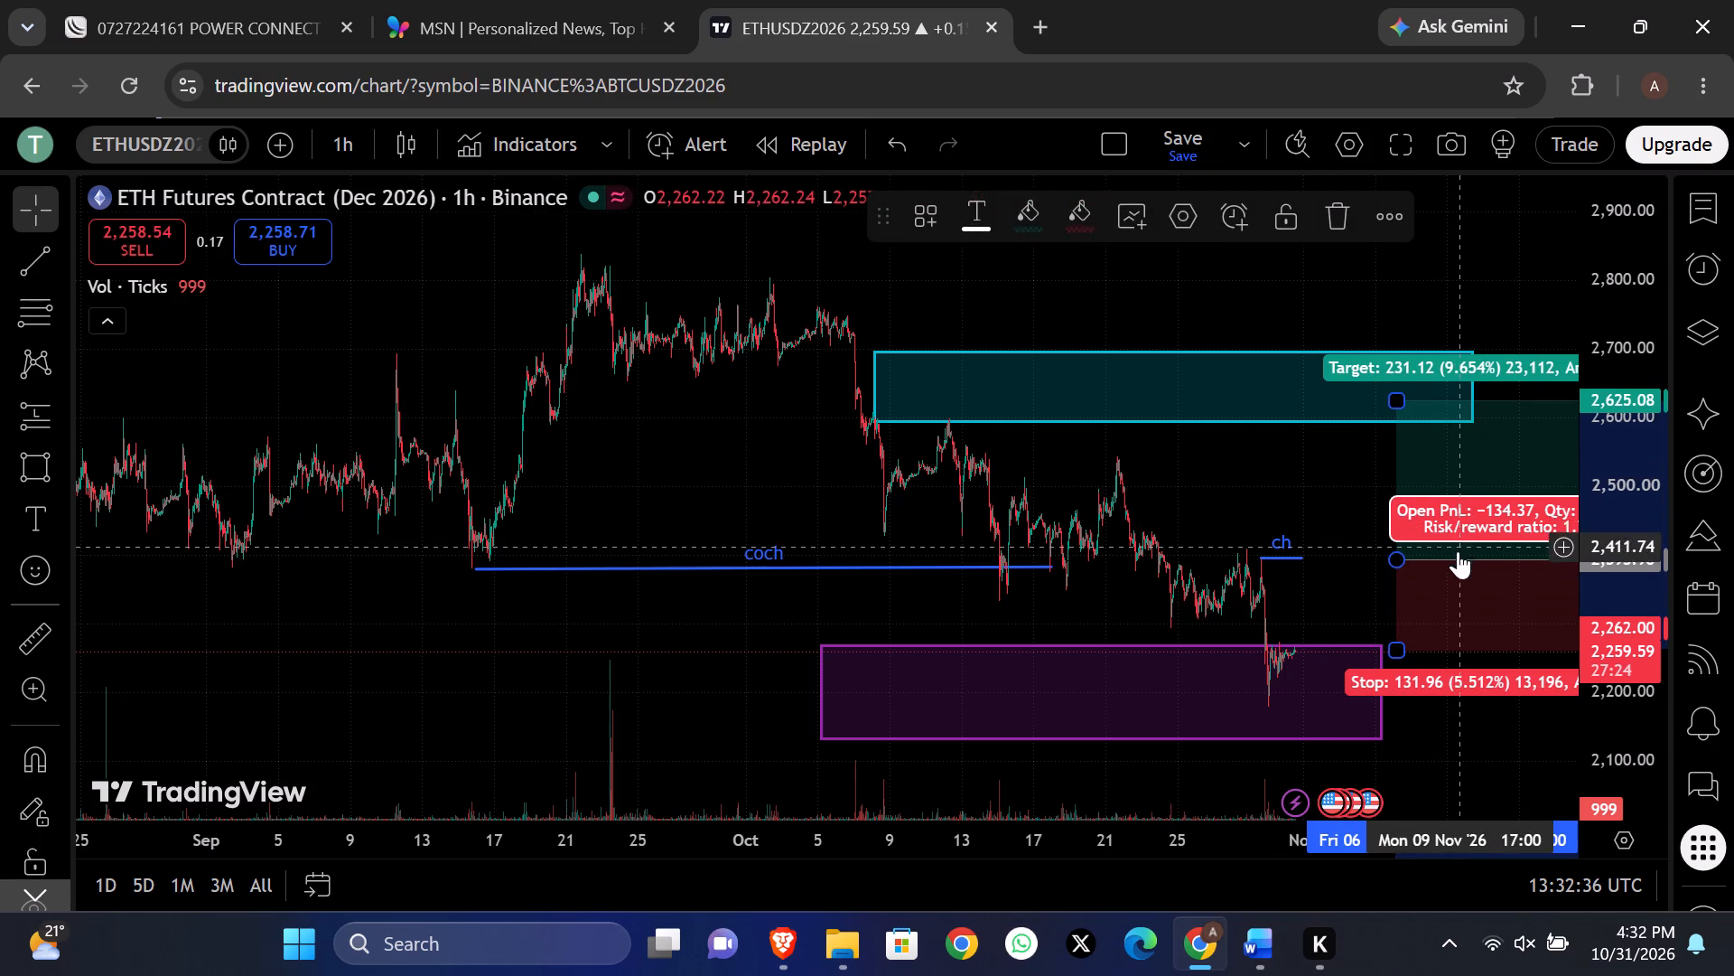
left_click_drag(1458, 551, 1375, 548)
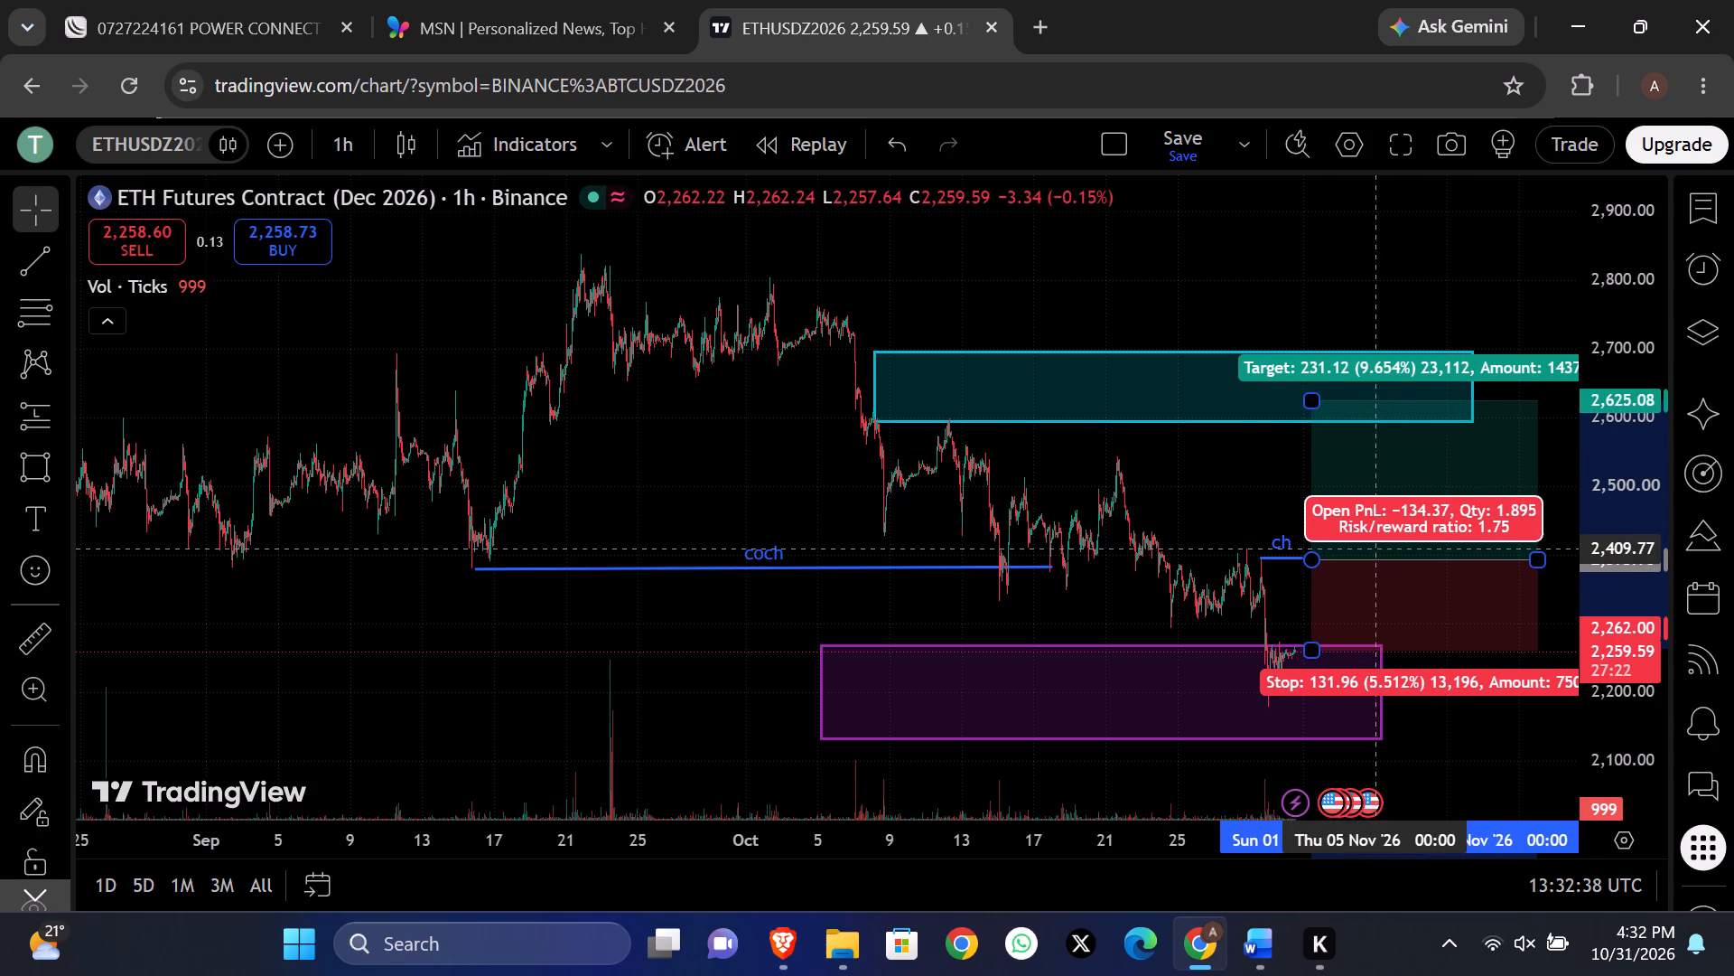
left_click_drag(1375, 548, 1379, 568)
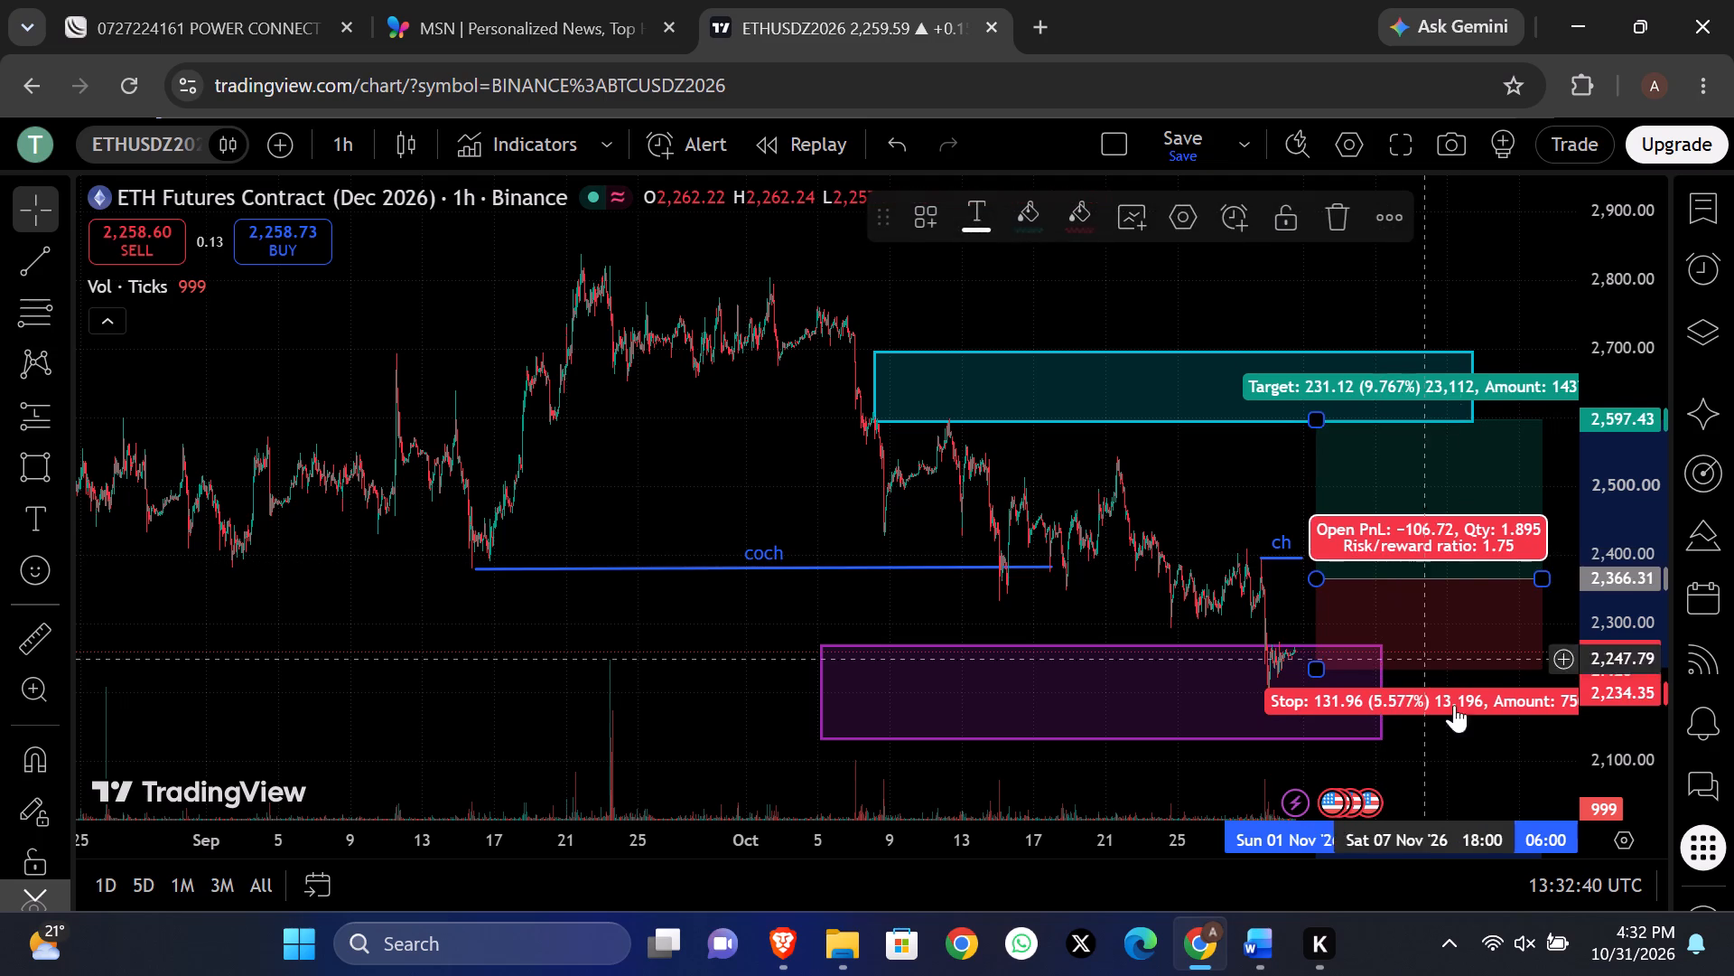
left_click(1464, 721)
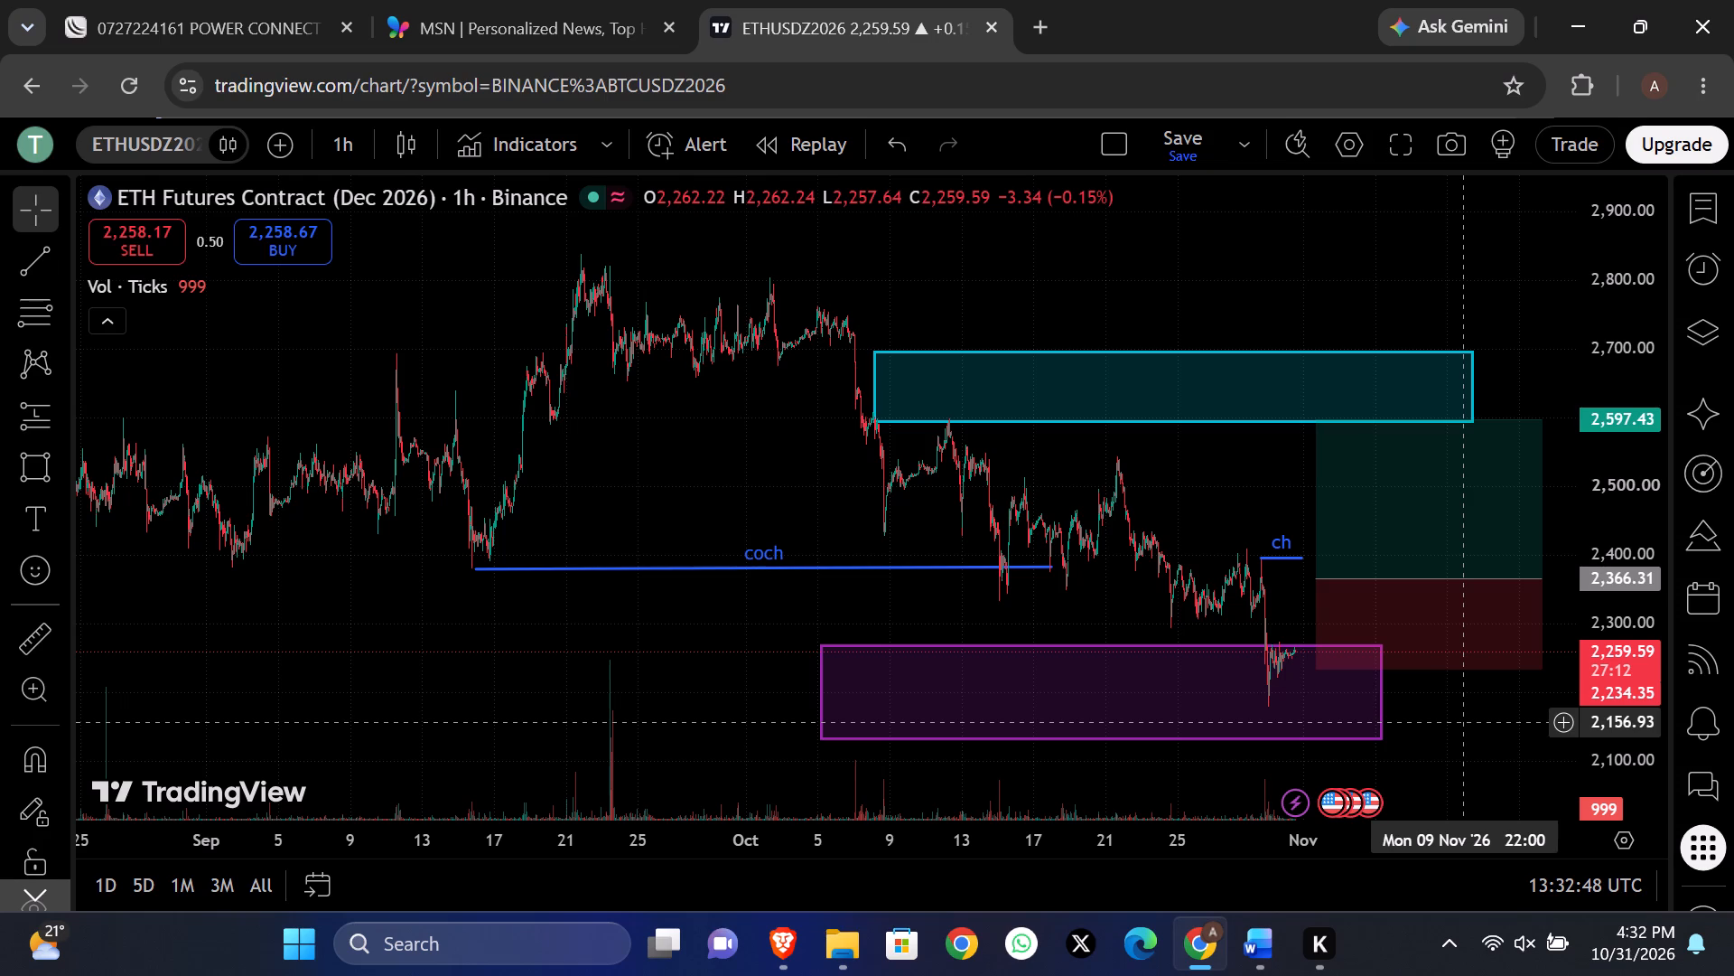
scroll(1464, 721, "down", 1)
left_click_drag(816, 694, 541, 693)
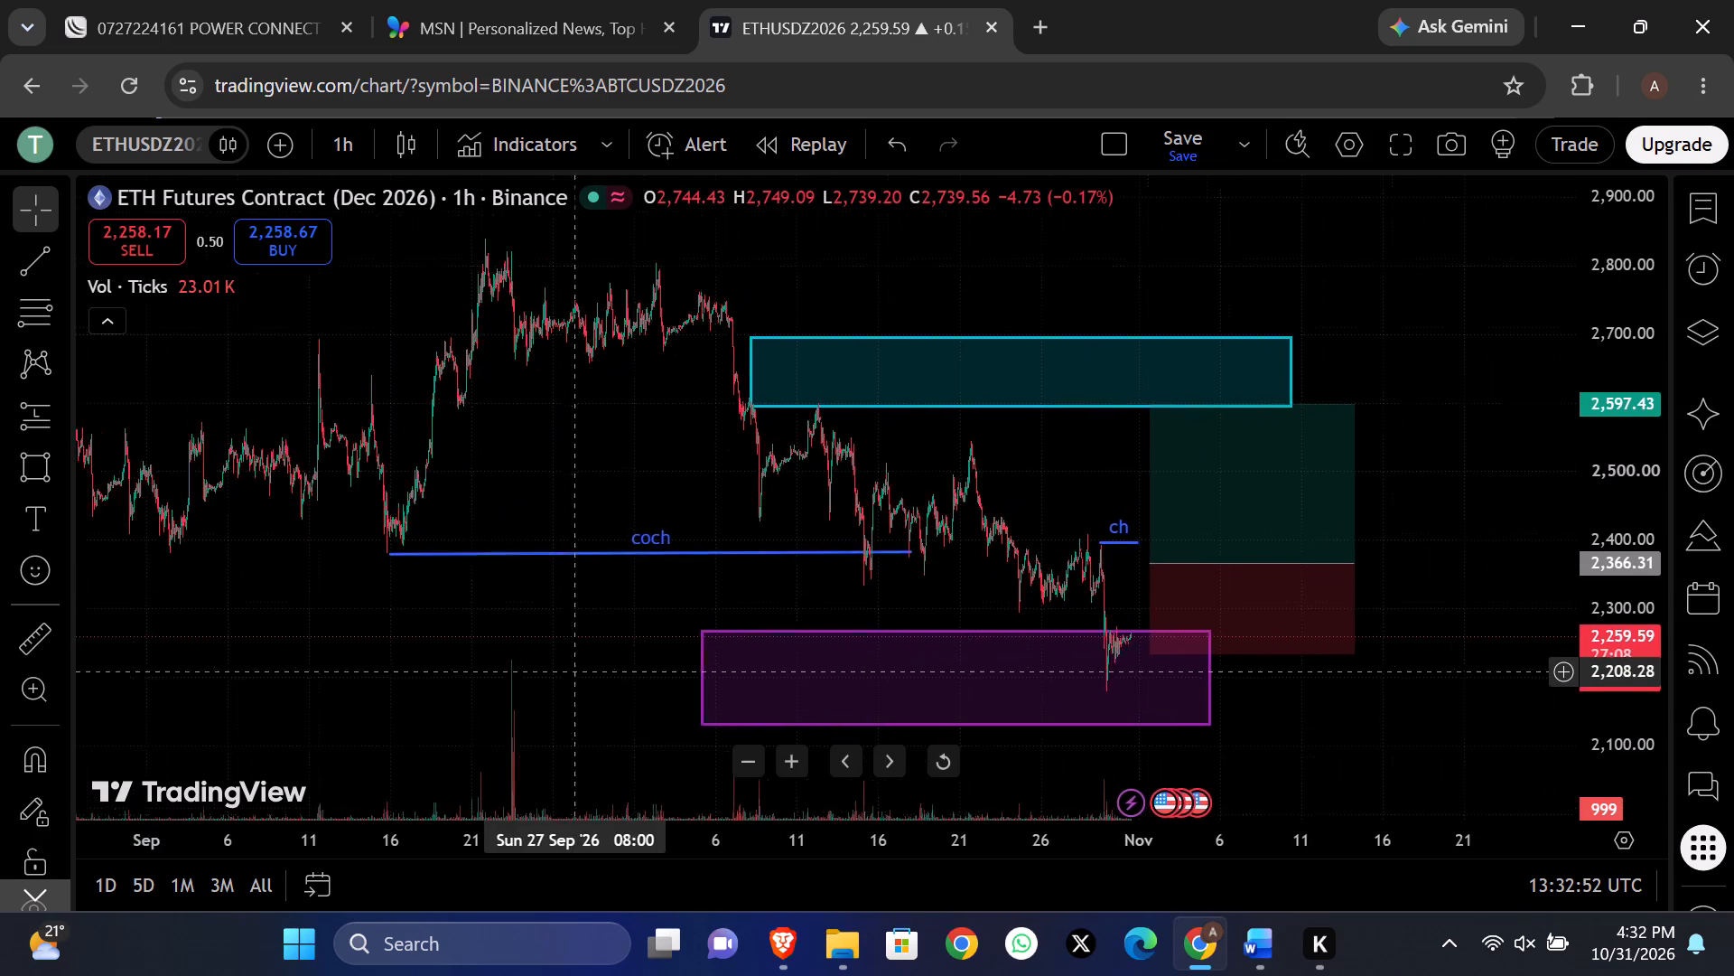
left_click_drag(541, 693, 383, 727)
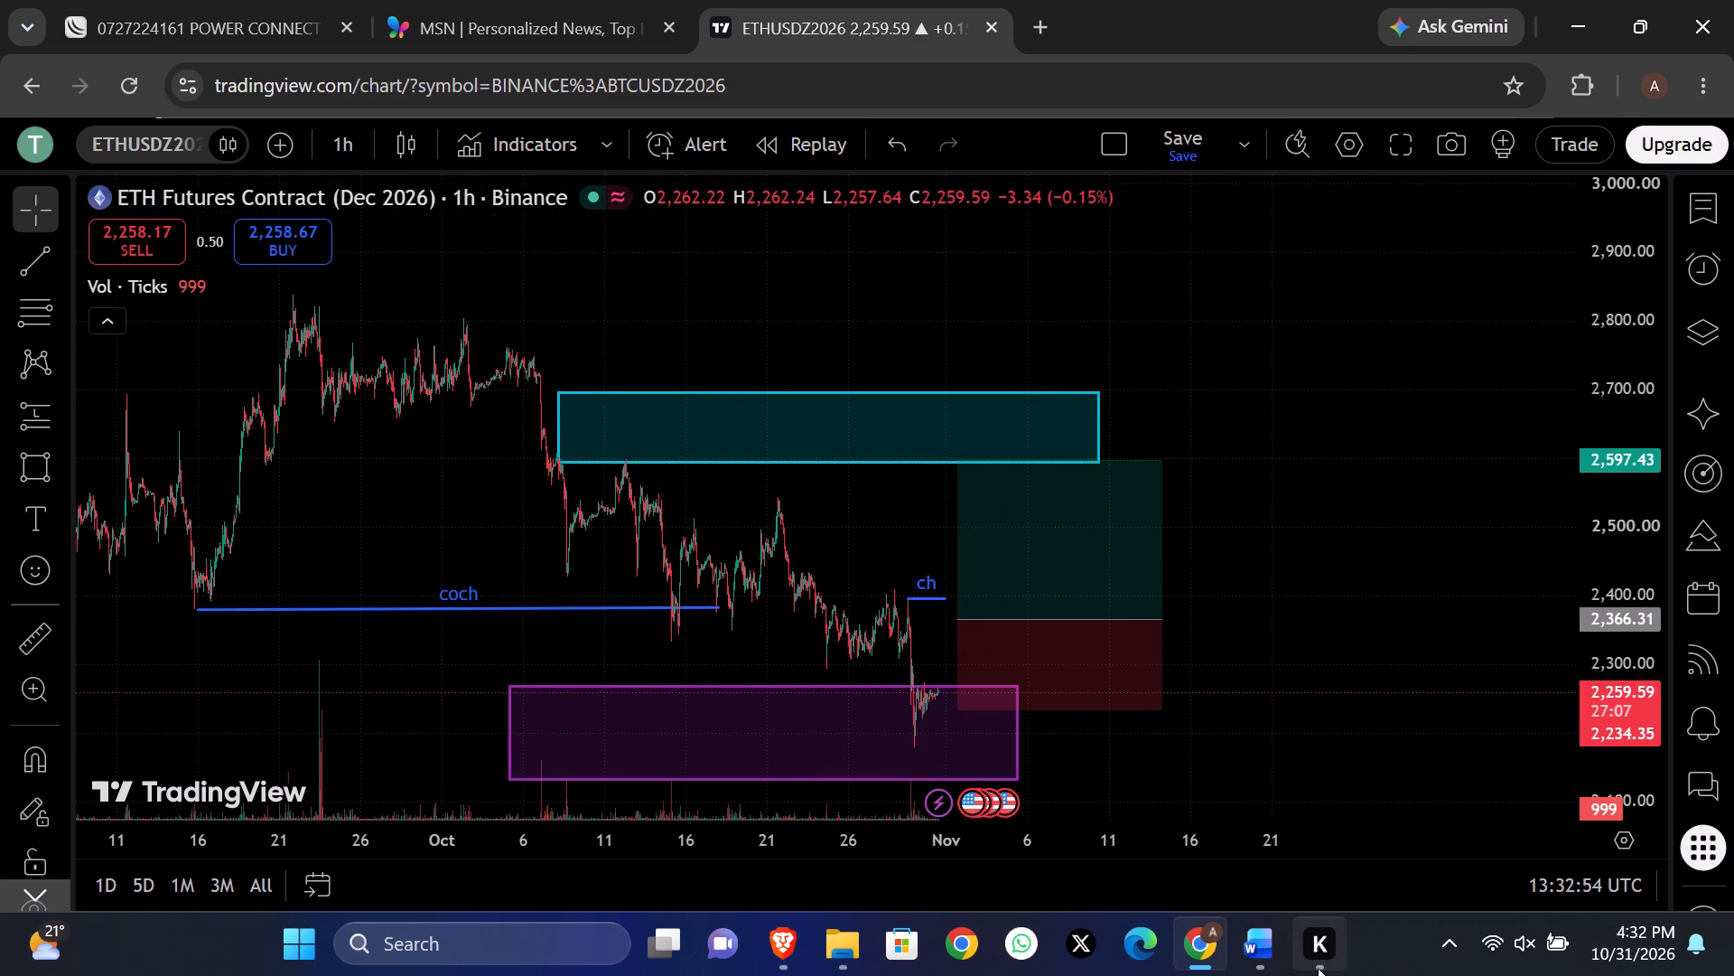
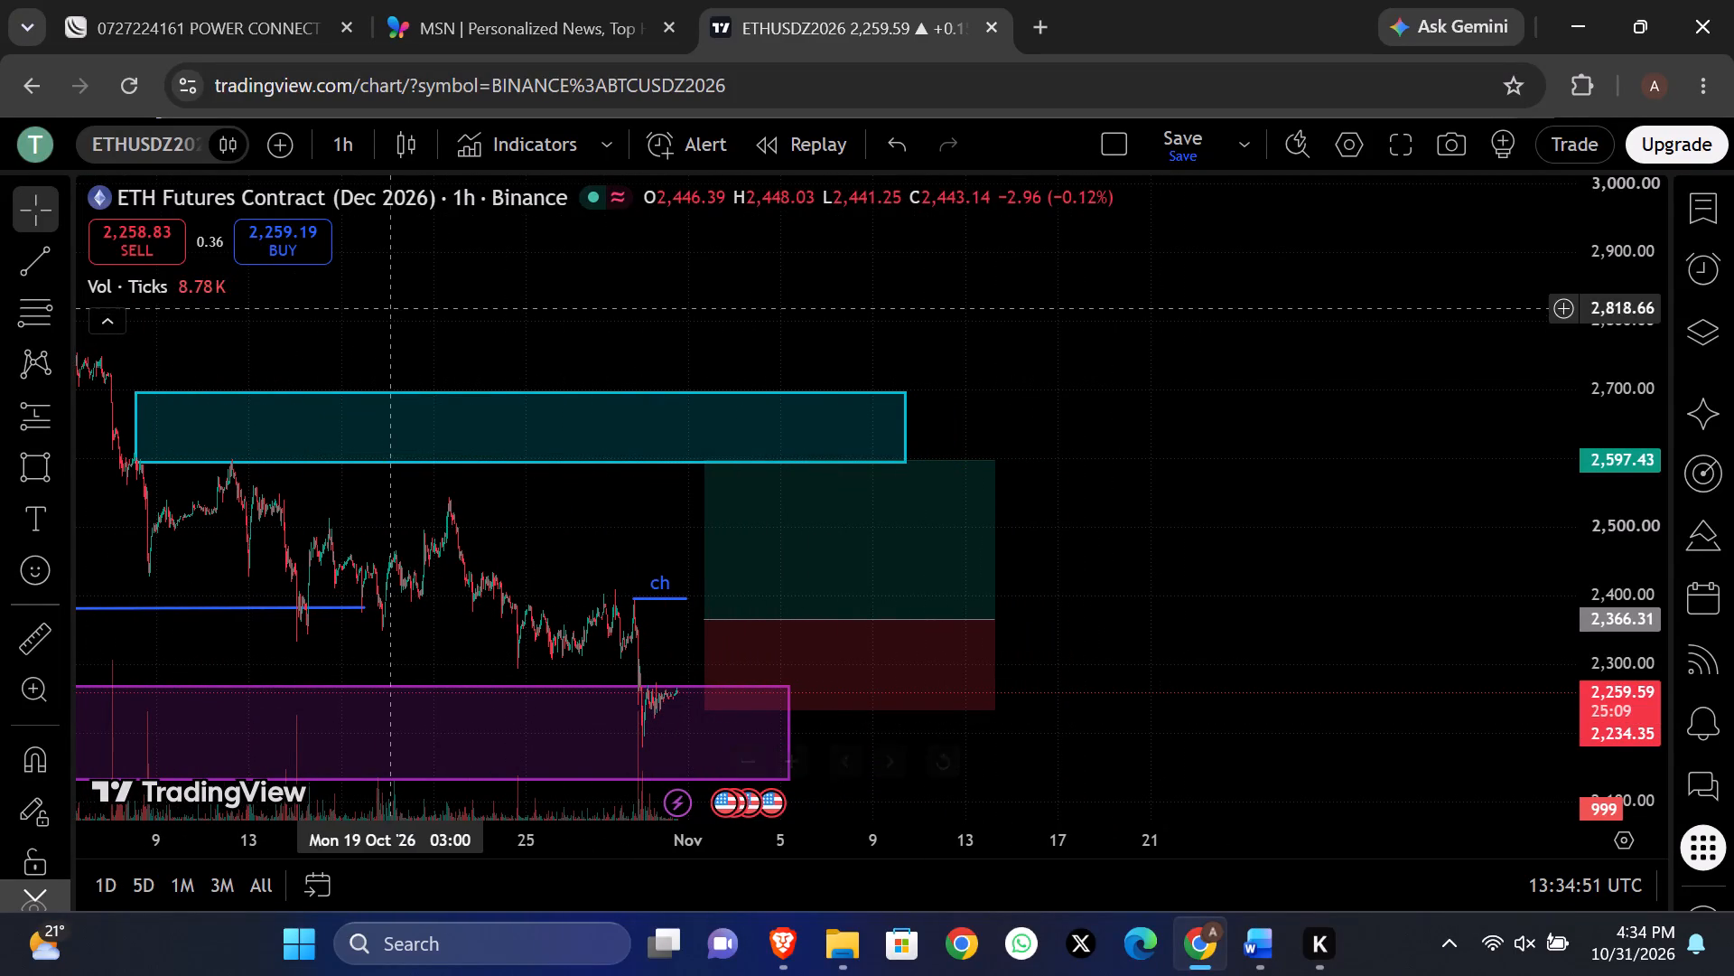
Switch the chart from ETH to the Binance BTC Futures Contract by searching for BTC.
left_click(141, 154)
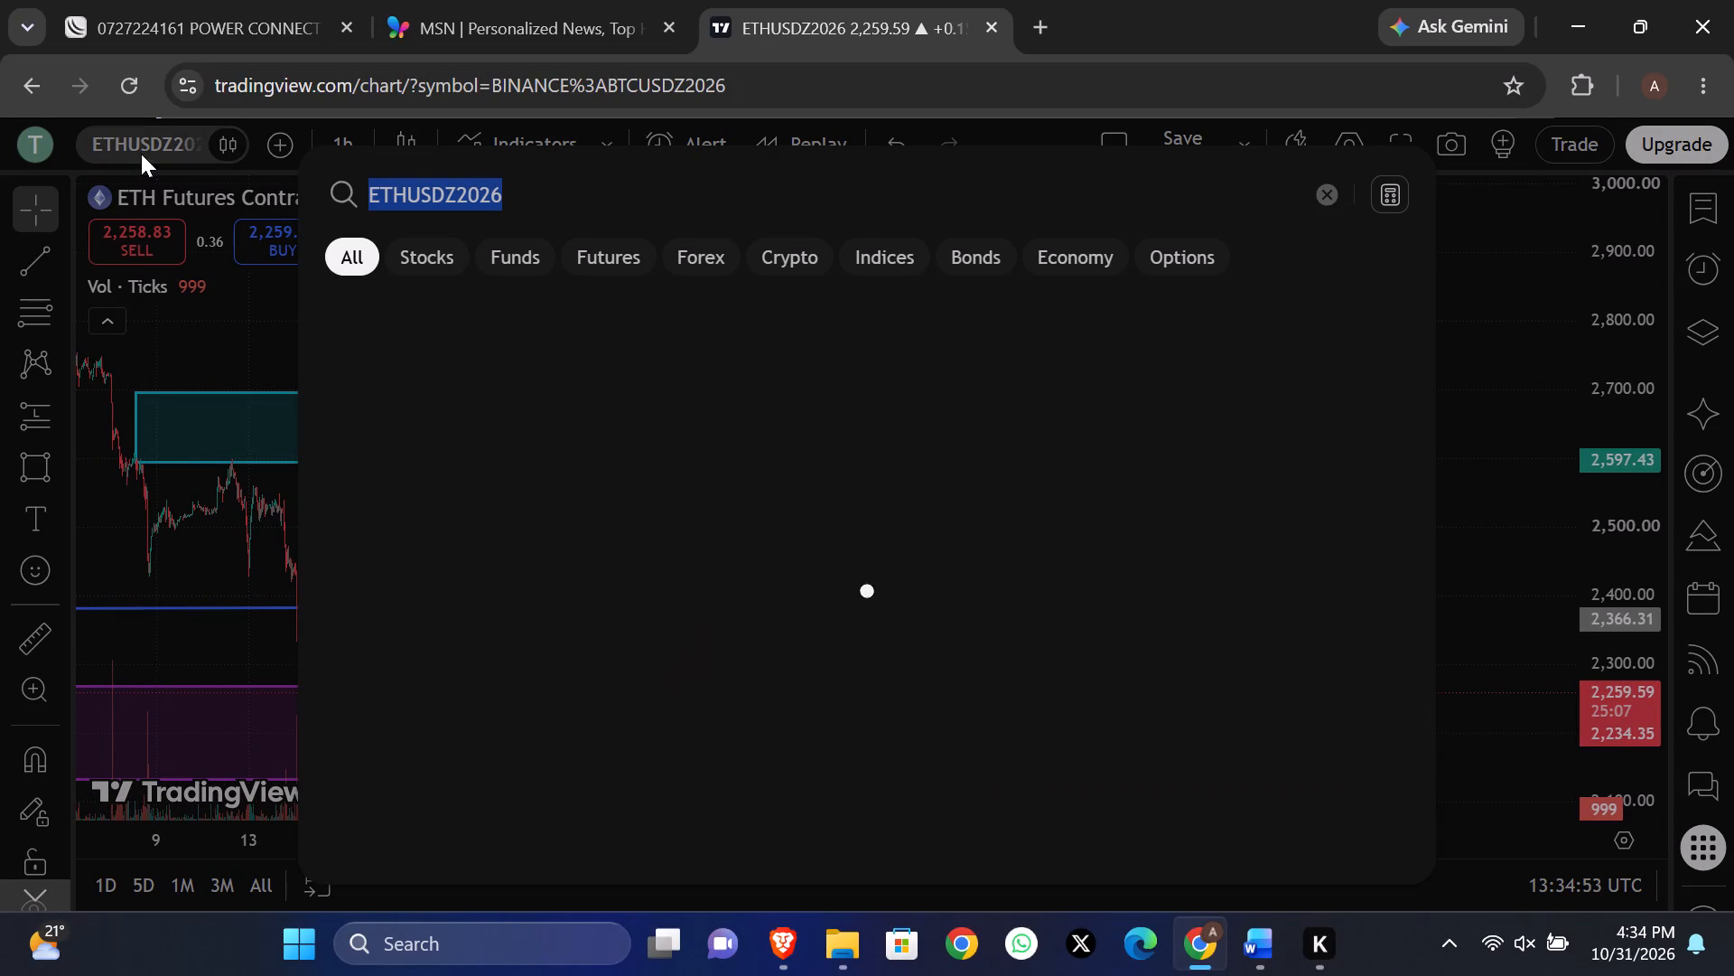
key("b")
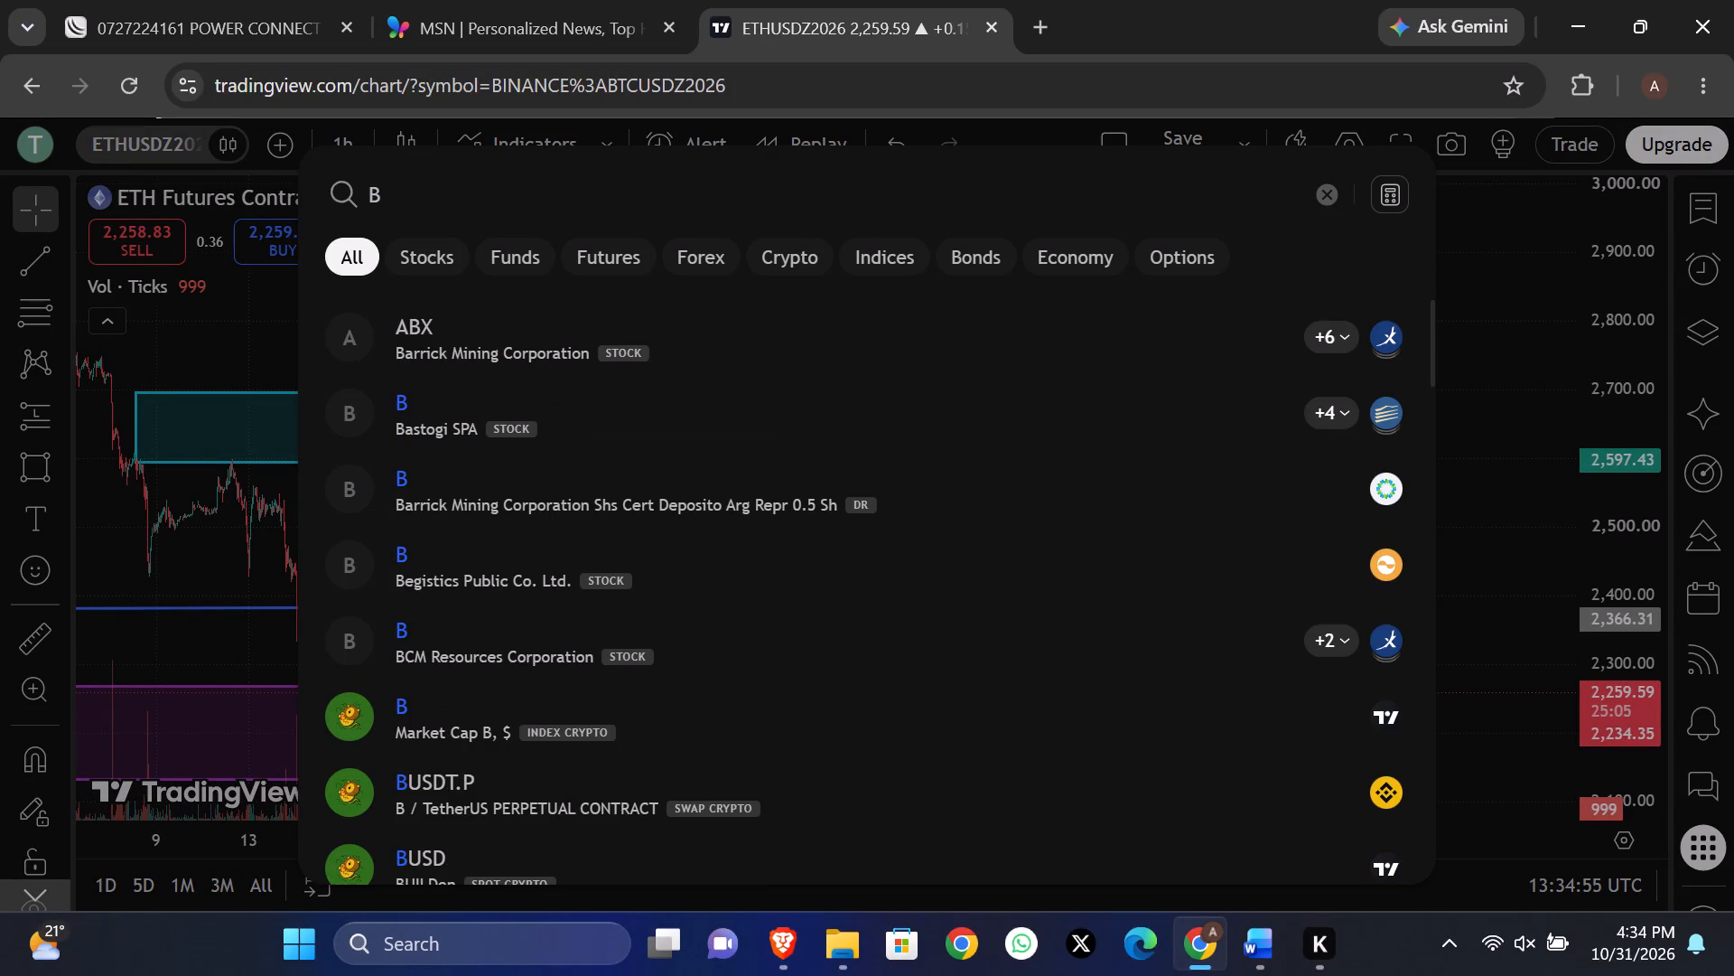
type("tc")
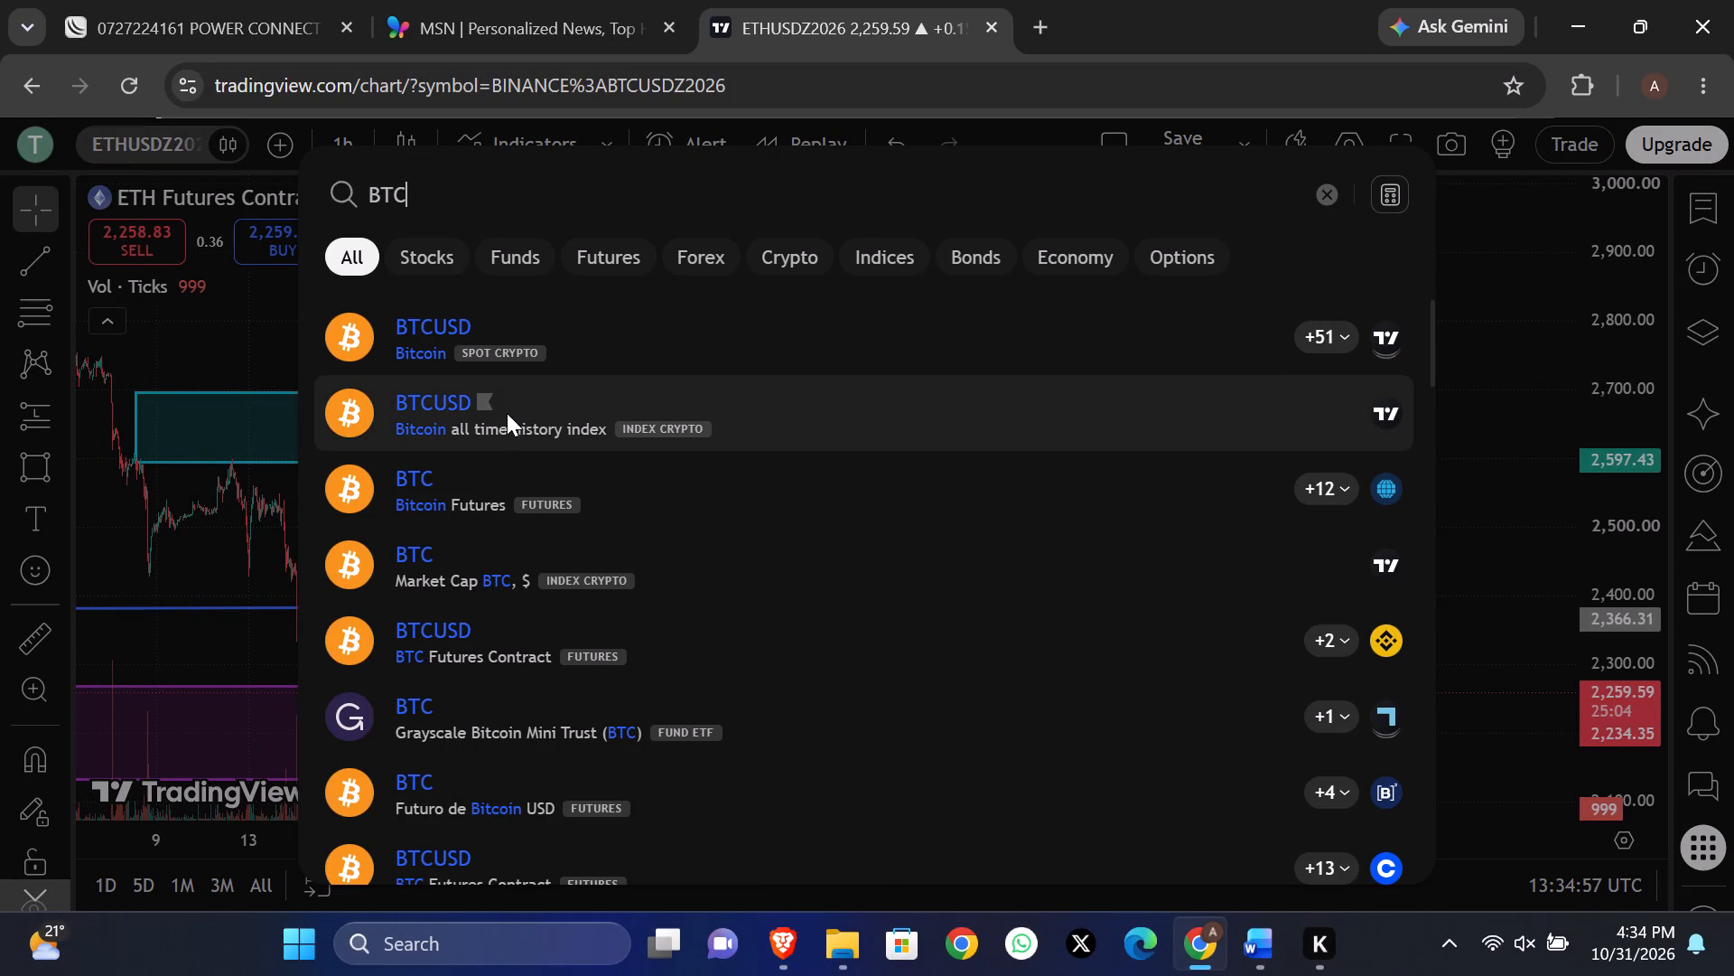
left_click(517, 627)
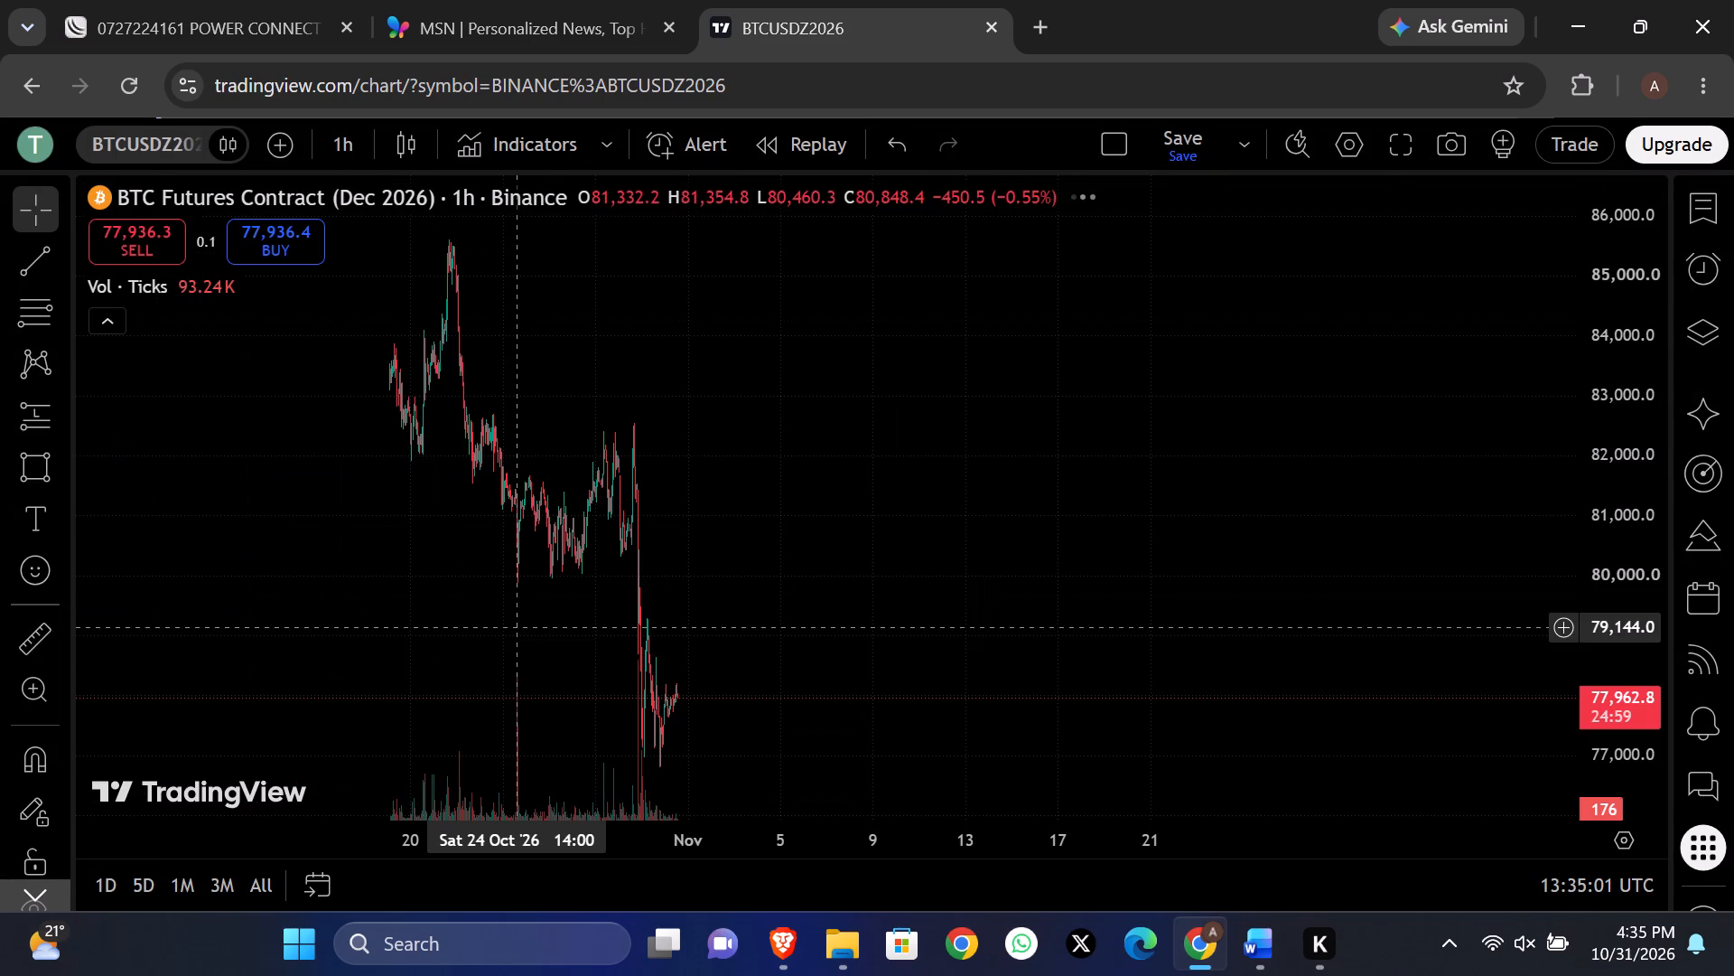
Change the BTC futures chart's interval to 4 hours.
scroll(854, 656, "down", 1)
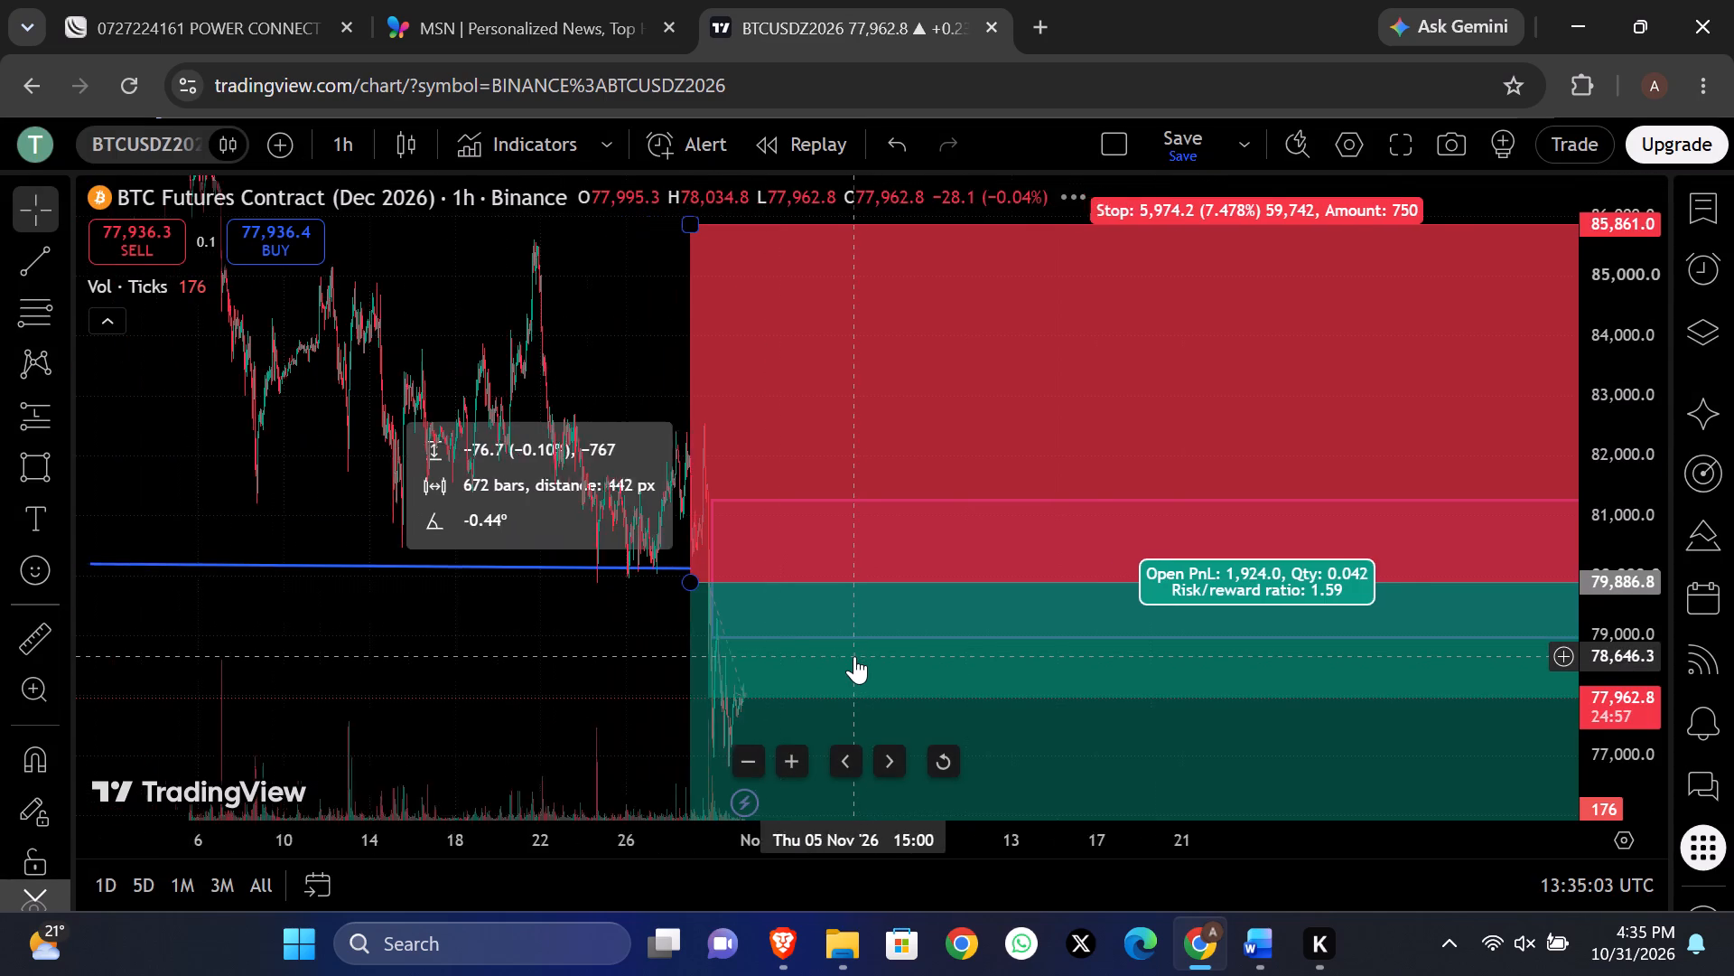
scroll(854, 656, "down", 1)
scroll(630, 569, "up", 3)
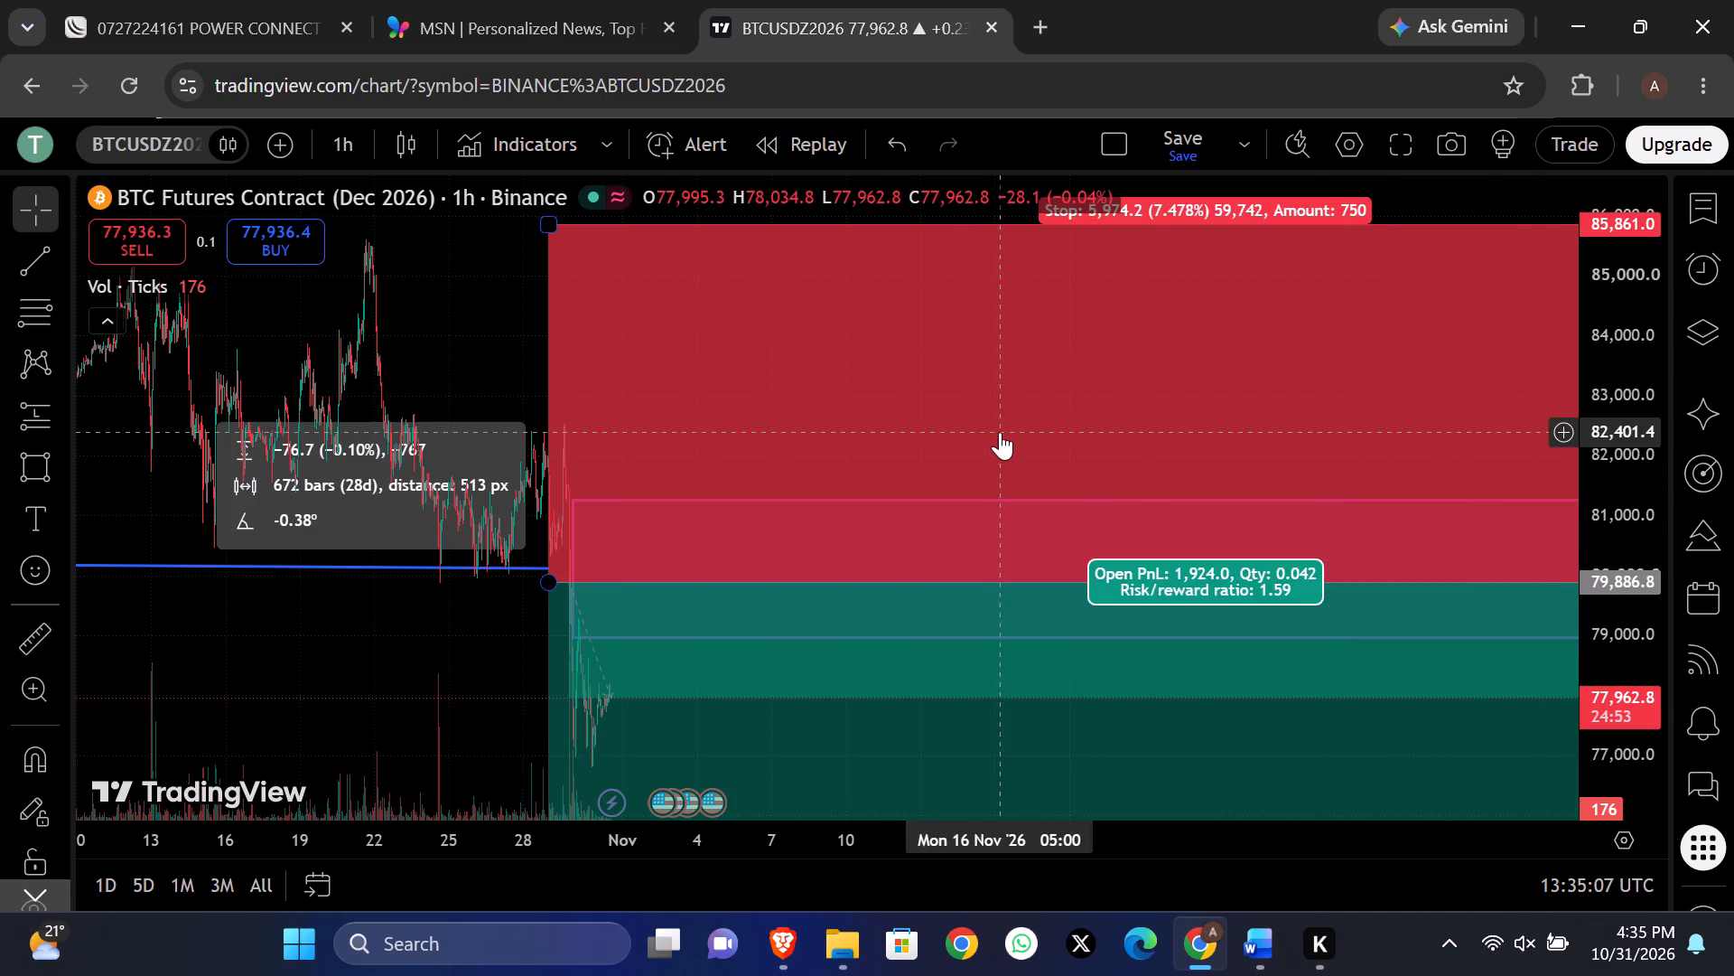
left_click(333, 139)
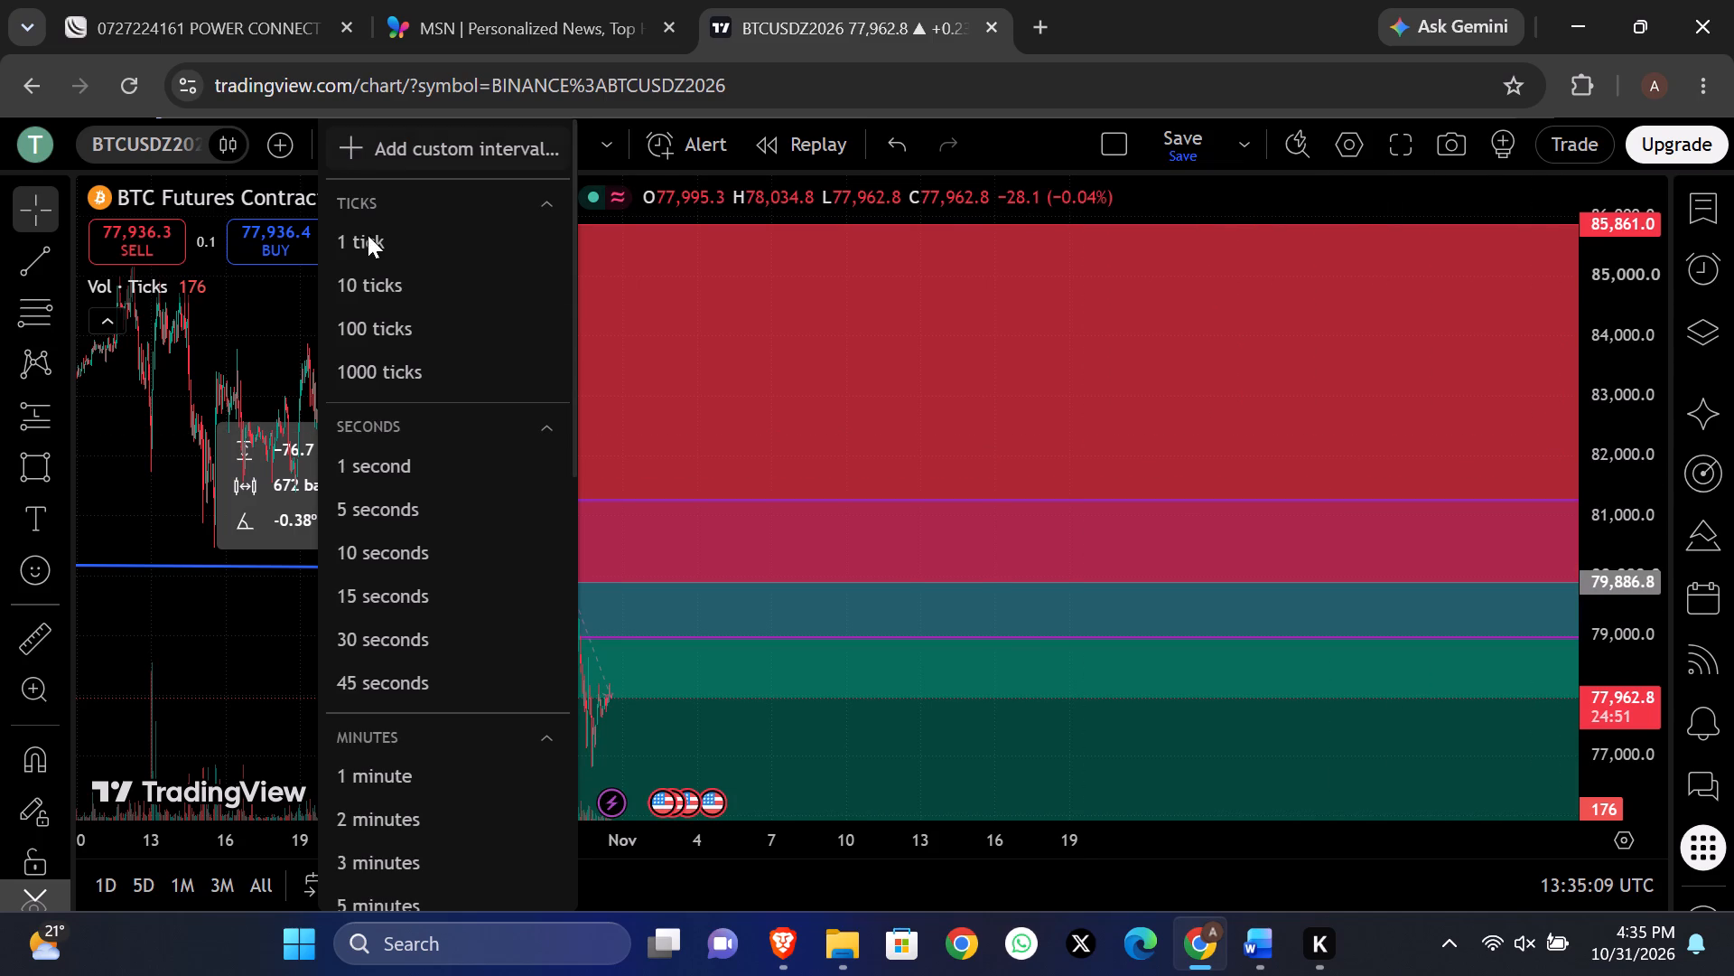
scroll(465, 704, "down", 3)
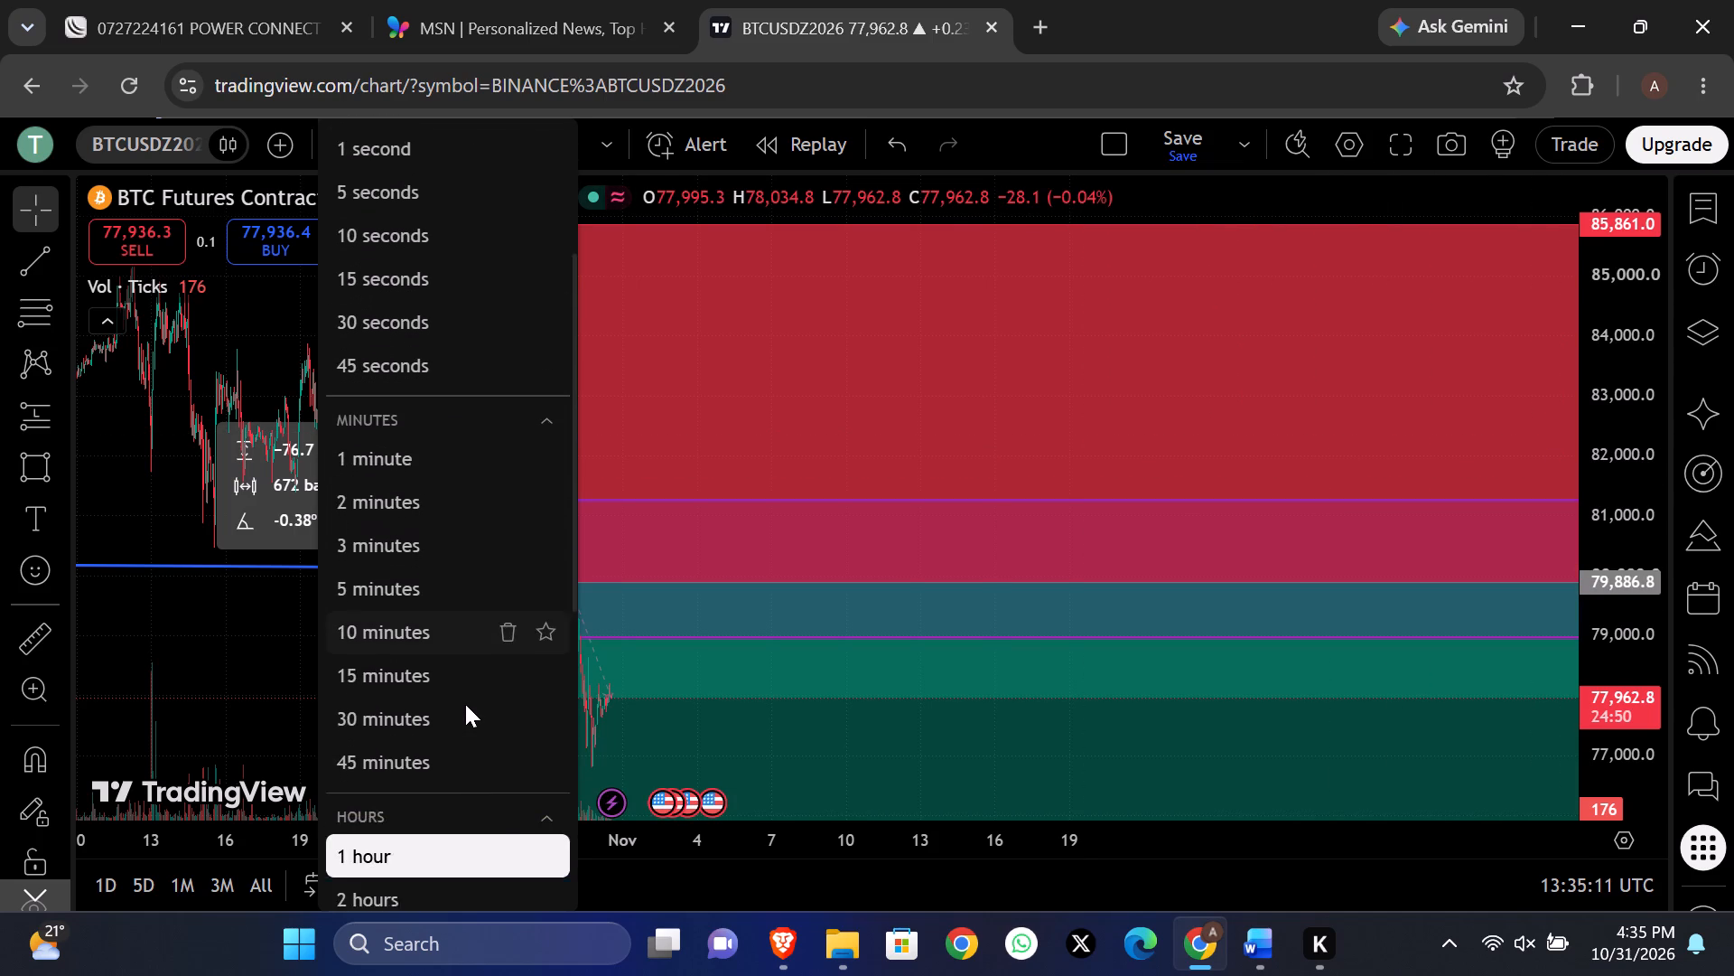
scroll(465, 704, "down", 1)
left_click(383, 859)
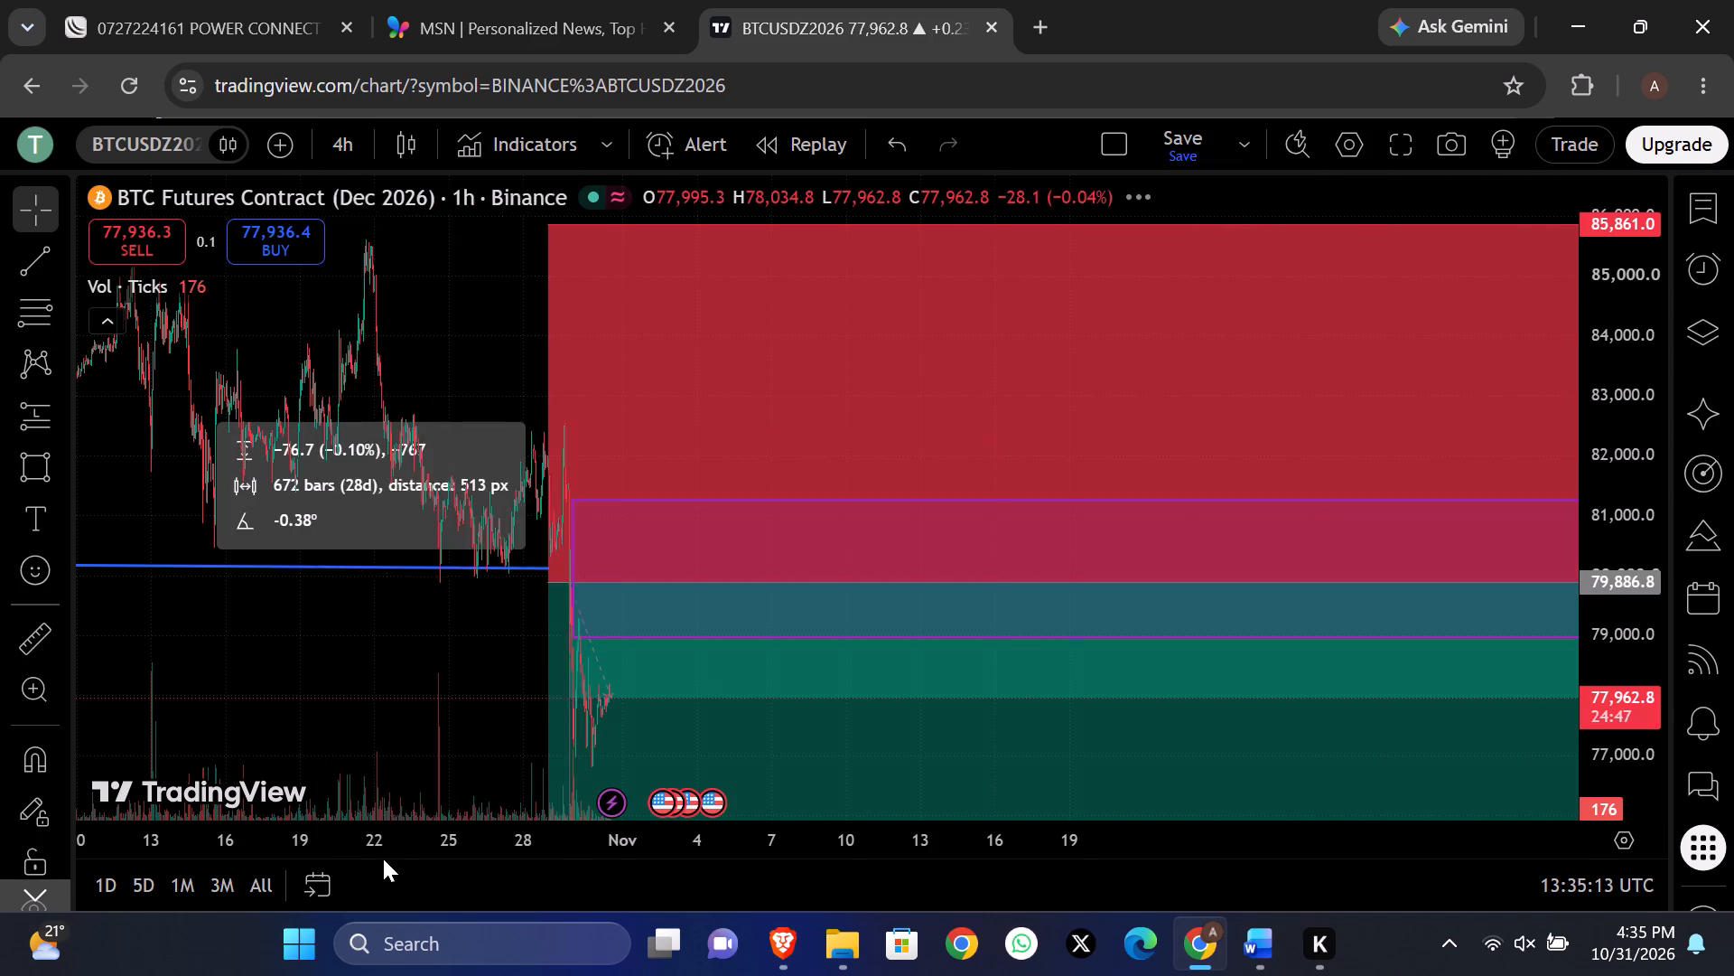
Examine the short position and both purple zones against the BTC price action since September on the 4-hour chart.
scroll(950, 657, "up", 2)
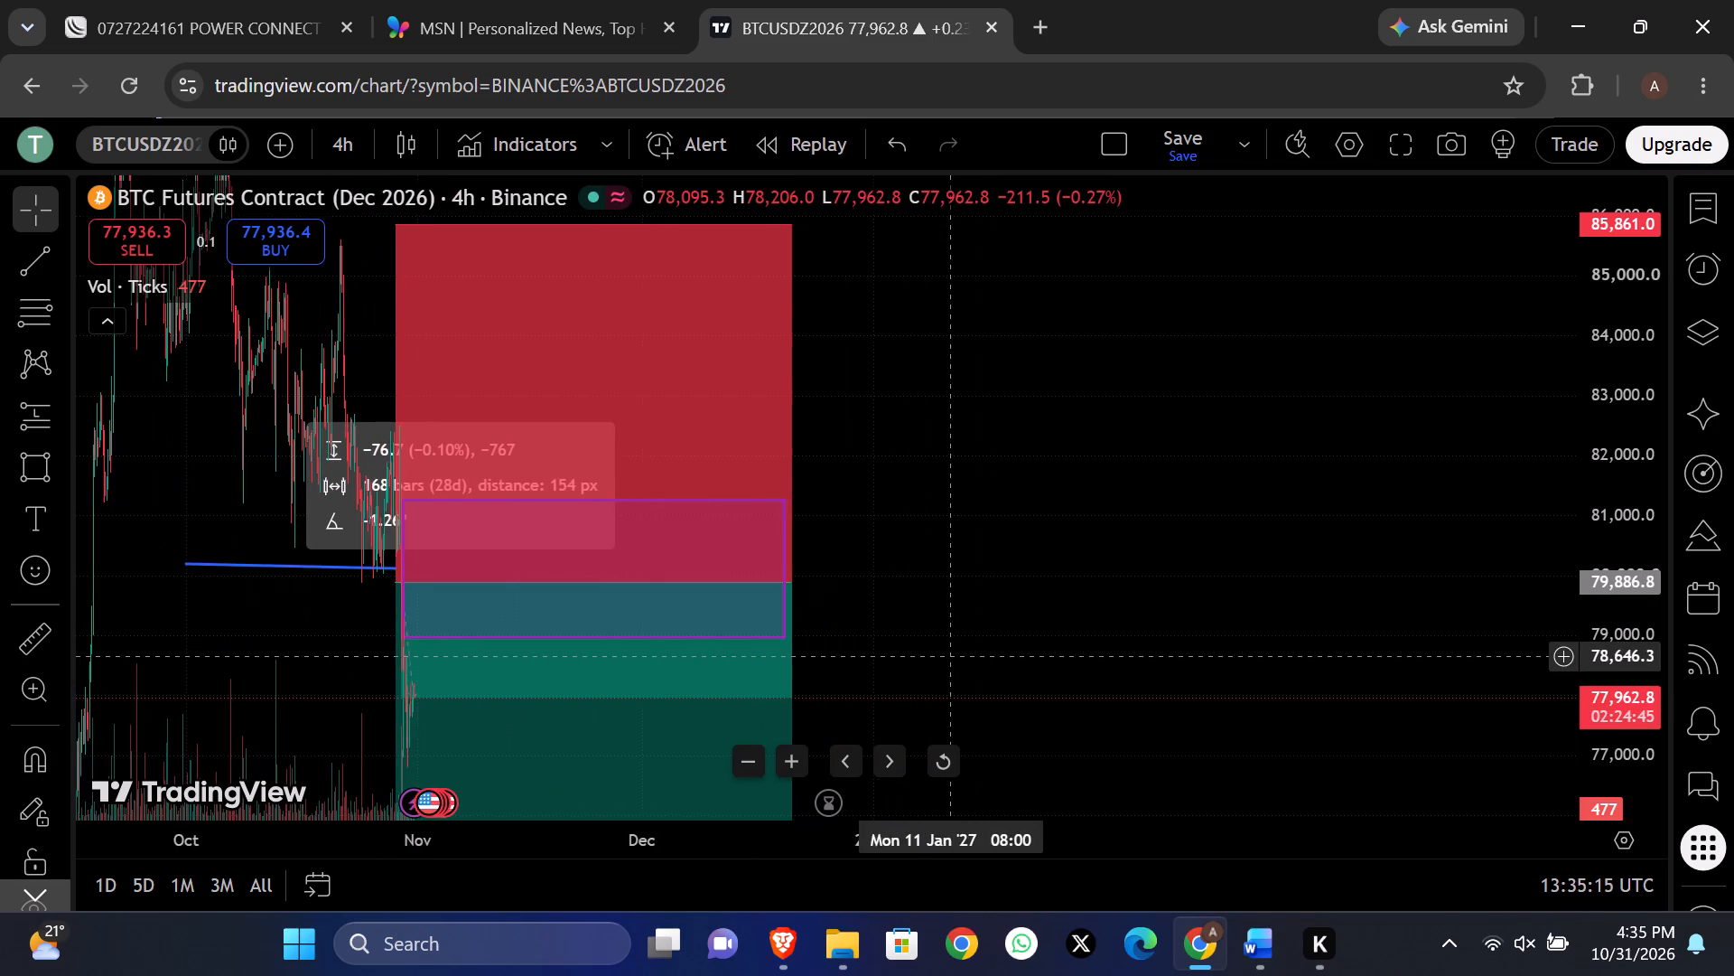
scroll(950, 657, "up", 1)
scroll(1198, 644, "up", 1)
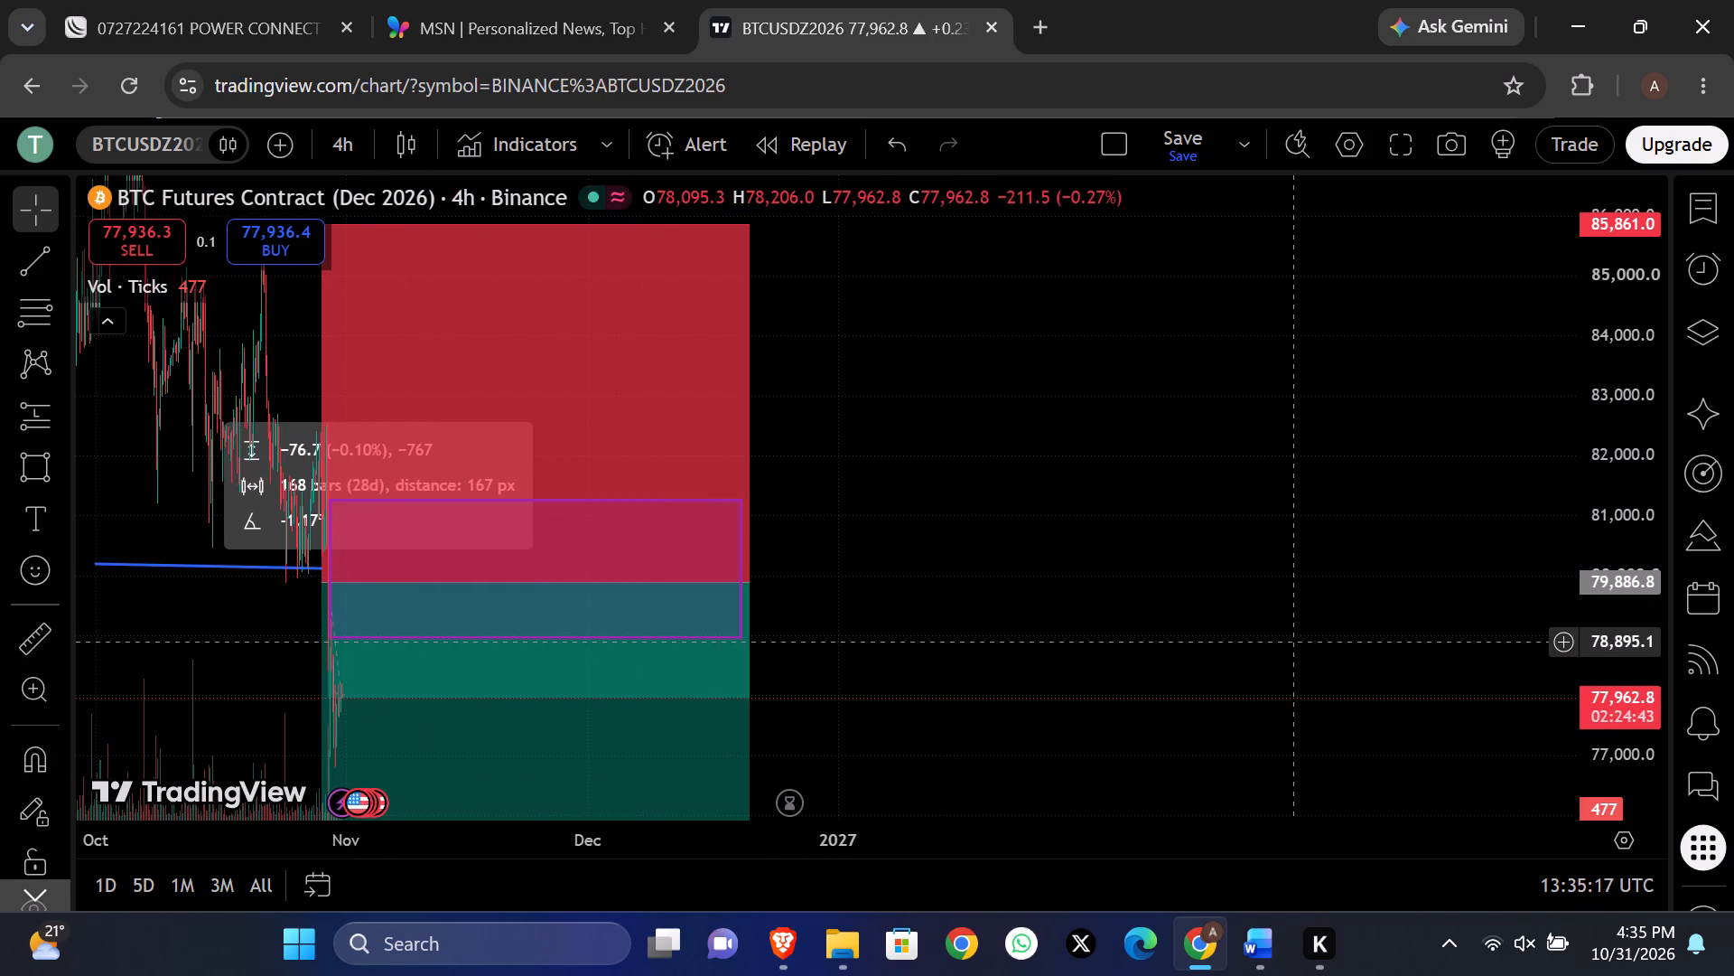
scroll(1641, 567, "down", 7)
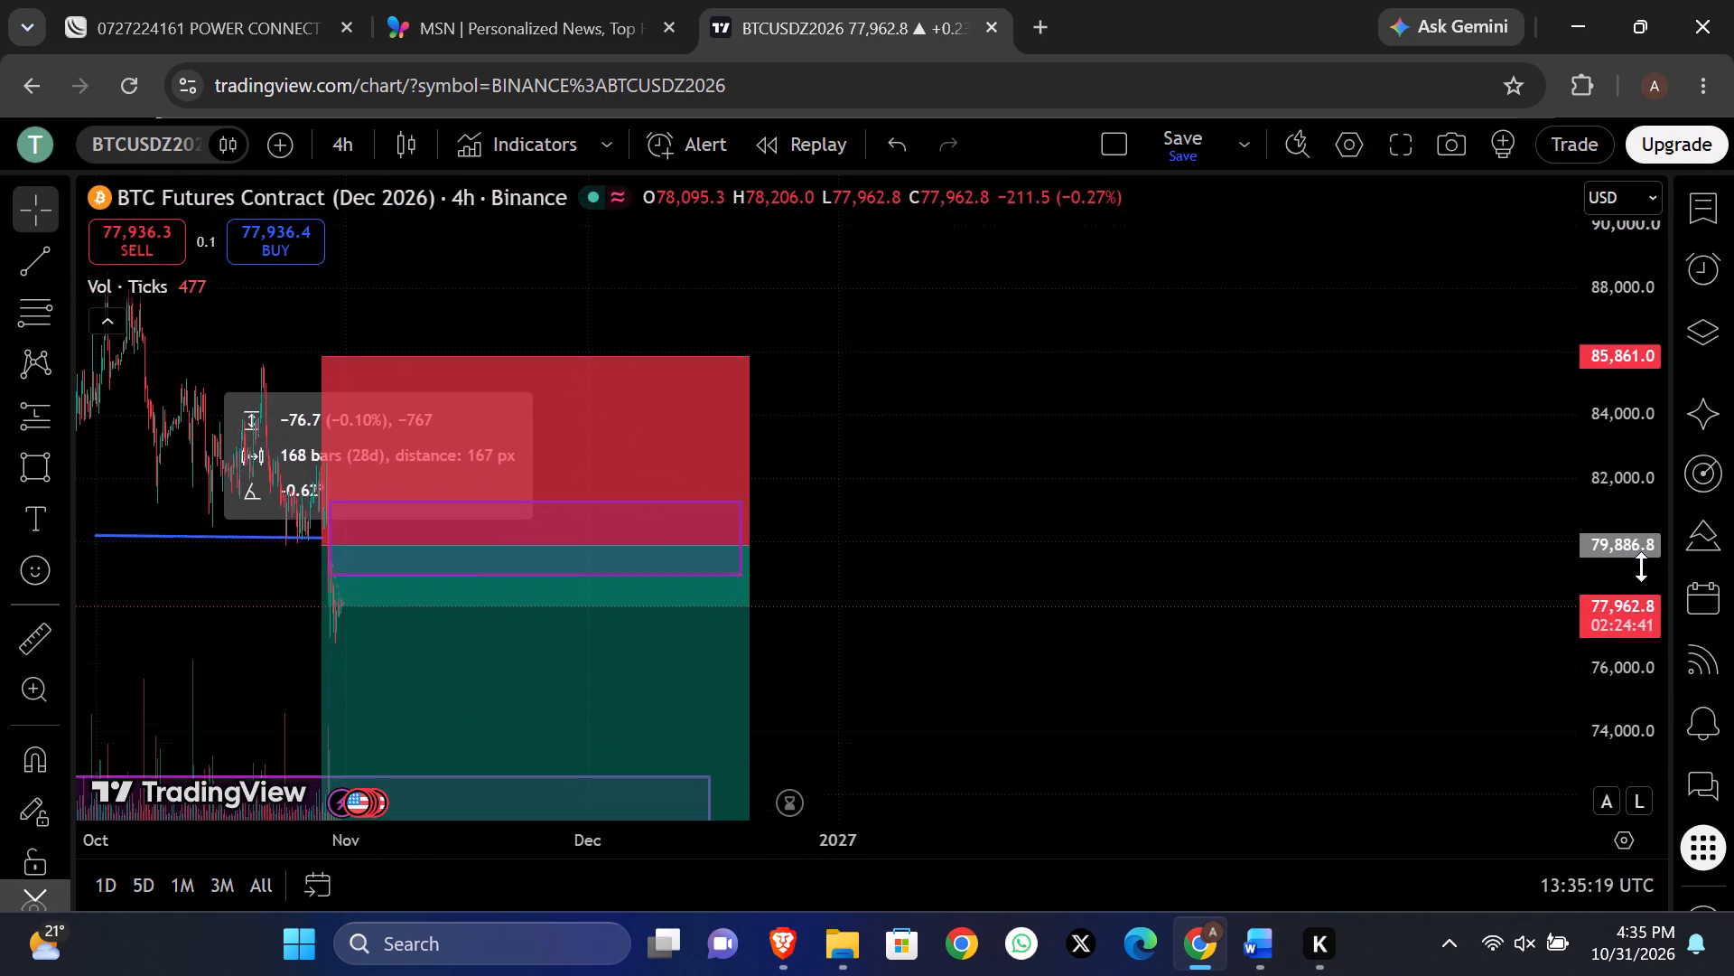
scroll(1641, 567, "down", 3)
scroll(1328, 615, "down", 1)
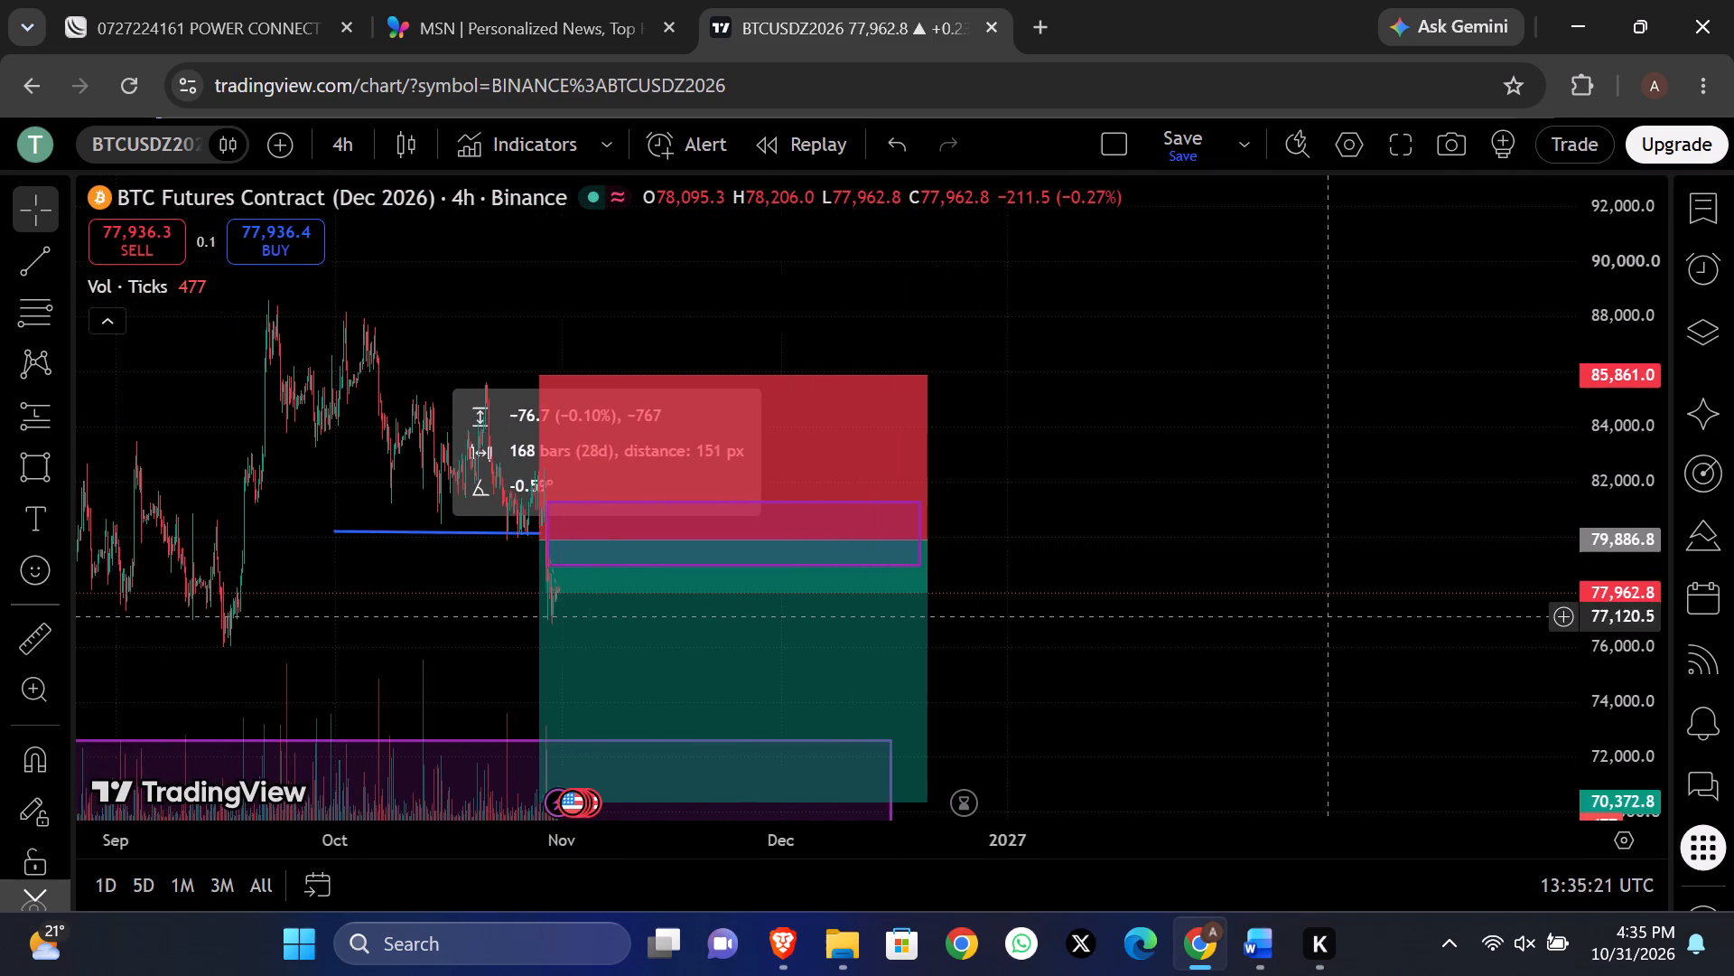
left_click_drag(1366, 632, 1362, 481)
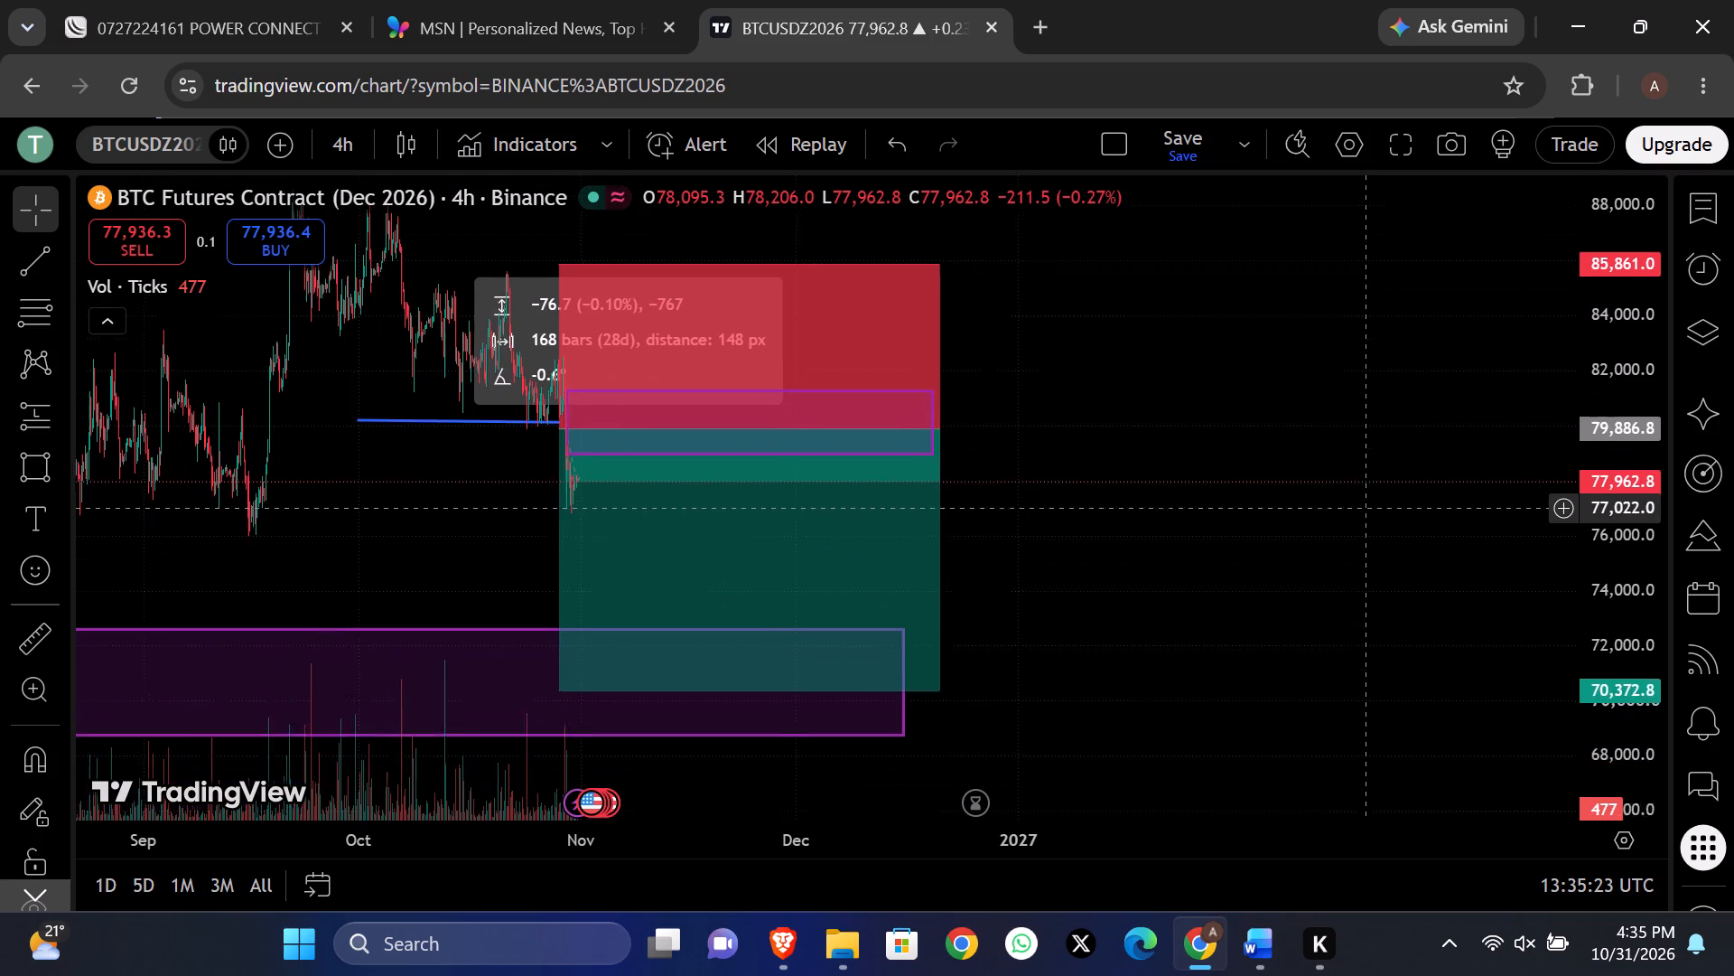
left_click_drag(1362, 481, 1577, 521)
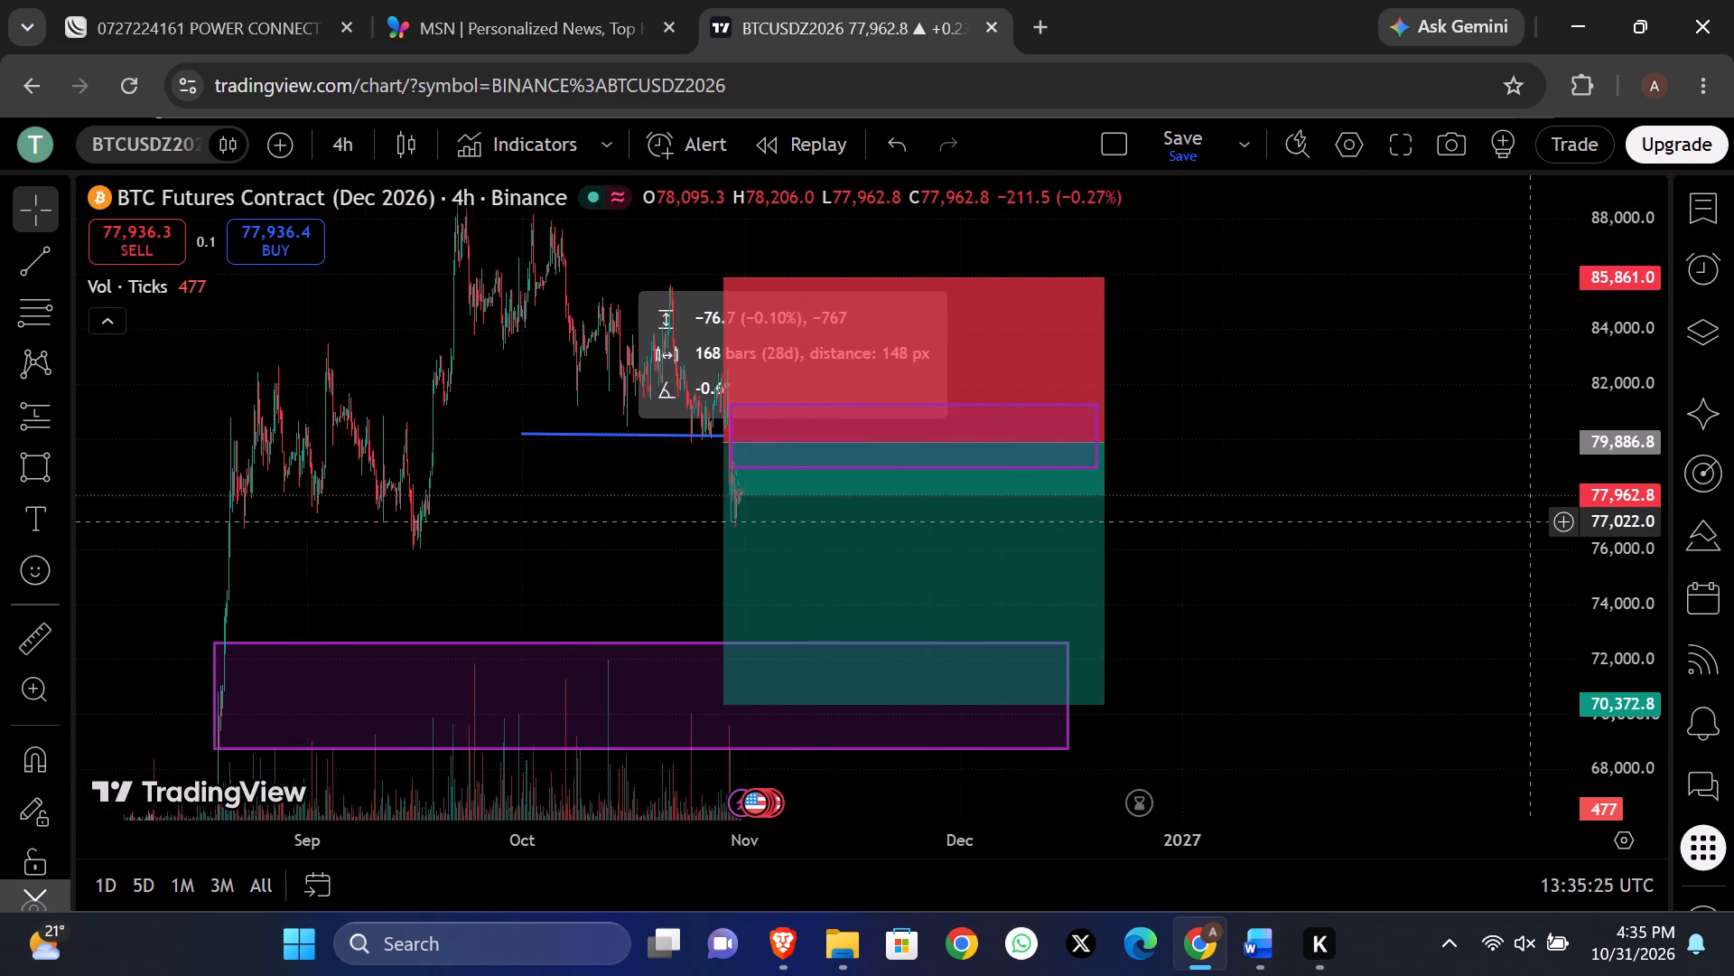
left_click_drag(1577, 521, 1543, 527)
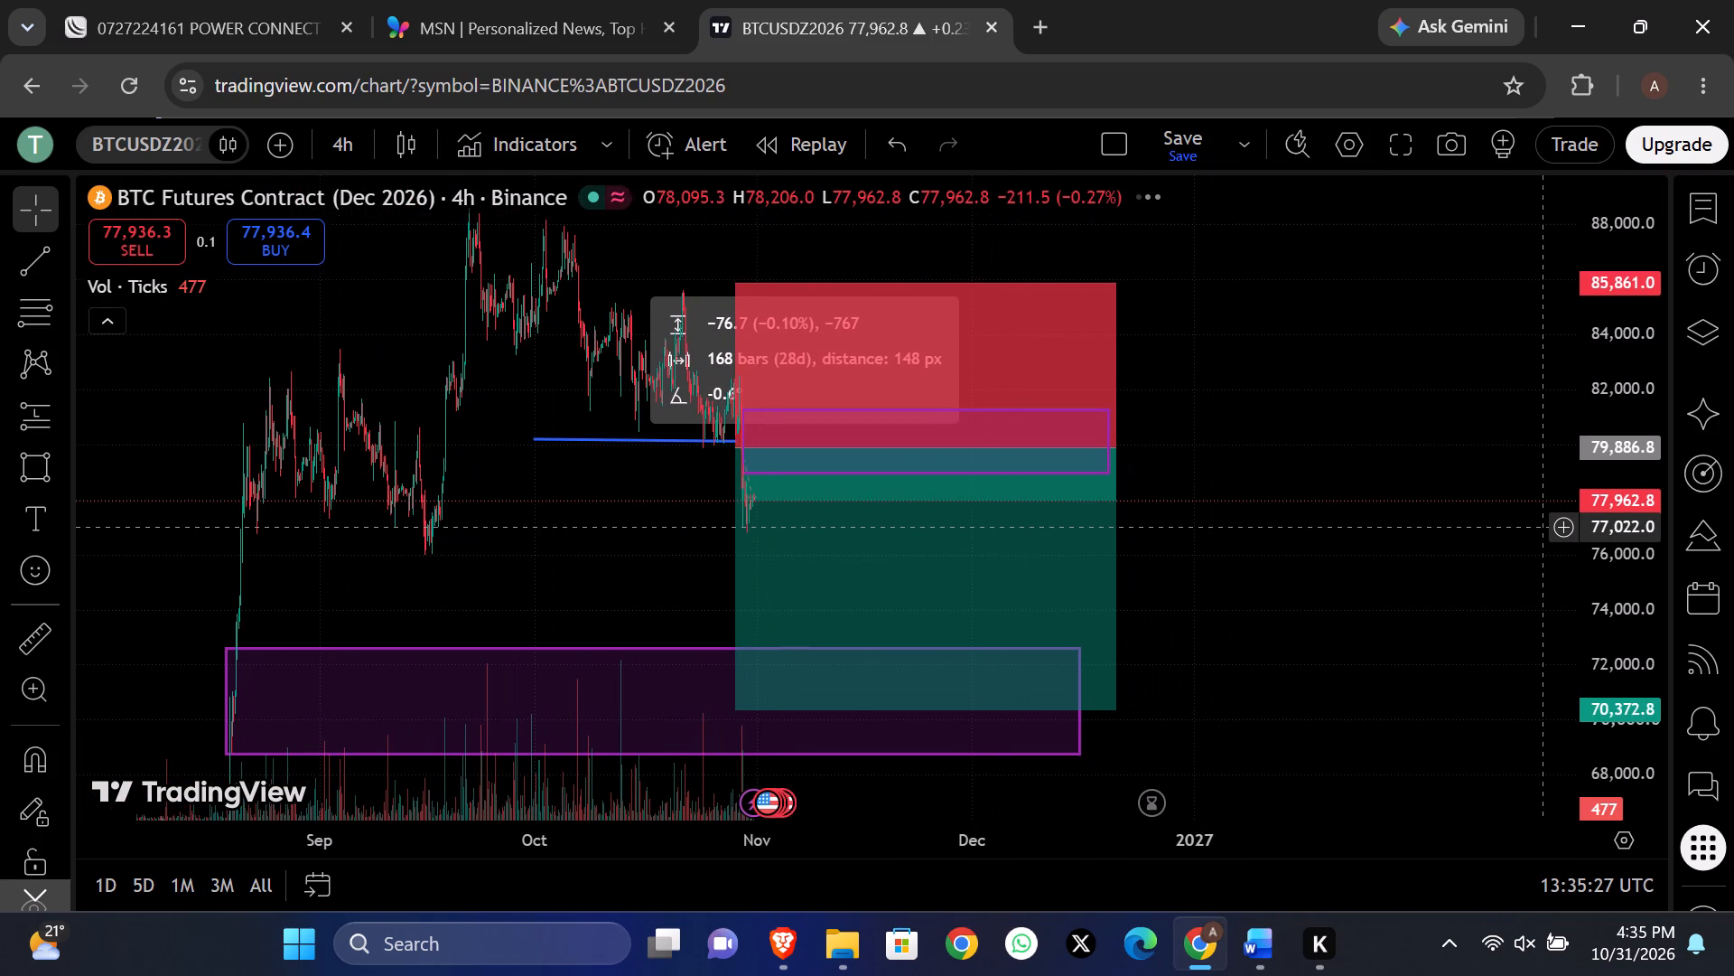
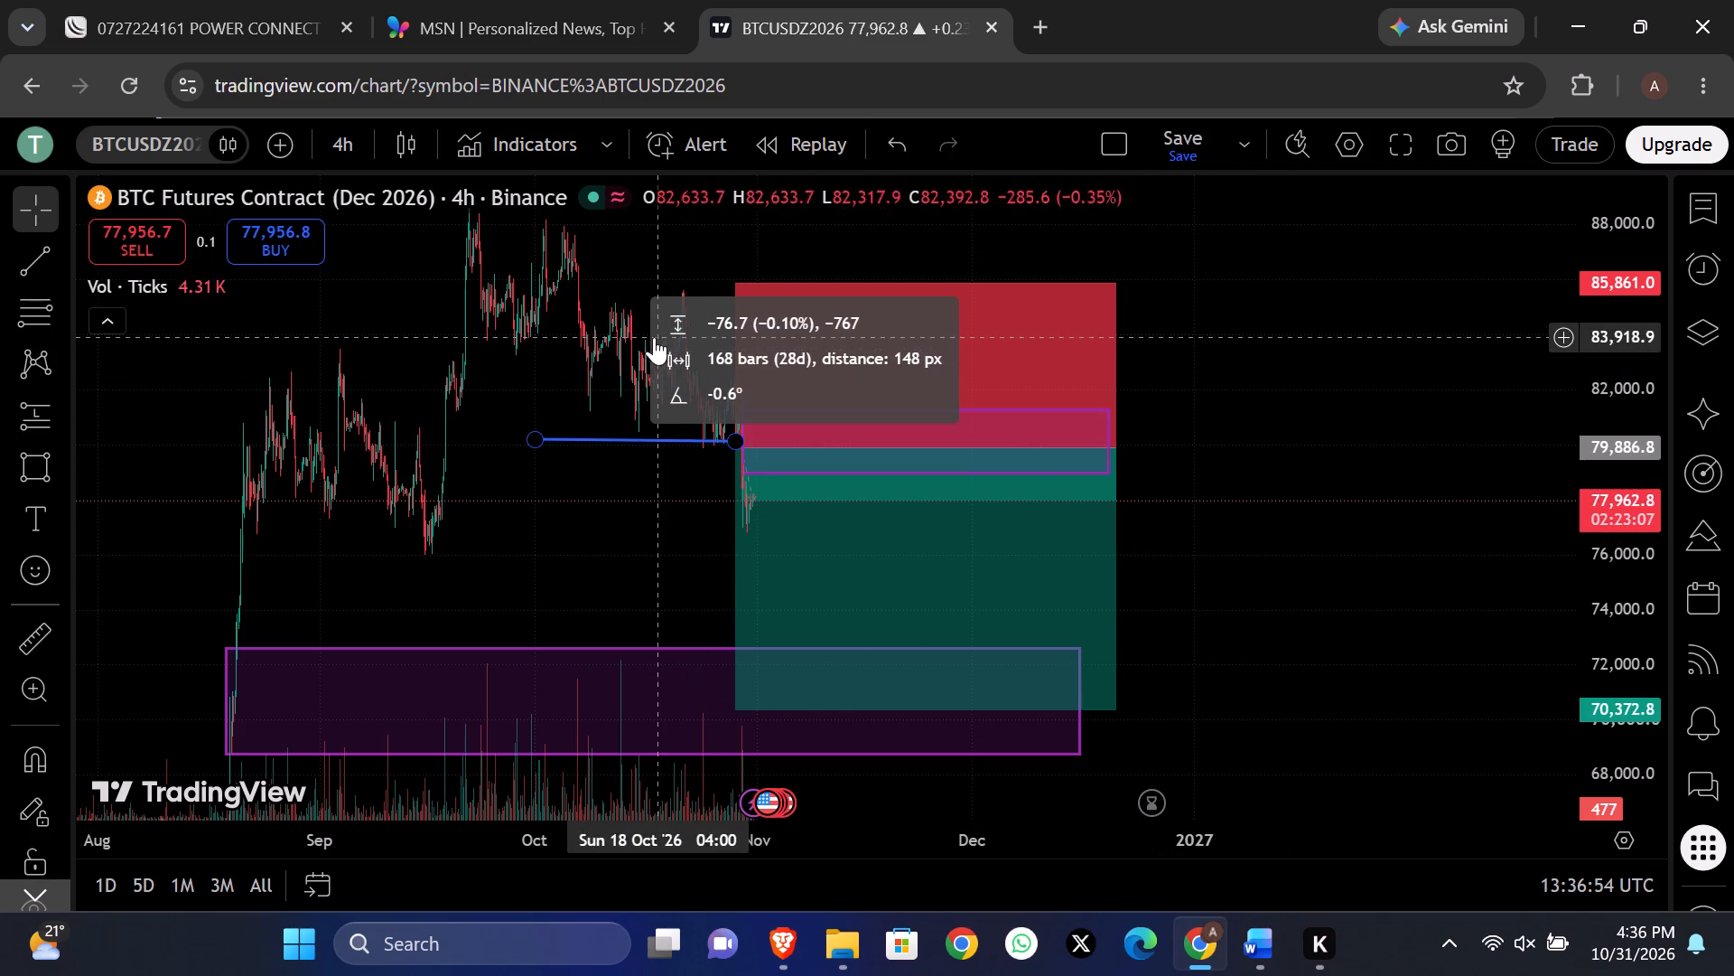
Deselect the blue trend line spanning October on the BTC futures chart.
left_click(1340, 415)
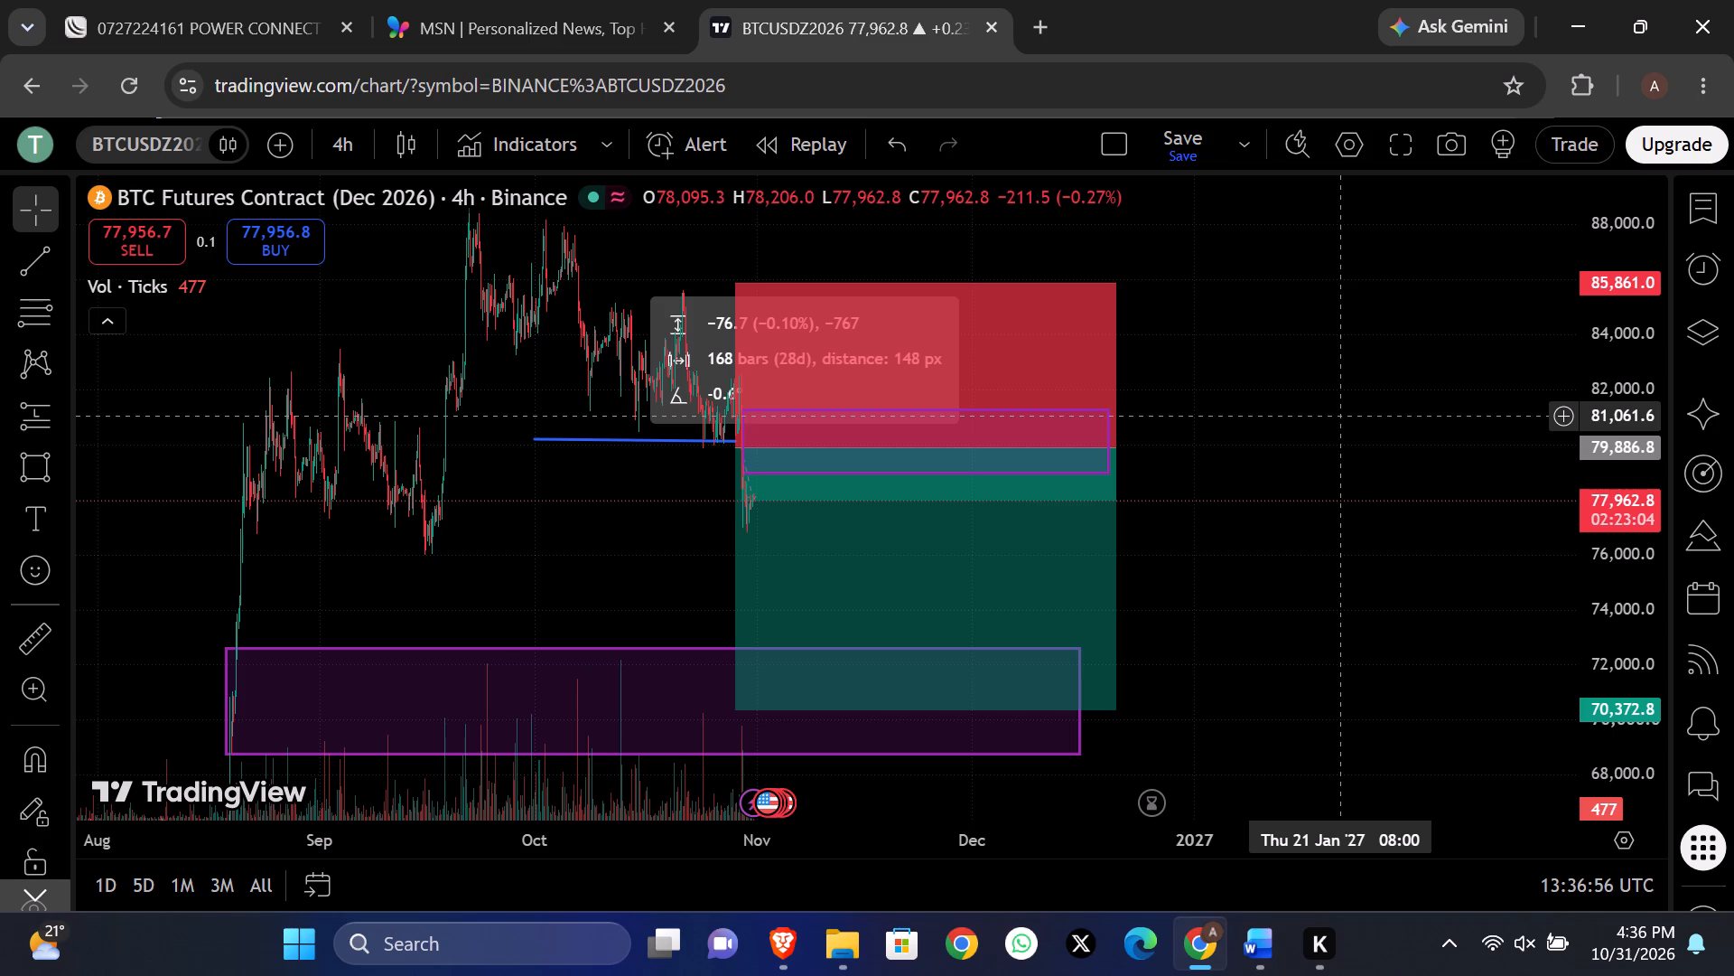
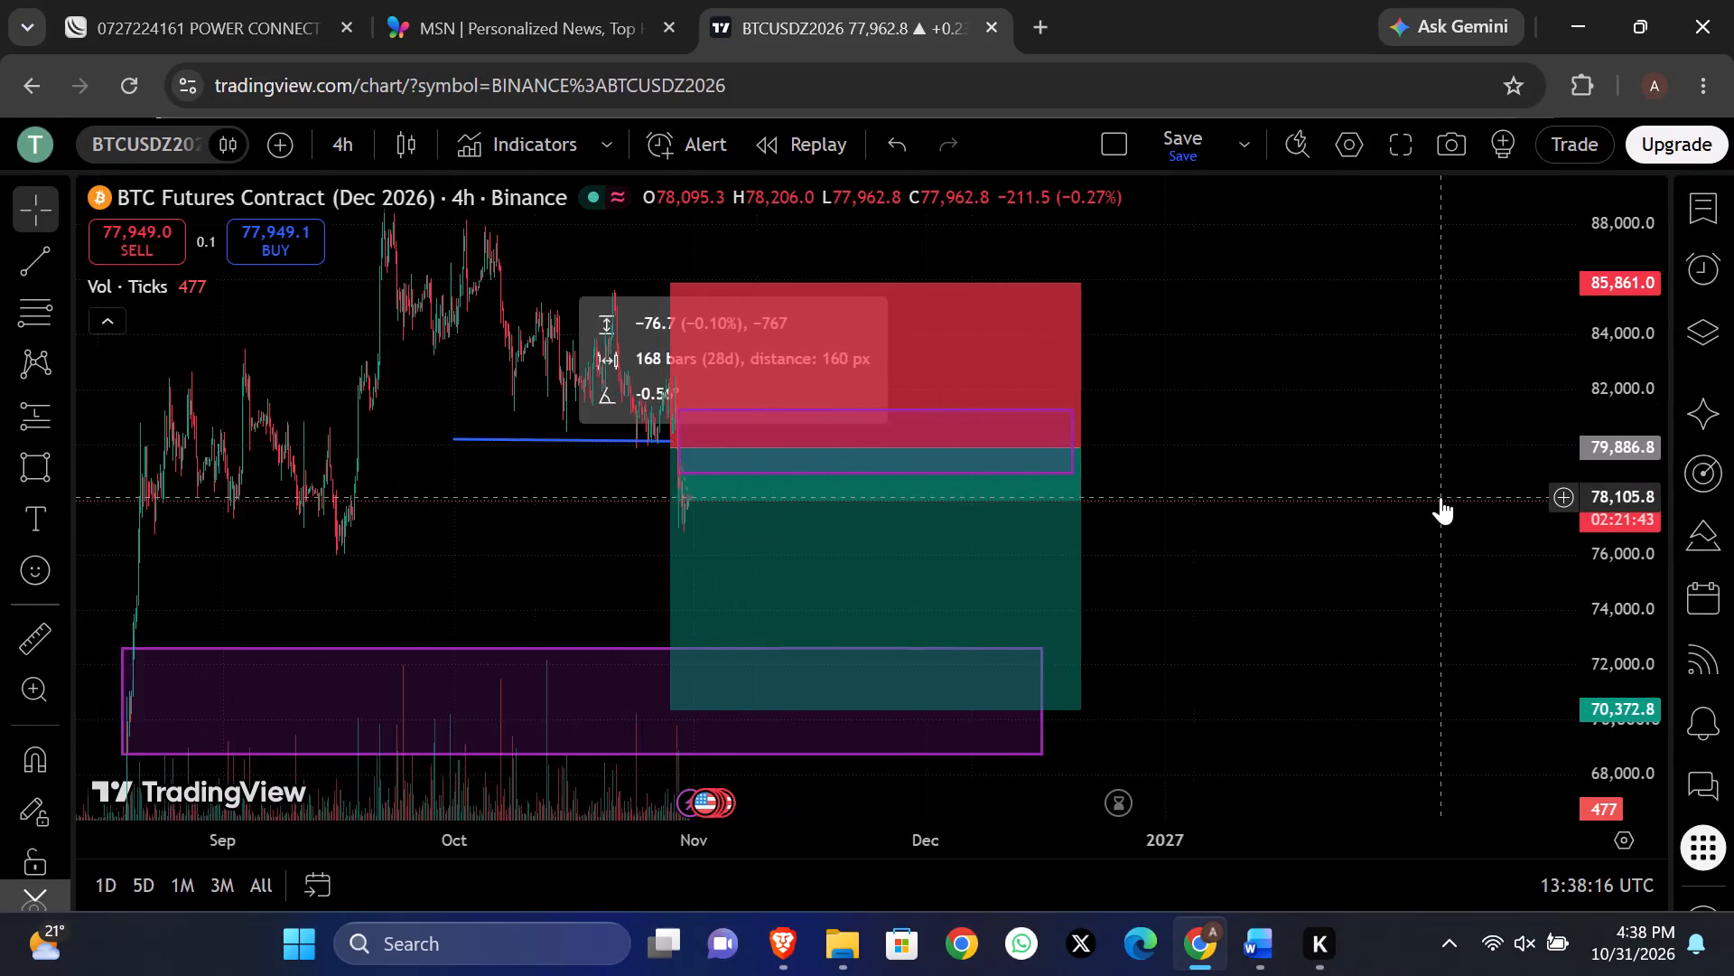
Switch the chart to Binance's ETH Futures Contract (Dec 2026), searching for the symbol with "ETH".
scroll(1440, 497, "down", 1)
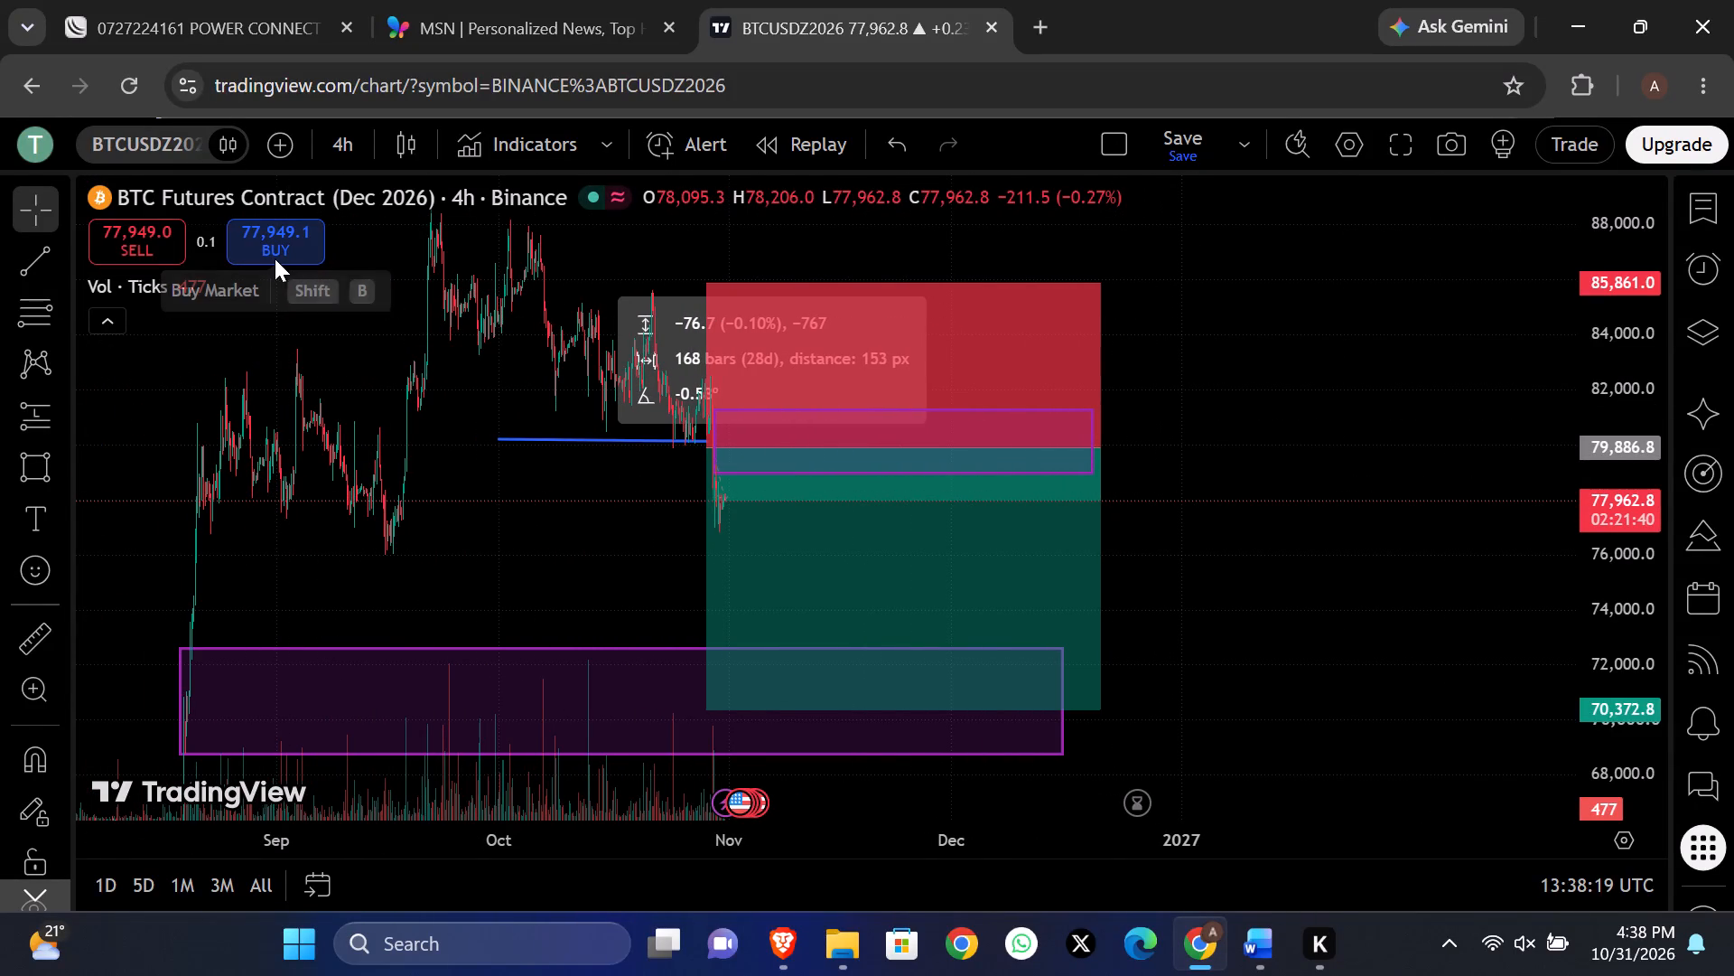
scroll(275, 258, "up", 1)
left_click(186, 151)
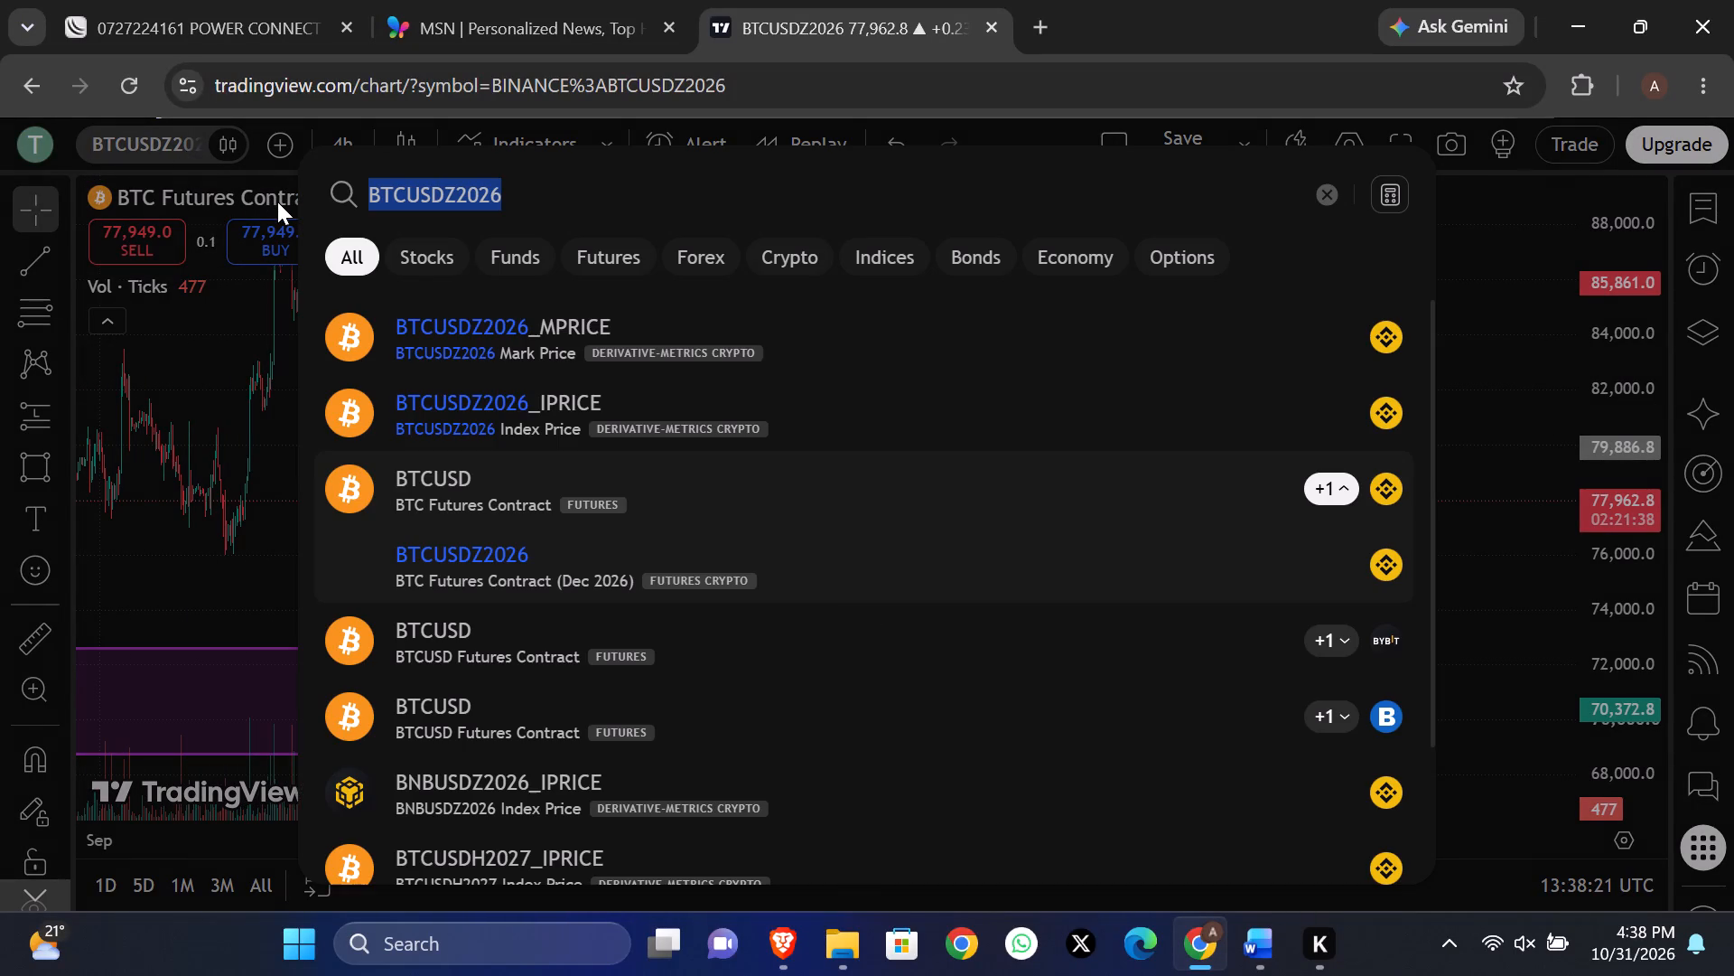
type("eth")
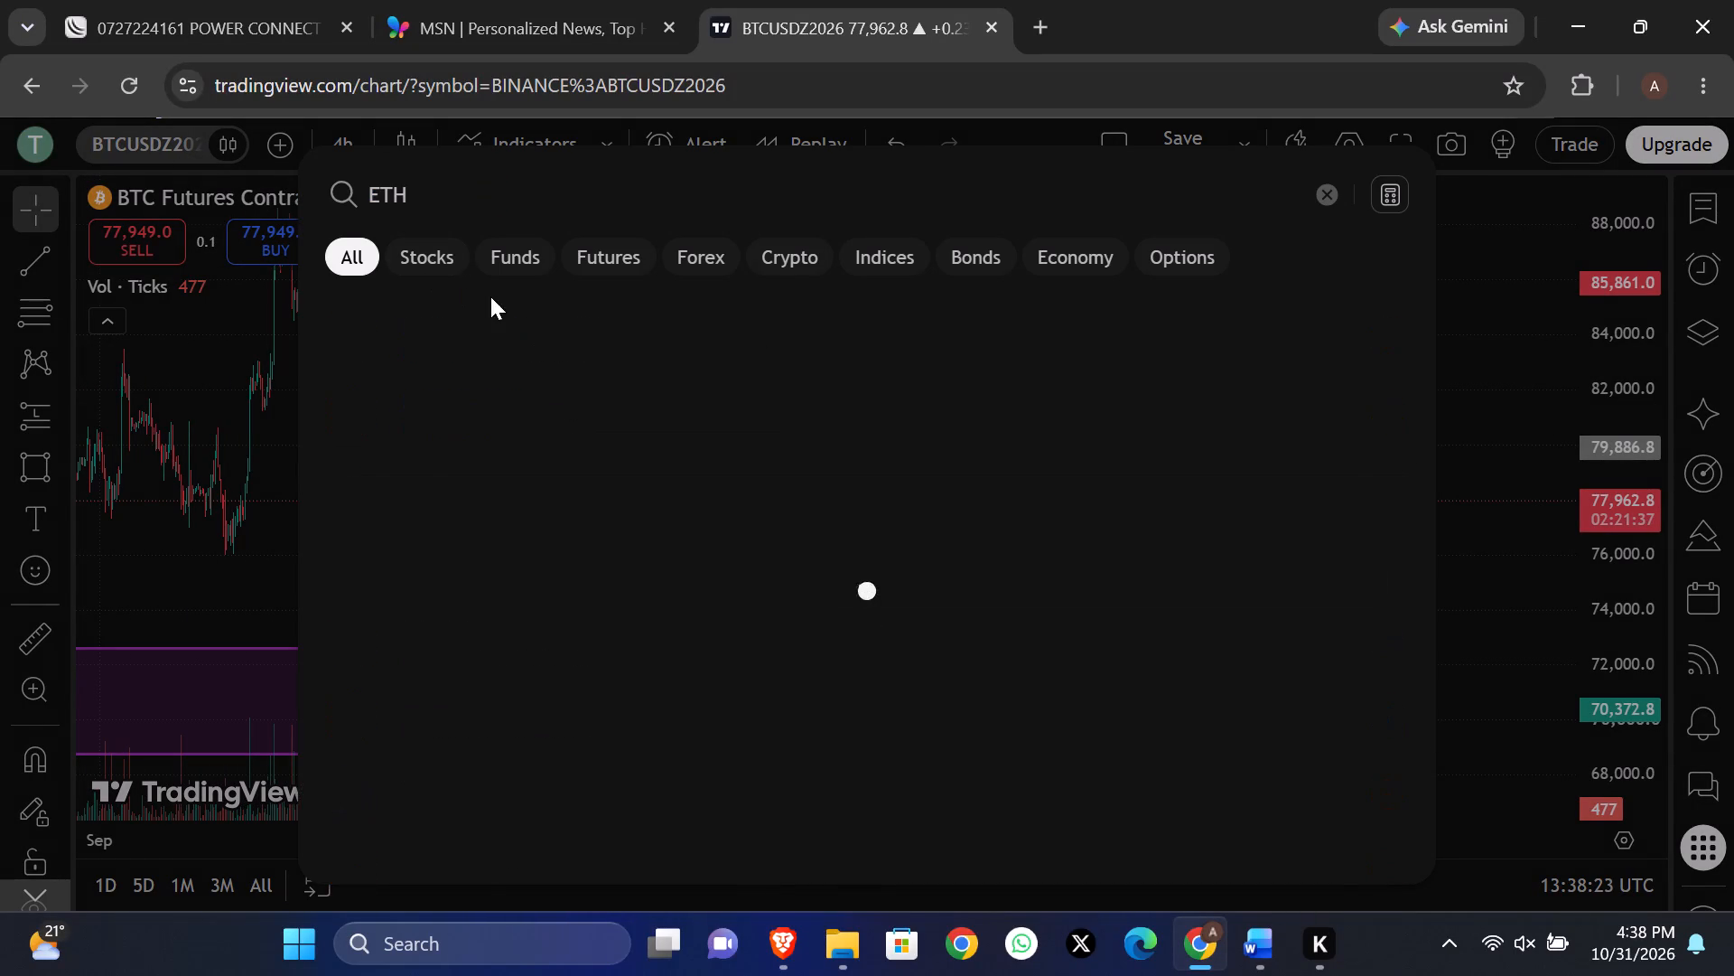
left_click(662, 626)
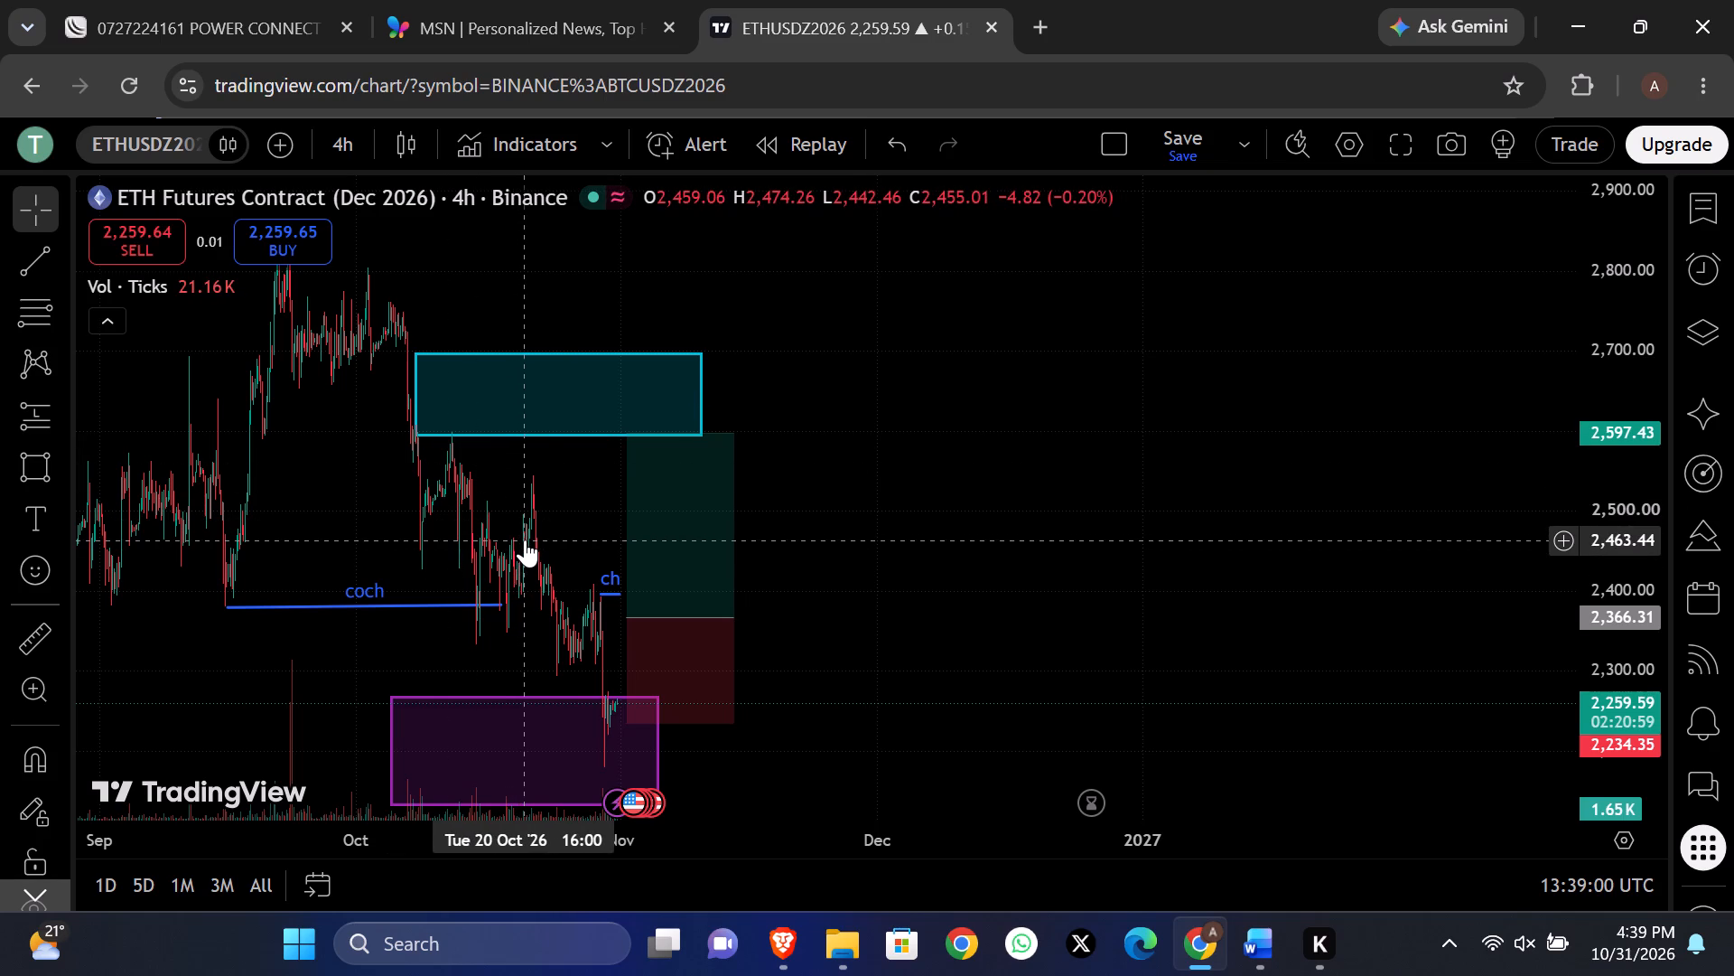
Change the ETH futures chart's time interval to 15 minutes.
left_click(525, 540)
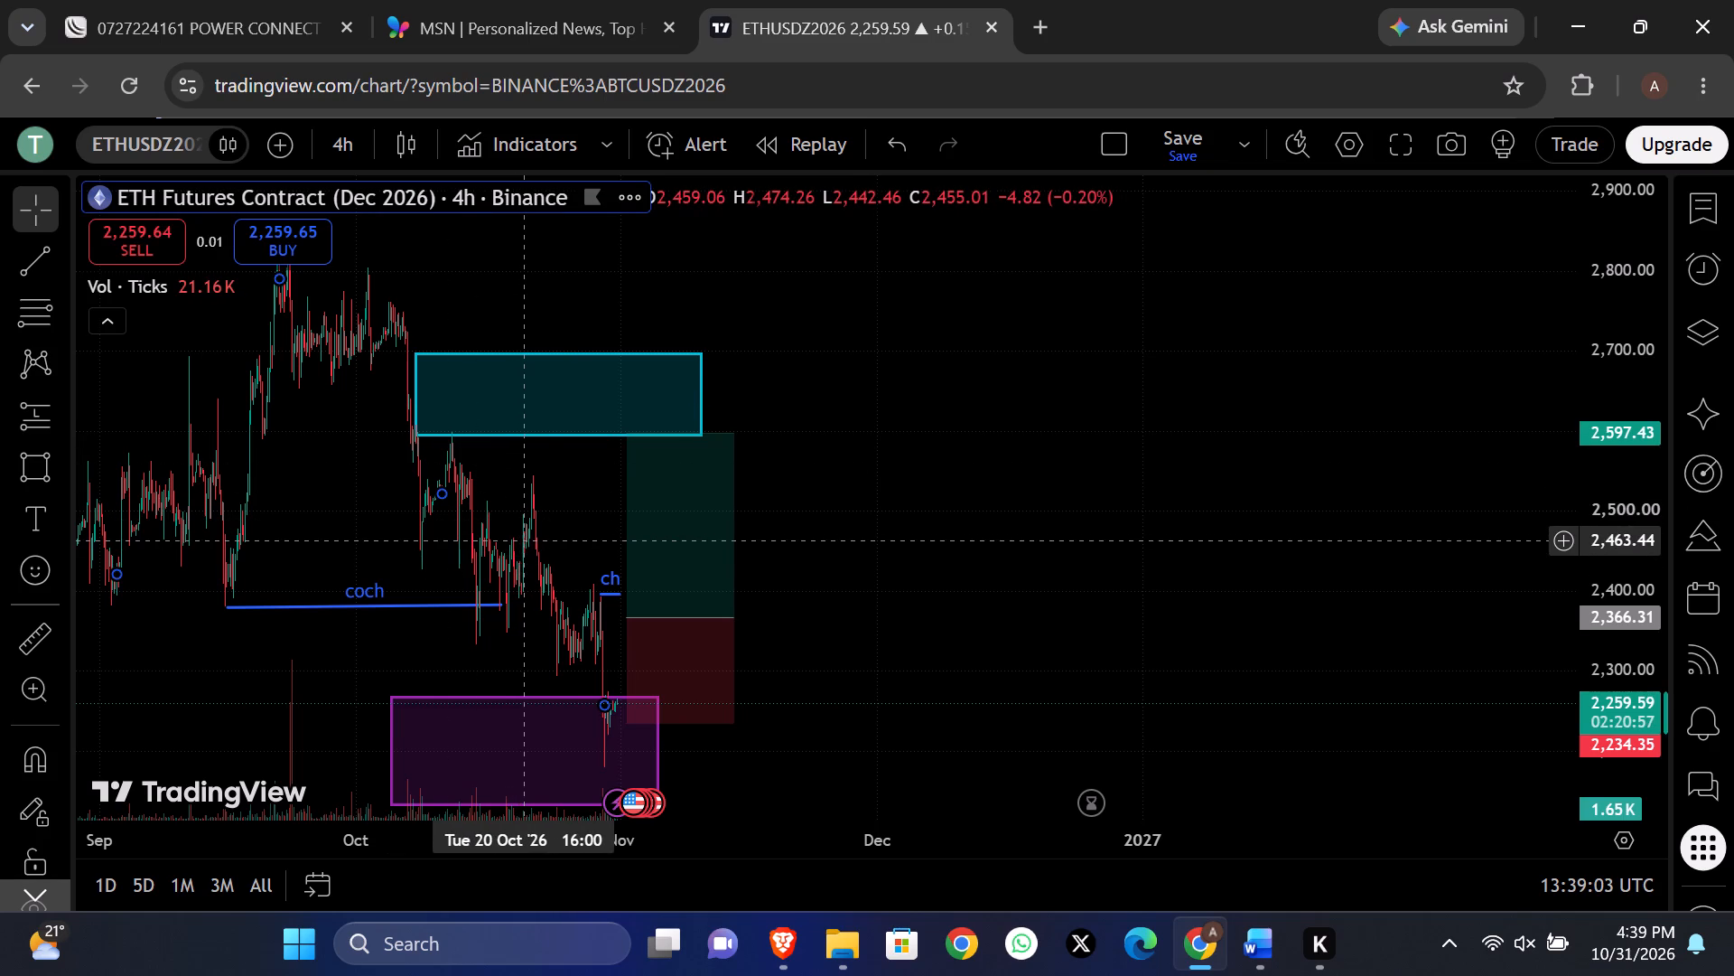
left_click(346, 149)
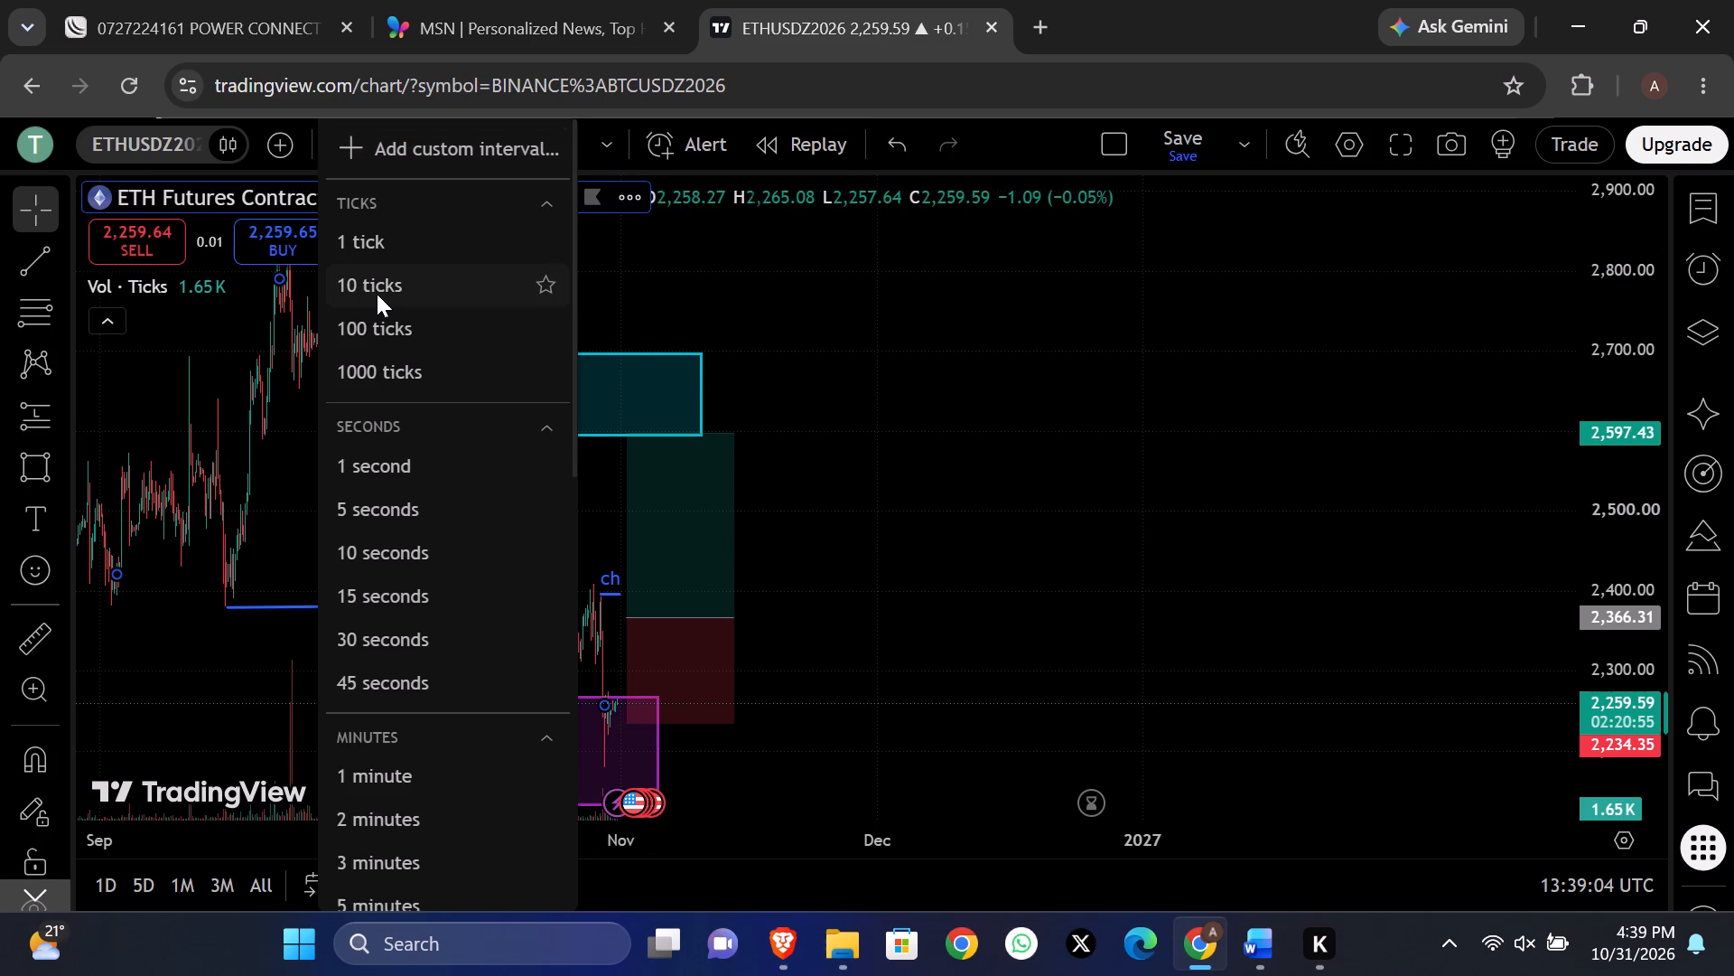
scroll(377, 294, "down", 1)
left_click(388, 847)
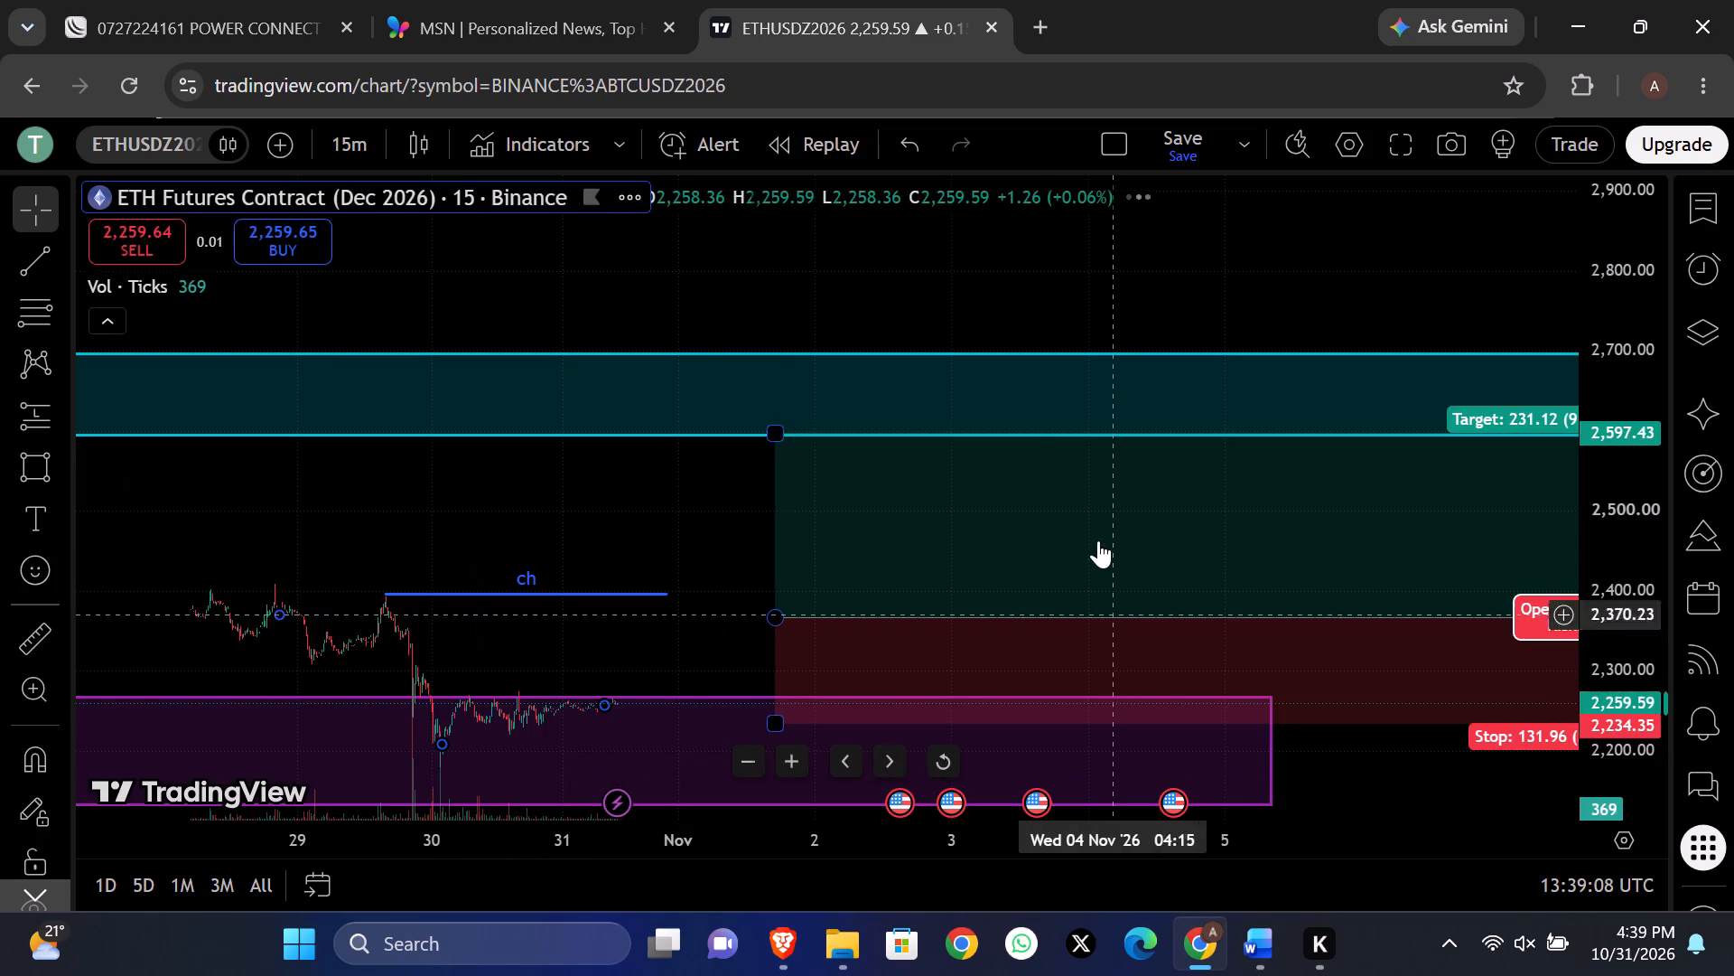
Examine the late-October 15-minute ETH price action around the "ch" line, the long position and the purple zone.
scroll(1630, 539, "up", 10)
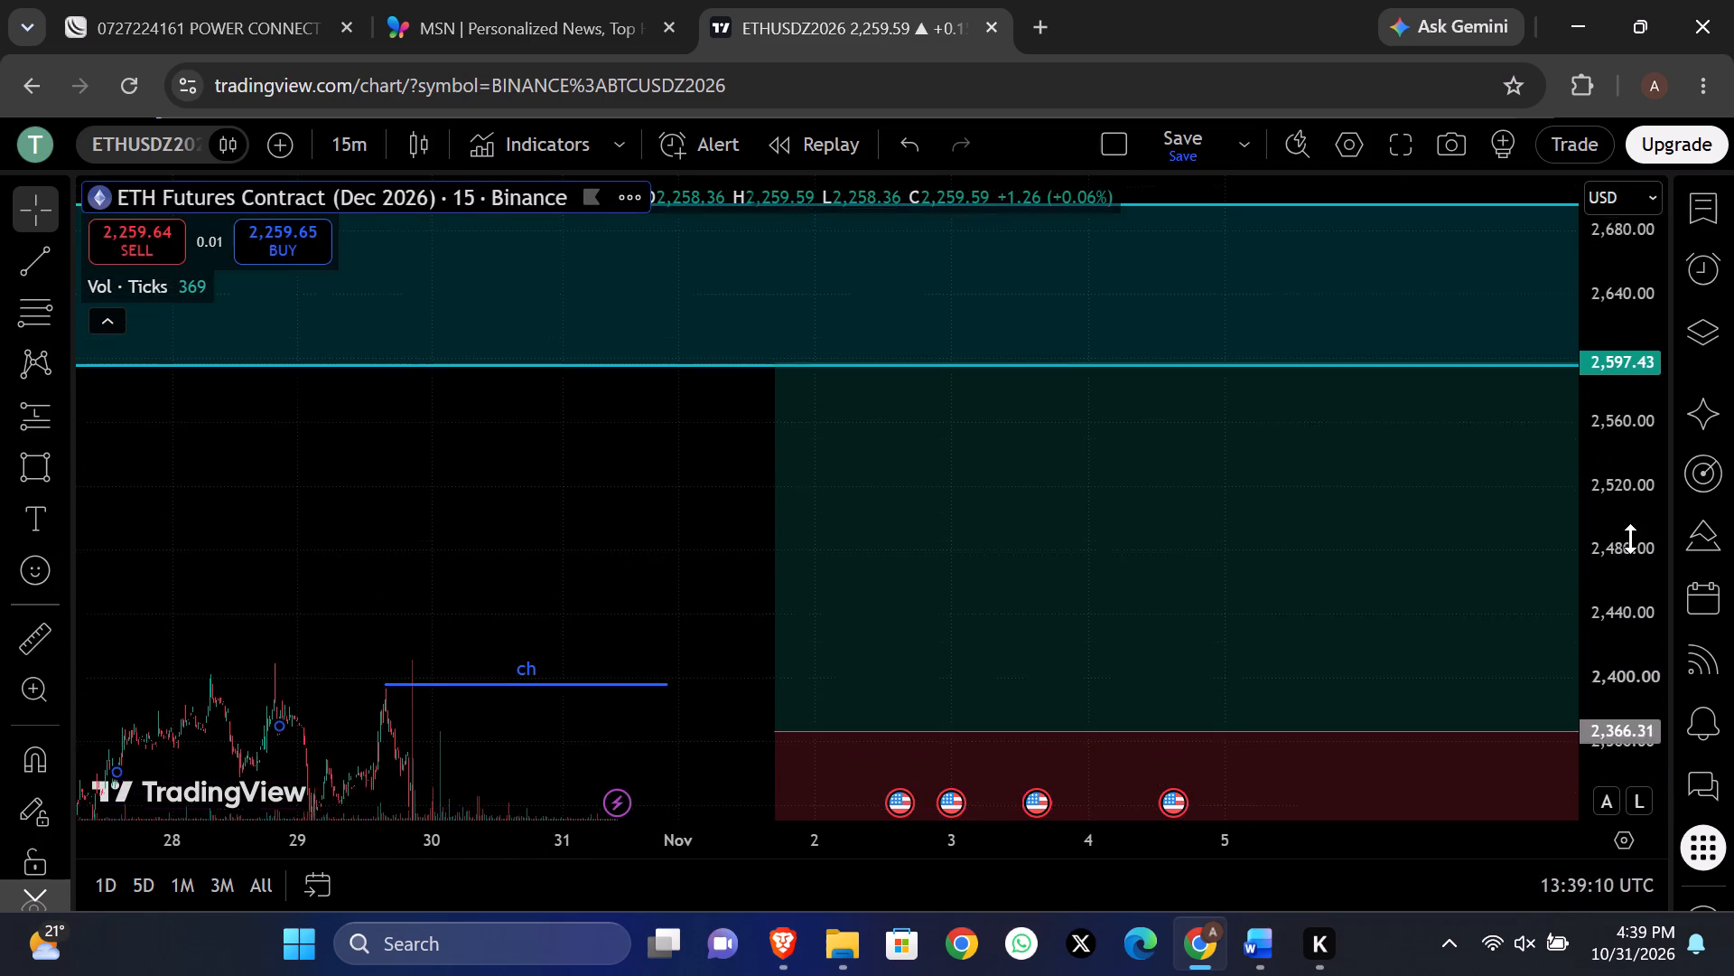
scroll(1630, 539, "up", 11)
left_click_drag(715, 654, 750, 548)
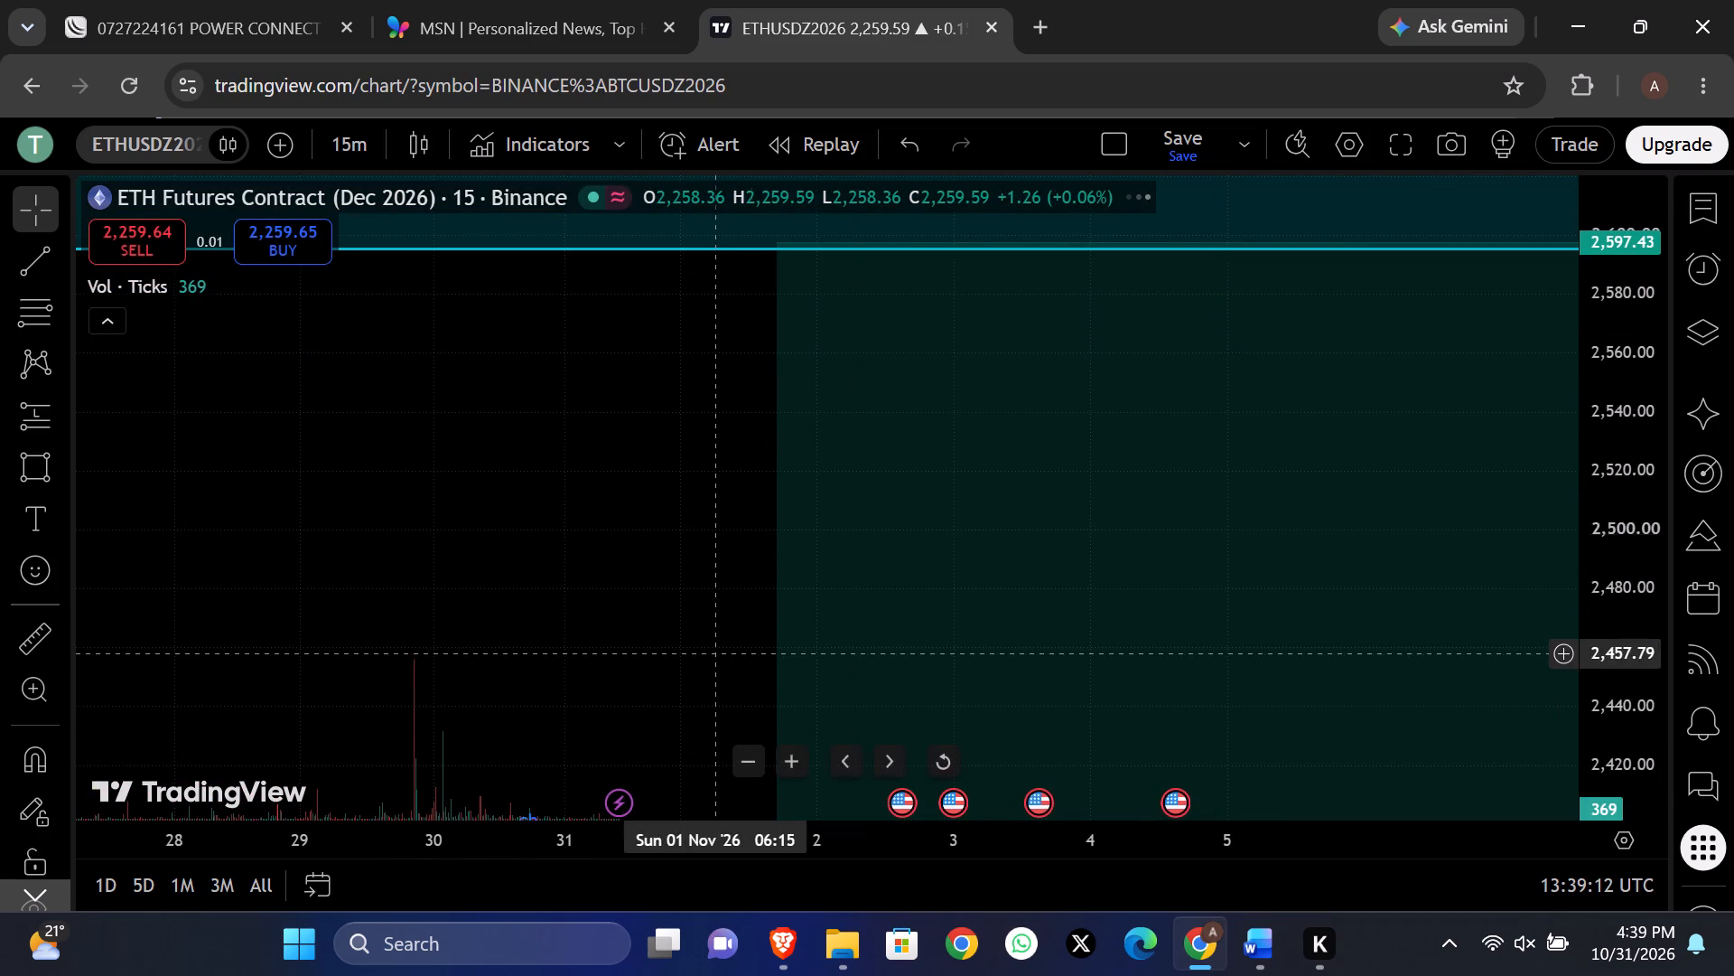
left_click_drag(750, 548, 774, 440)
scroll(774, 440, "down", 4)
scroll(834, 623, "down", 3)
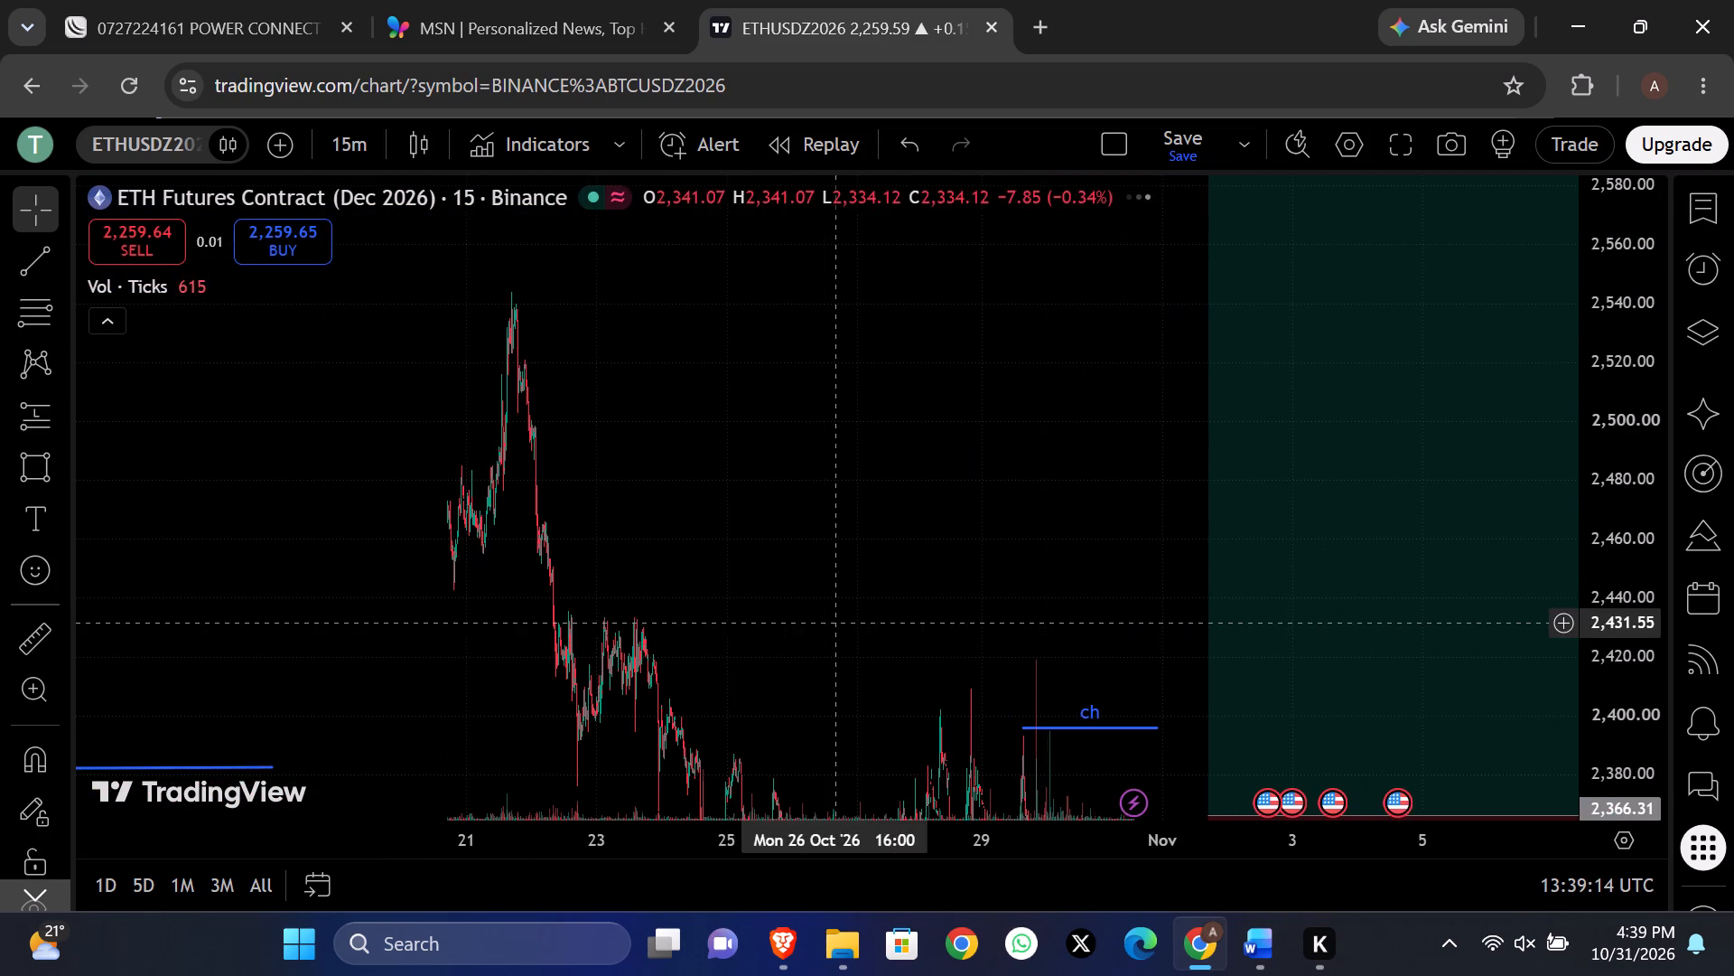
scroll(714, 623, "left", 4)
scroll(714, 623, "up", 1)
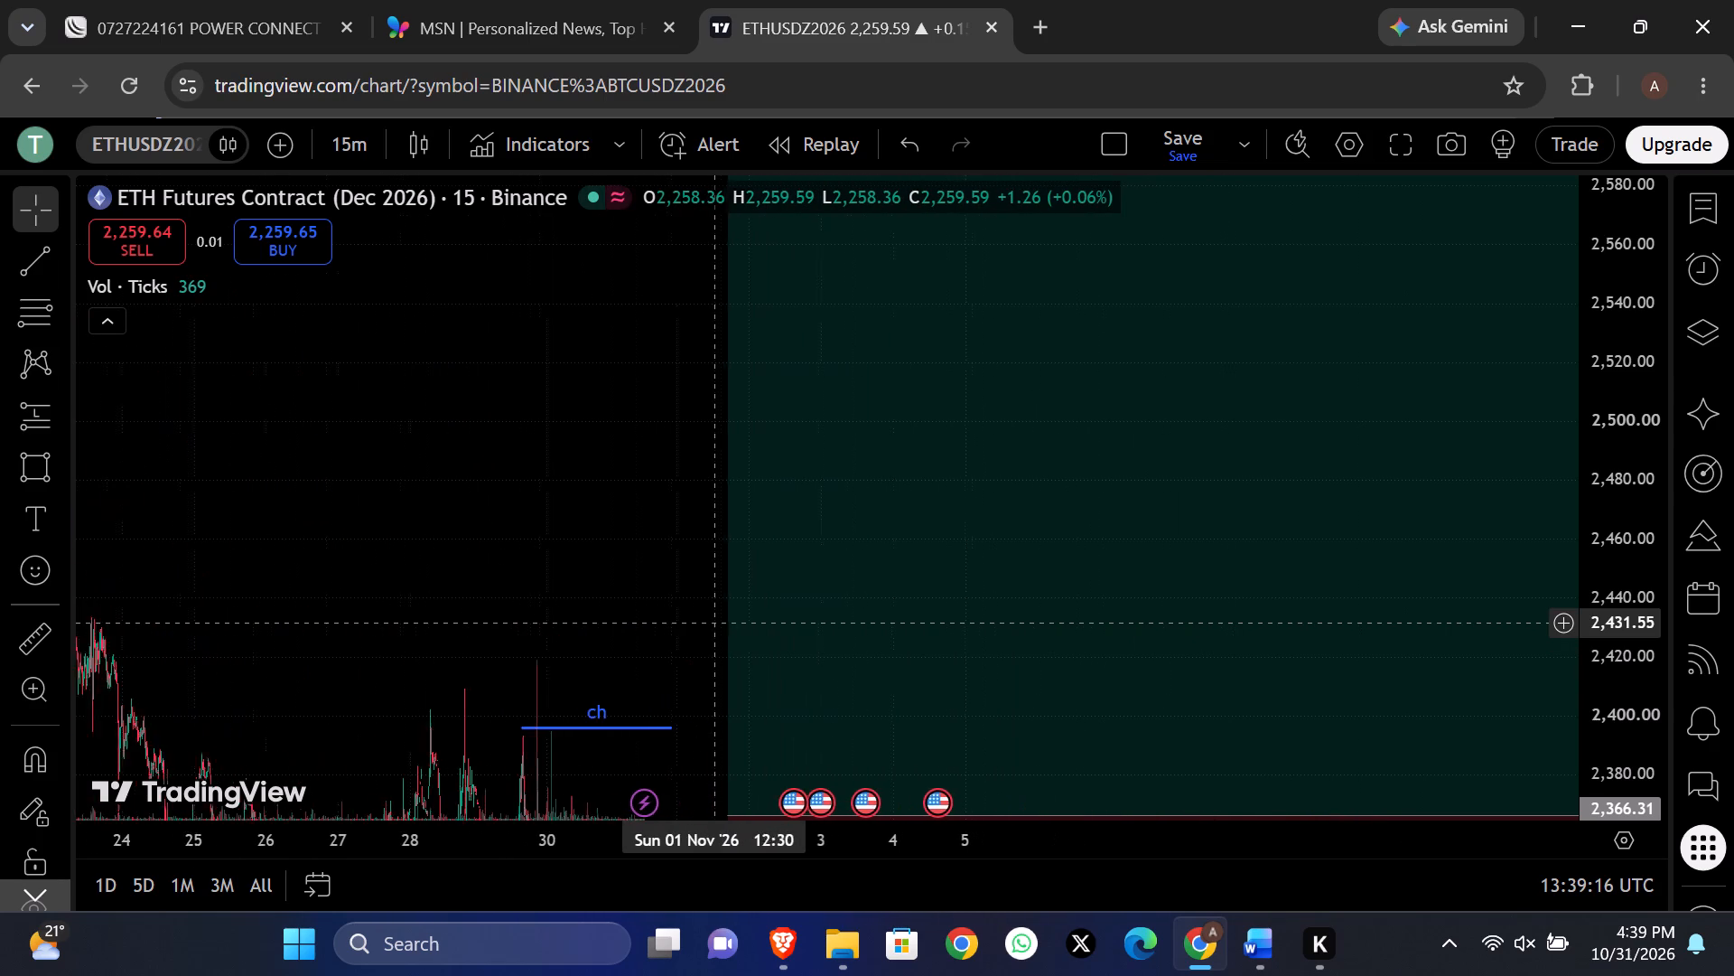
scroll(714, 623, "up", 2)
left_click_drag(464, 623, 553, 290)
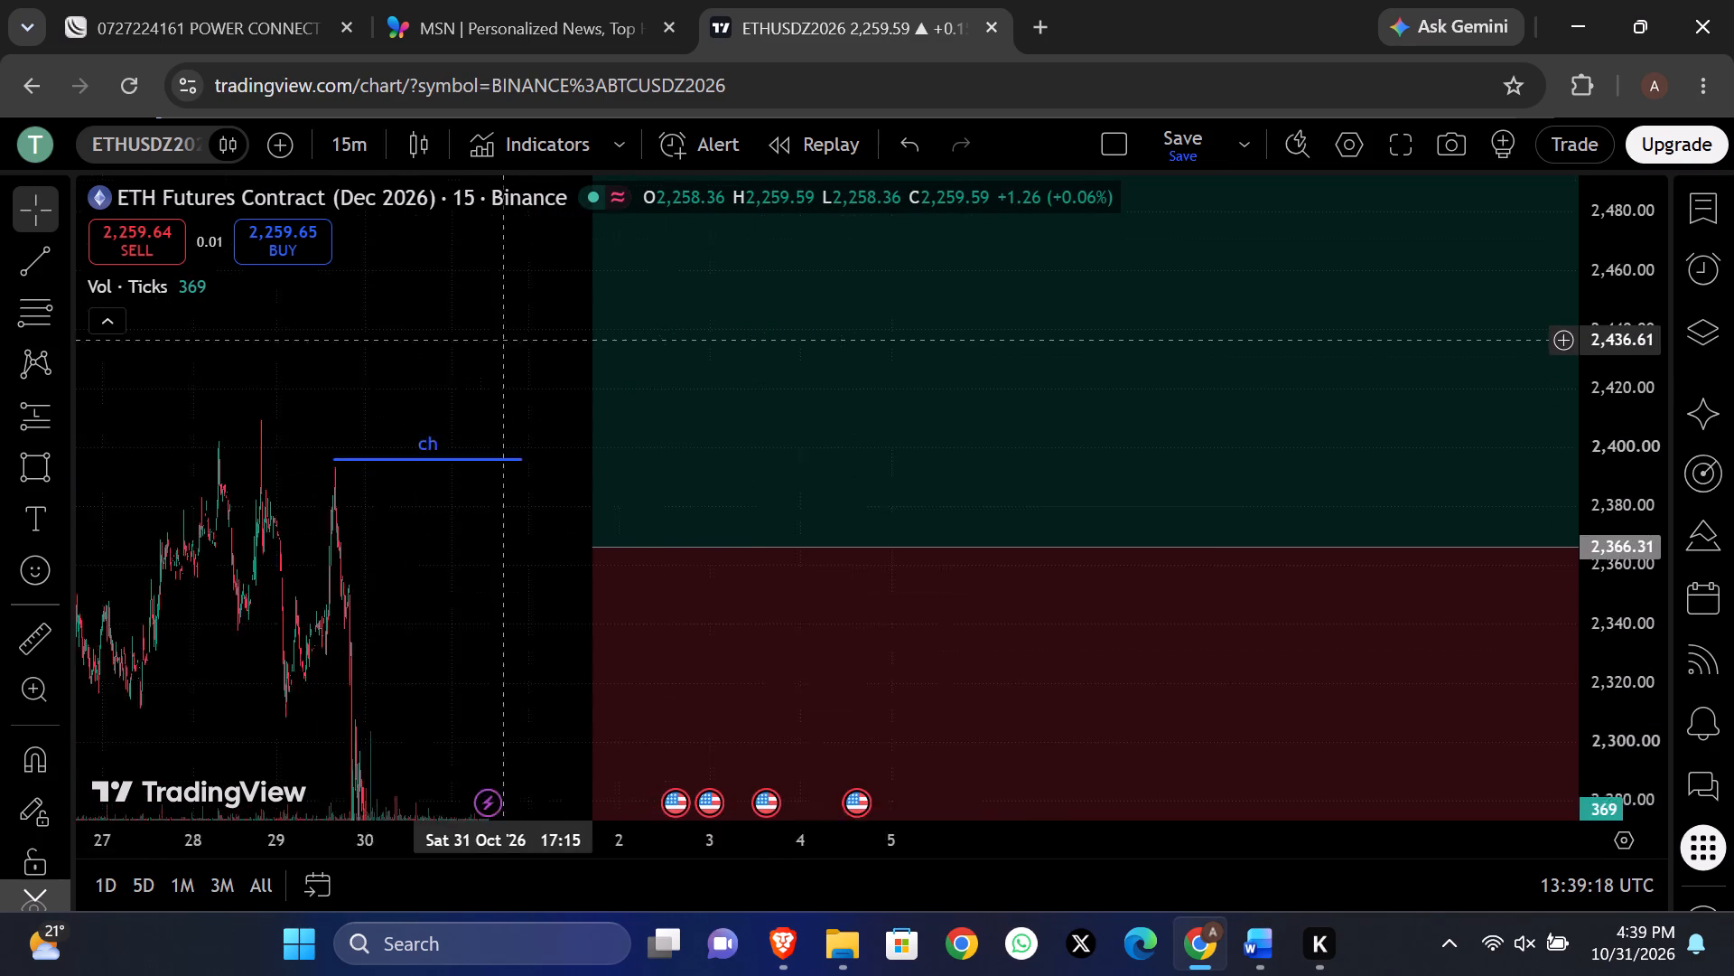
left_click_drag(553, 290, 691, 49)
scroll(729, 428, "up", 2)
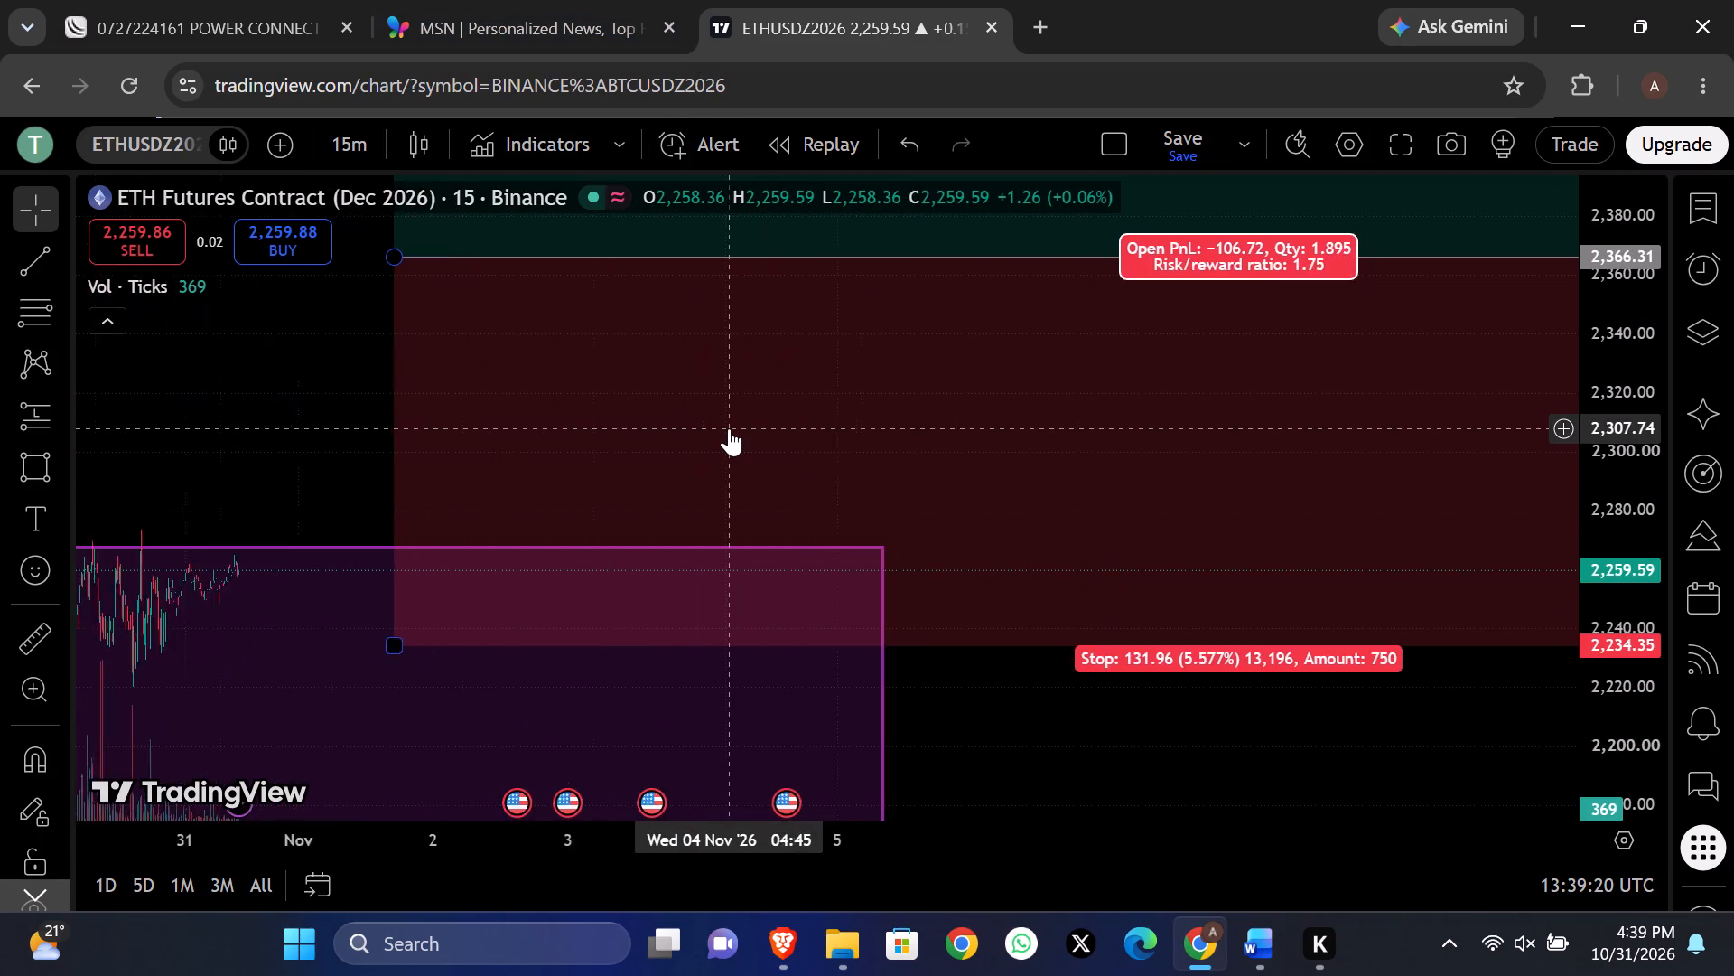
scroll(729, 428, "up", 4)
left_click_drag(95, 508, 296, 581)
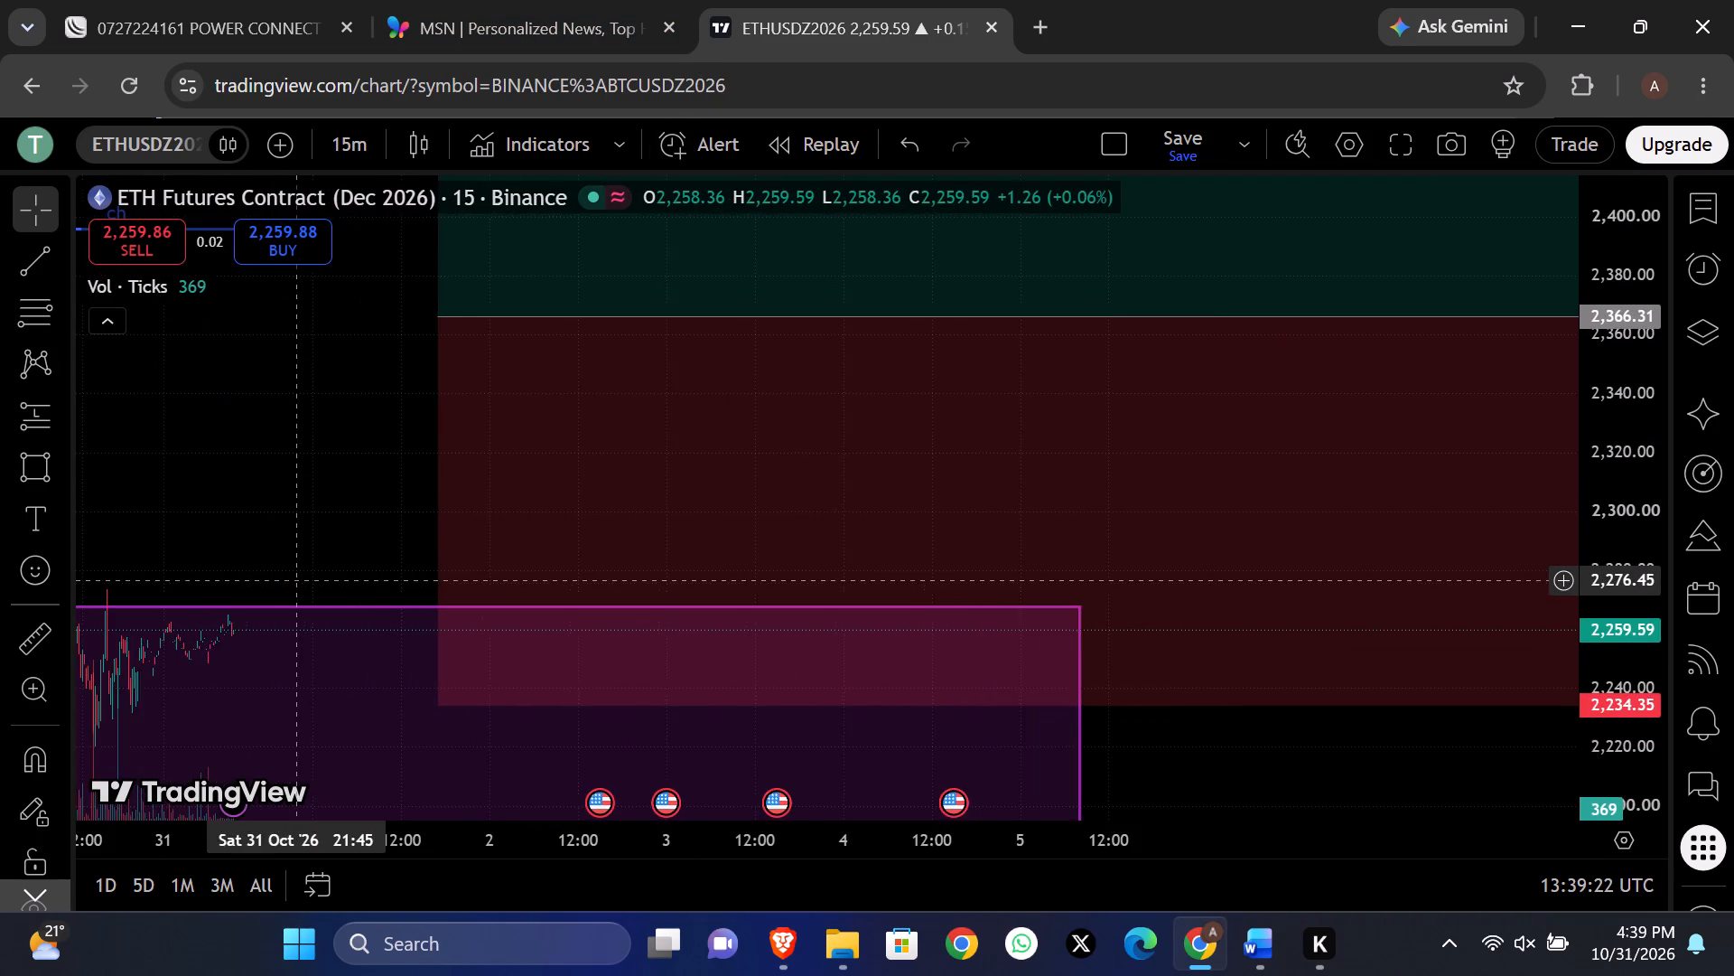
left_click_drag(296, 581, 1028, 458)
scroll(1028, 458, "up", 5)
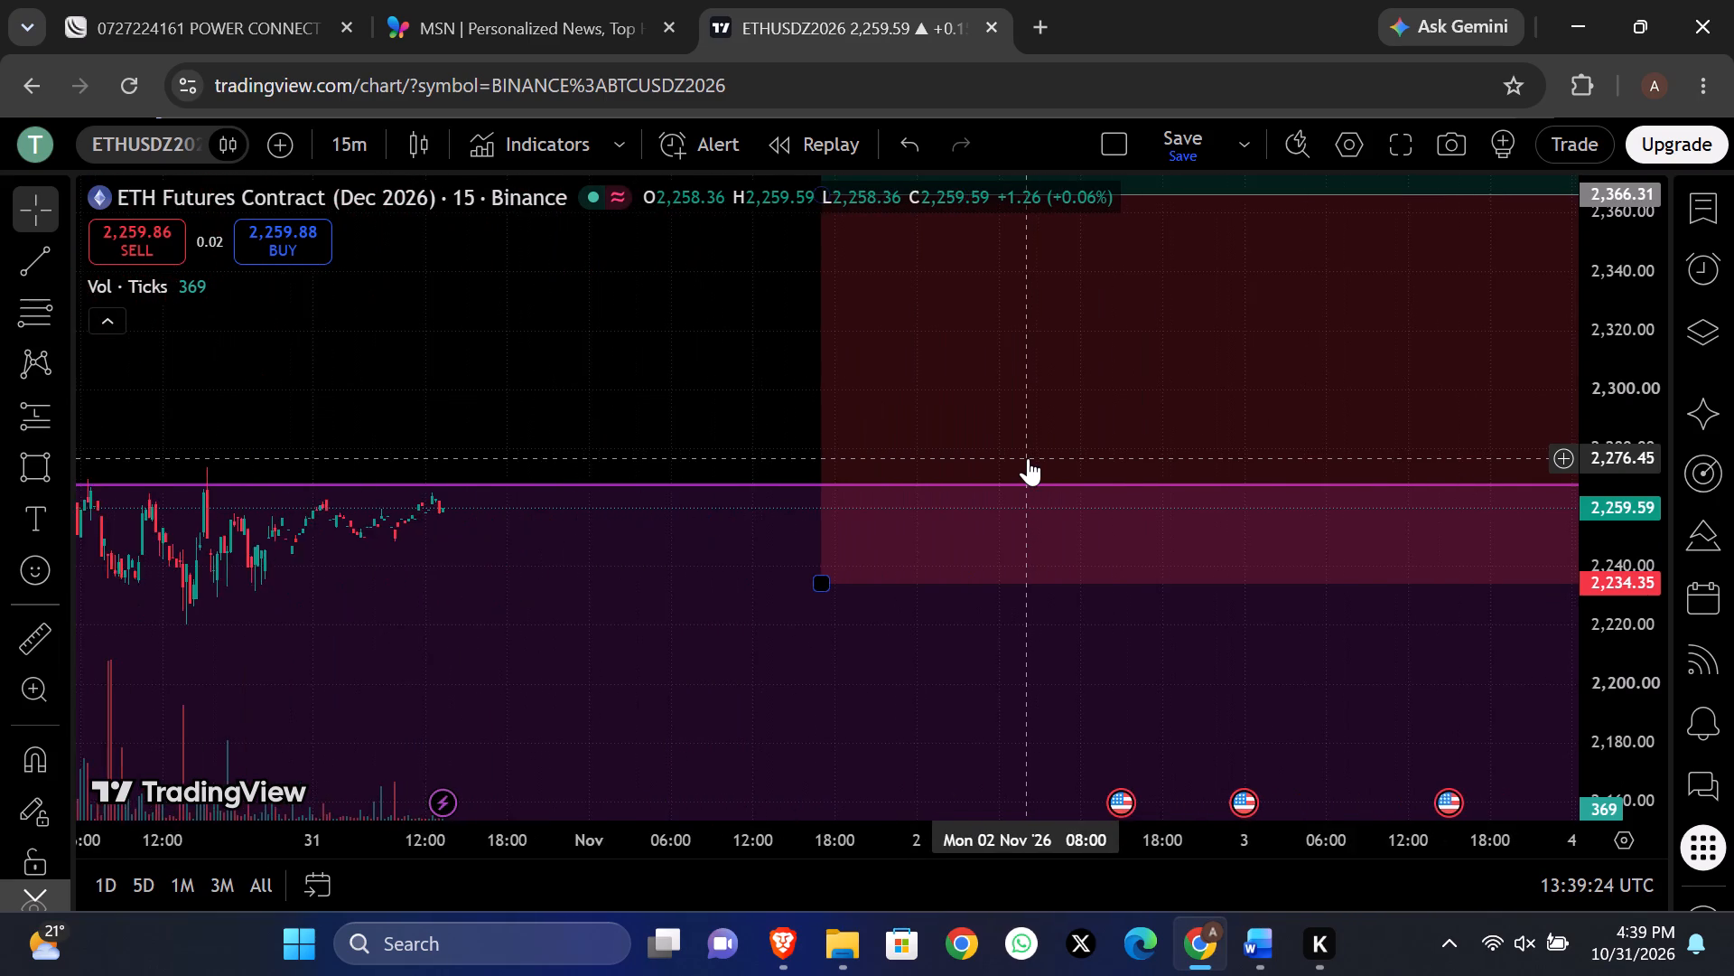
scroll(1028, 458, "up", 4)
left_click_drag(463, 643, 745, 706)
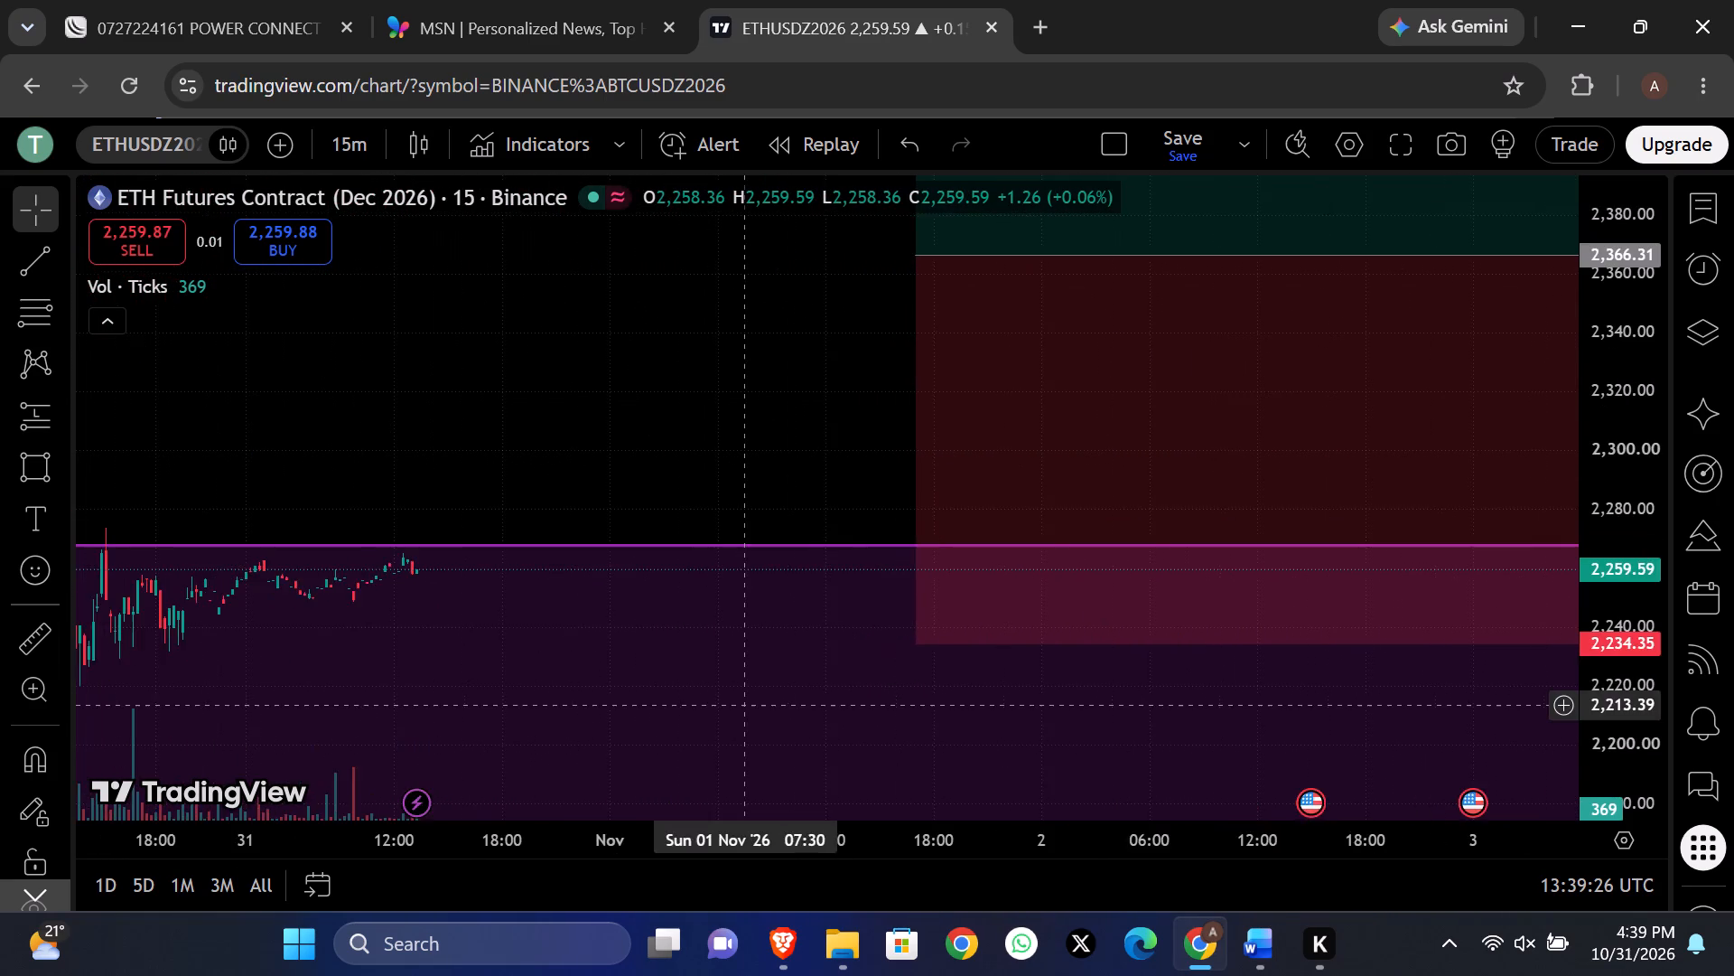
left_click_drag(745, 706, 1605, 577)
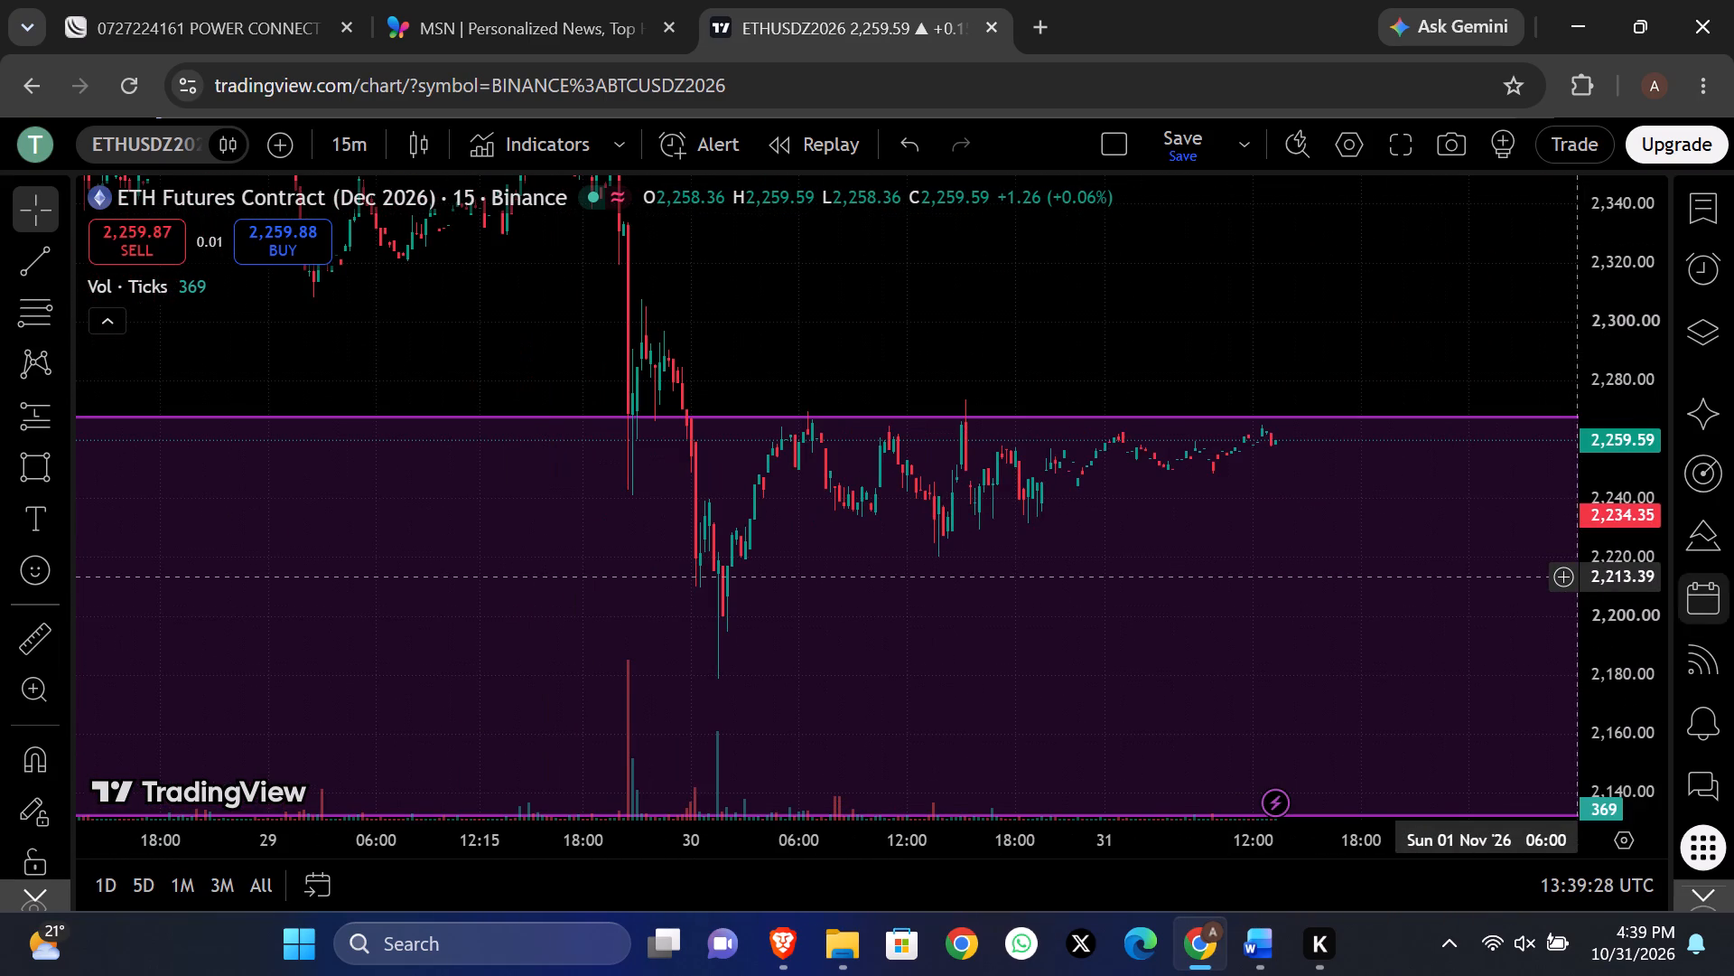
scroll(1340, 557, "up", 2)
scroll(1340, 557, "down", 7)
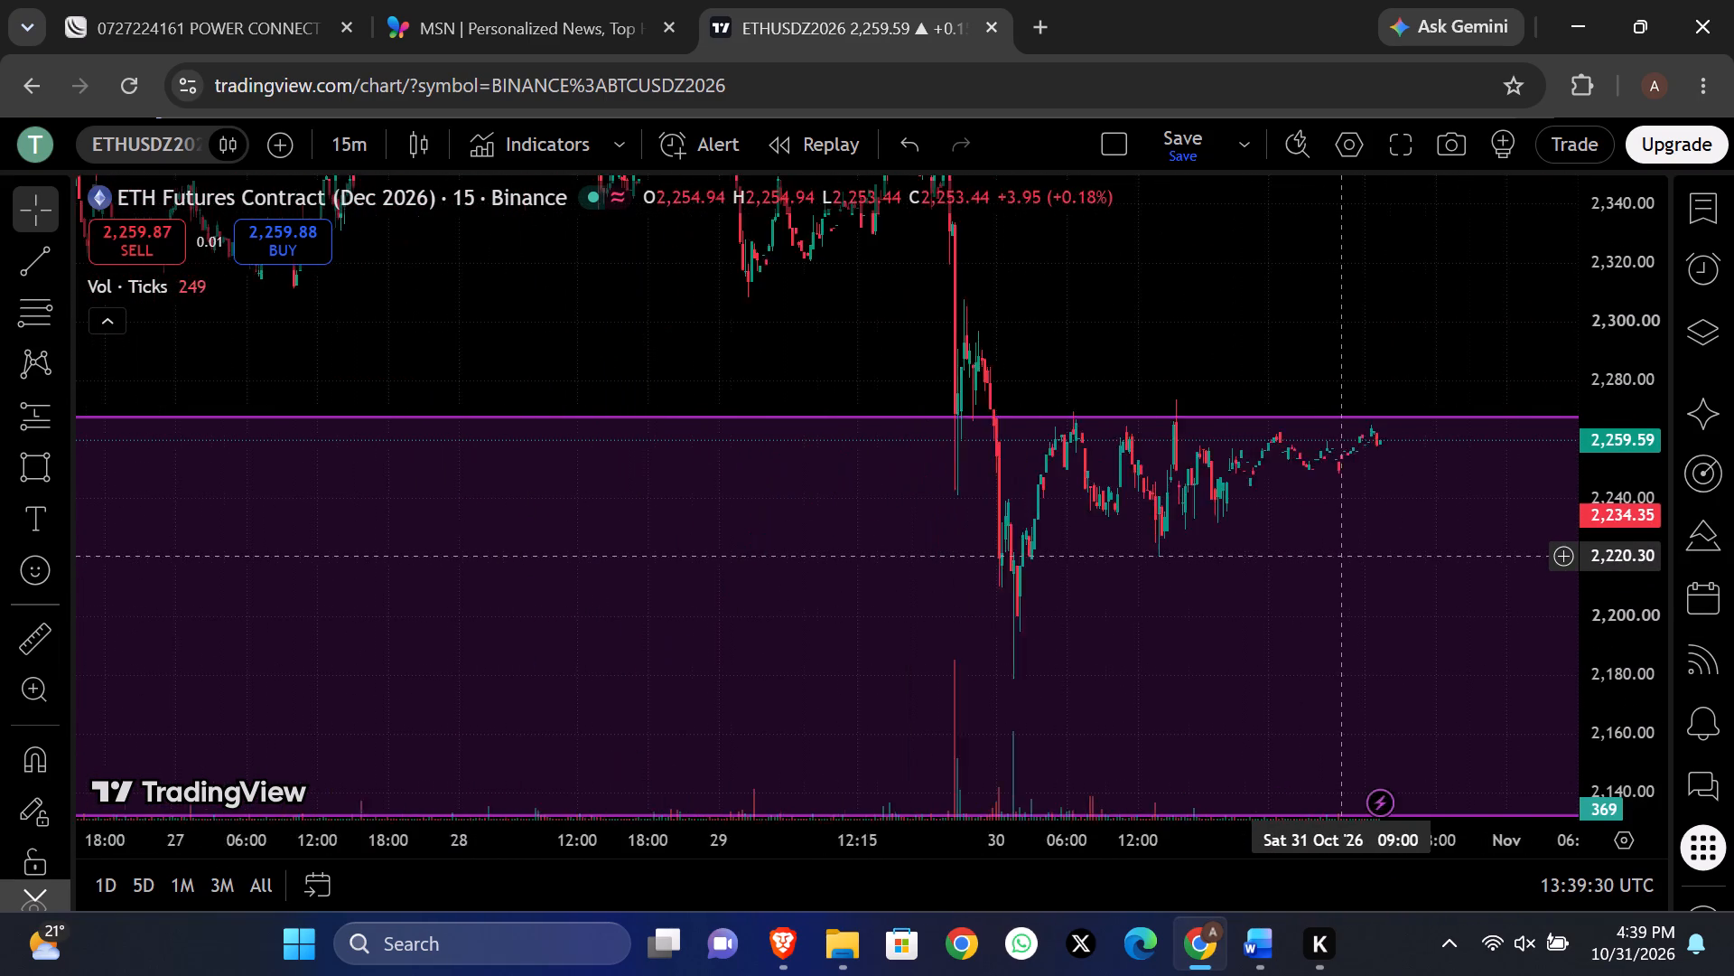
scroll(1340, 557, "up", 1)
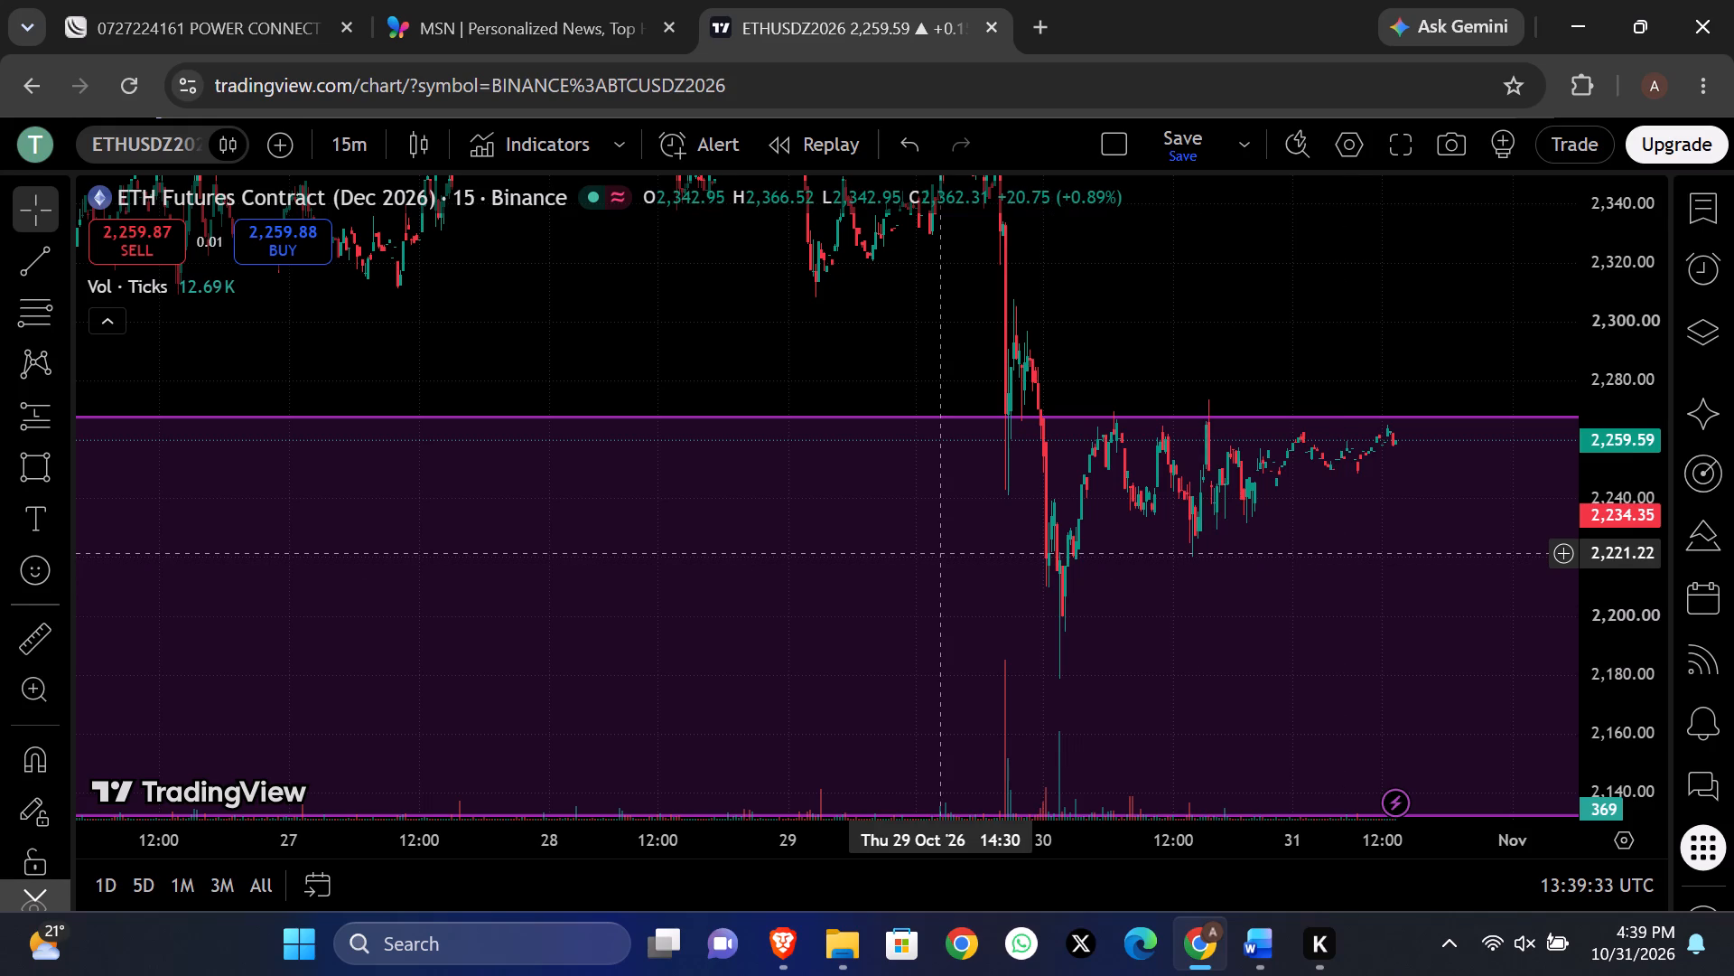
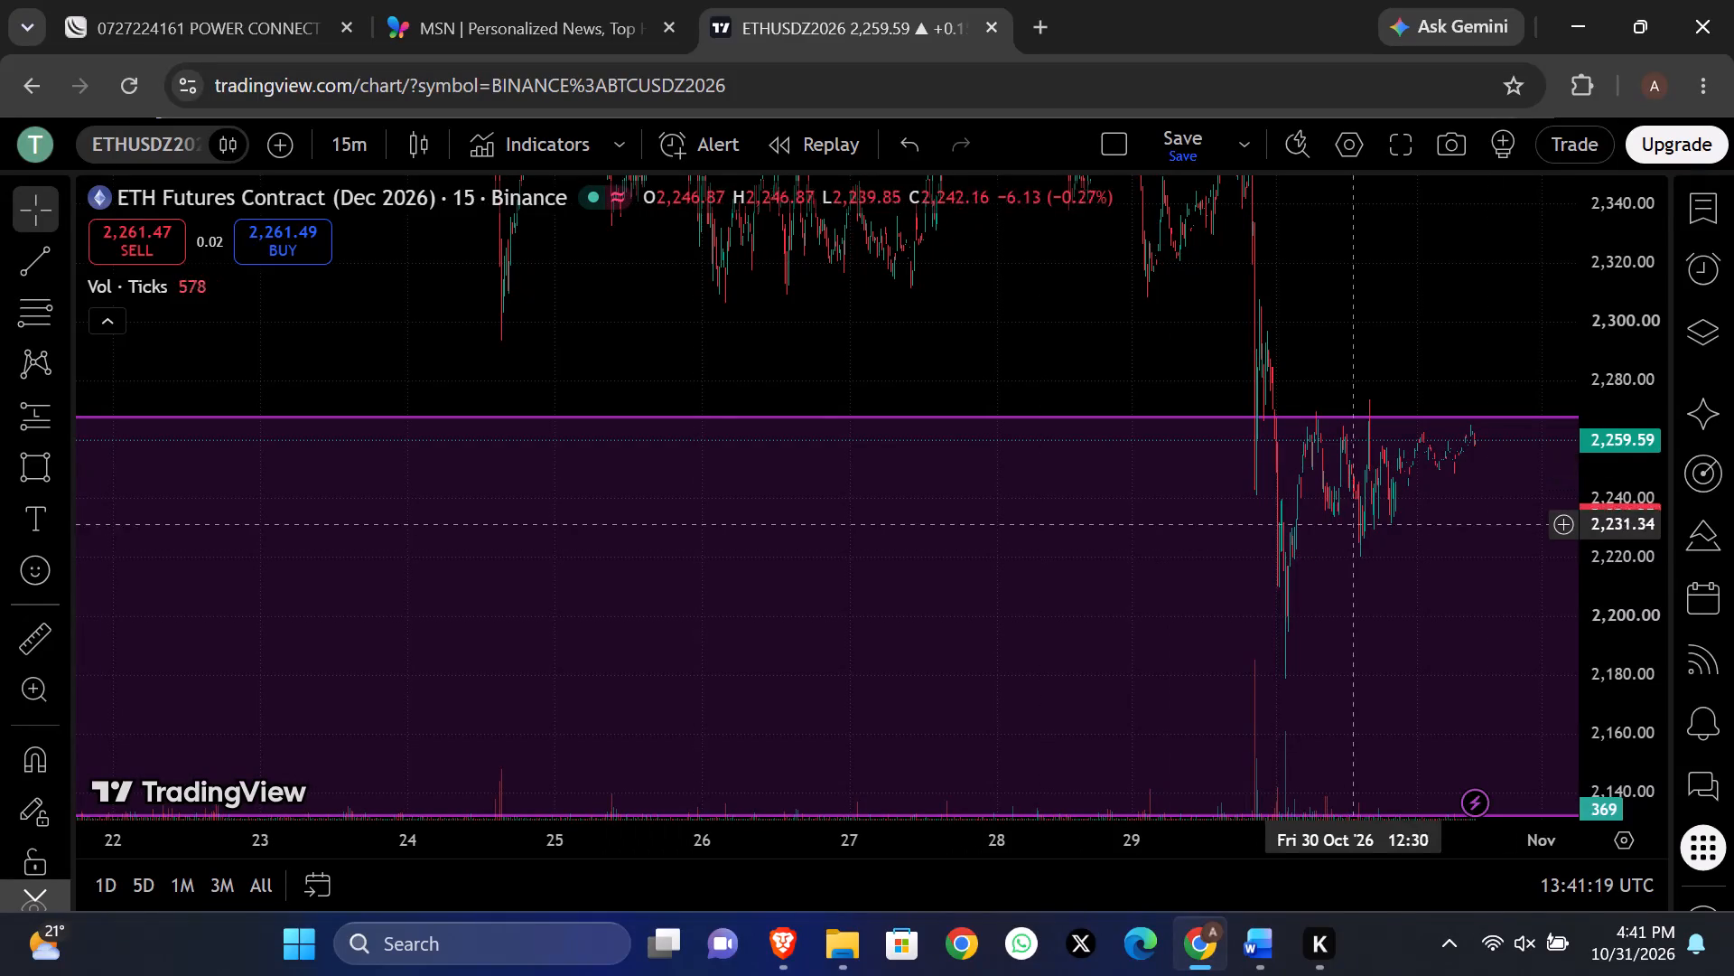
Examine the wider mid-to-late October 15-minute ETH price action leading down from the "ch" line into the purple zone.
scroll(1640, 406, "up", 3)
scroll(1640, 406, "down", 8)
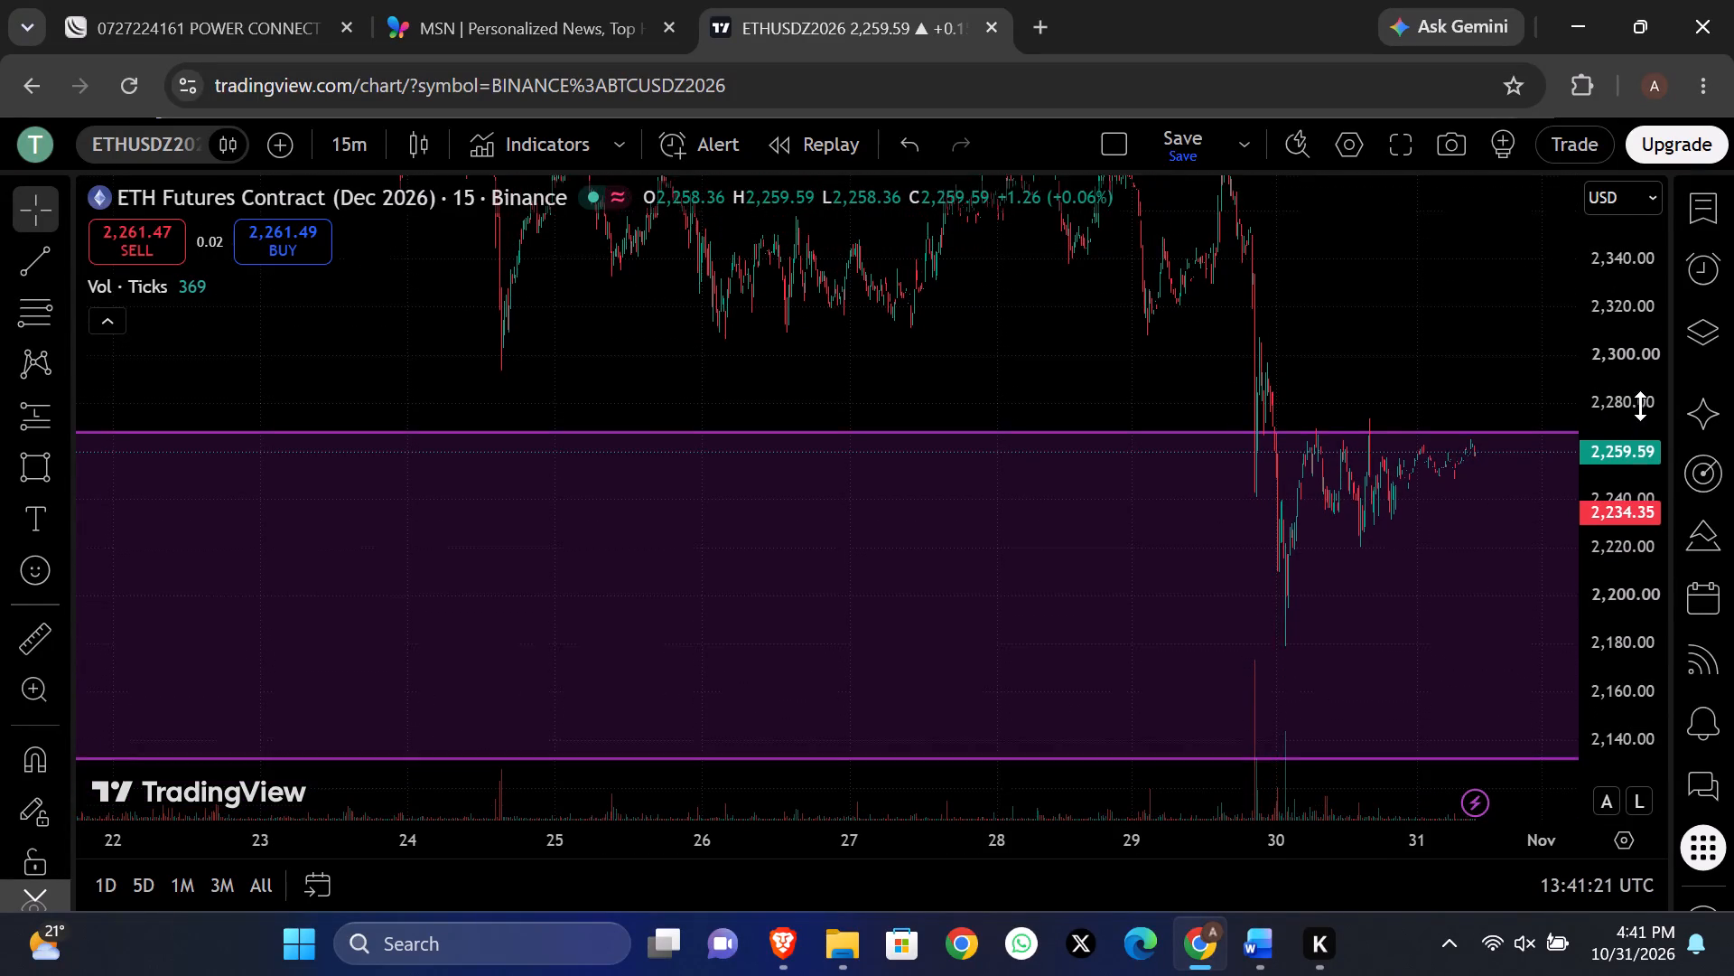
scroll(1110, 448, "down", 5)
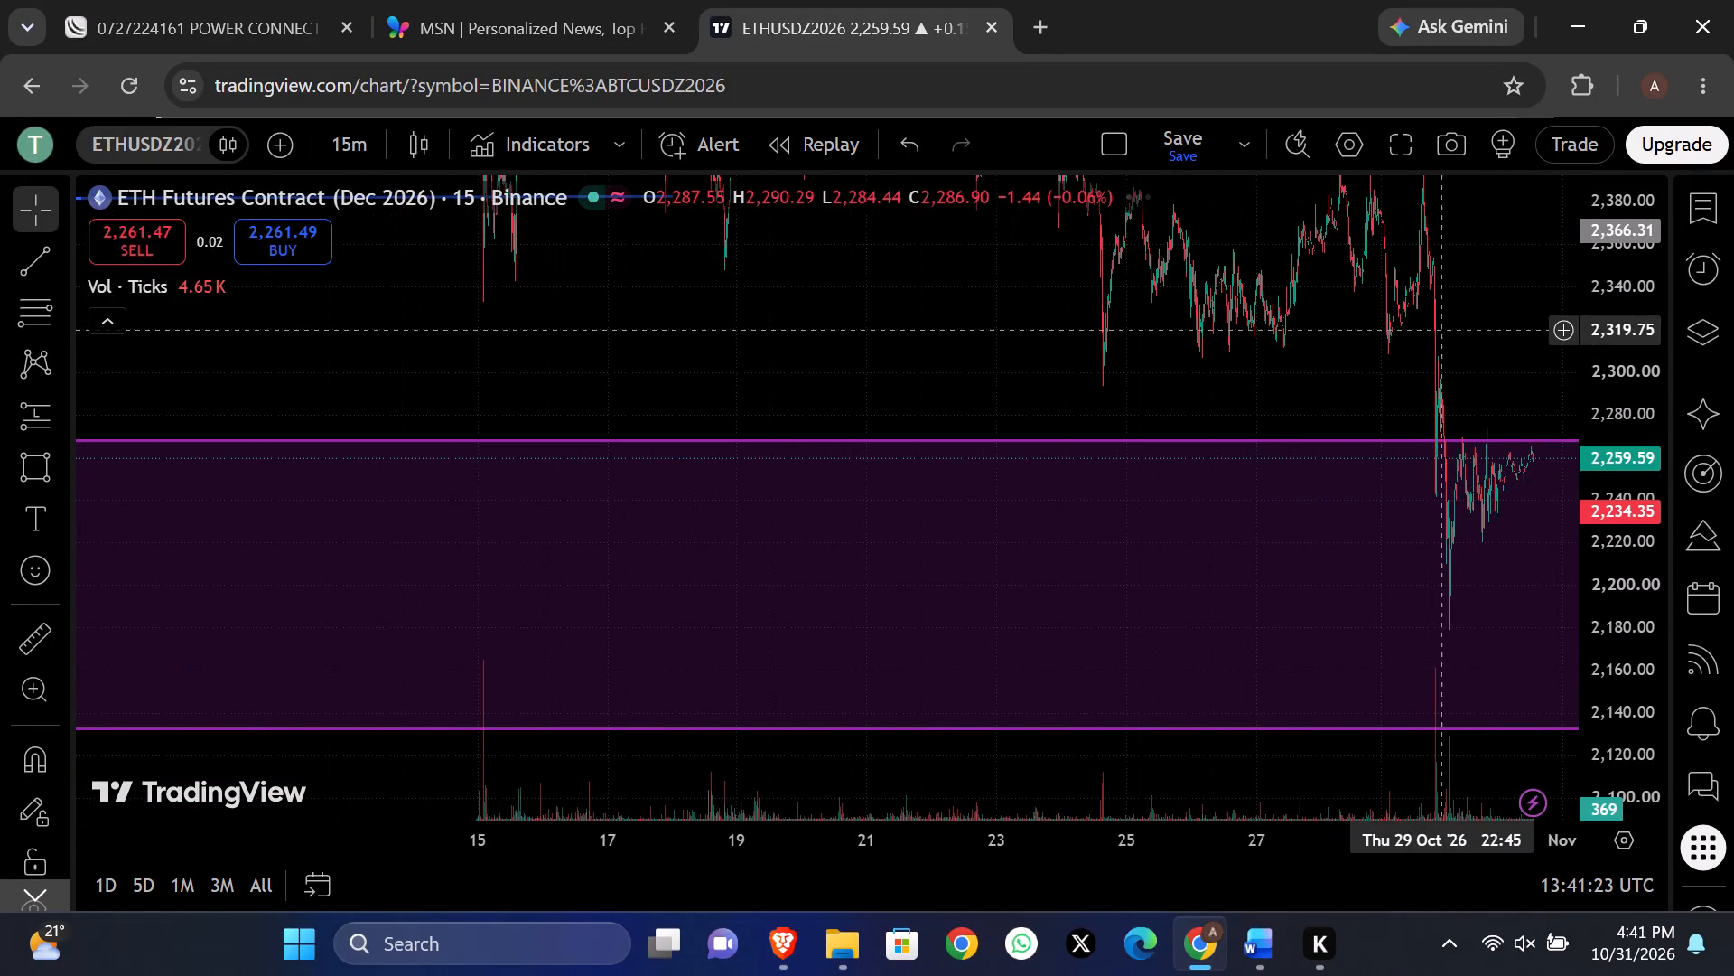
left_click_drag(1441, 330, 1356, 480)
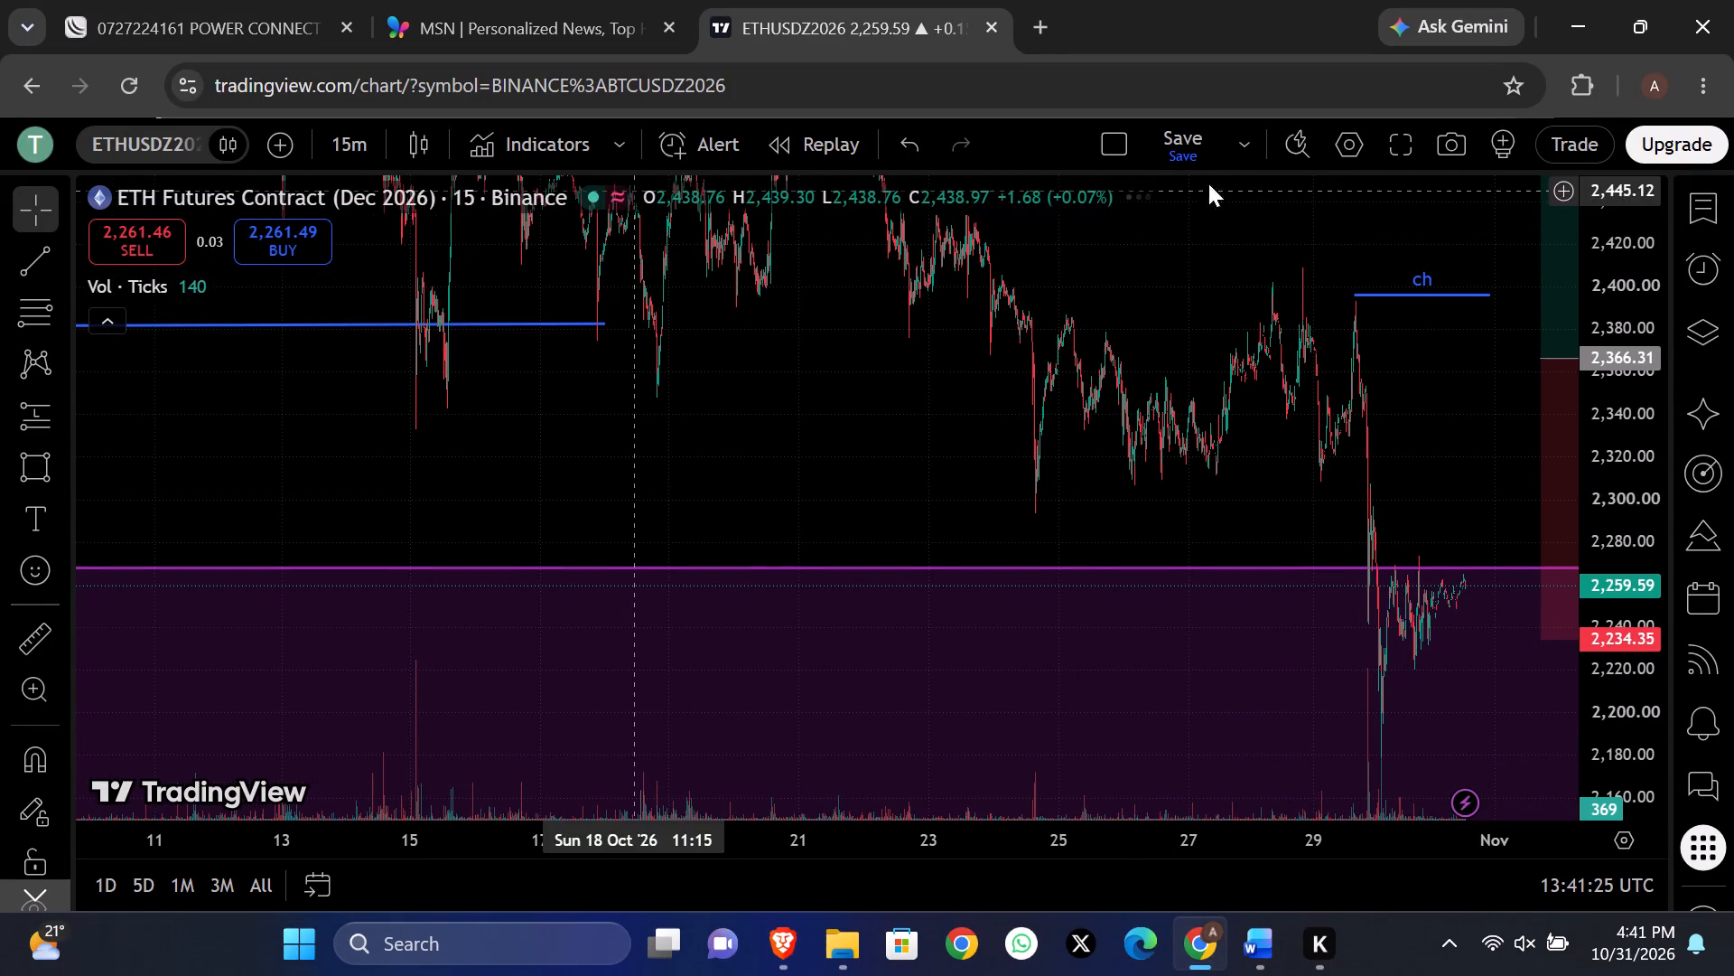